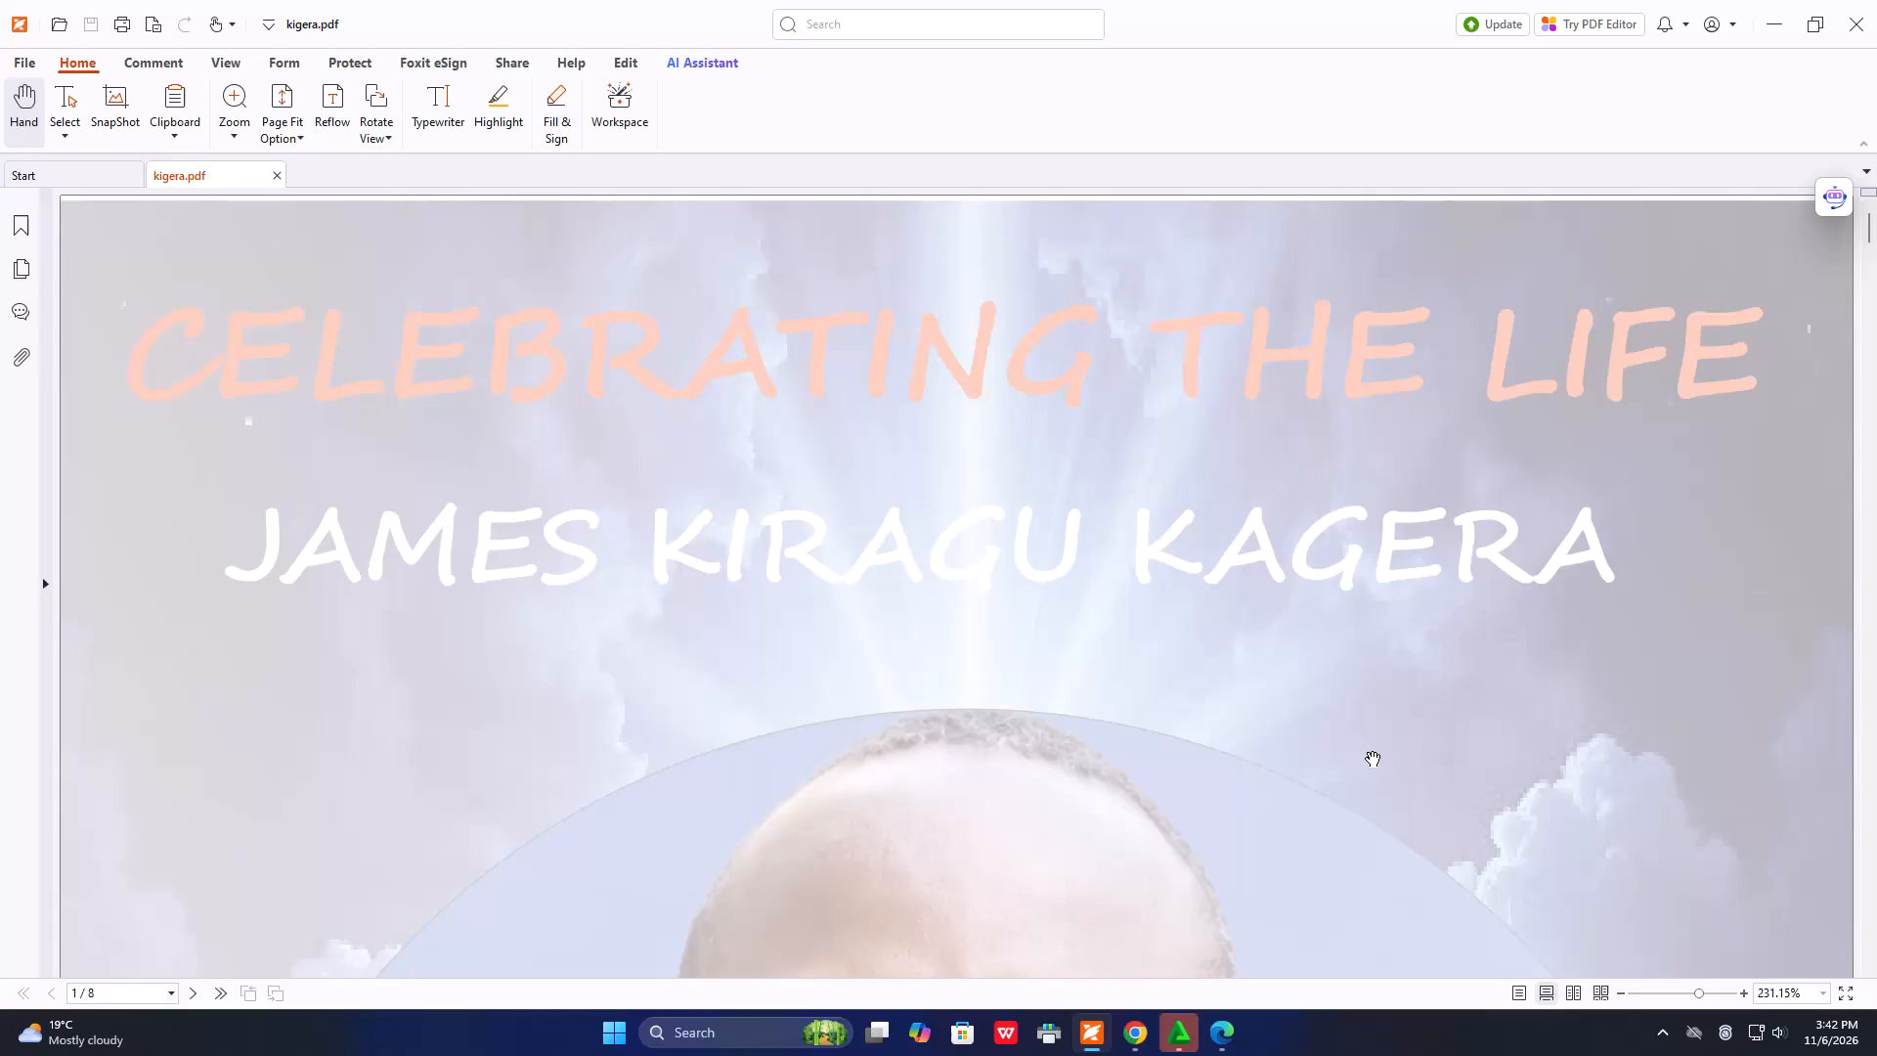
Print kigera.pdf as a booklet on the EPSON L3250 Series with the subset set to odd pages only.
{"action": "scroll", "coordinate": [829, 447], "scroll_direction": "down", "scroll_amount": 16}
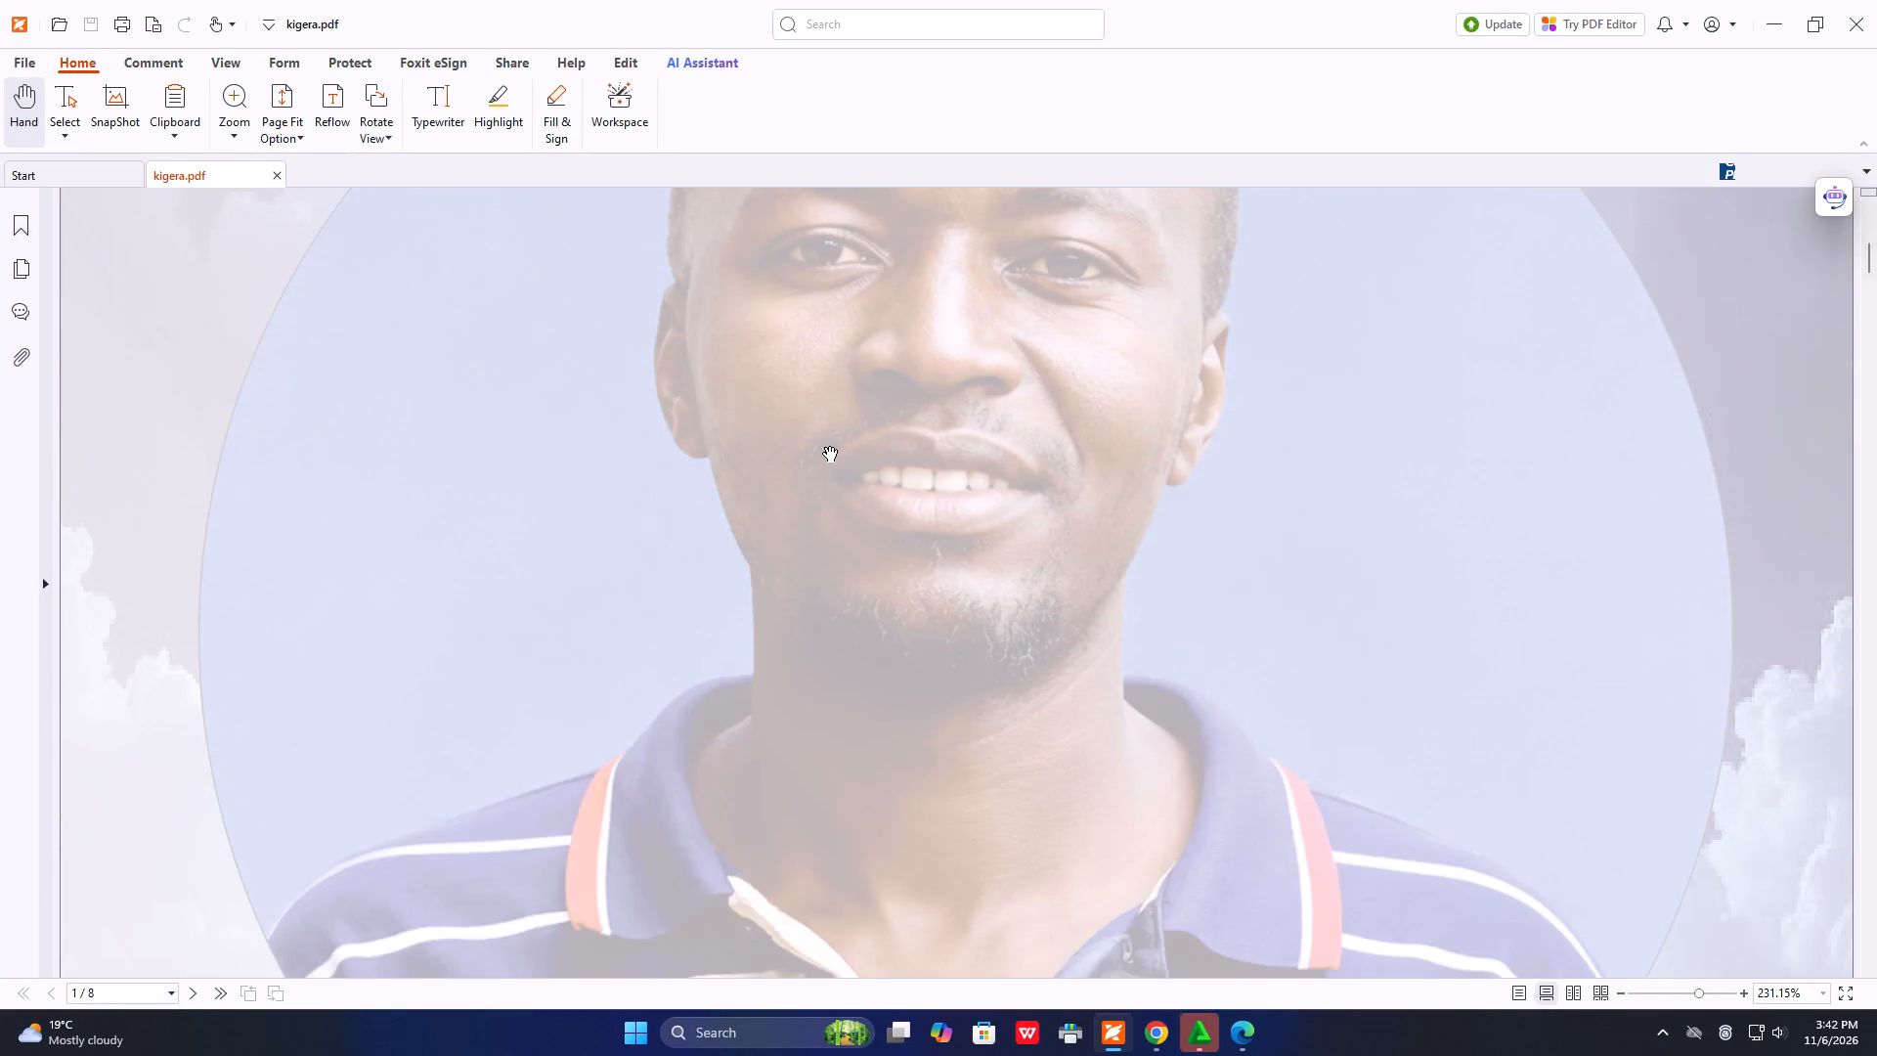
{"action": "scroll", "coordinate": [829, 447], "scroll_direction": "down", "scroll_amount": 4}
{"action": "scroll", "coordinate": [829, 447], "scroll_direction": "down", "scroll_amount": 20}
{"action": "scroll", "coordinate": [829, 447], "scroll_direction": "down", "scroll_amount": 8}
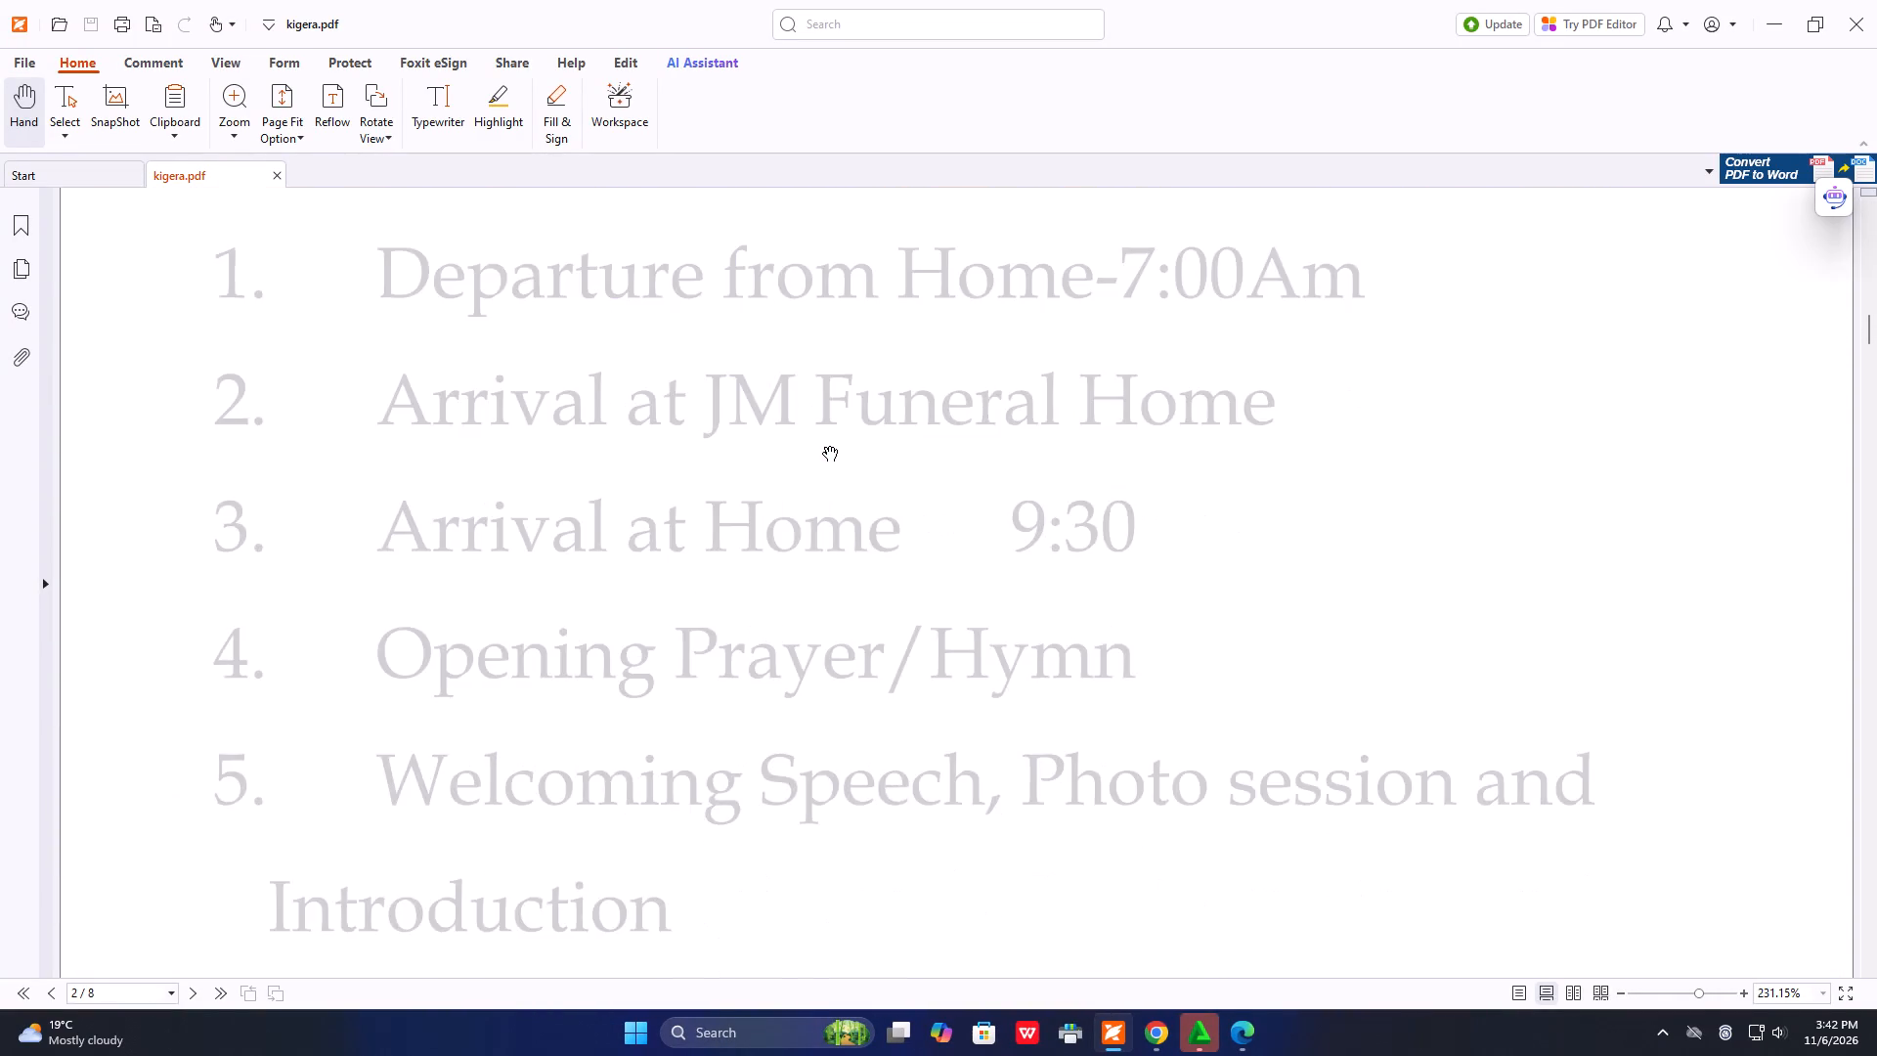
{"action": "scroll", "coordinate": [829, 447], "scroll_direction": "down", "scroll_amount": 7}
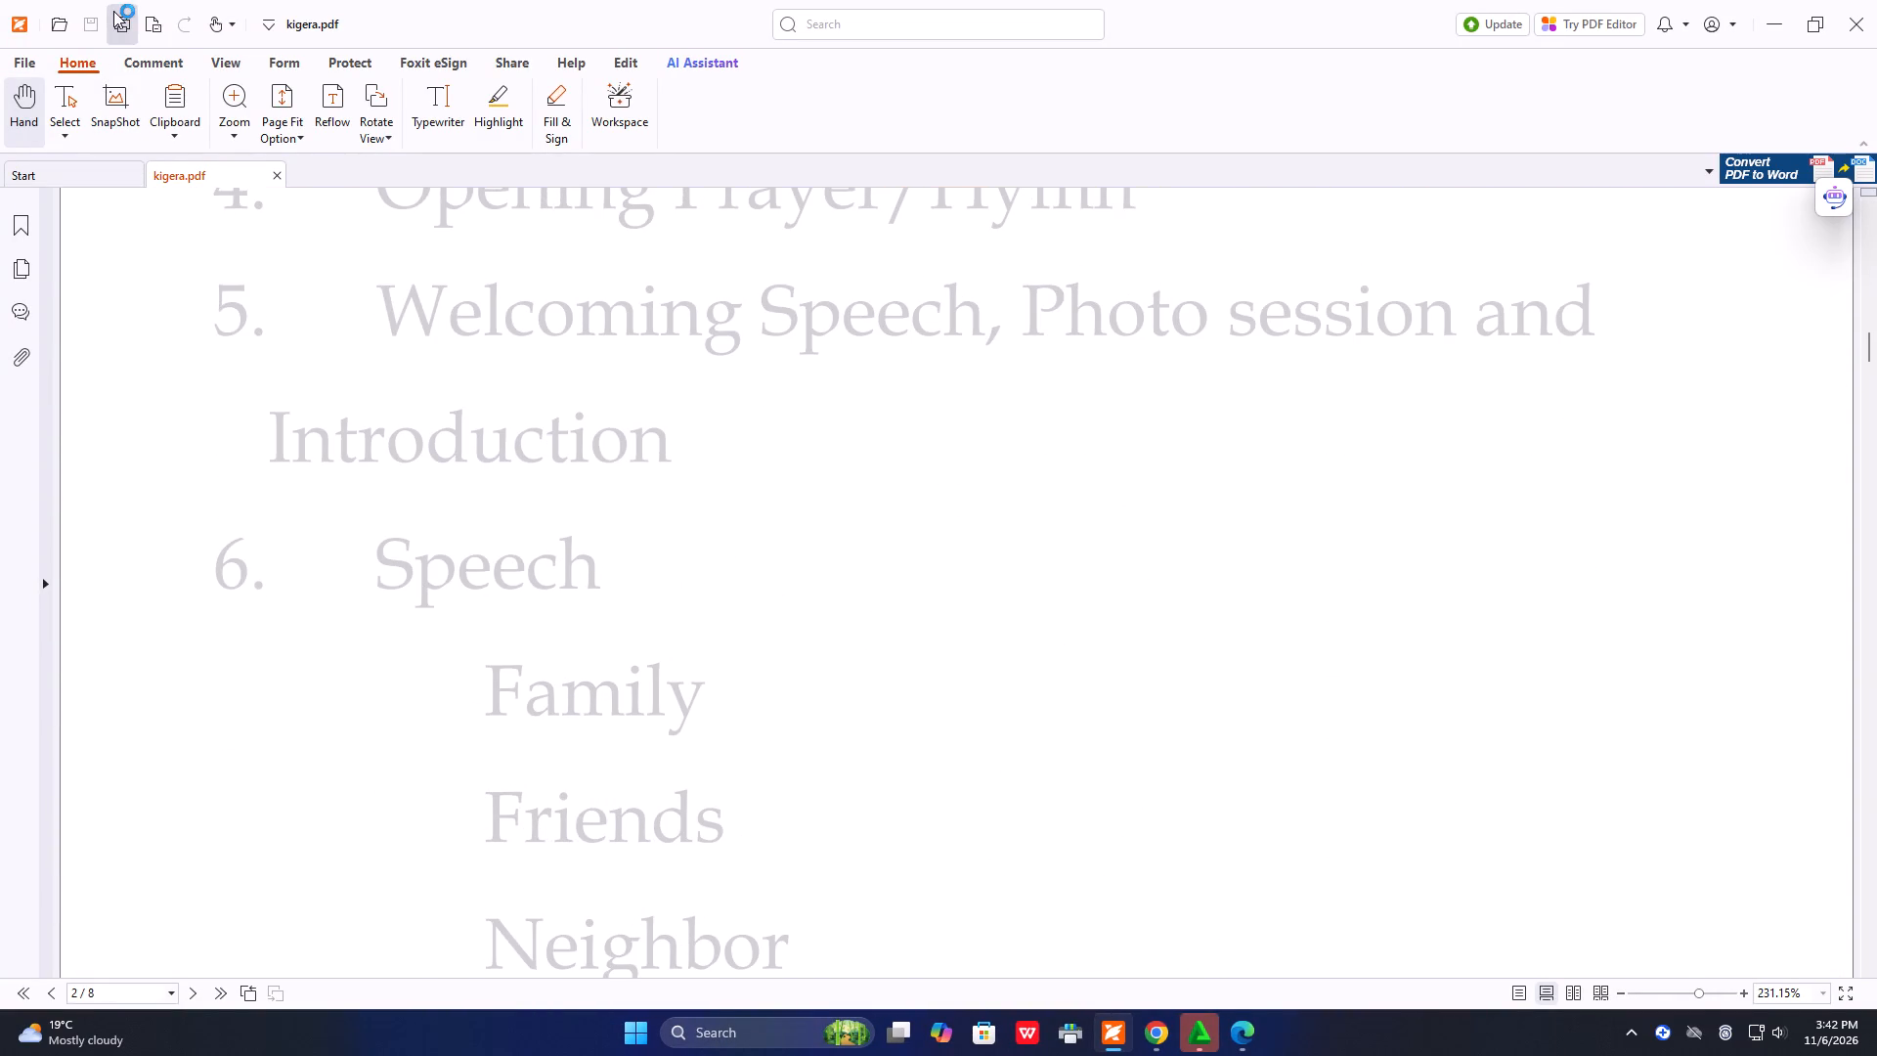
{"action": "left_click", "coordinate": [114, 12]}
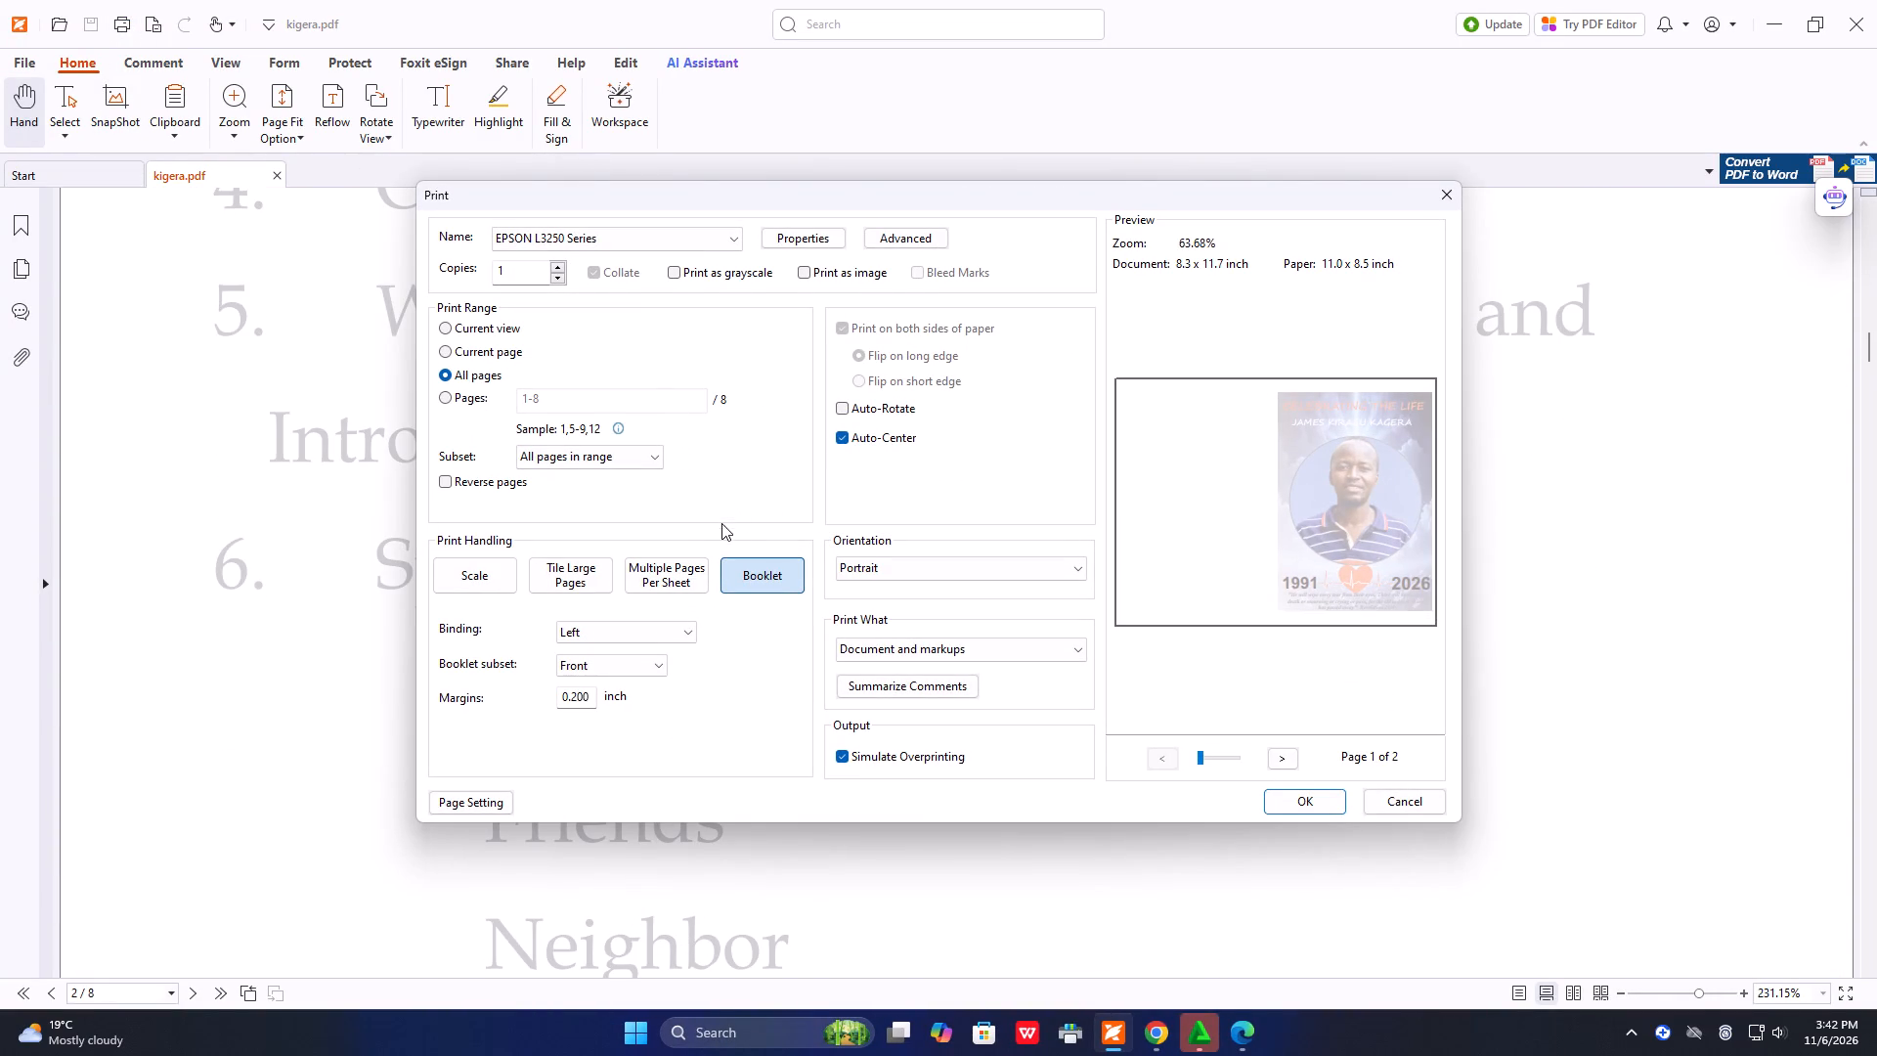
{"action": "left_click", "coordinate": [591, 462]}
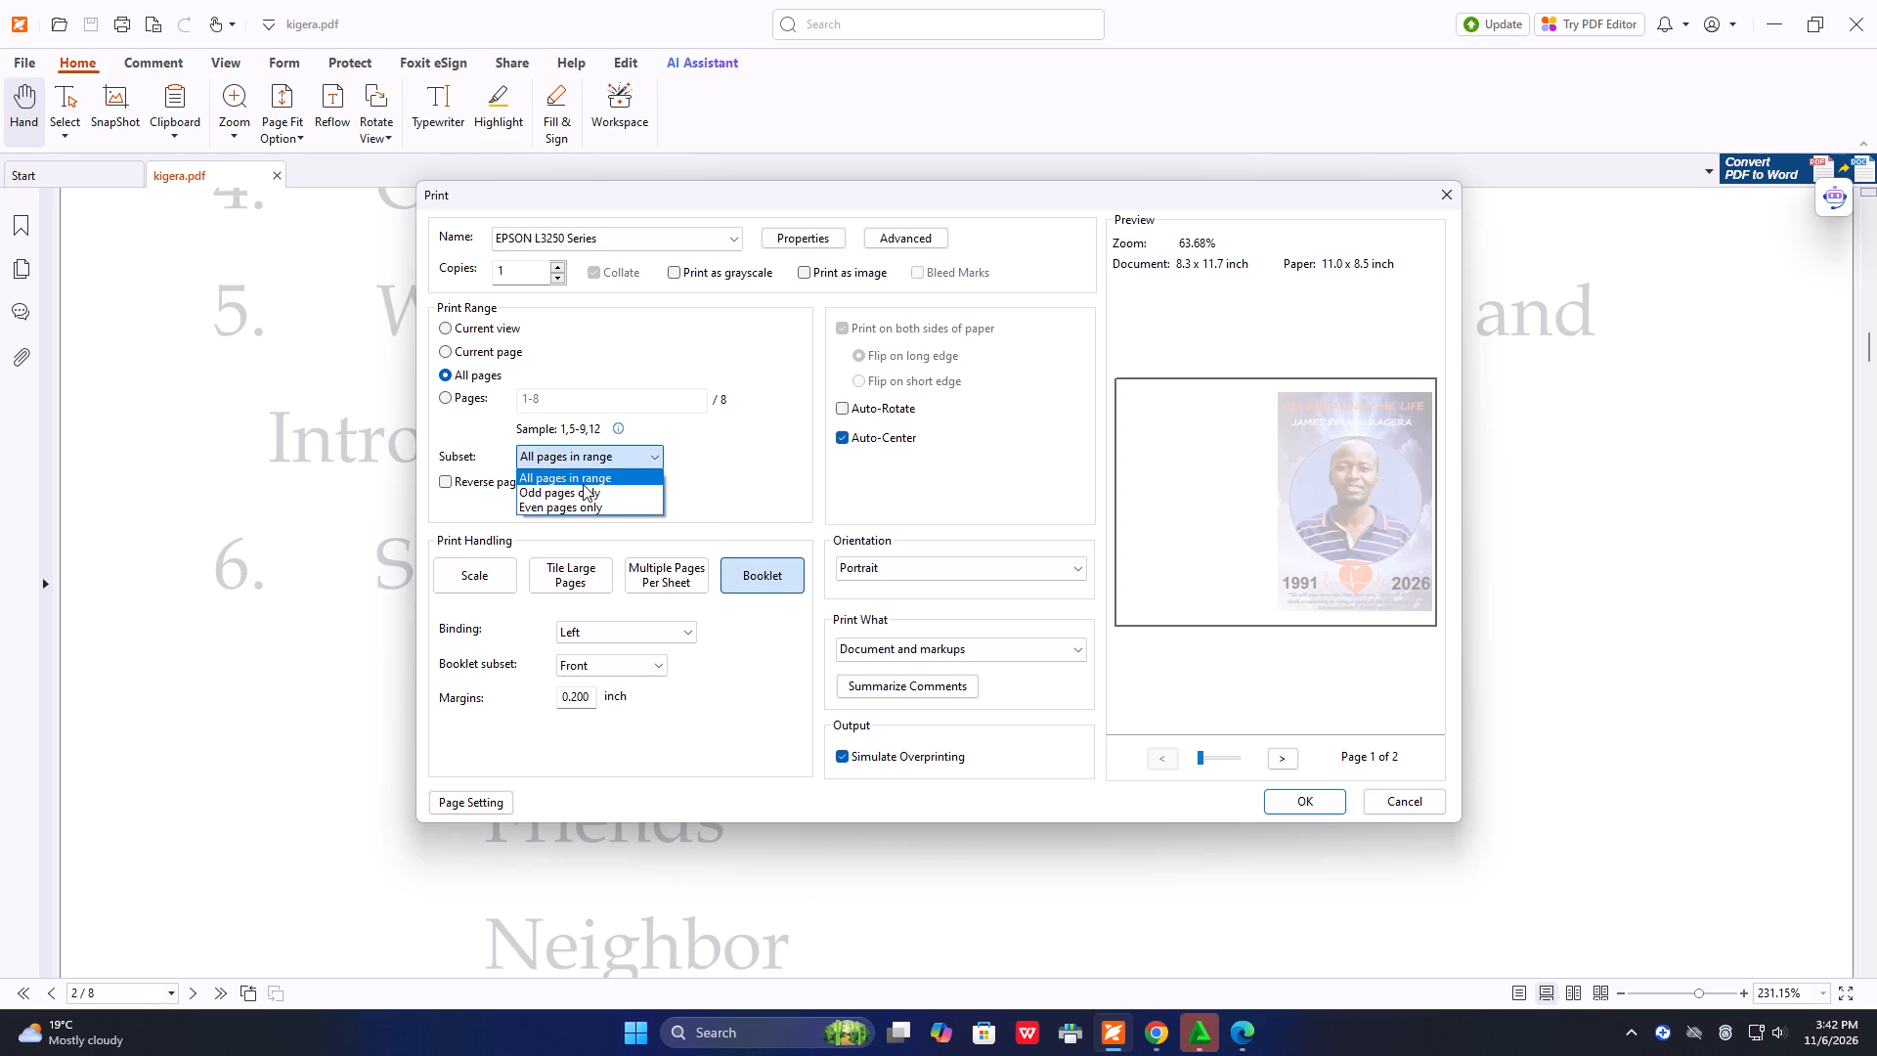
{"action": "left_click", "coordinate": [577, 490]}
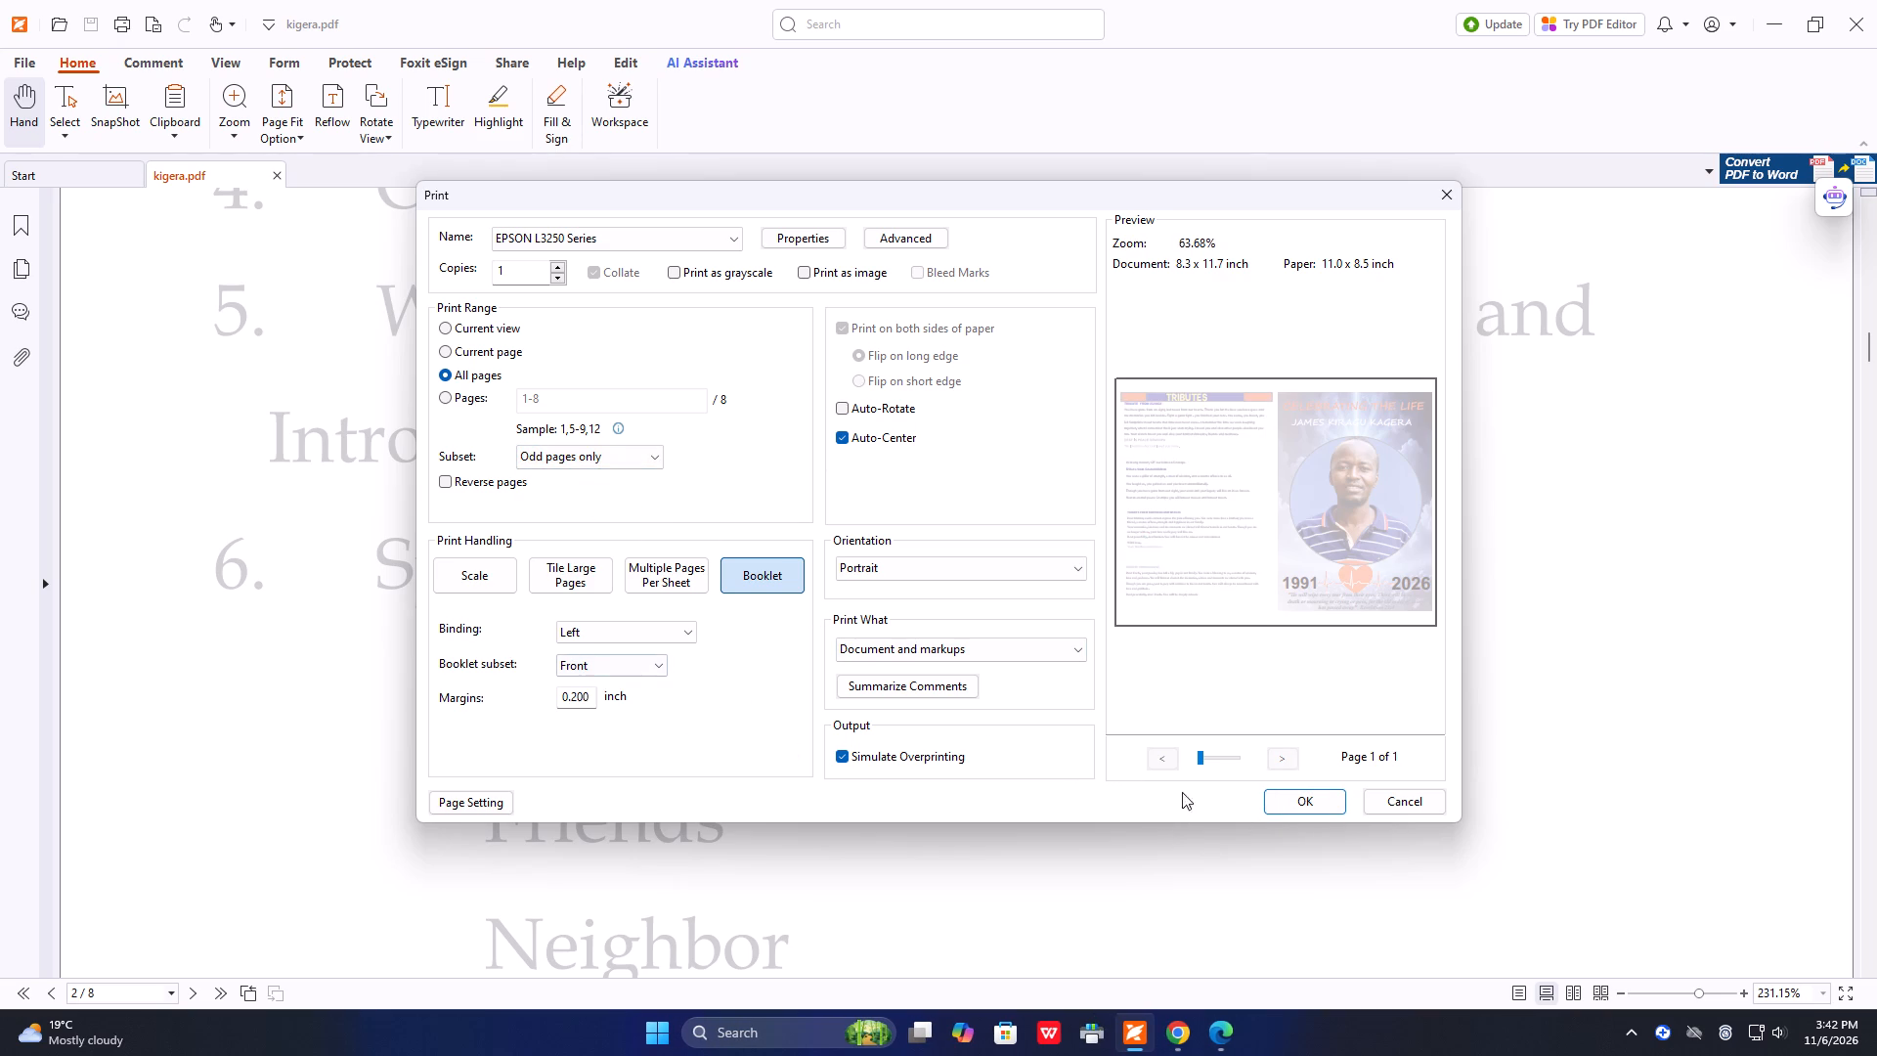
{"action": "left_click", "coordinate": [1305, 802]}
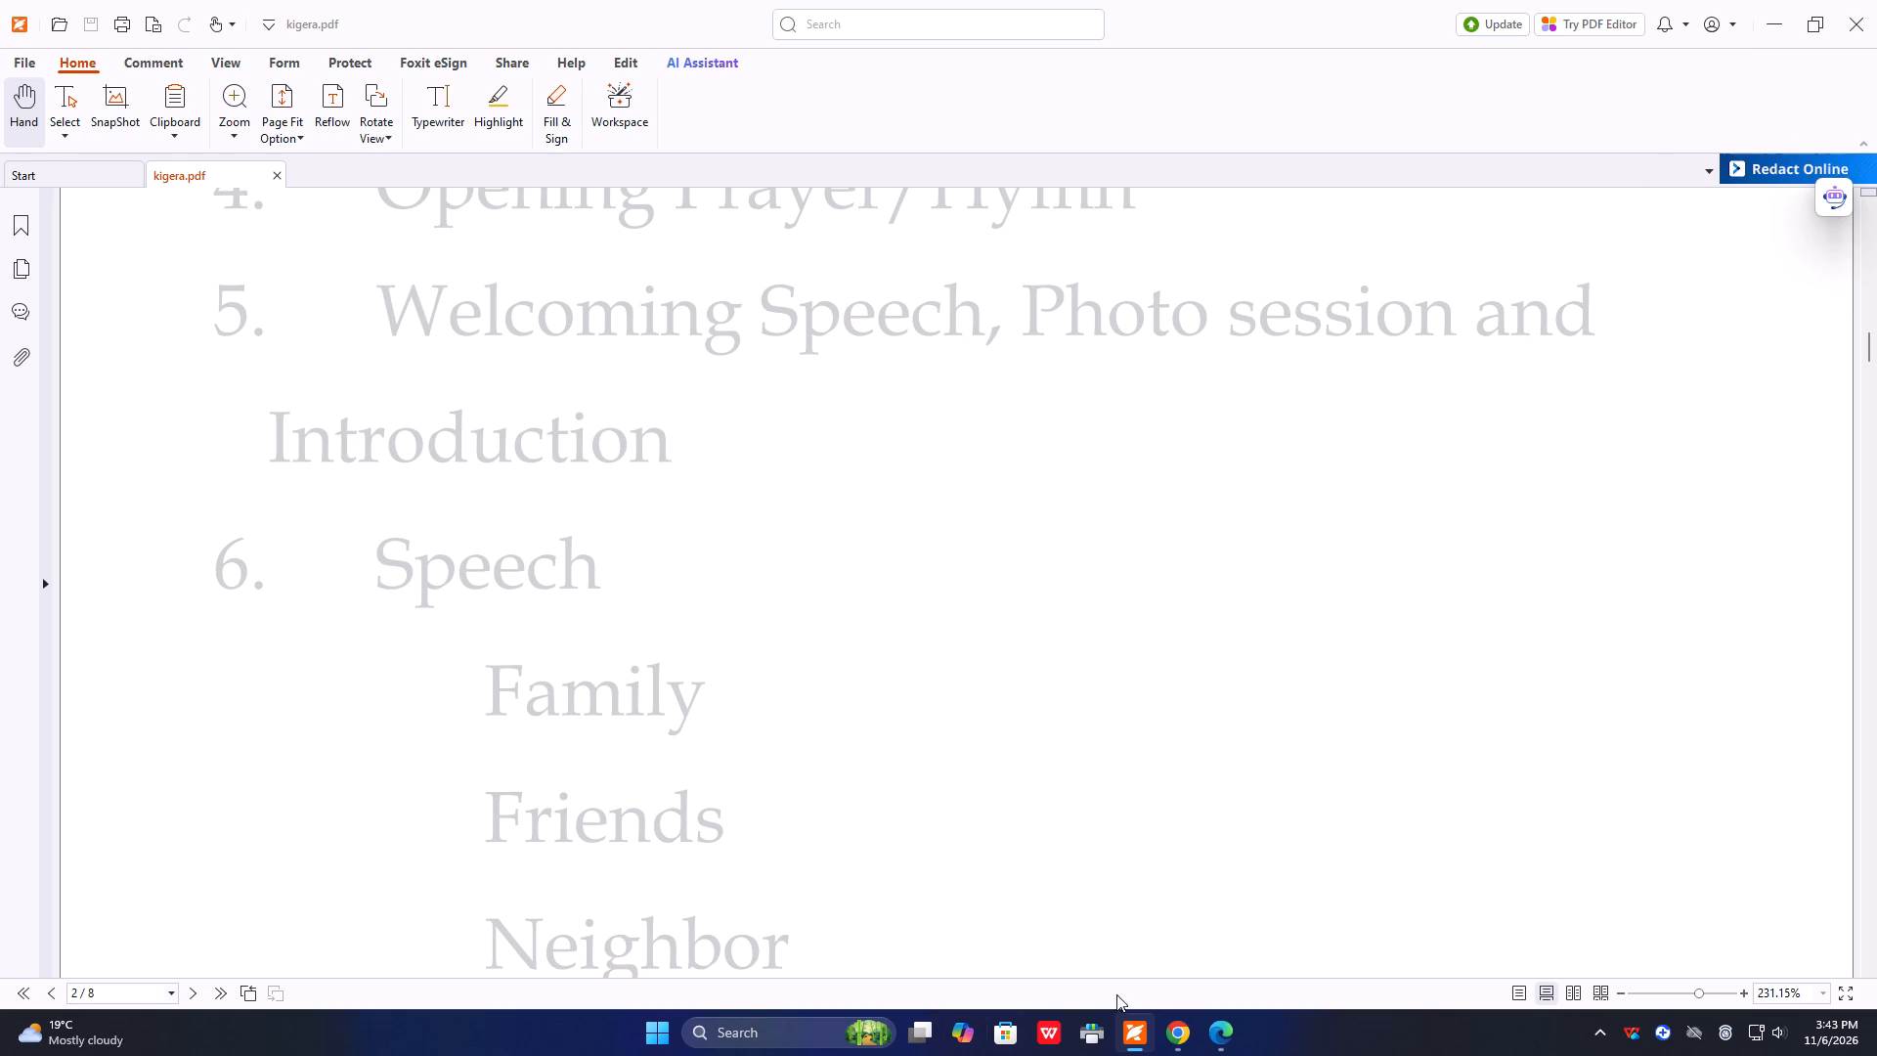
Disable the Ethernet adapter in the advanced network settings.
{"action": "left_click", "coordinate": [769, 1037]}
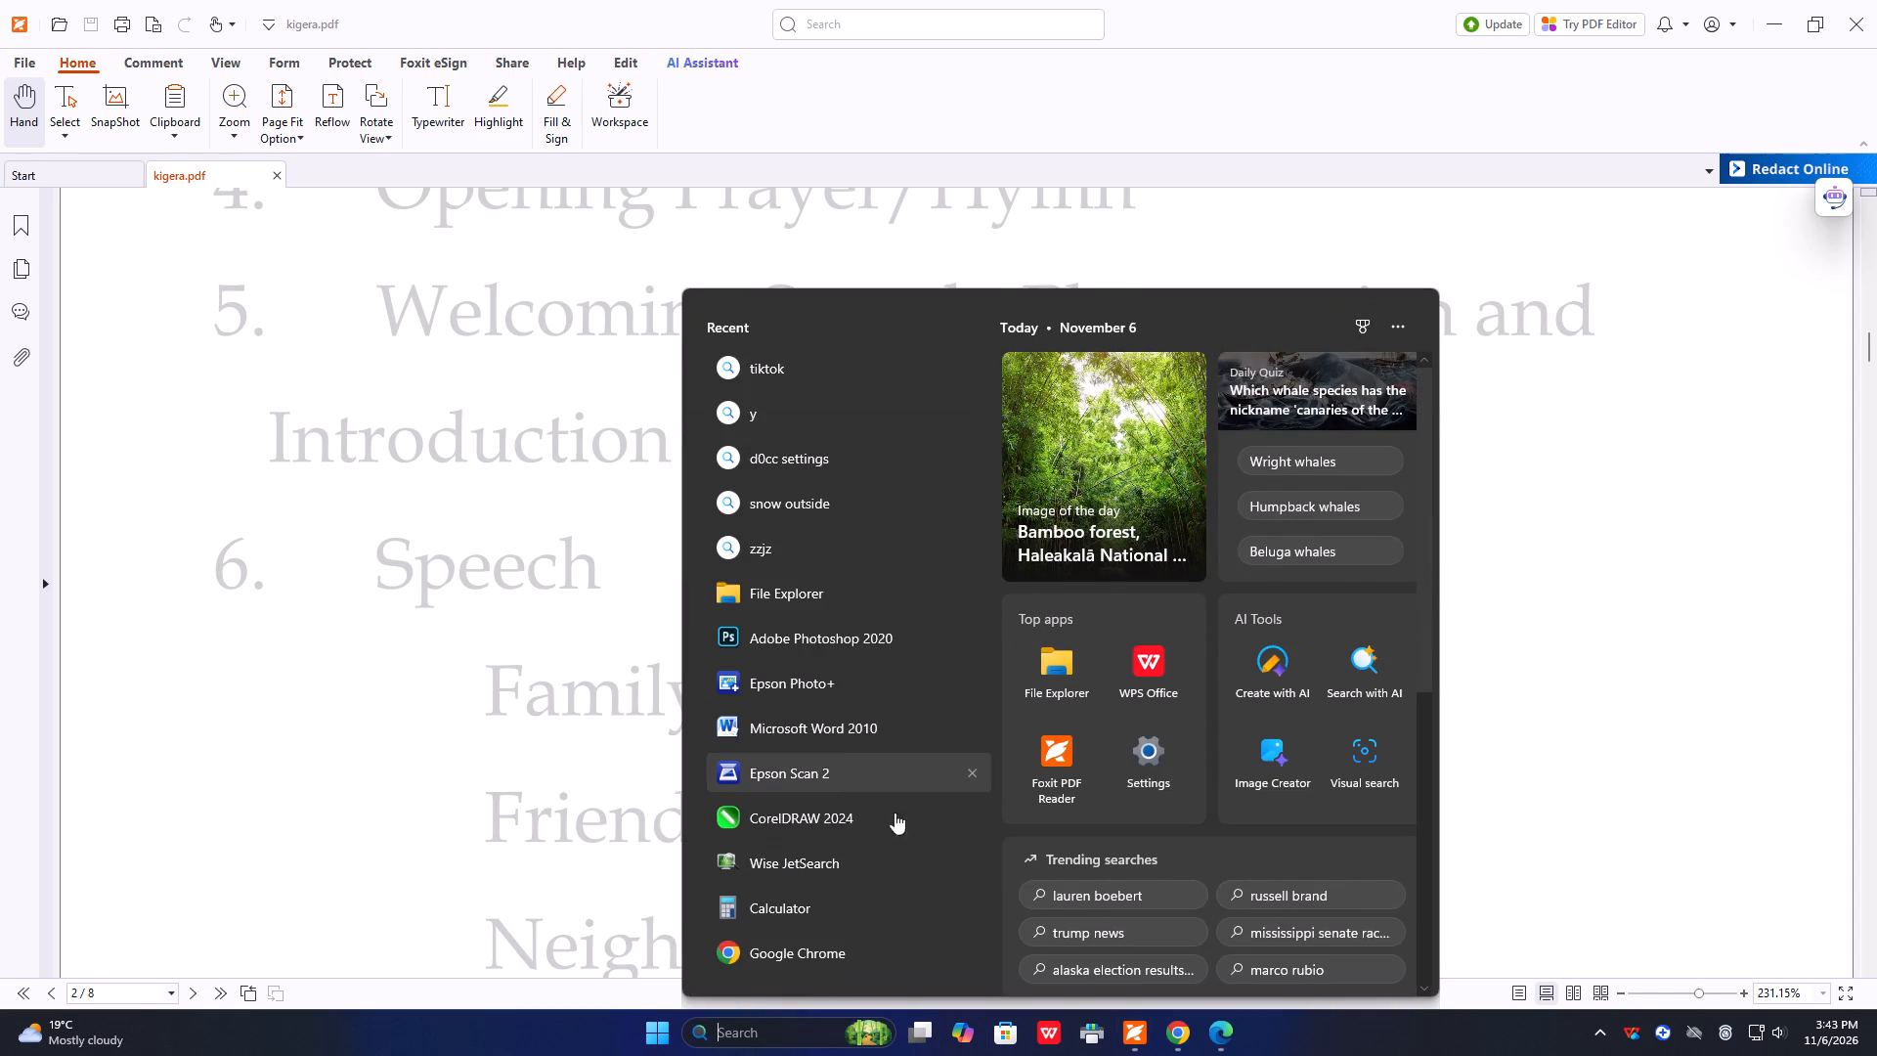
{"action": "right_click", "coordinate": [1749, 1024]}
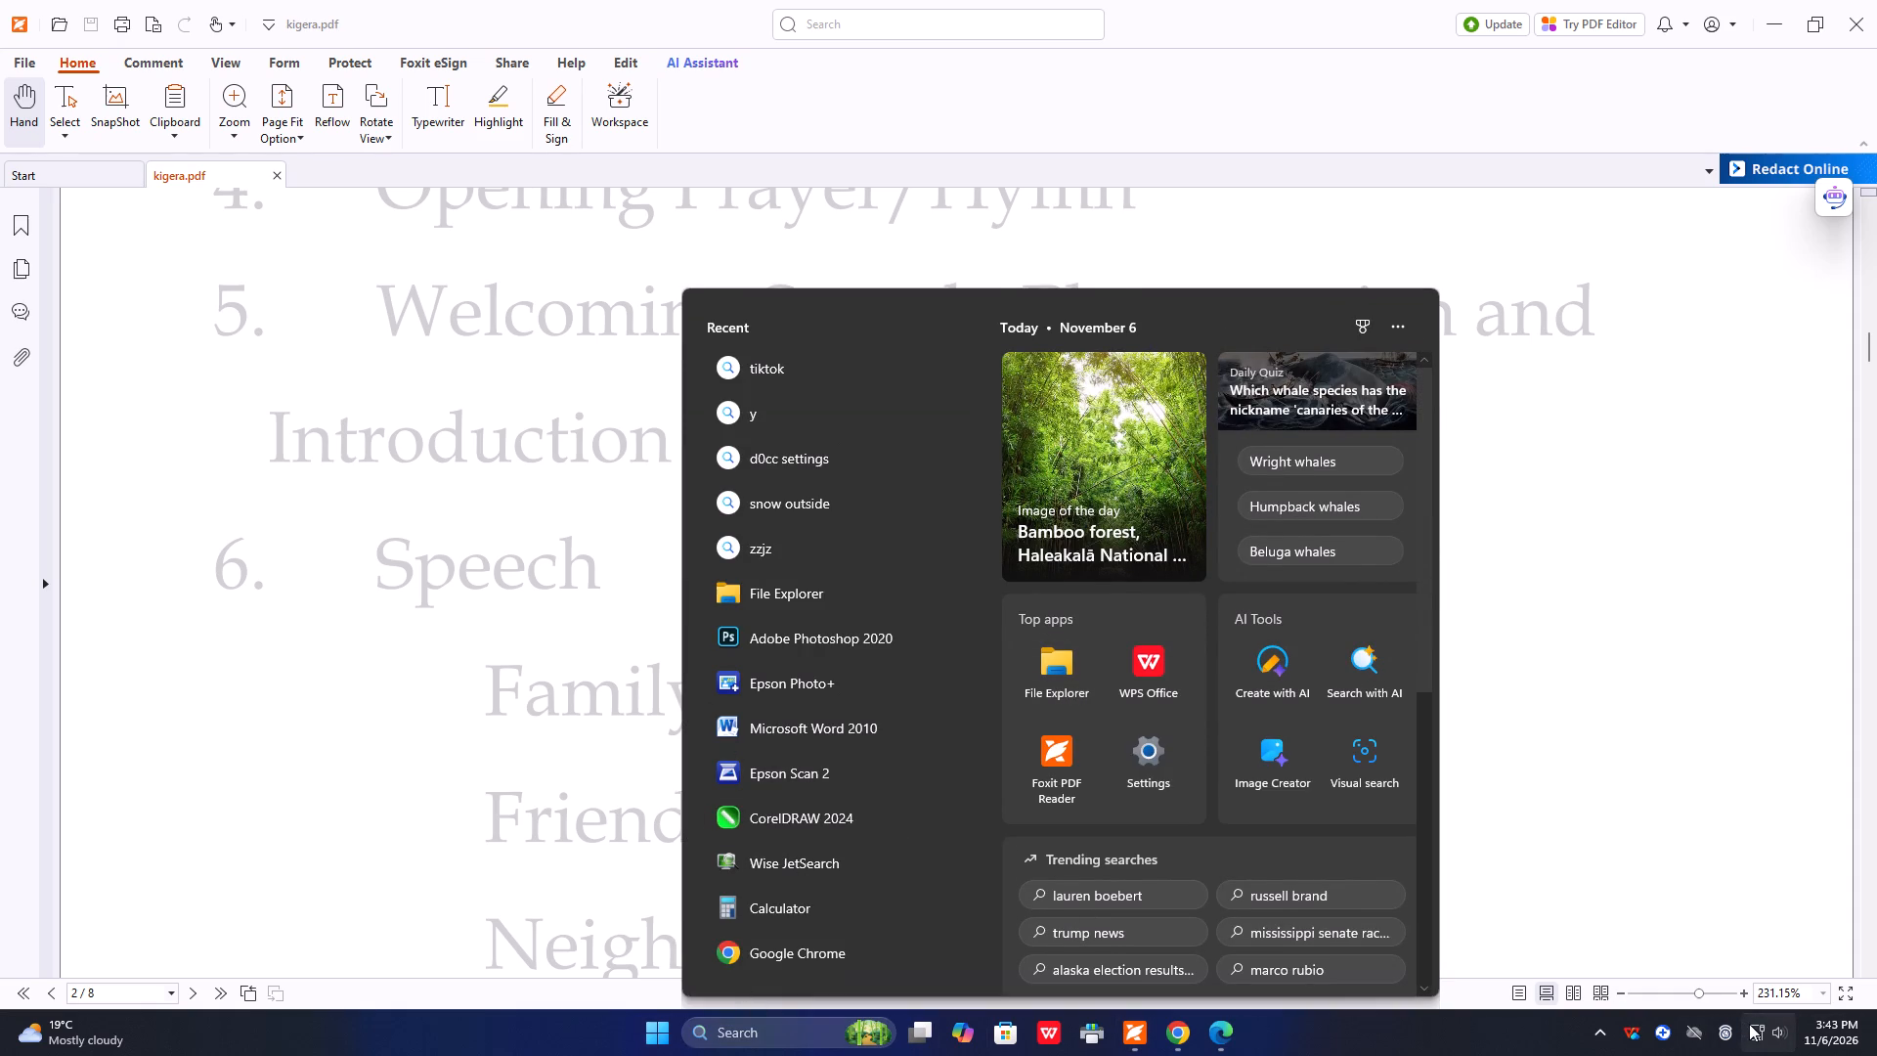
{"action": "left_click", "coordinate": [1757, 982]}
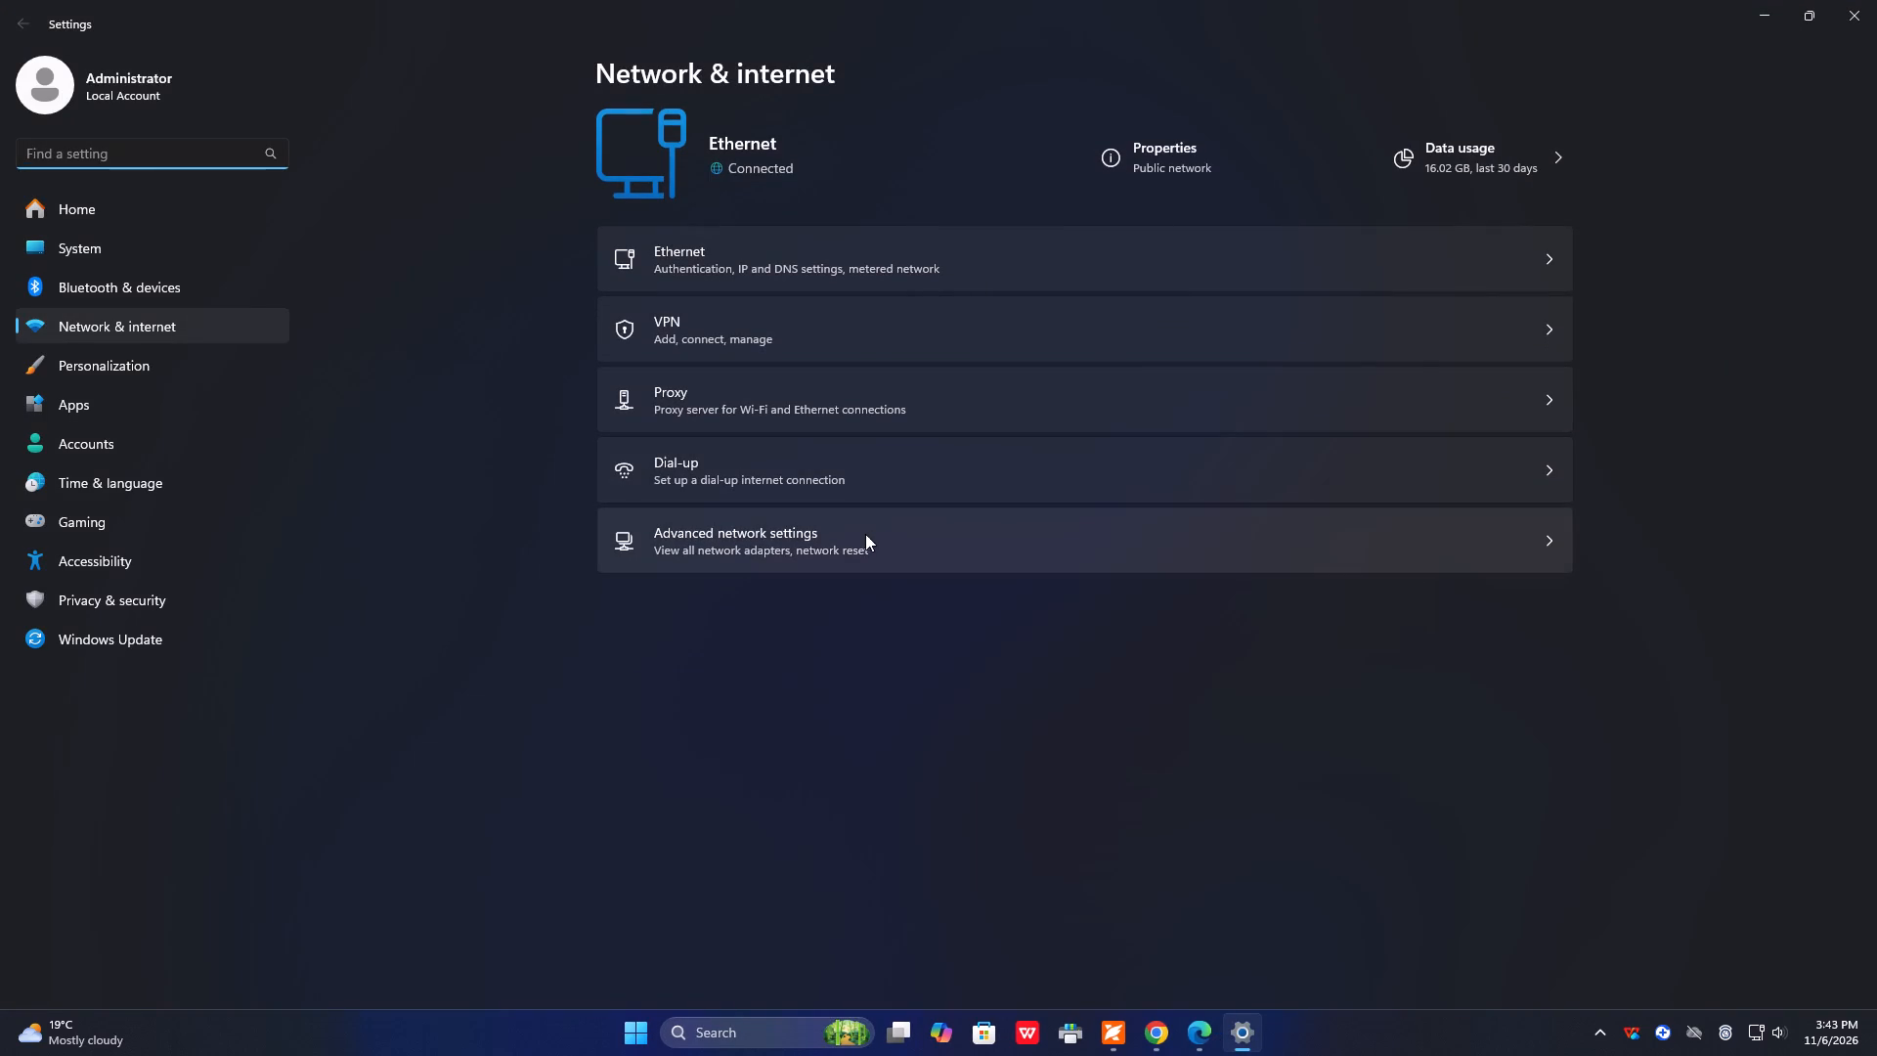
{"action": "left_click", "coordinate": [848, 544]}
{"action": "left_click", "coordinate": [1478, 165]}
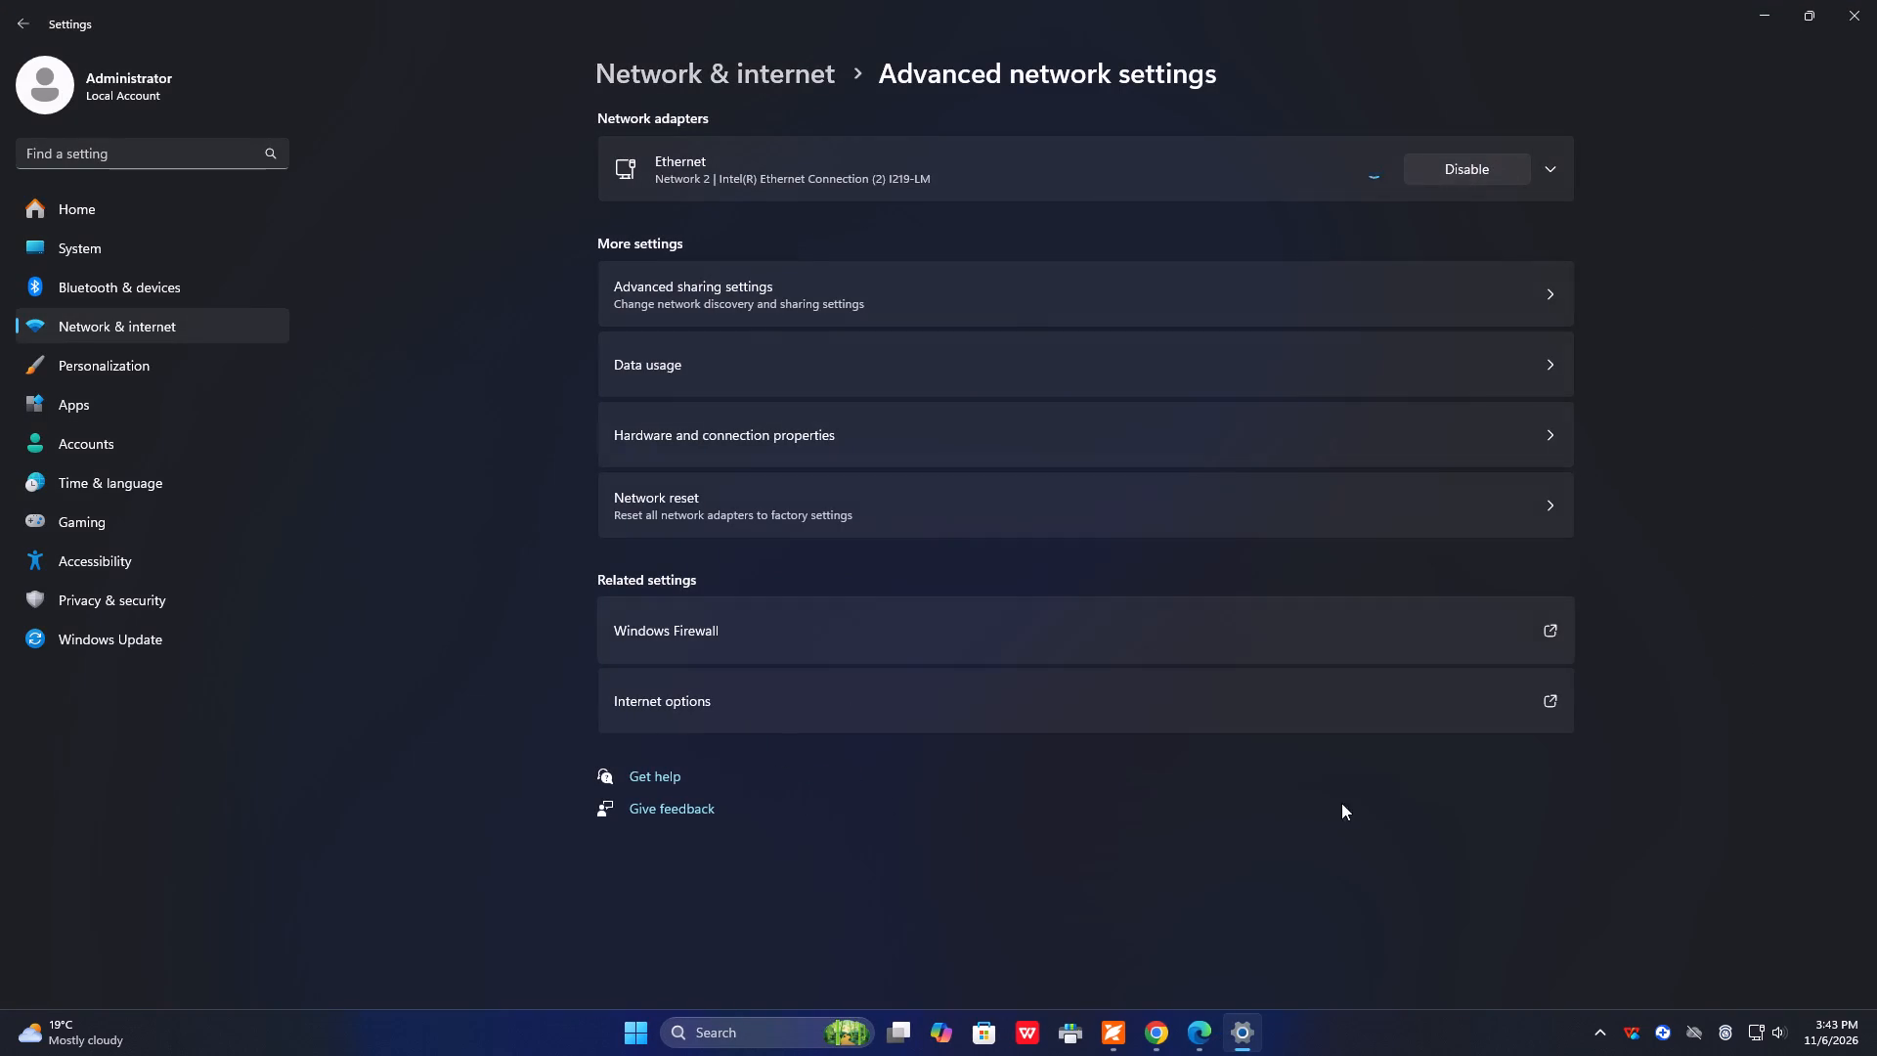
Launch CorelDRAW 2024 and agree to open the Auto-Backup files.
{"action": "left_click", "coordinate": [736, 1032]}
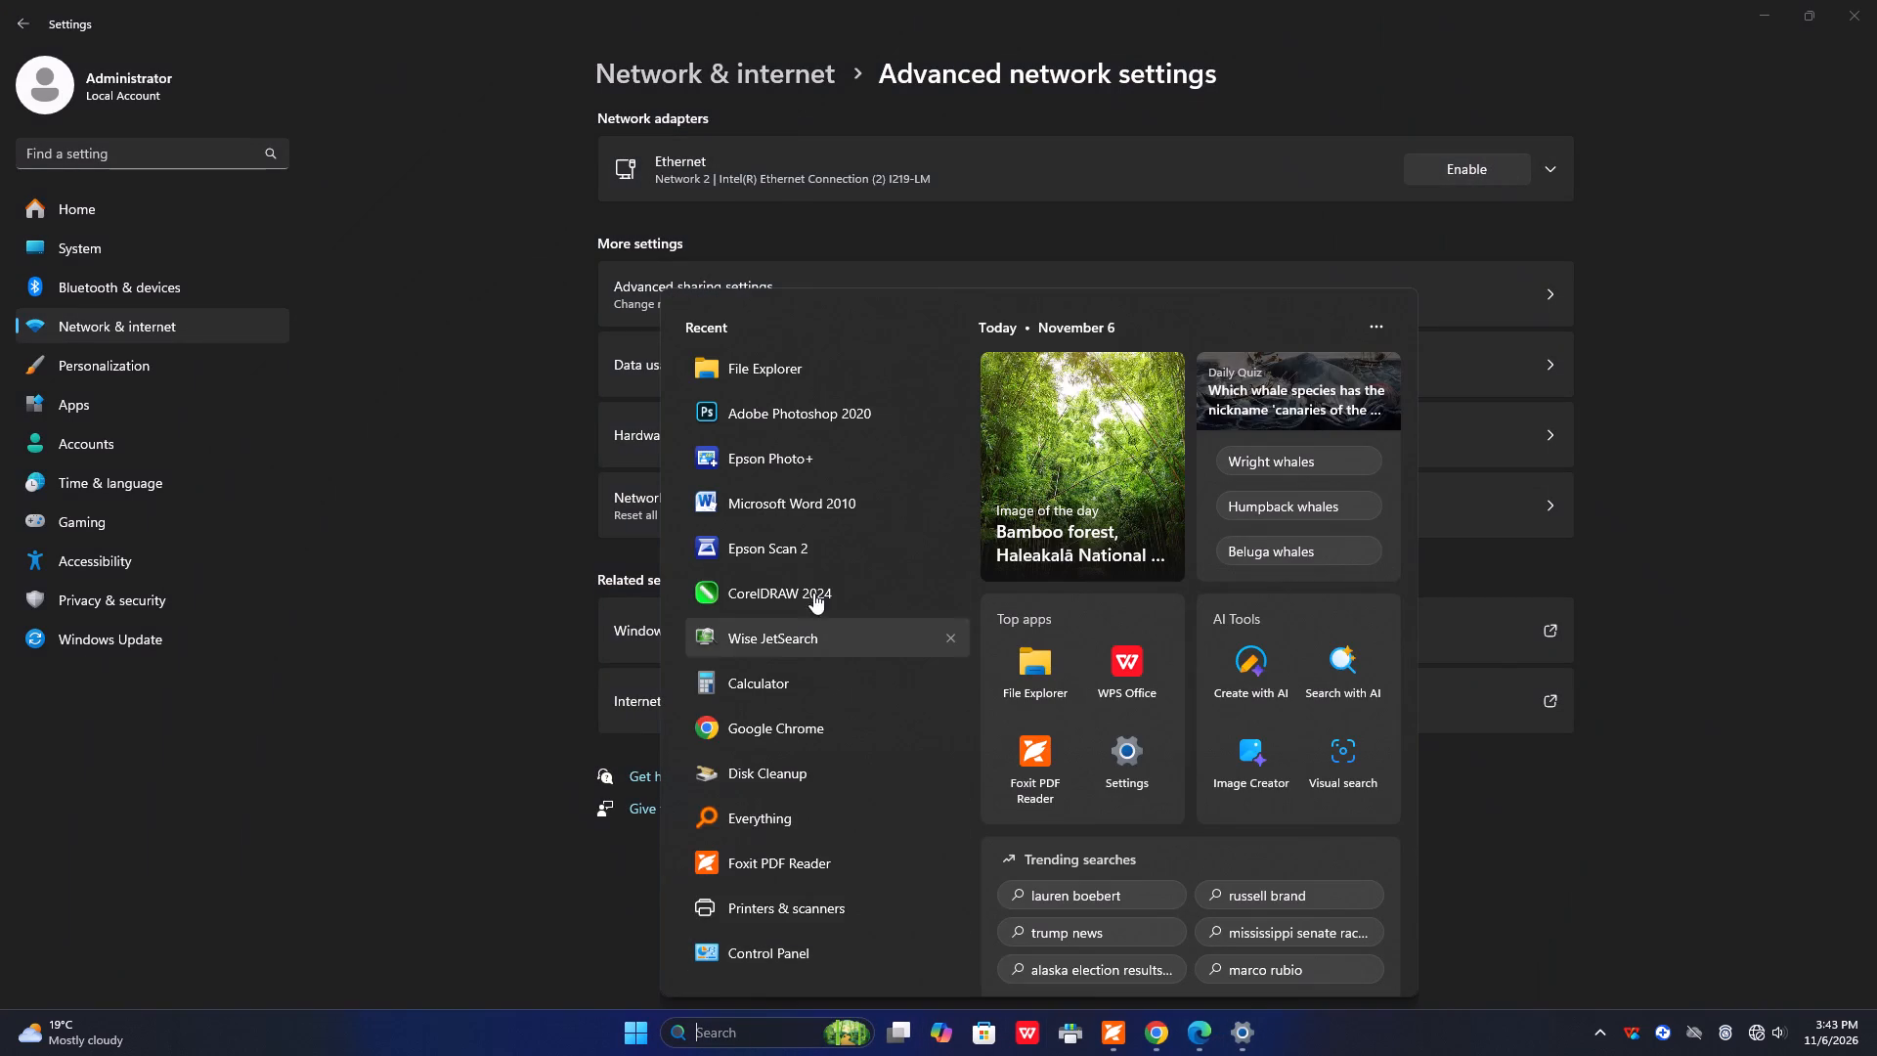
{"action": "left_click", "coordinate": [802, 595]}
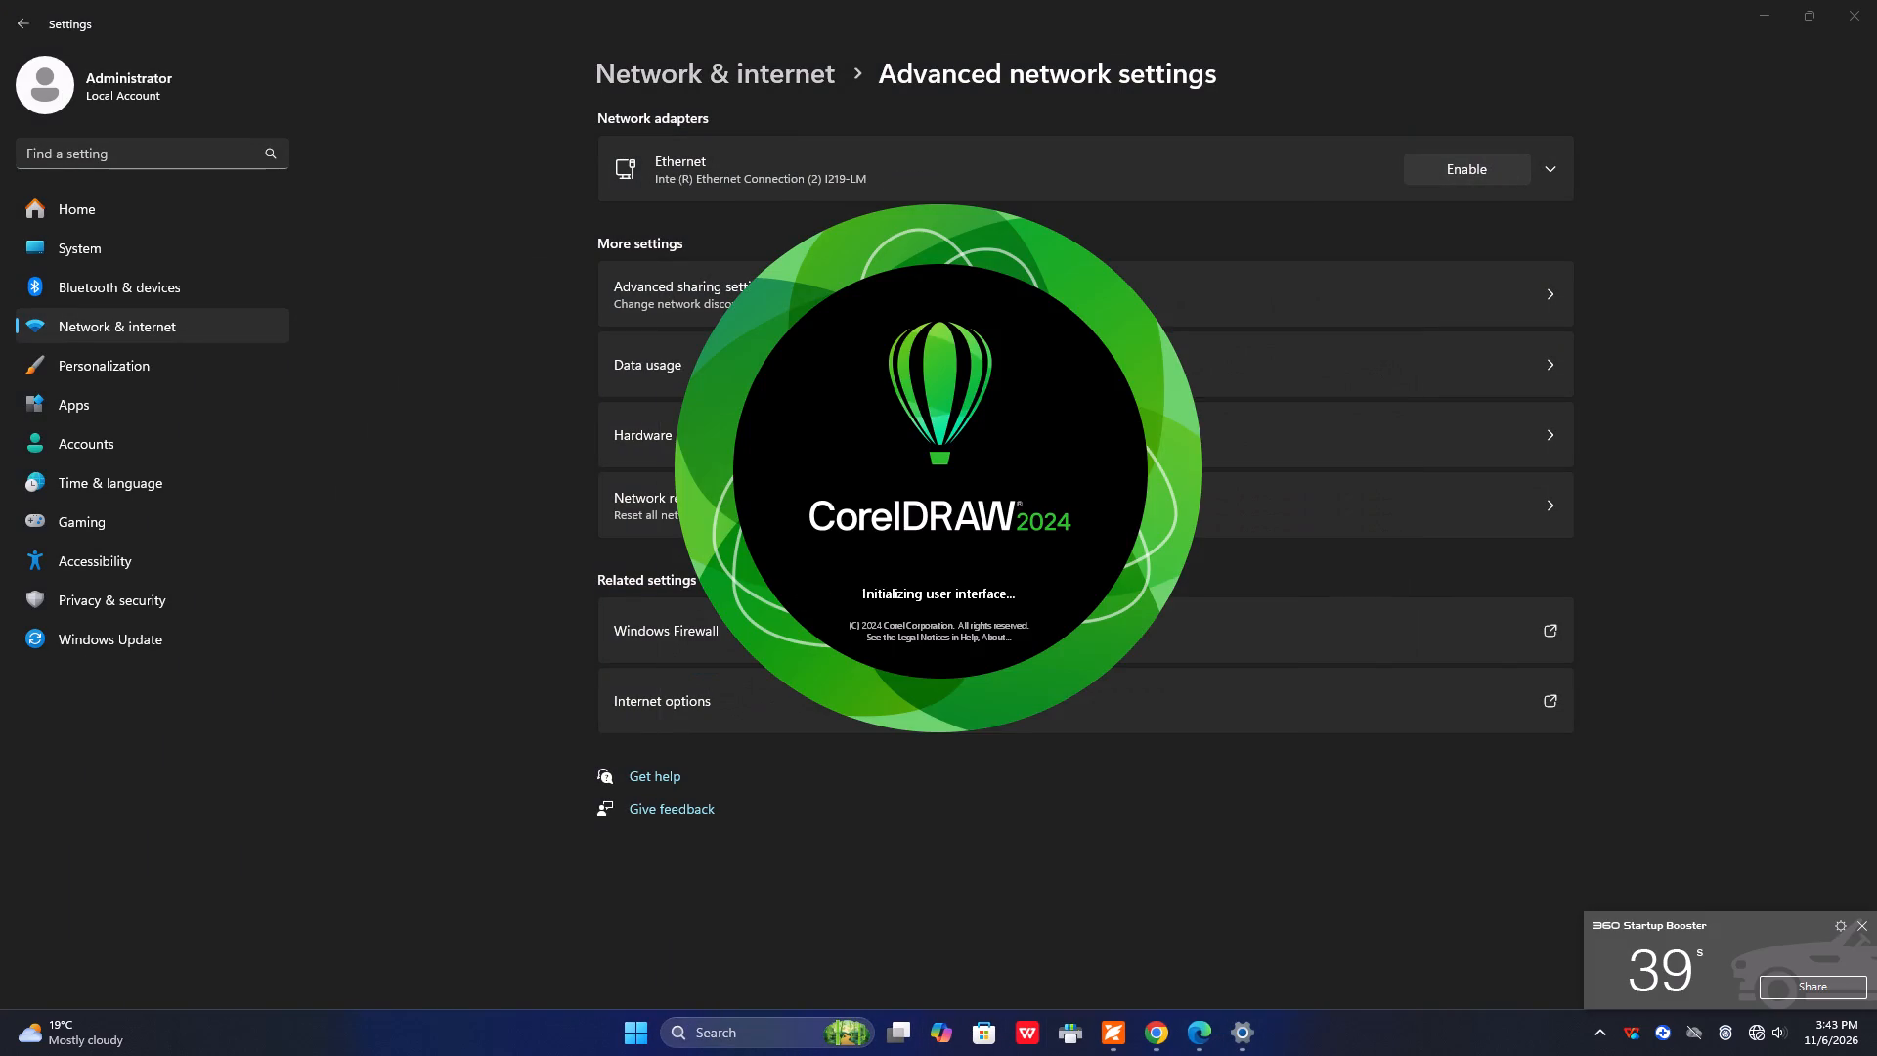
{"action": "left_click", "coordinate": [1150, 976]}
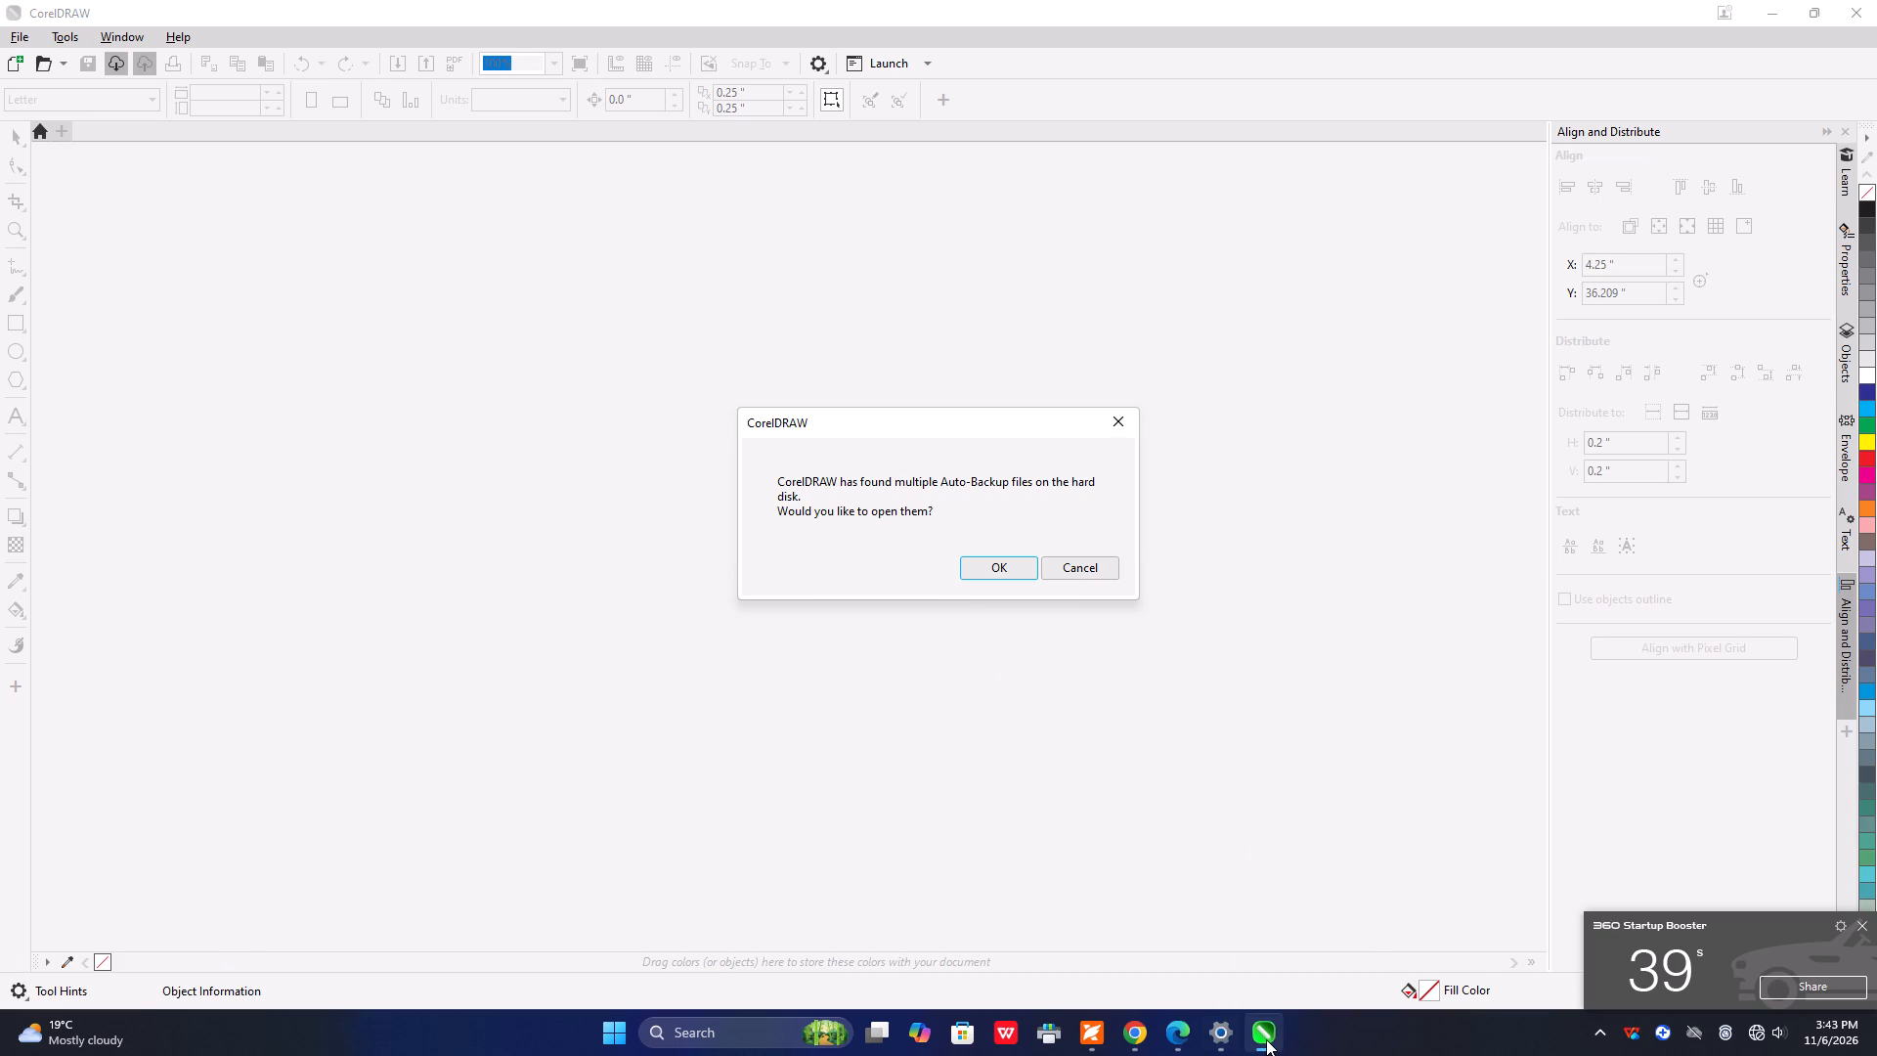
{"action": "left_click", "coordinate": [1017, 568]}
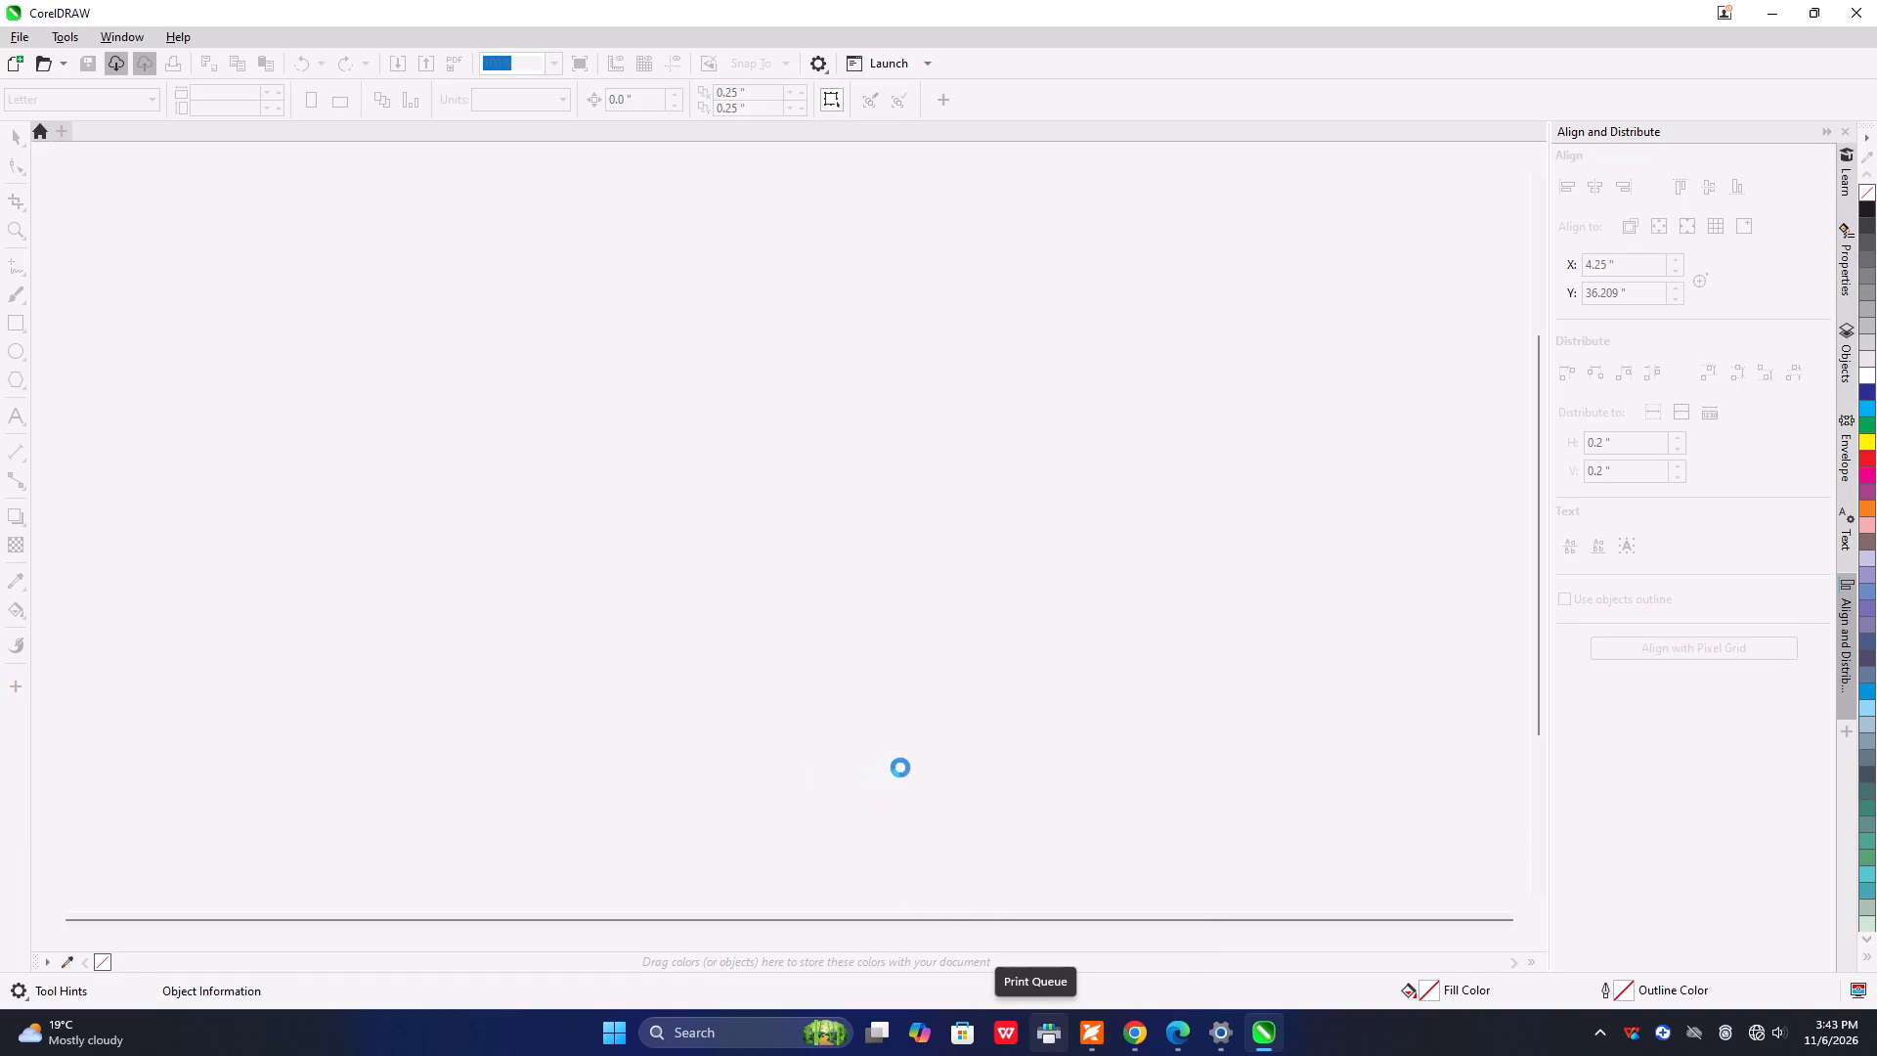
Return to kigera.pdf in Foxit PDF Reader, go back to its first page and bring up the print settings.
{"action": "left_click", "coordinate": [1099, 1038]}
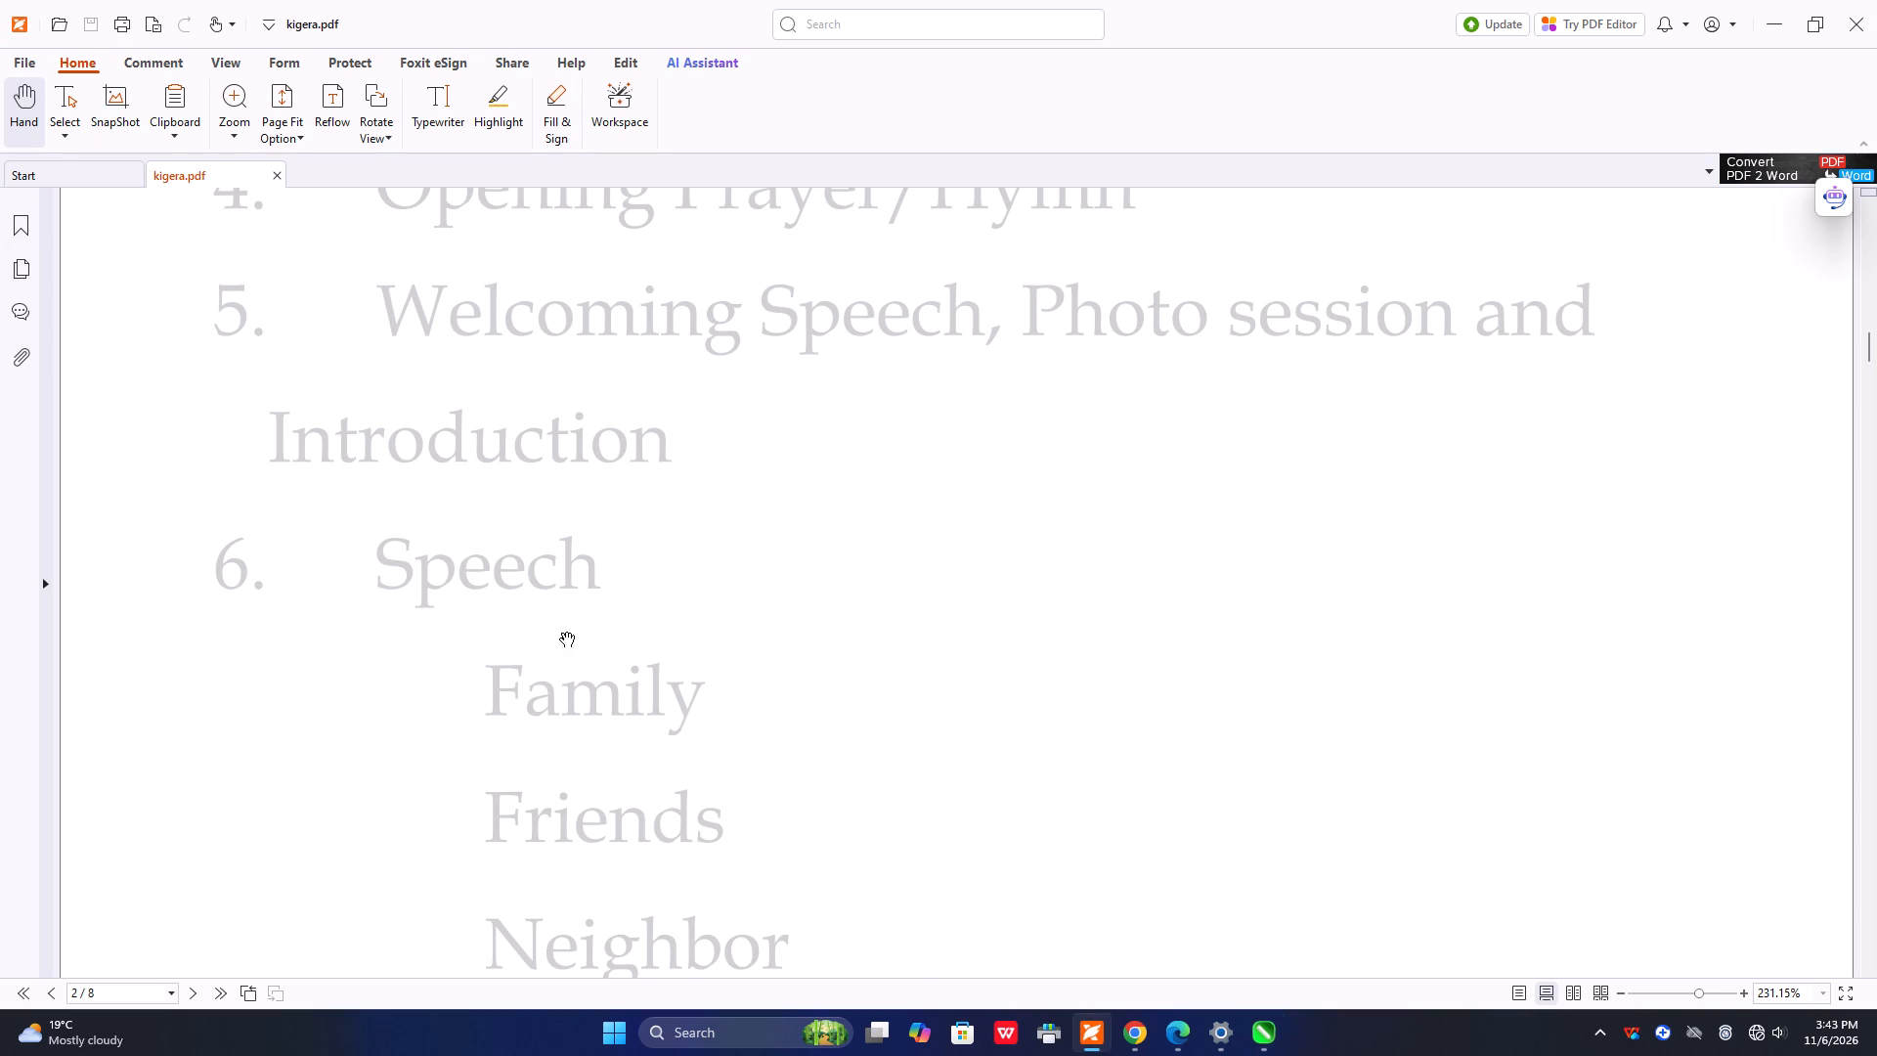
{"action": "scroll", "coordinate": [700, 671], "scroll_direction": "up", "scroll_amount": 17}
{"action": "scroll", "coordinate": [240, 187], "scroll_direction": "up", "scroll_amount": 2}
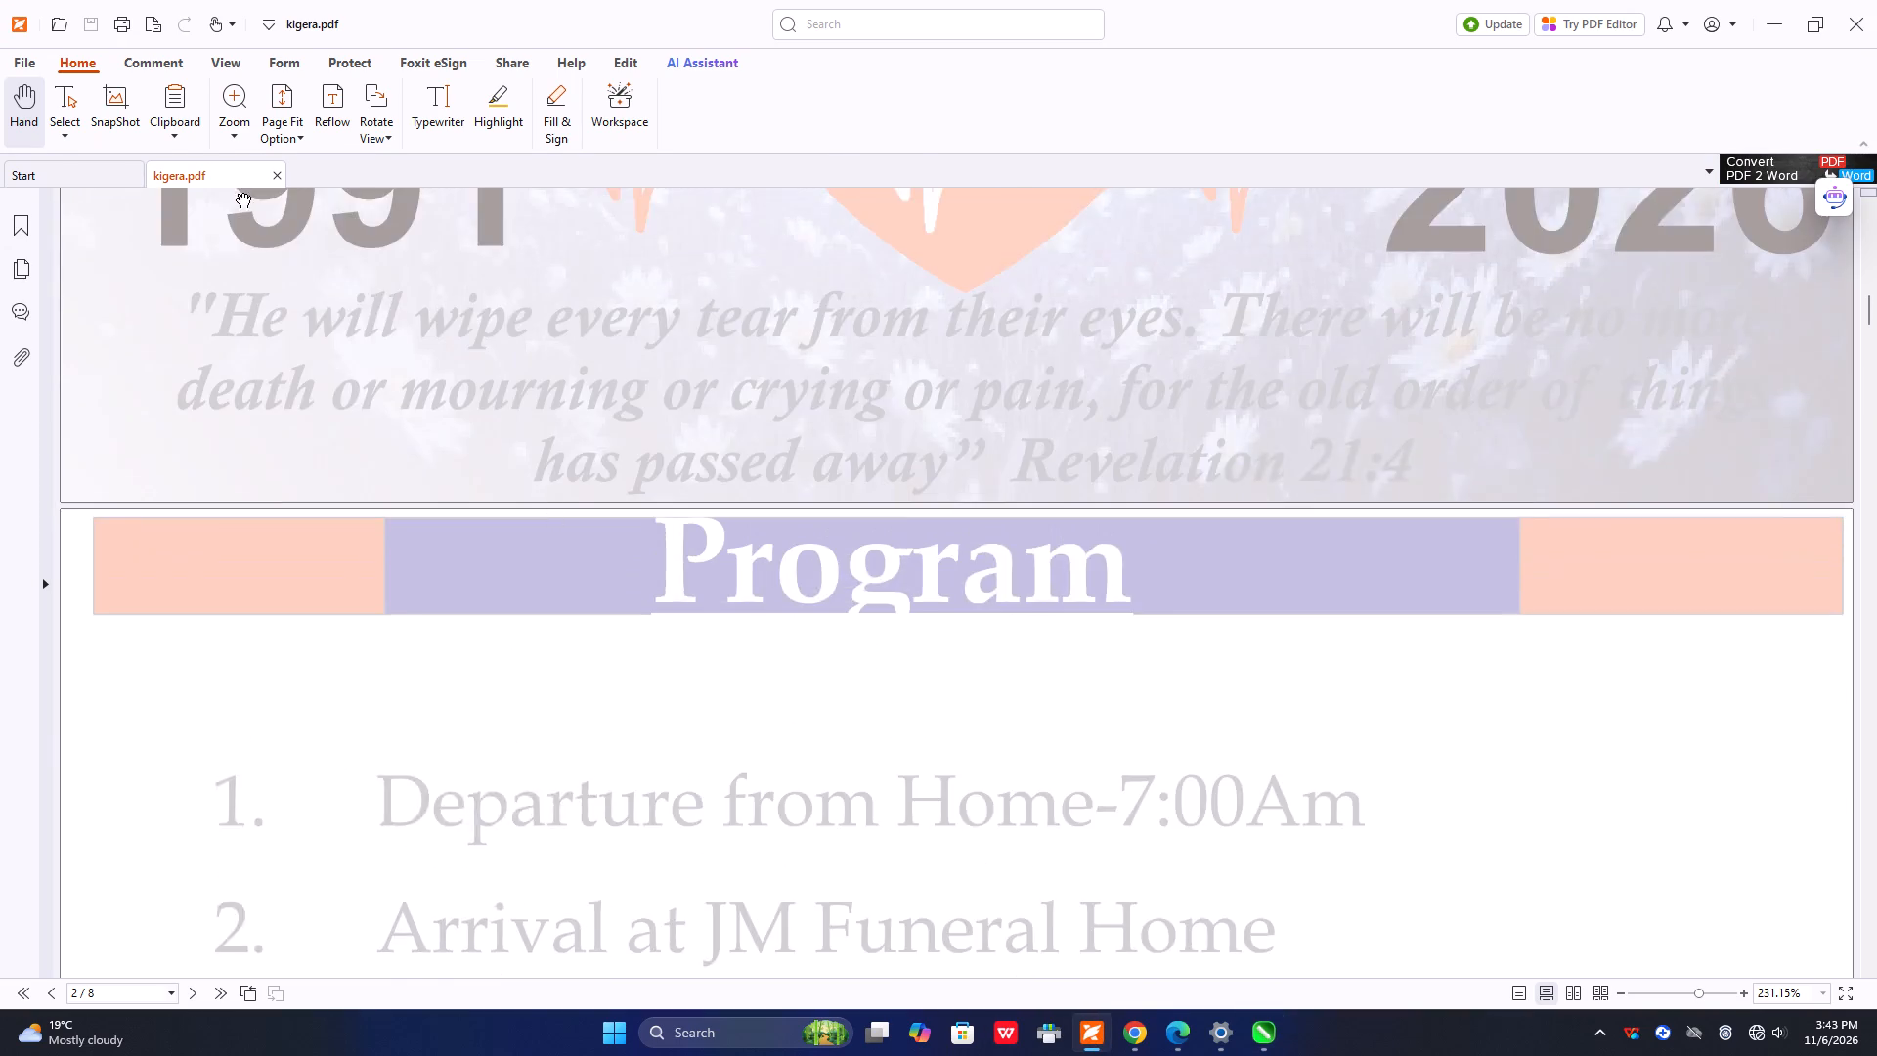
{"action": "scroll", "coordinate": [242, 194], "scroll_direction": "up", "scroll_amount": 20}
{"action": "scroll", "coordinate": [242, 194], "scroll_direction": "up", "scroll_amount": 20}
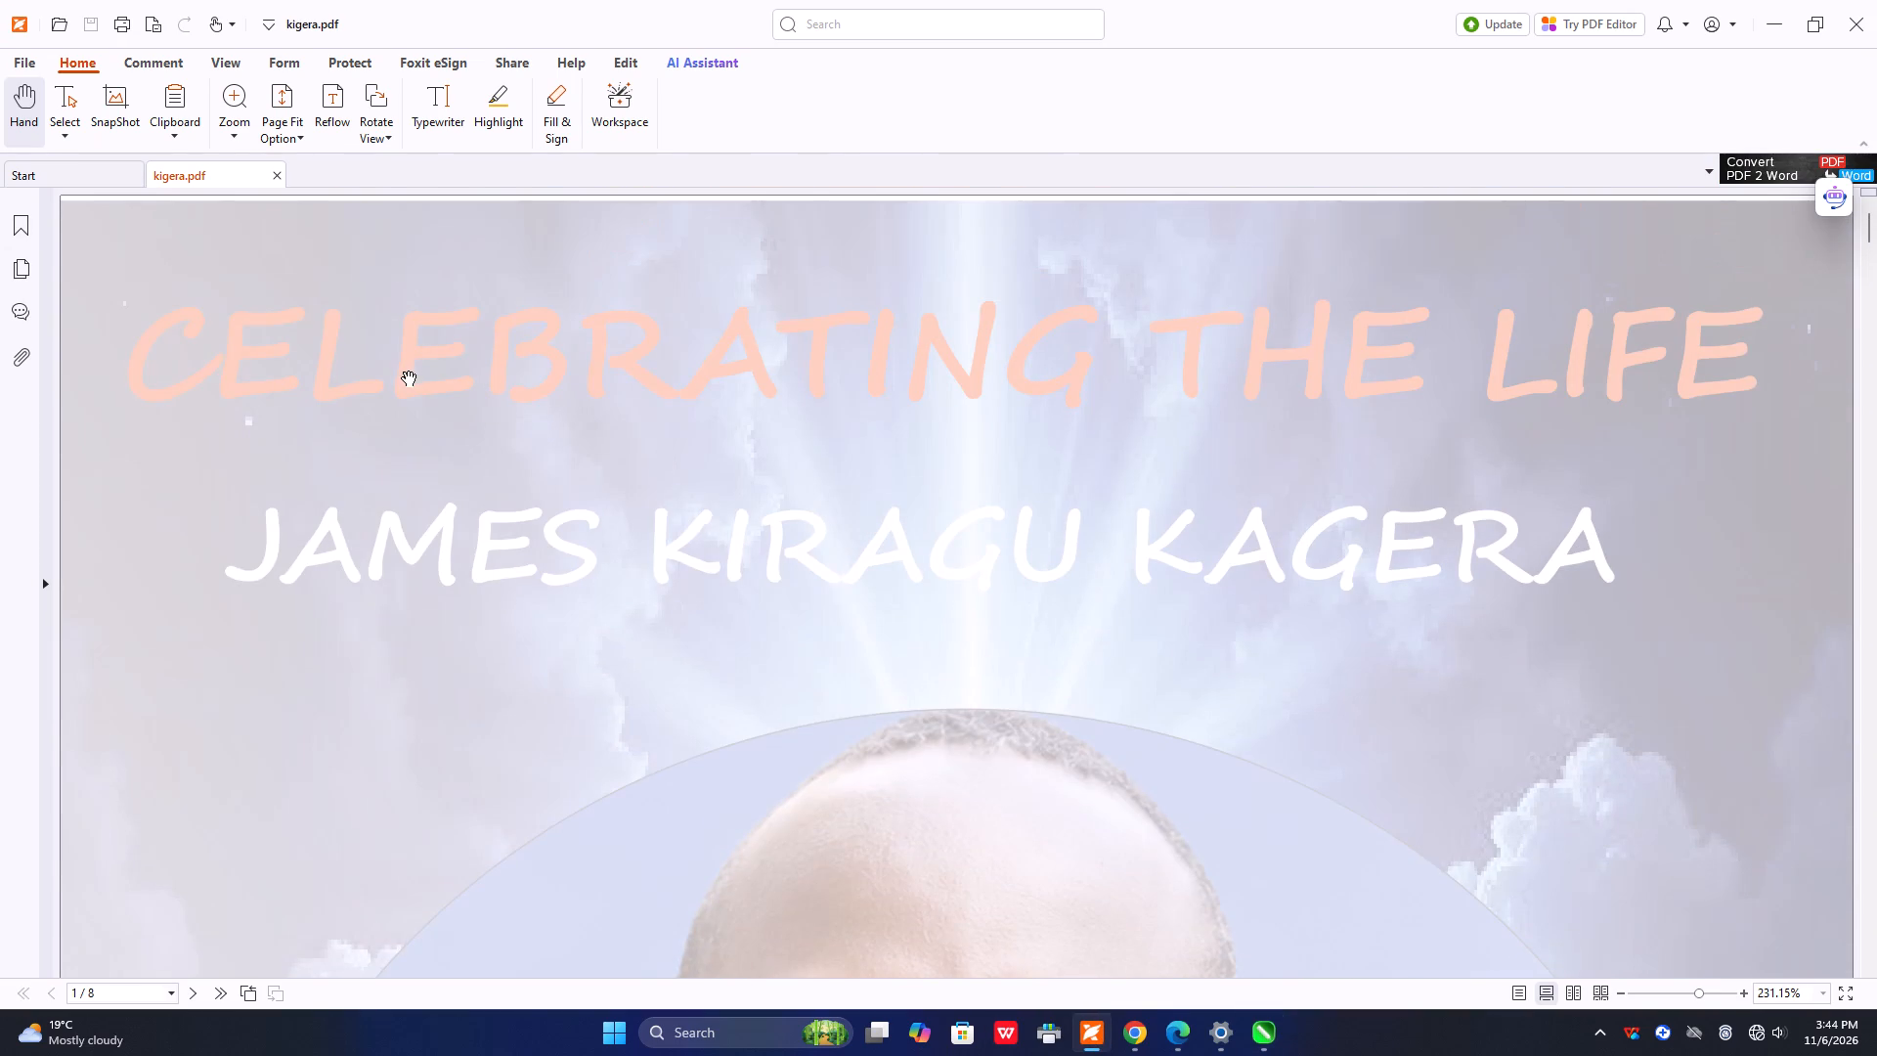
{"action": "scroll", "coordinate": [408, 372], "scroll_direction": "up", "scroll_amount": 3}
{"action": "left_click", "coordinate": [118, 18]}
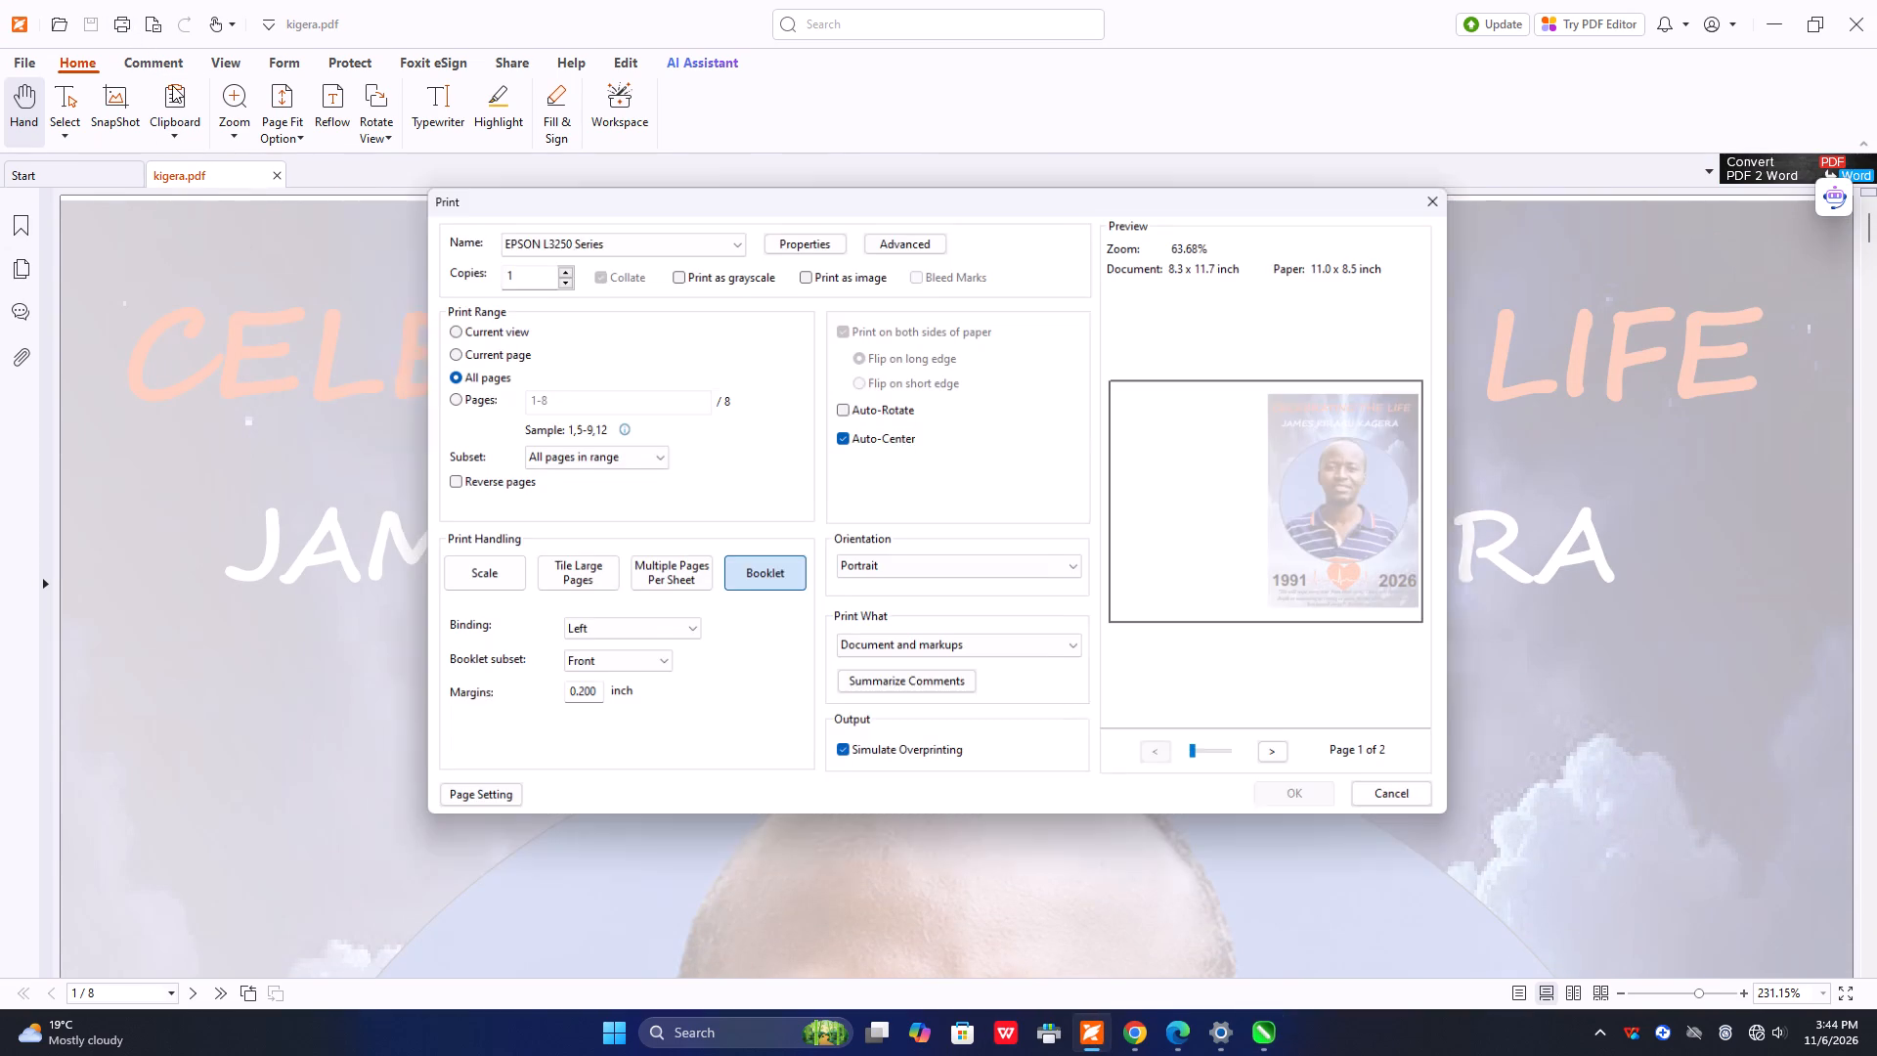
Check the EPSON L3250 Series printer properties, including paper size, colour and two-sided printing, without changing them.
{"action": "left_click", "coordinate": [815, 234]}
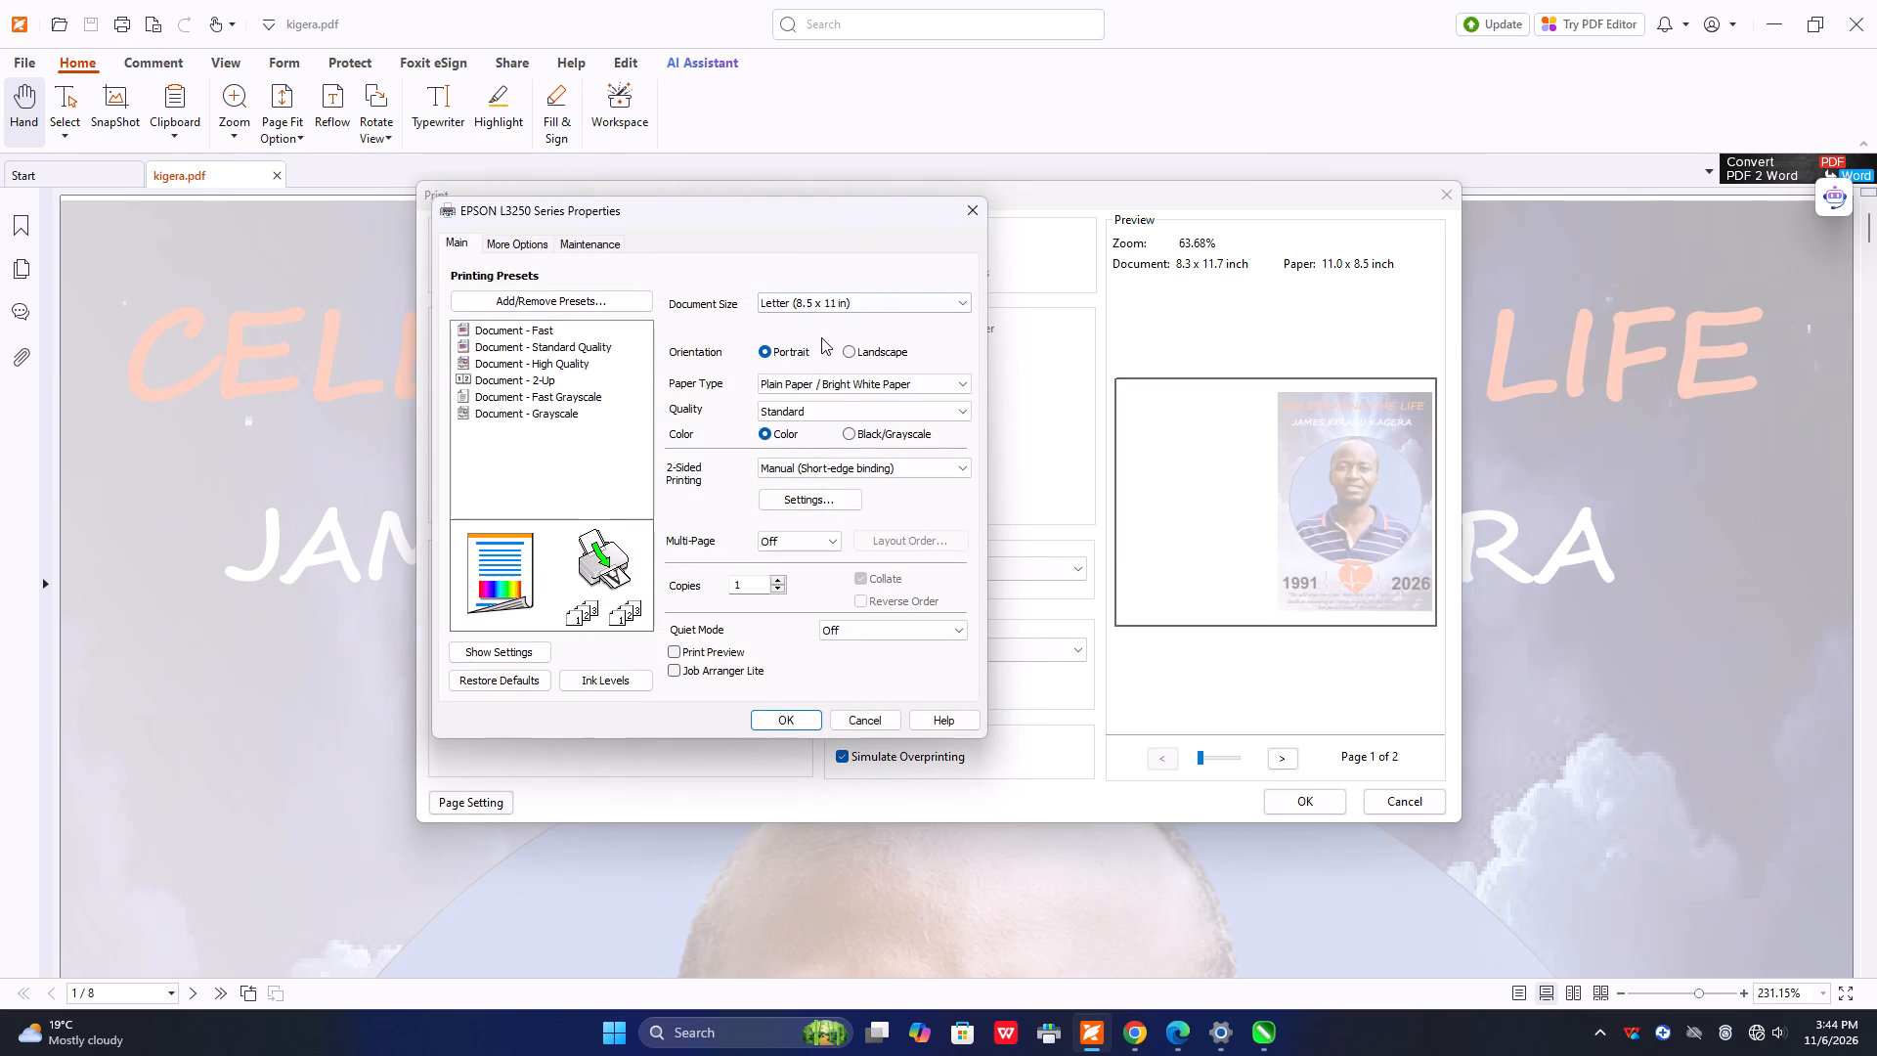
{"action": "left_click", "coordinate": [763, 430]}
{"action": "left_click", "coordinate": [977, 206]}
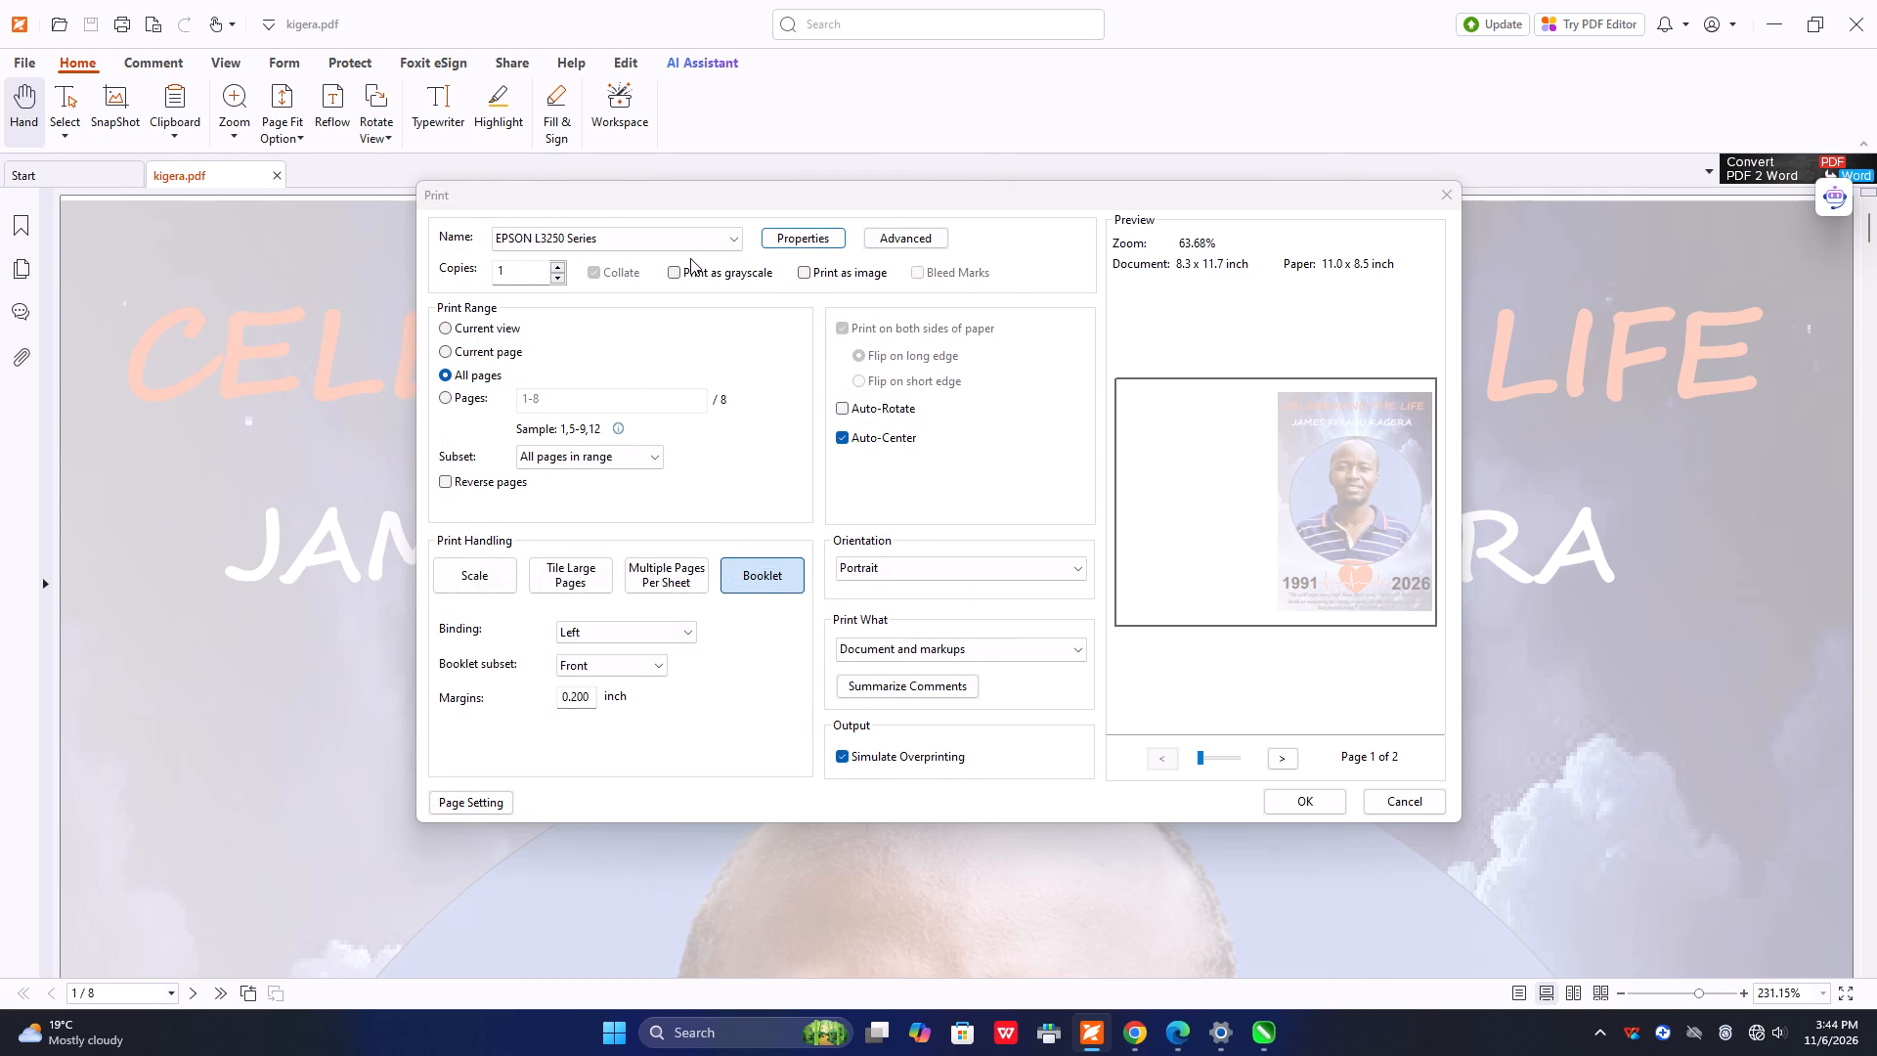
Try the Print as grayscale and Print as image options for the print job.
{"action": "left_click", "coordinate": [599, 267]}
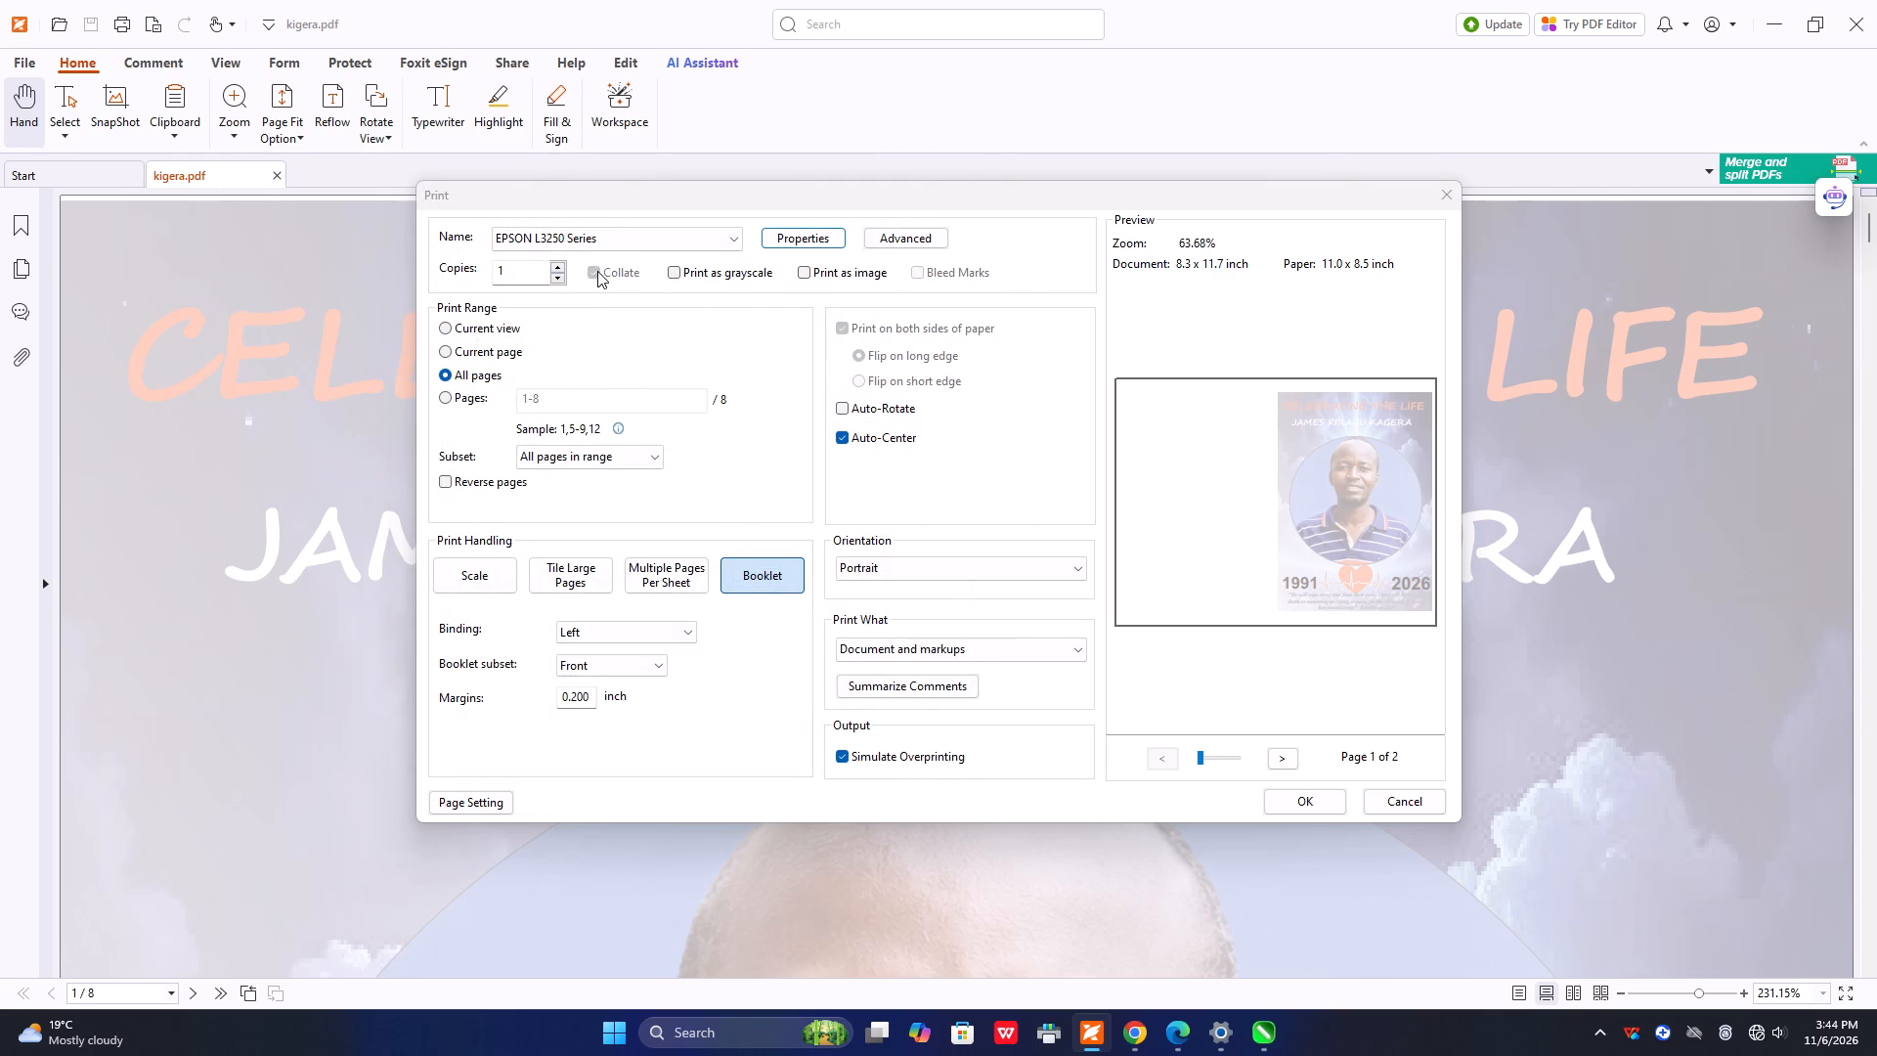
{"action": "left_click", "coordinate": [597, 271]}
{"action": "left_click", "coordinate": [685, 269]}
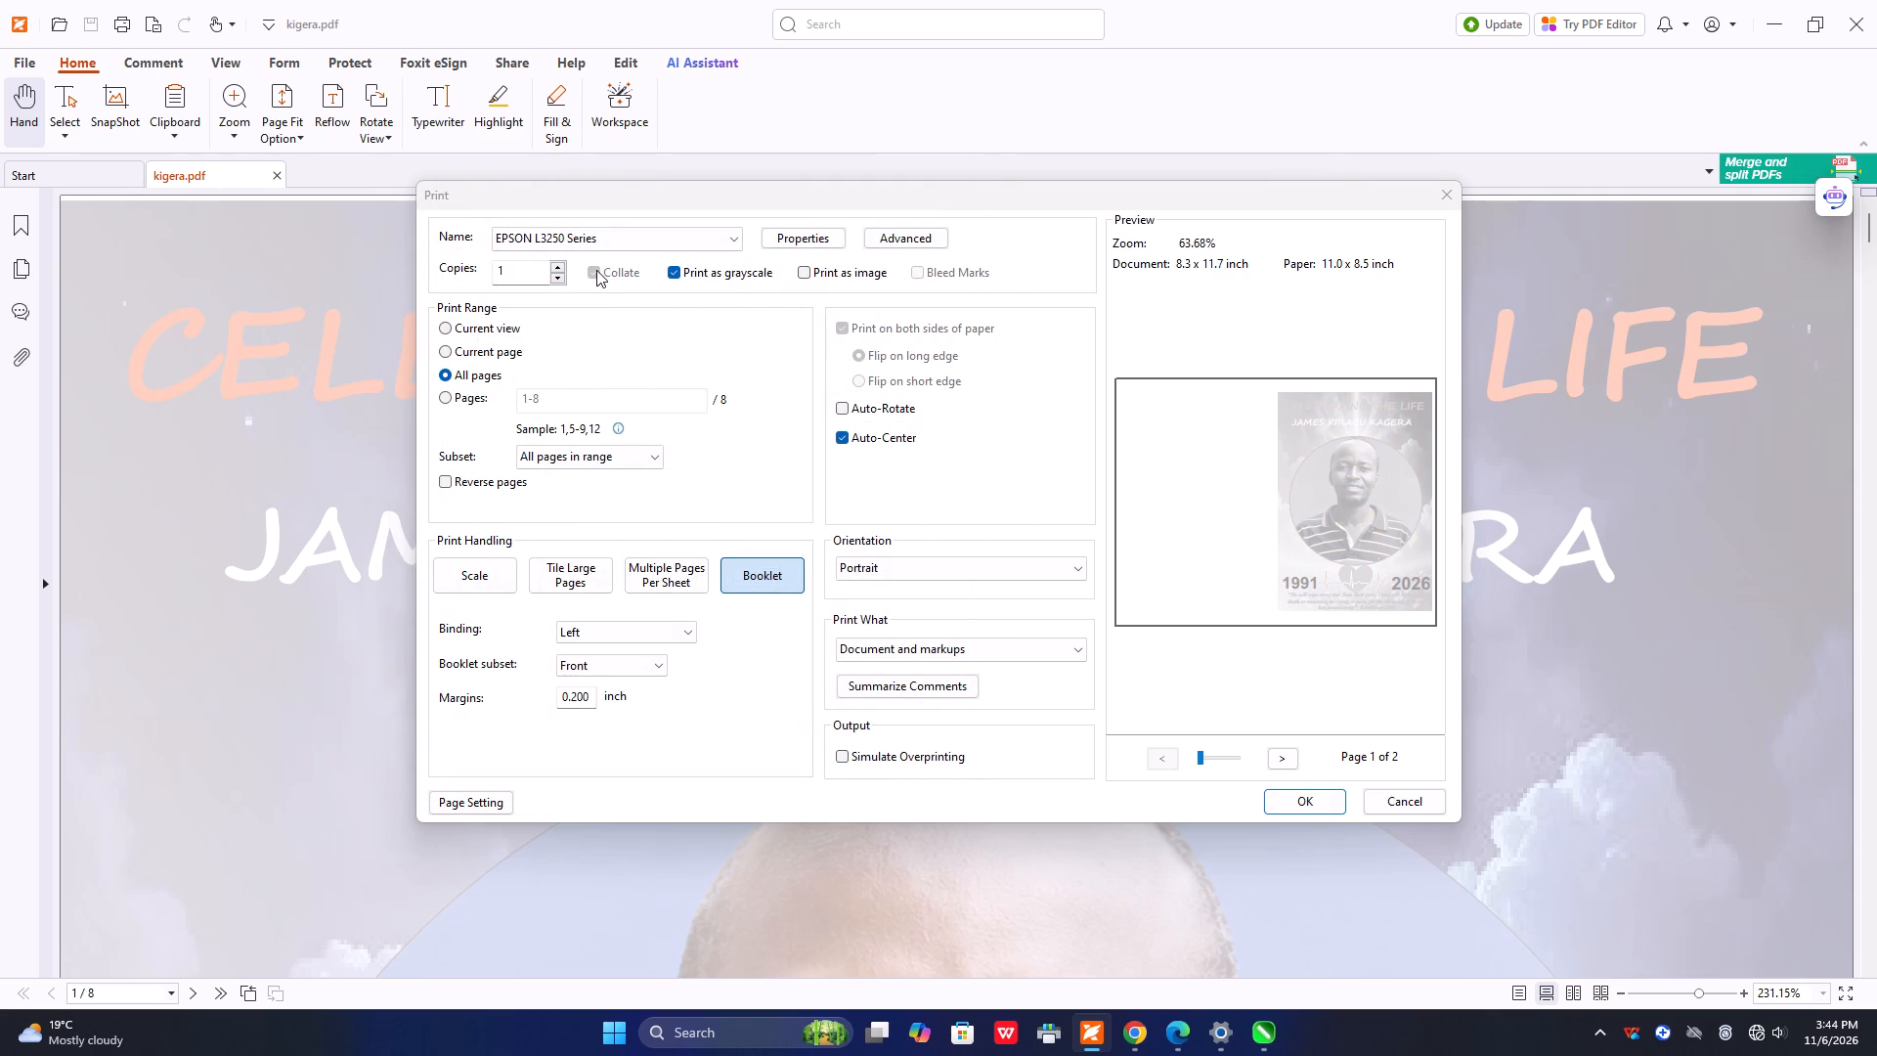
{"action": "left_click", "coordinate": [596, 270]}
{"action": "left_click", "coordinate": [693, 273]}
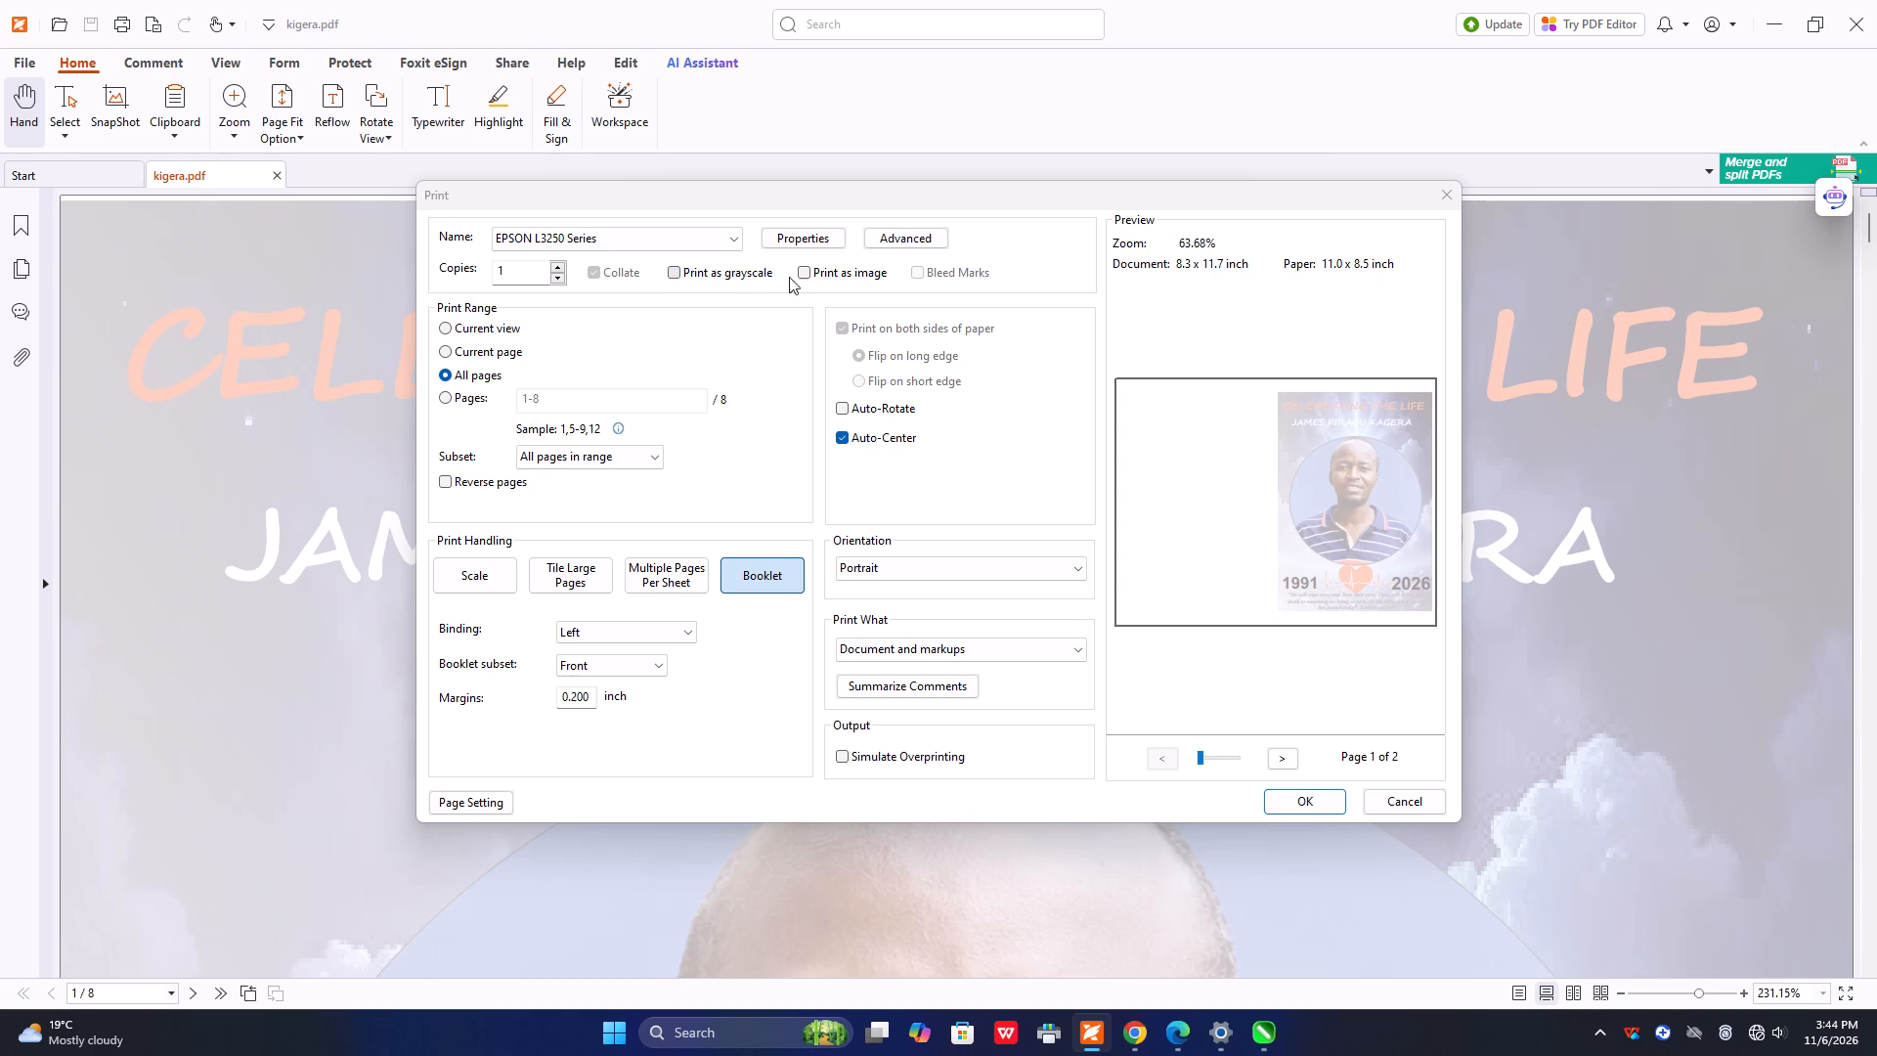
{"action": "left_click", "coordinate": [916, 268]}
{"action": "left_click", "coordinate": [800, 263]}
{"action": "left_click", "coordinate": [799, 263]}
Review the advanced PCL driver options for the available printers.
{"action": "left_click", "coordinate": [896, 235]}
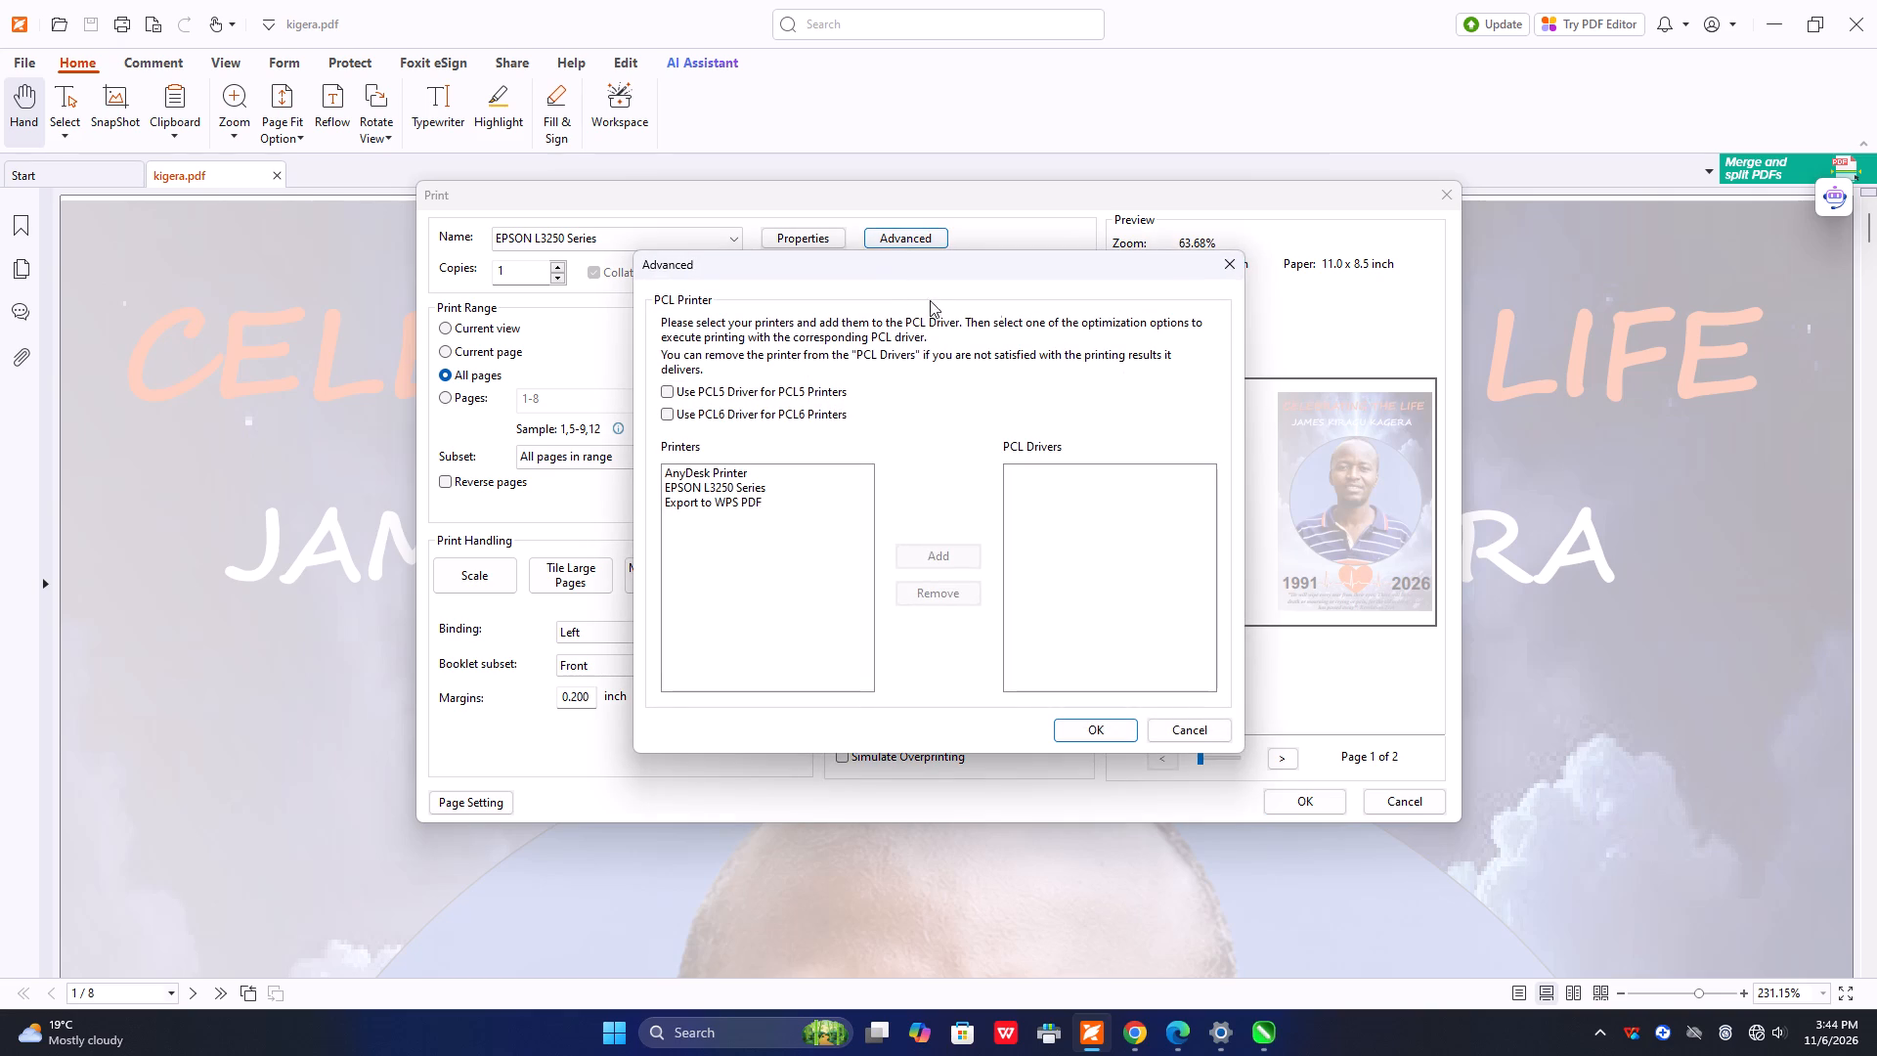
{"action": "left_click", "coordinate": [1223, 274]}
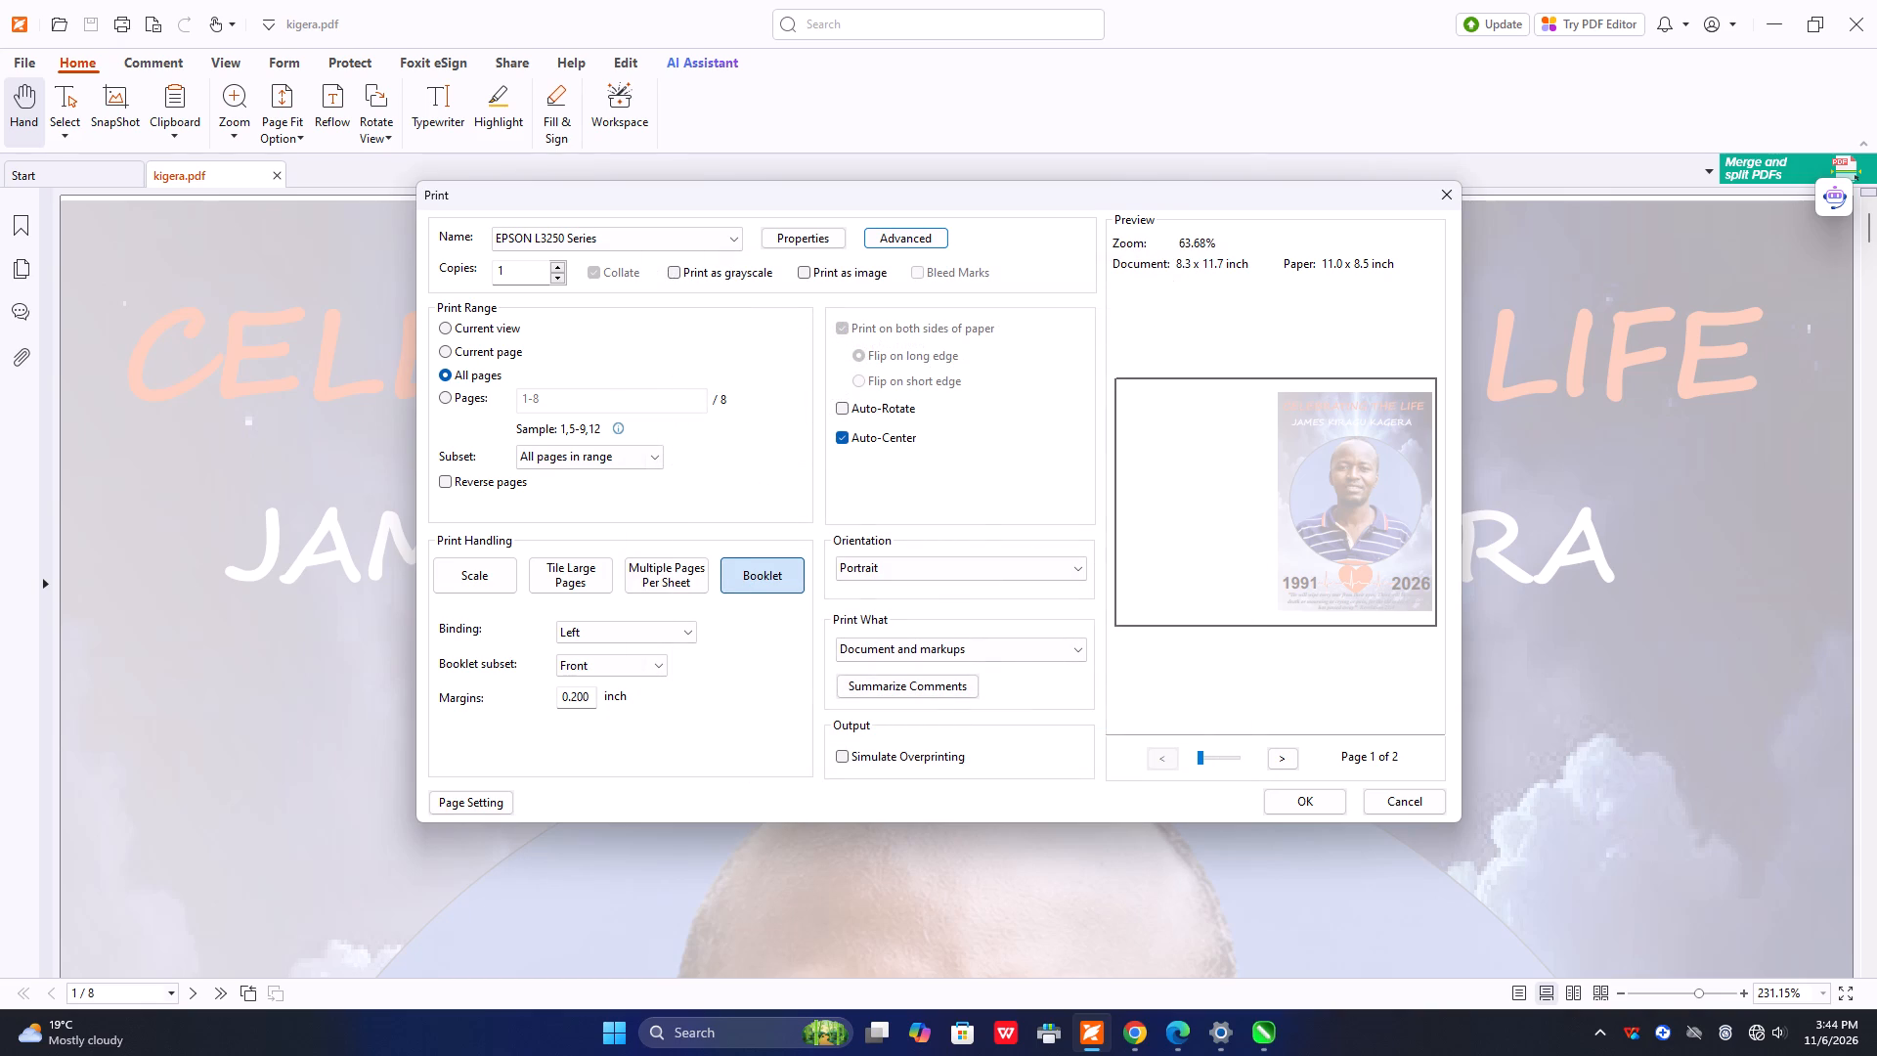
Enable Simulate Overprinting and switch the print handling from Booklet to Scale, comparing the Auto-Rotate and Booklet previews.
{"action": "left_click", "coordinate": [484, 598]}
{"action": "left_click", "coordinate": [473, 574]}
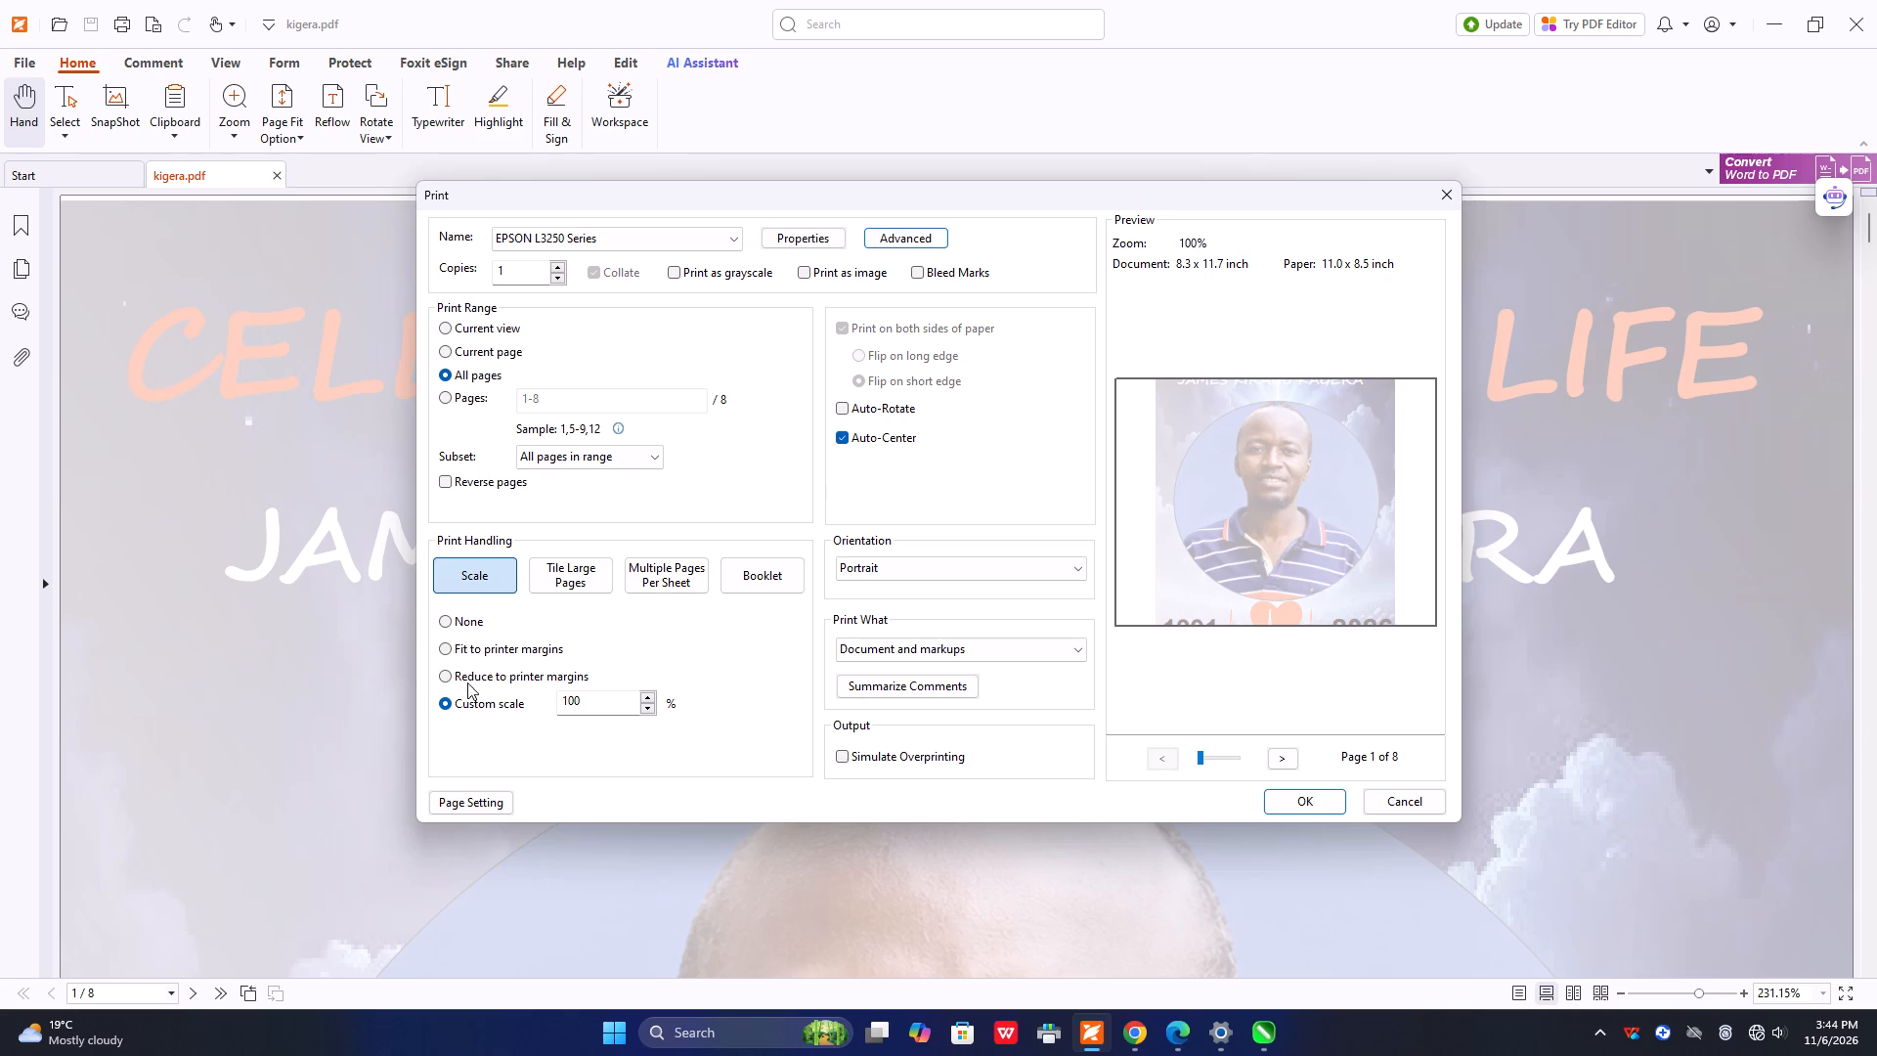
{"action": "left_click", "coordinate": [849, 758]}
{"action": "left_click", "coordinate": [844, 405]}
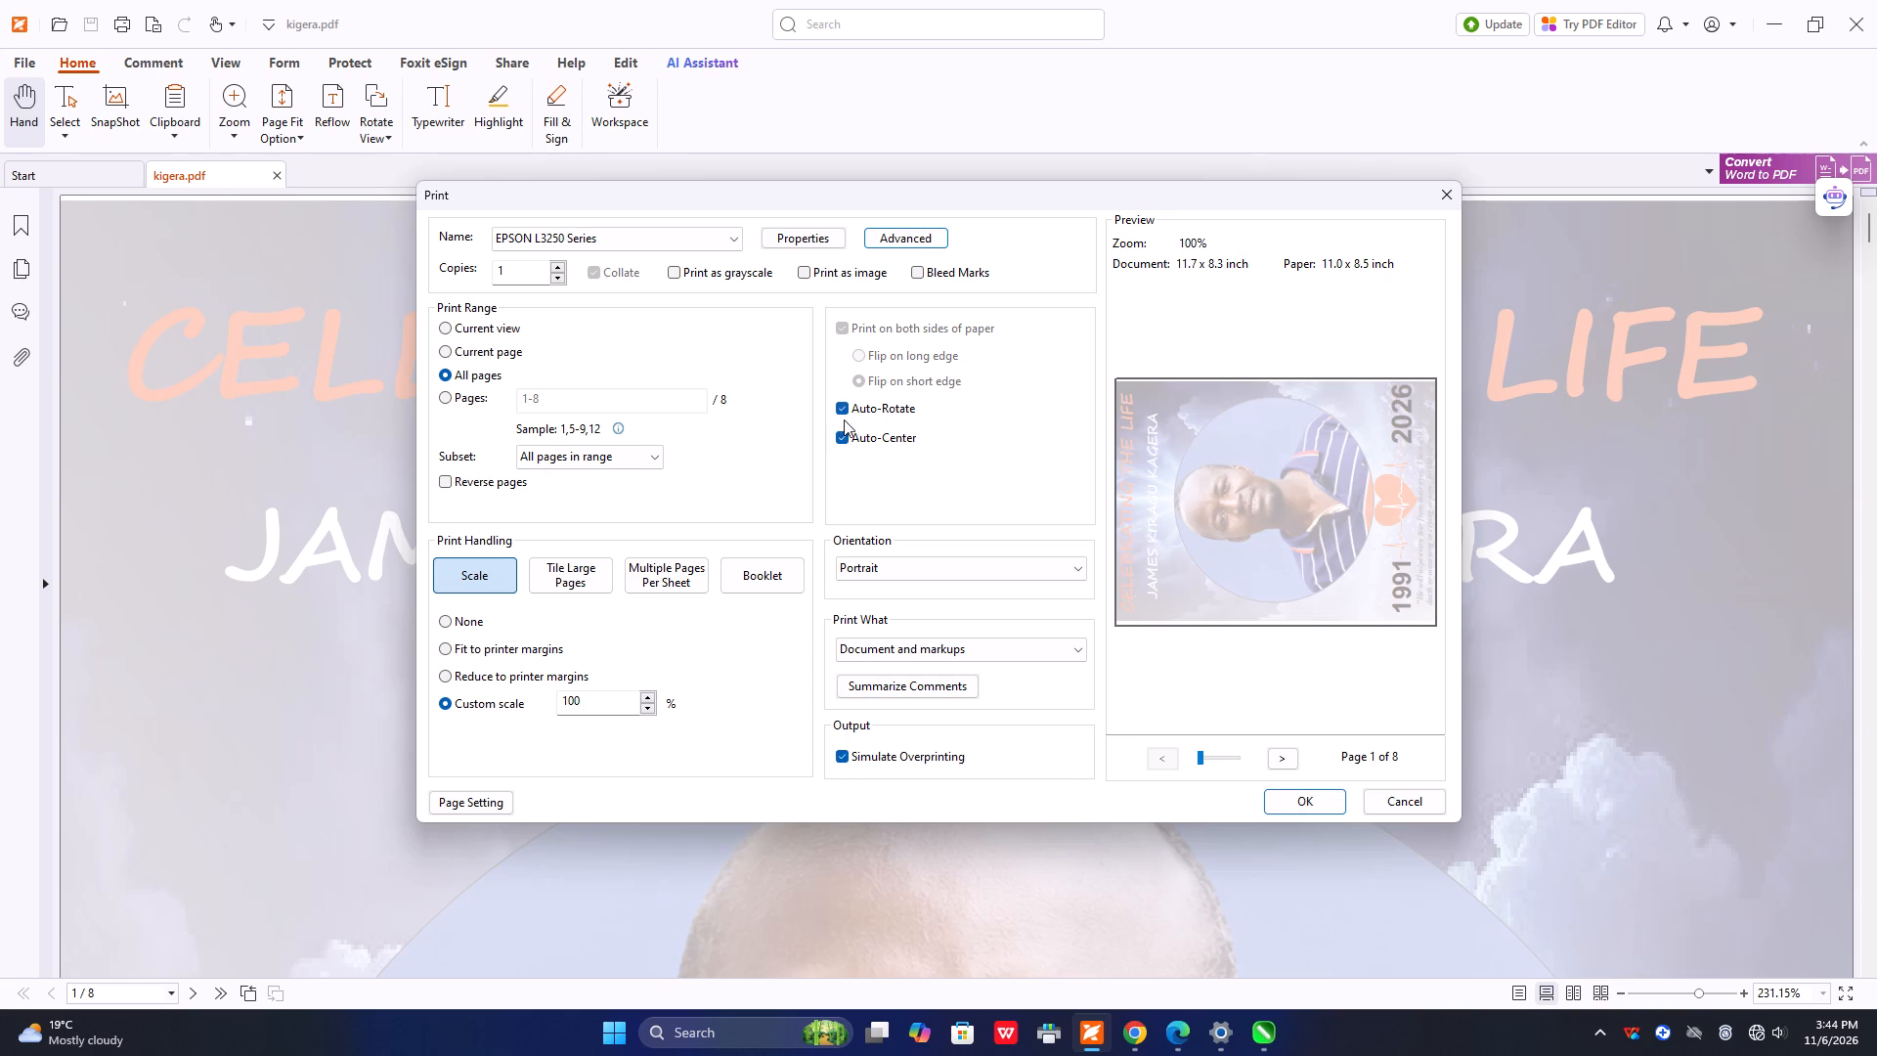
{"action": "left_click", "coordinate": [846, 414]}
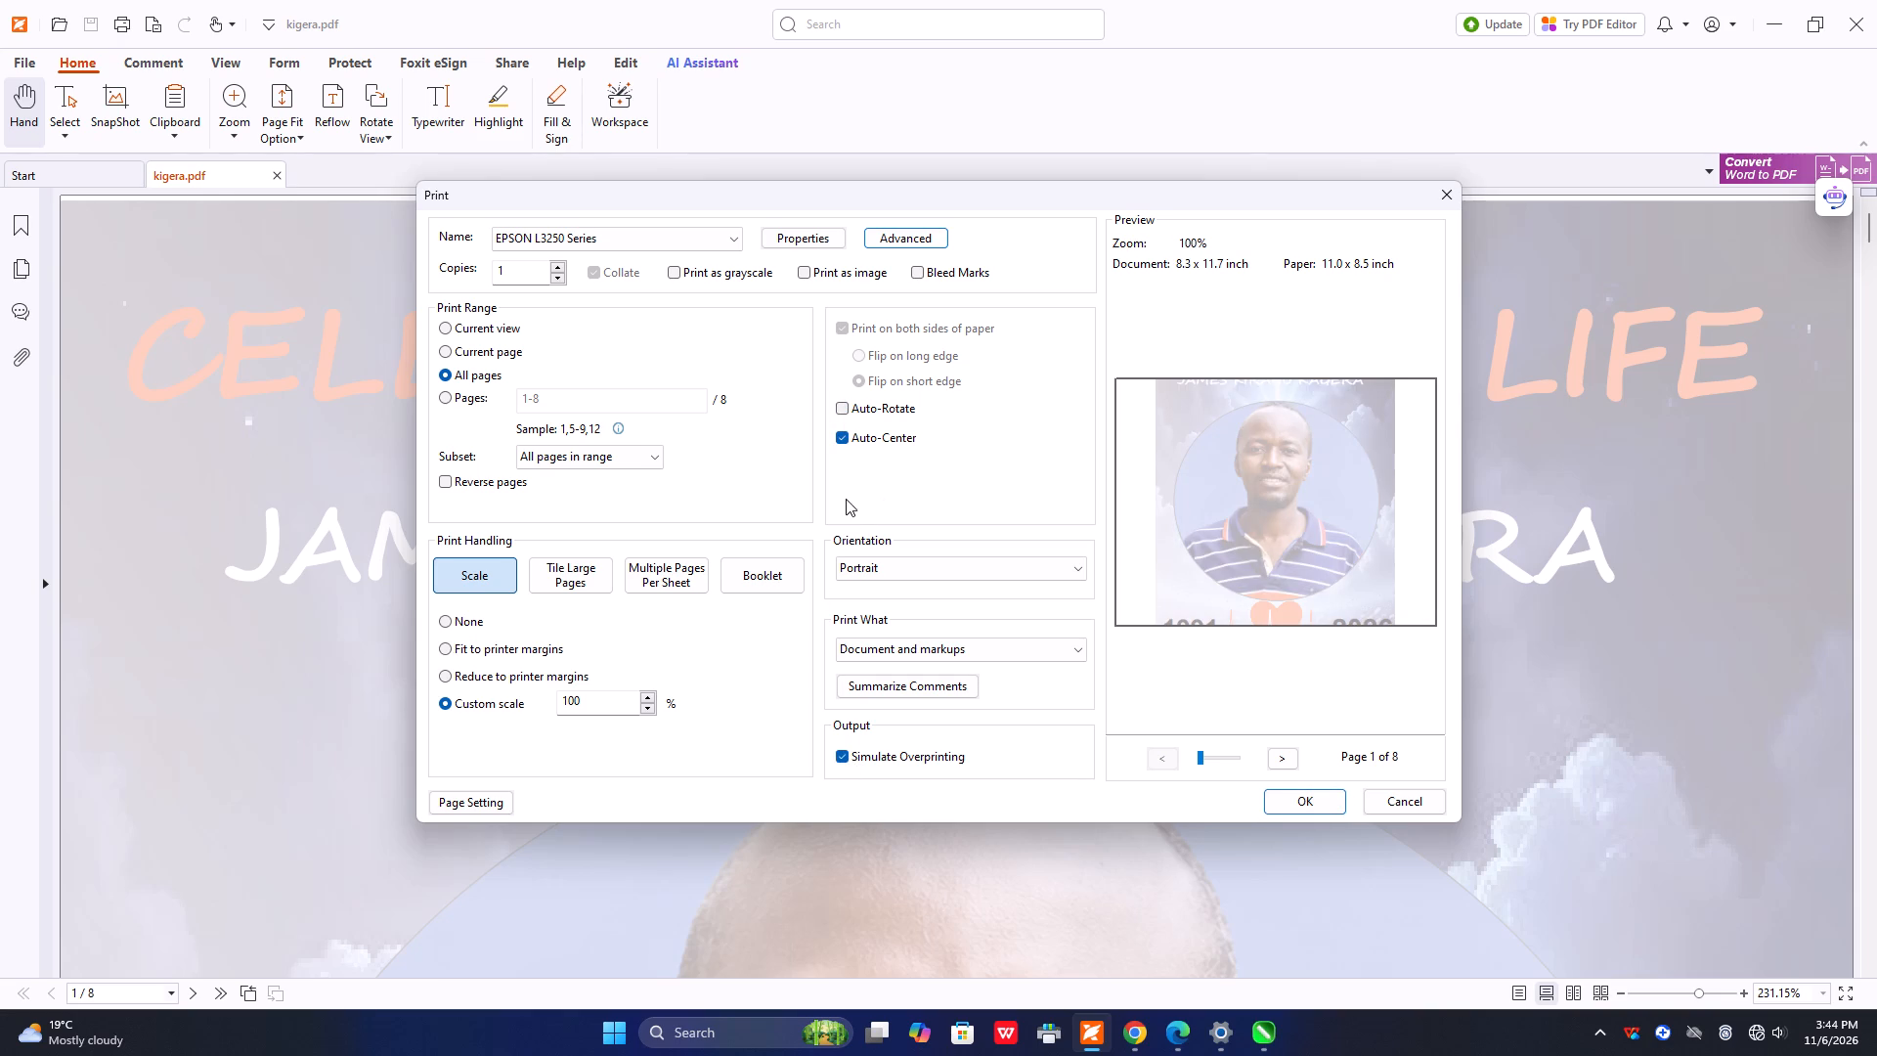
{"action": "left_click", "coordinate": [751, 582]}
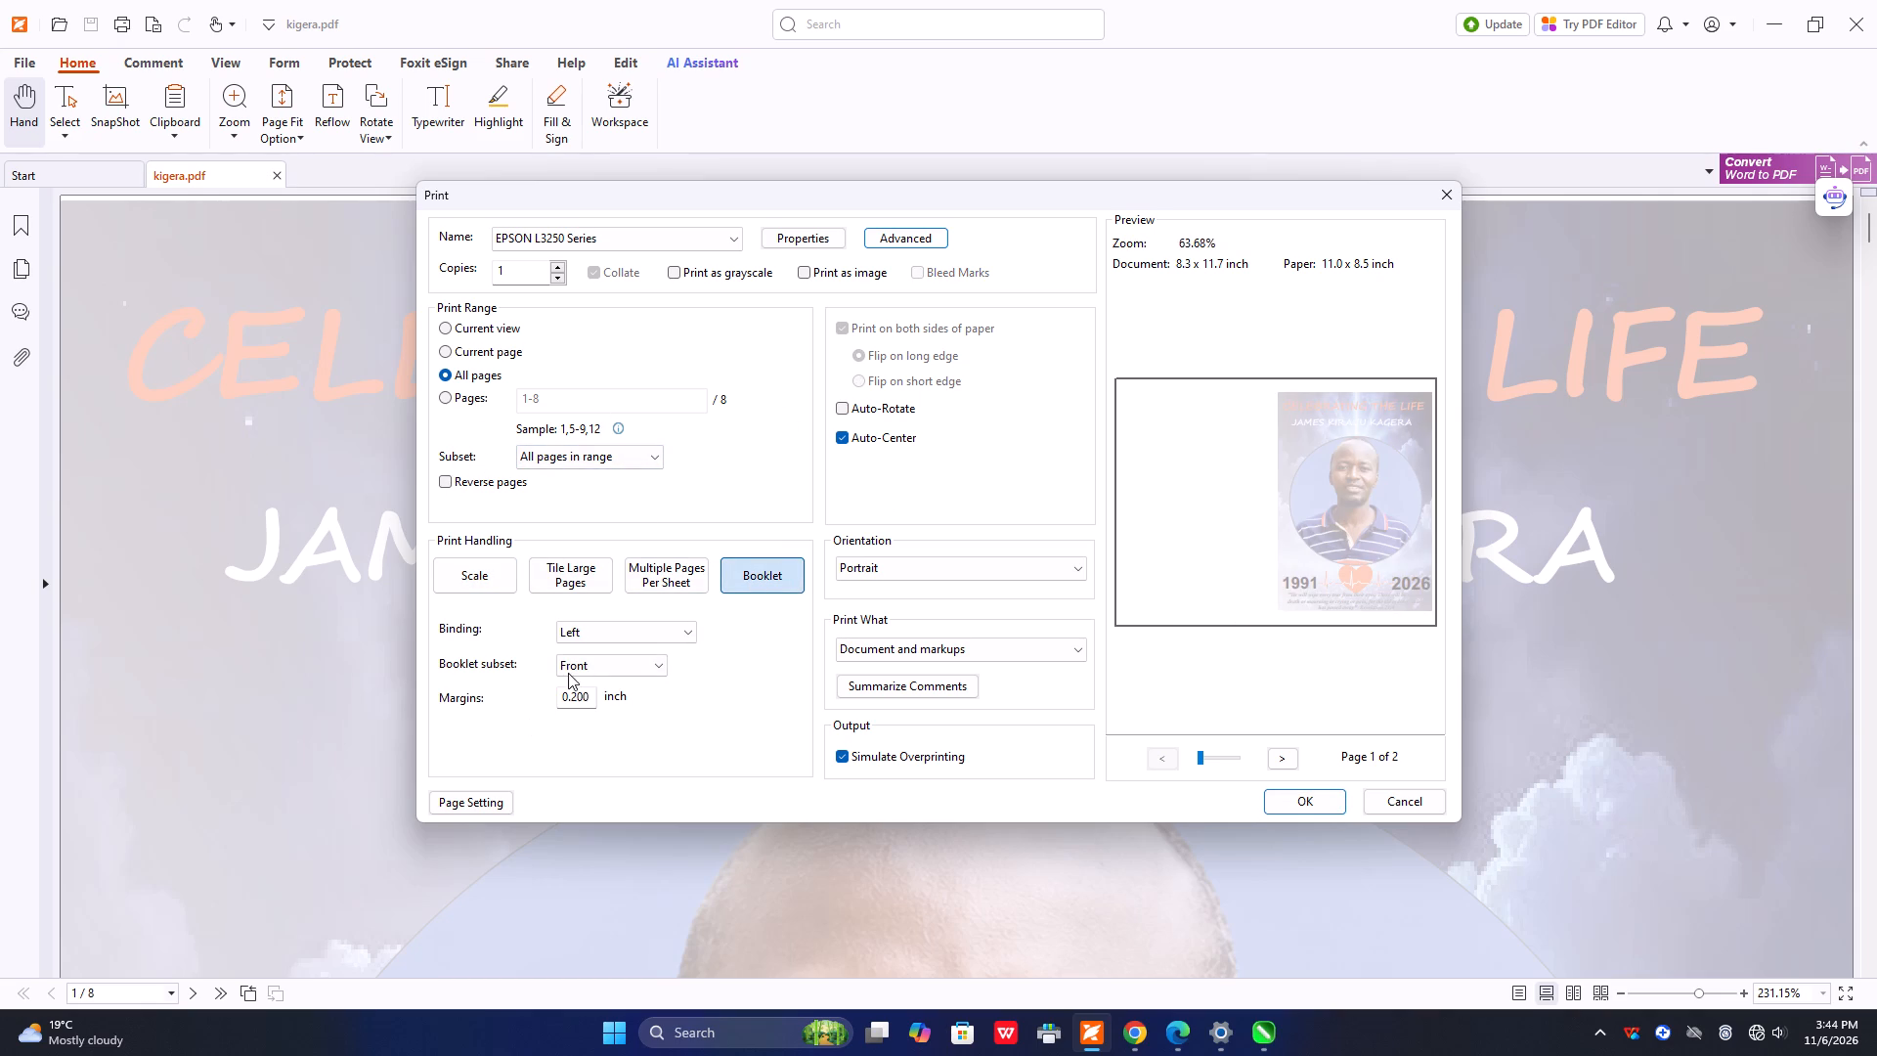
{"action": "left_click", "coordinate": [476, 580]}
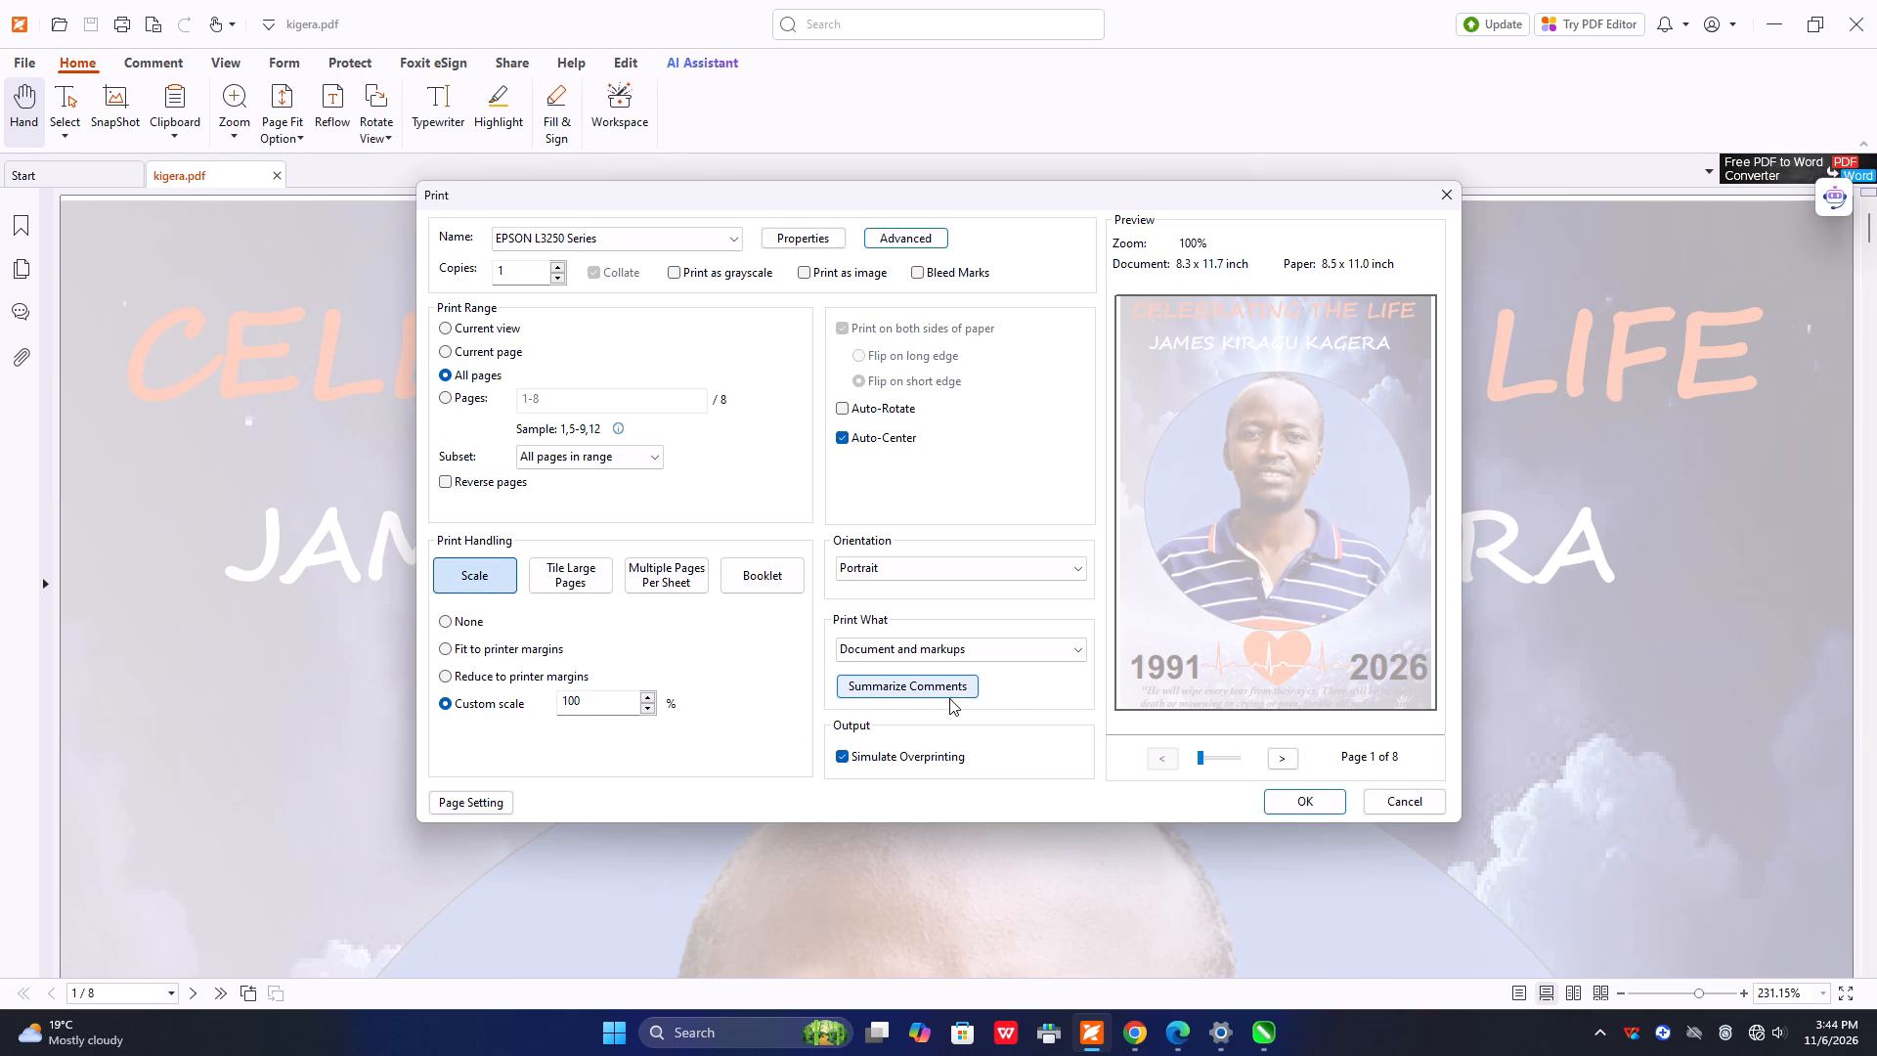
Close the print settings for kigera.pdf without printing and switch to CorelDRAW 2024, minimising the PDF reader.
{"action": "scroll", "coordinate": [949, 698], "scroll_direction": "up", "scroll_amount": 3}
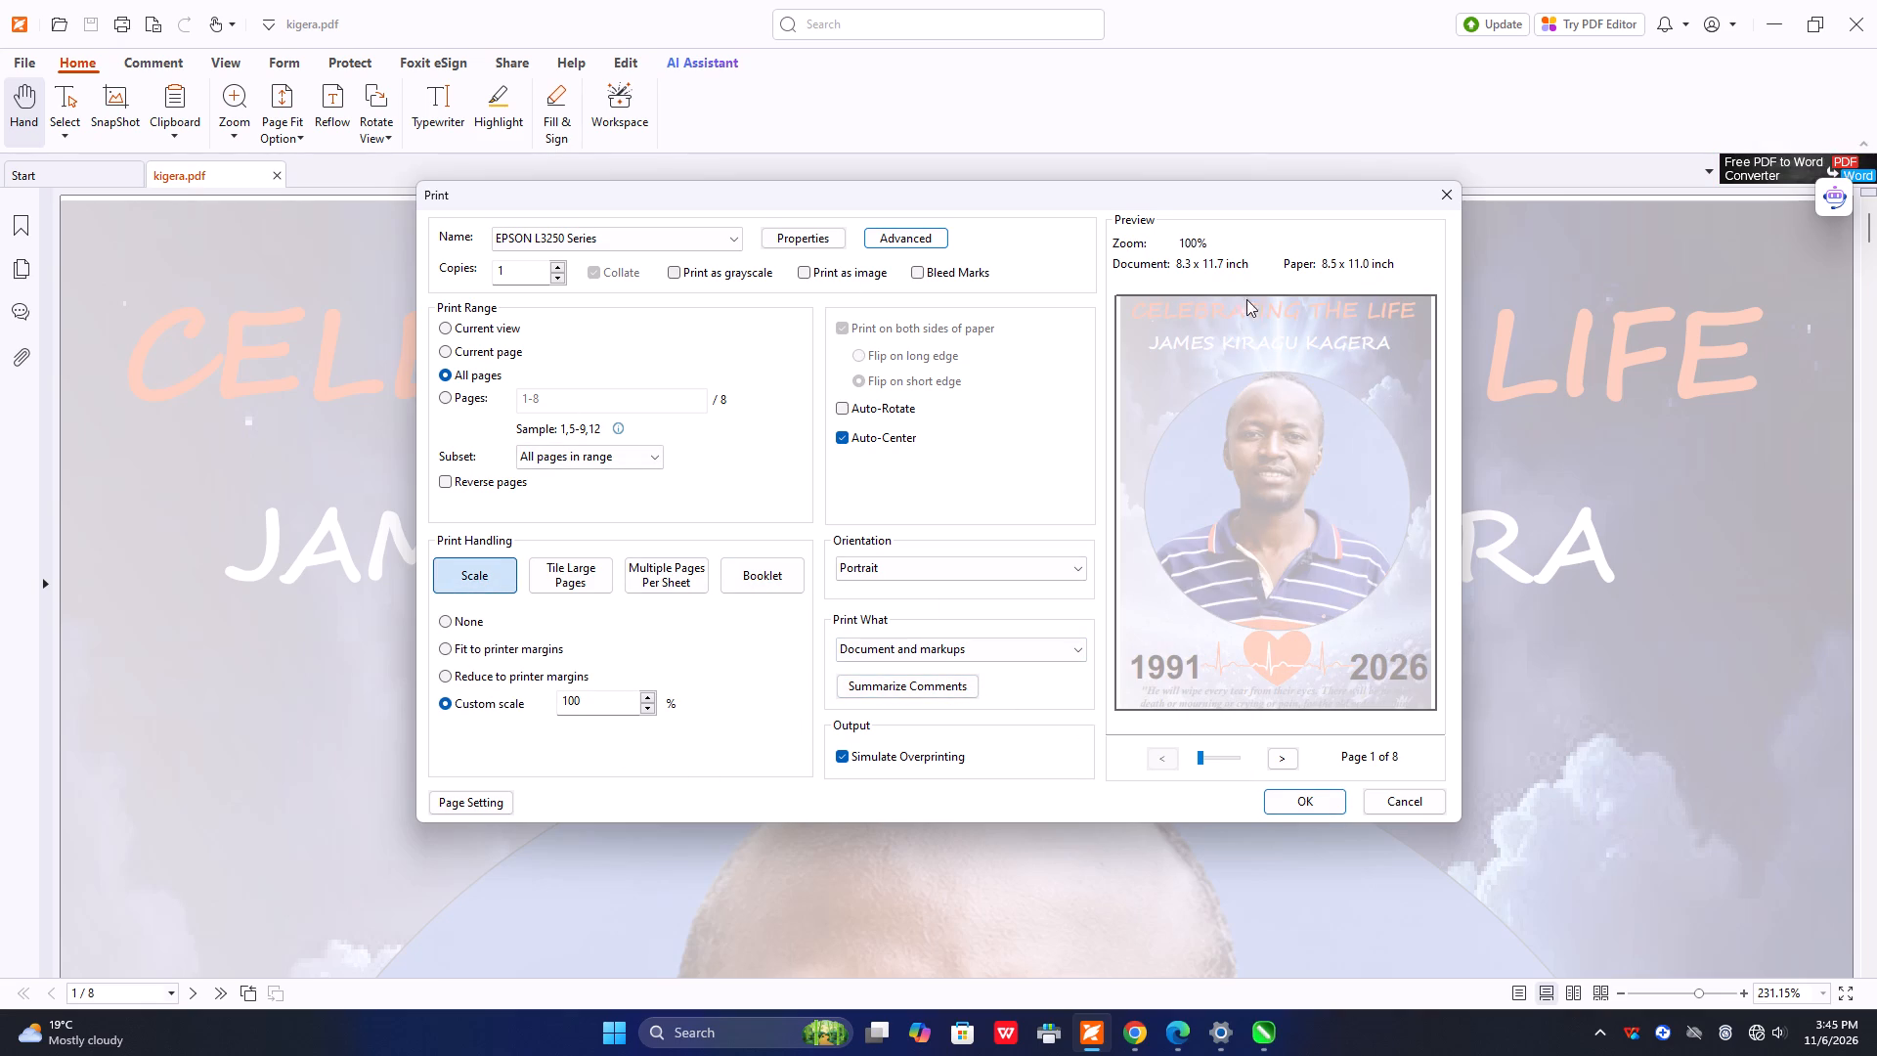
{"action": "left_click", "coordinate": [1445, 197]}
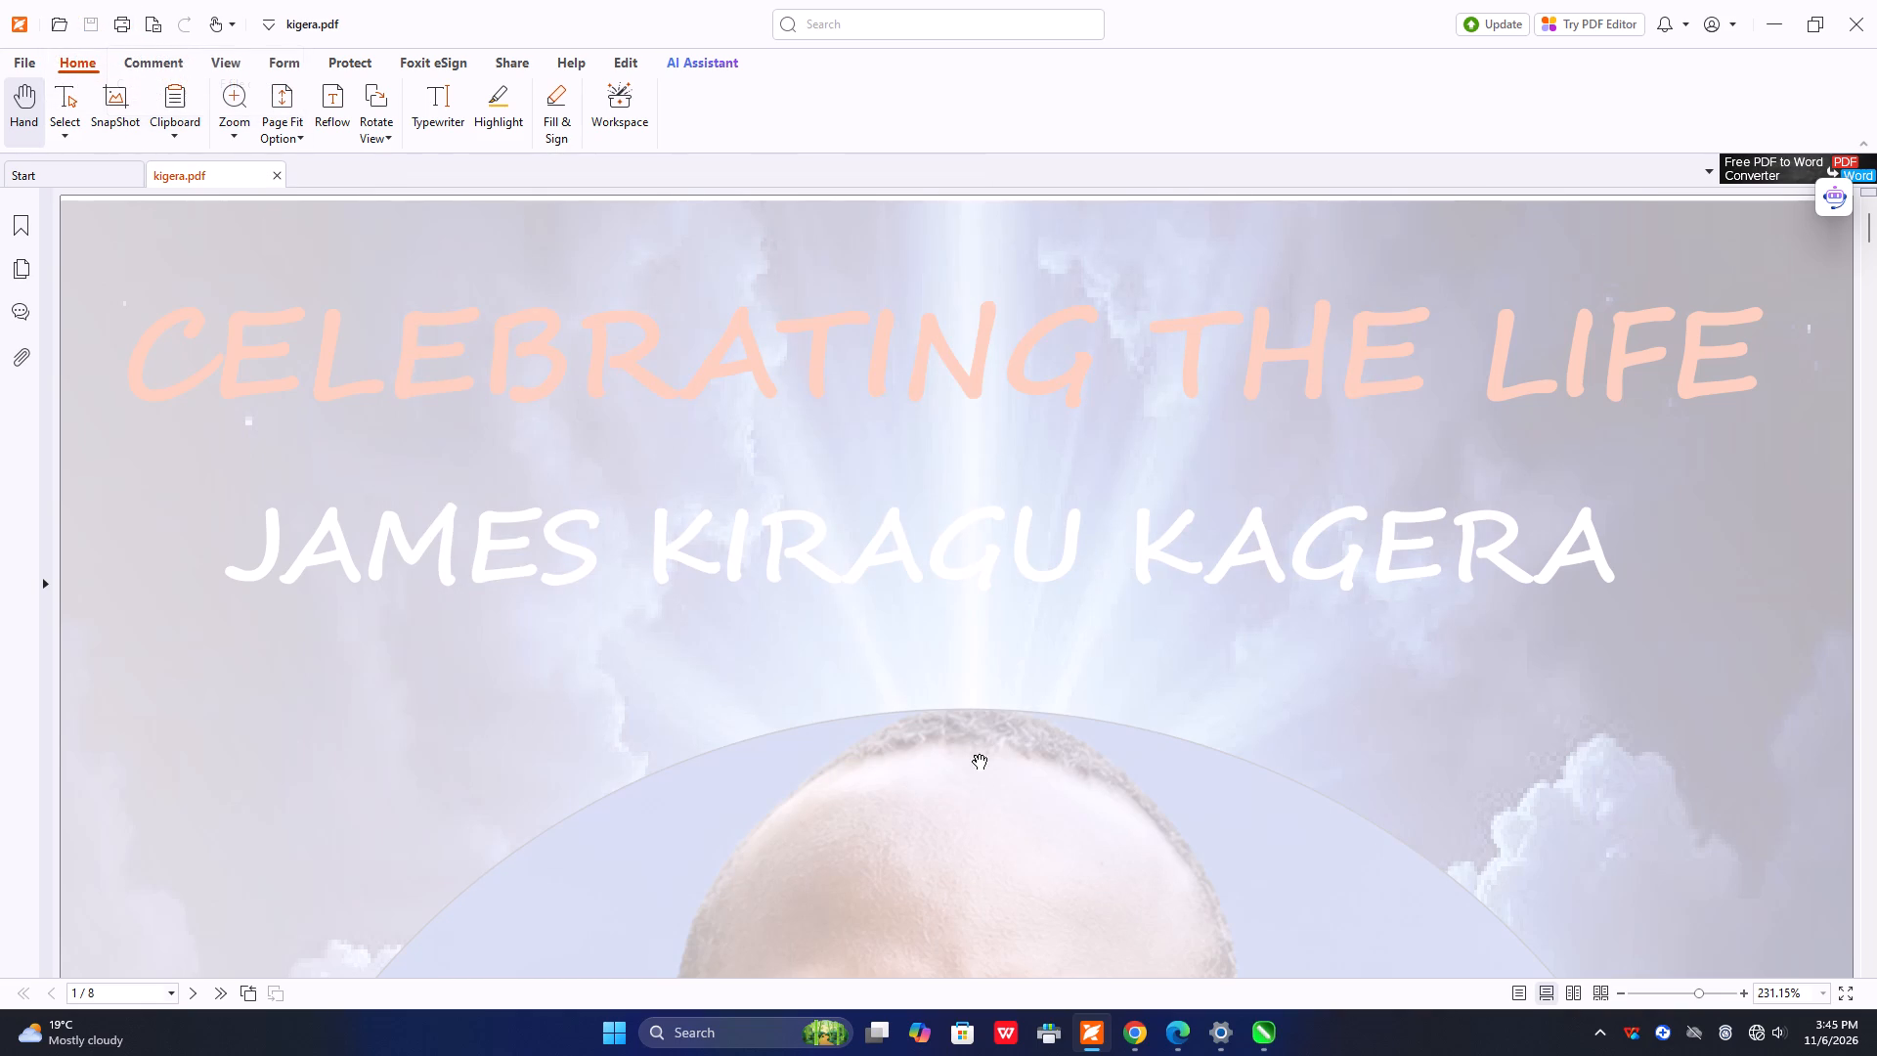
{"action": "left_click", "coordinate": [1255, 1034]}
{"action": "left_click", "coordinate": [1770, 25]}
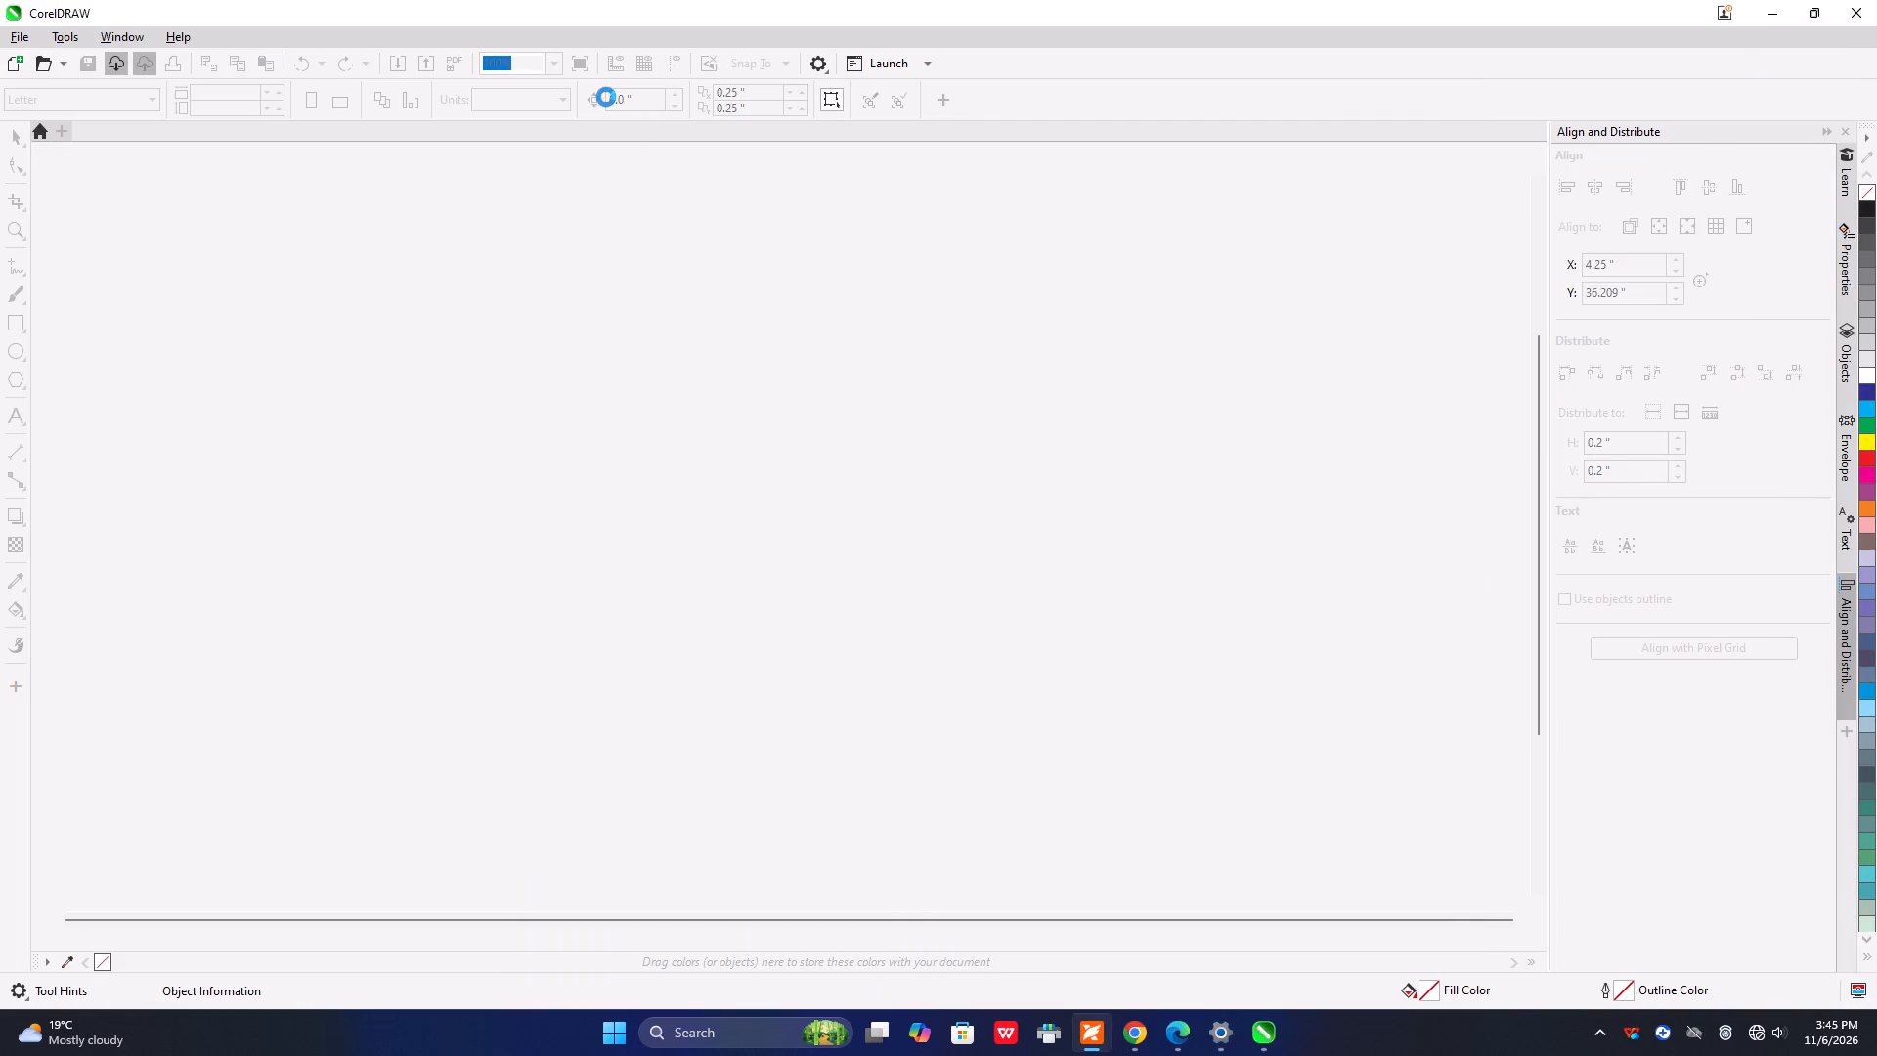
Look through the open untitled CorelDRAW document windows while the recovered files load.
{"action": "scroll", "coordinate": [666, 289], "scroll_direction": "down", "scroll_amount": 3}
{"action": "scroll", "coordinate": [929, 603], "scroll_direction": "down", "scroll_amount": 2}
{"action": "scroll", "coordinate": [1256, 878], "scroll_direction": "down", "scroll_amount": 11}
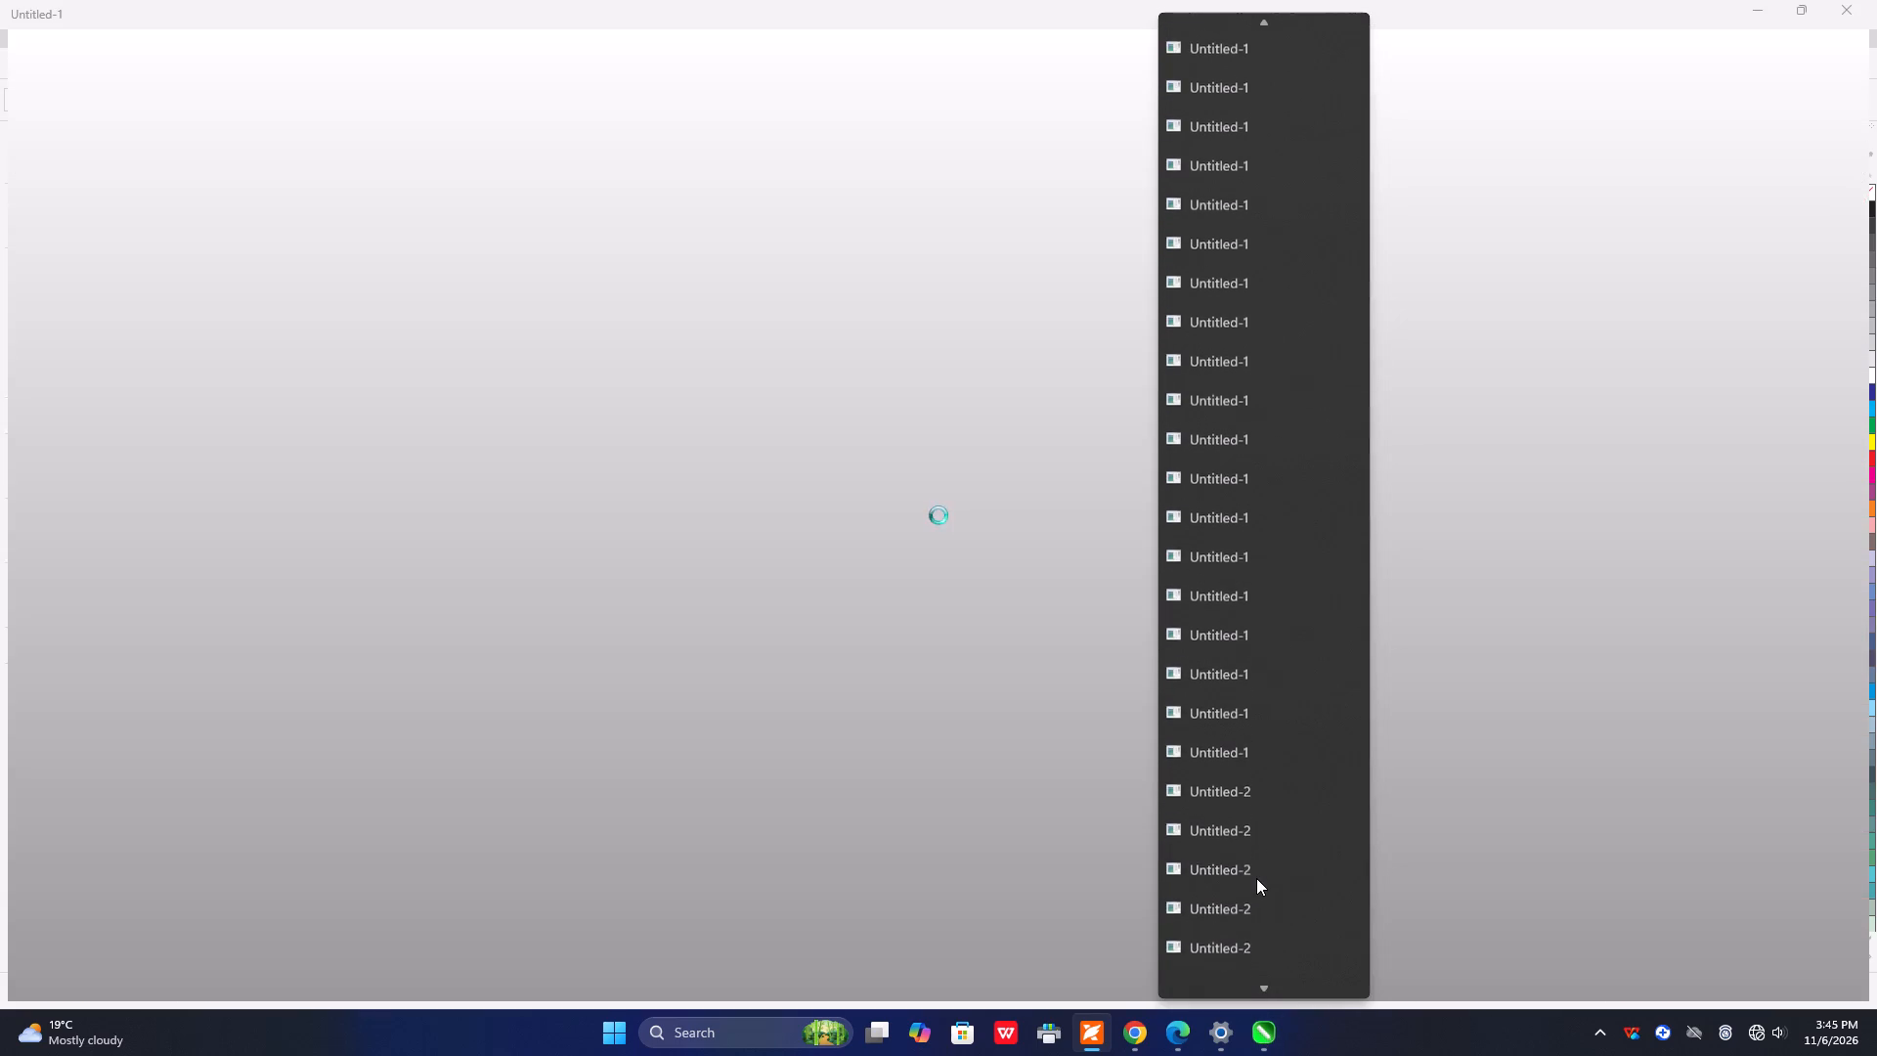
{"action": "scroll", "coordinate": [1256, 878], "scroll_direction": "down", "scroll_amount": 17}
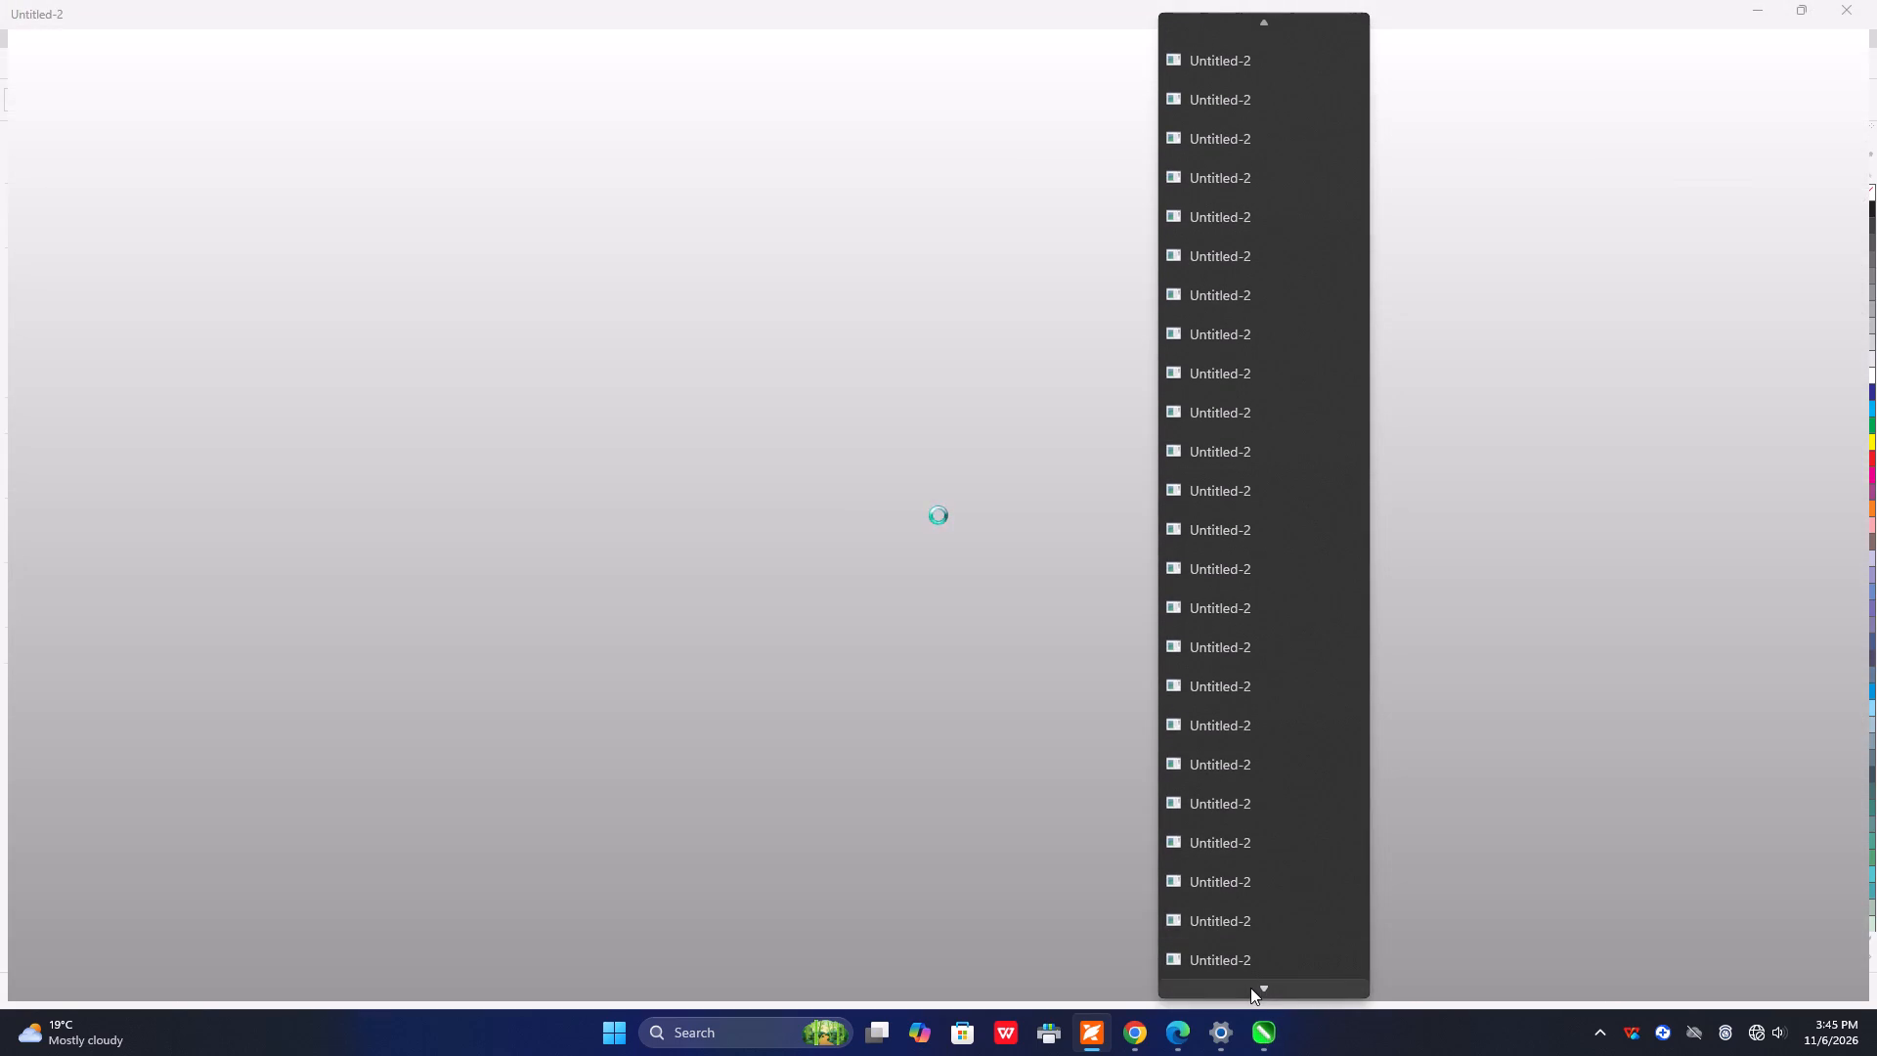
{"action": "triple_click", "coordinate": [1250, 988]}
{"action": "scroll", "coordinate": [1262, 983], "scroll_direction": "down", "scroll_amount": 10}
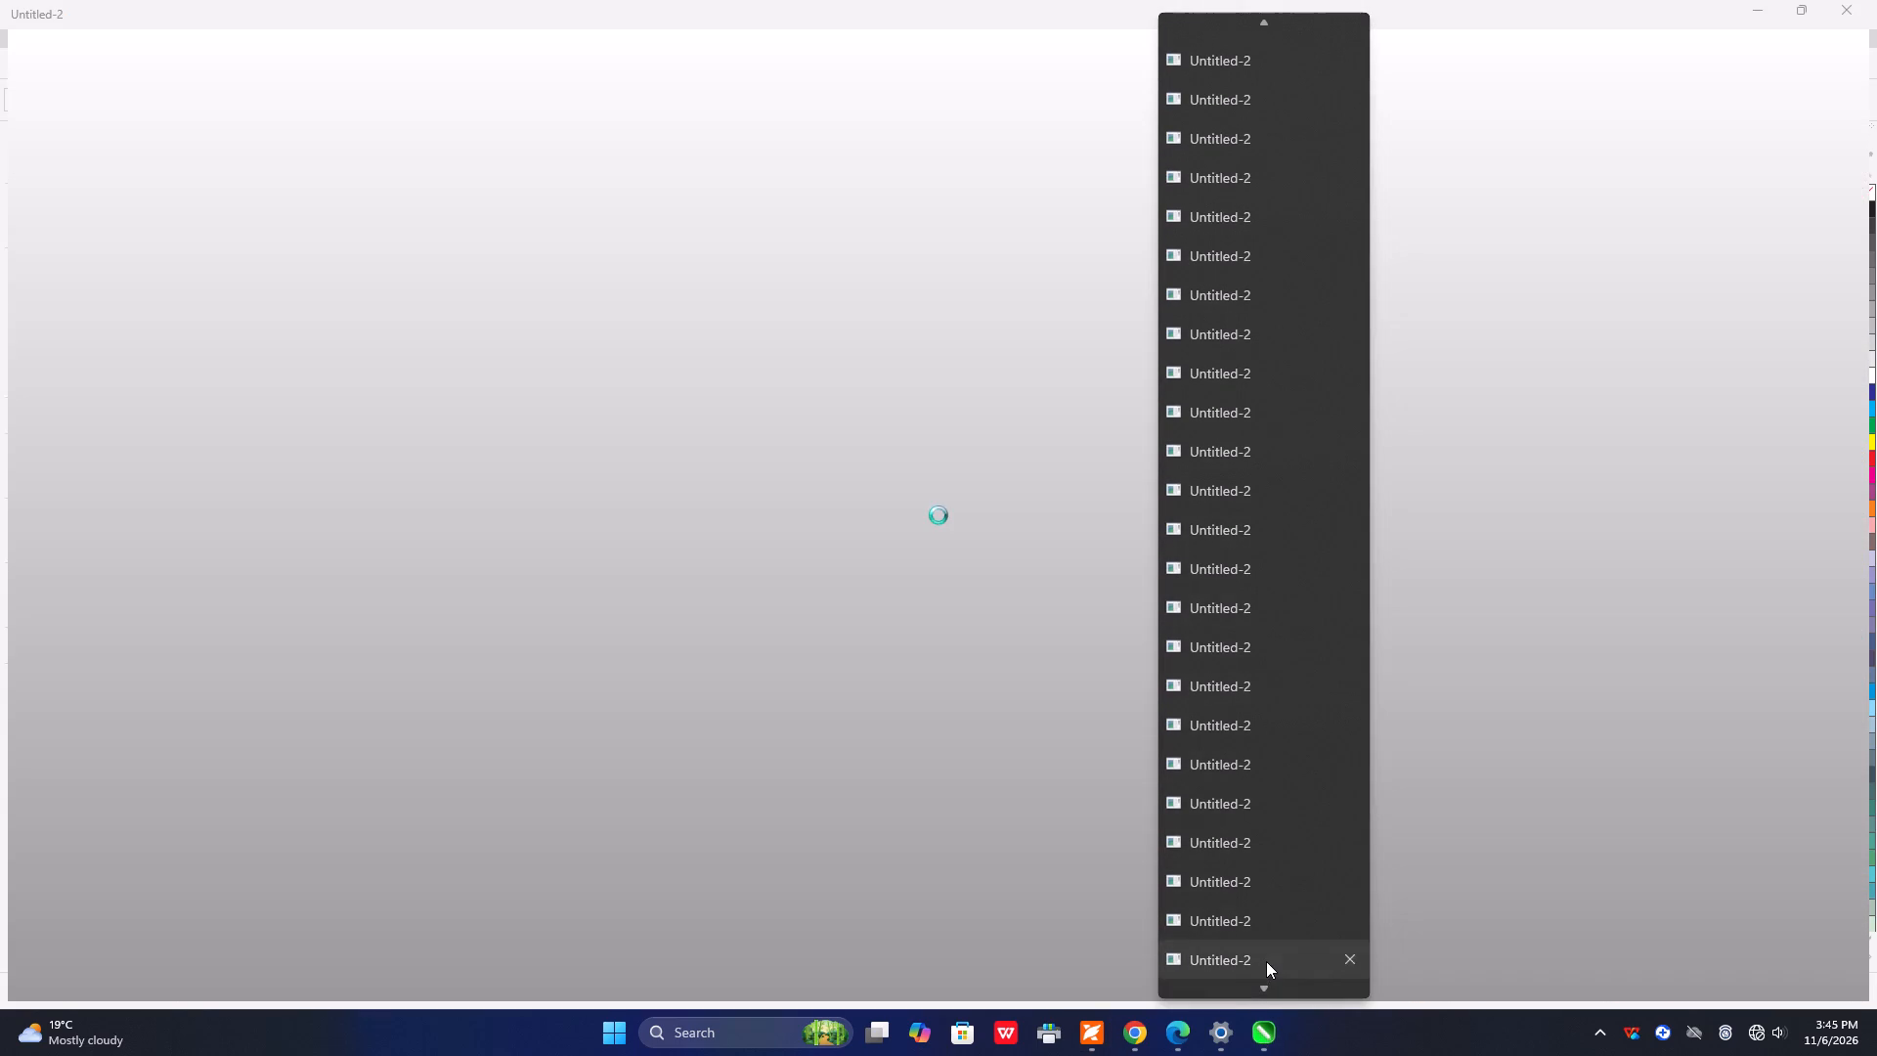
{"action": "left_click", "coordinate": [1265, 985]}
{"action": "scroll", "coordinate": [1265, 985], "scroll_direction": "down", "scroll_amount": 5}
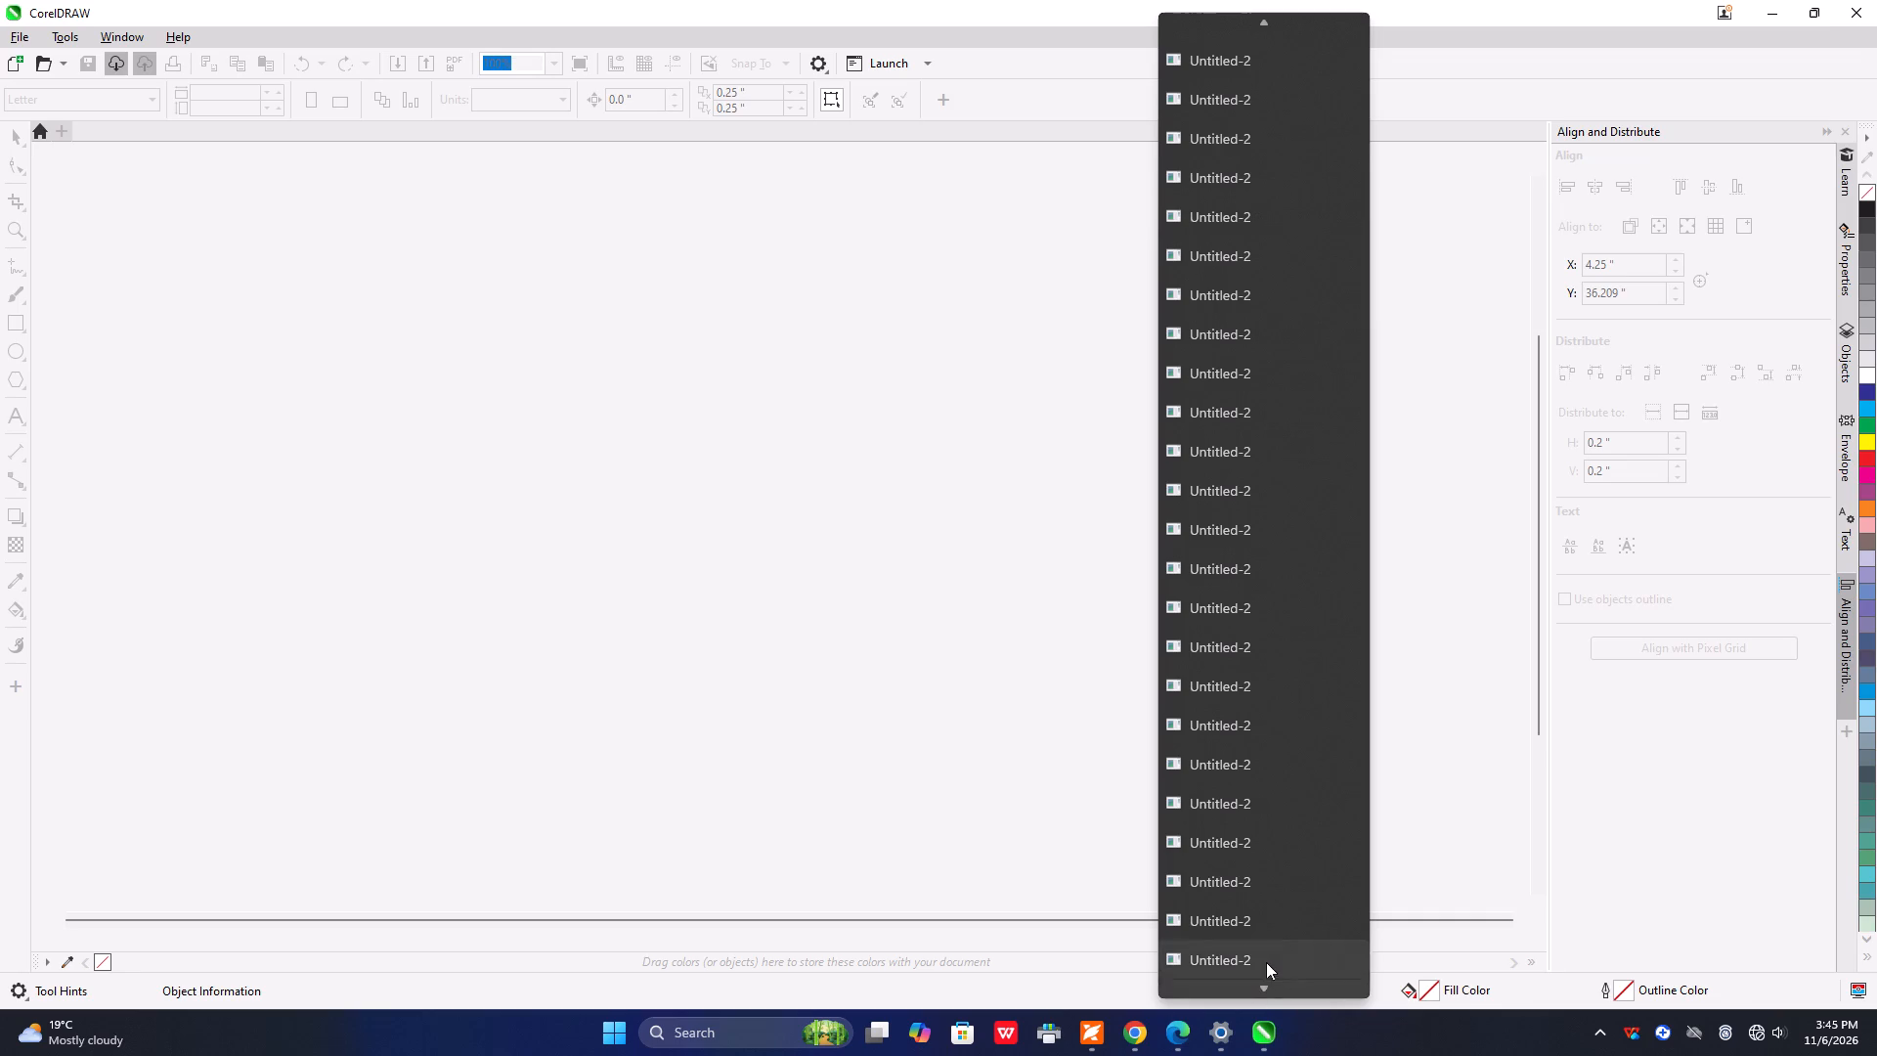
{"action": "scroll", "coordinate": [1244, 866], "scroll_direction": "down", "scroll_amount": 19}
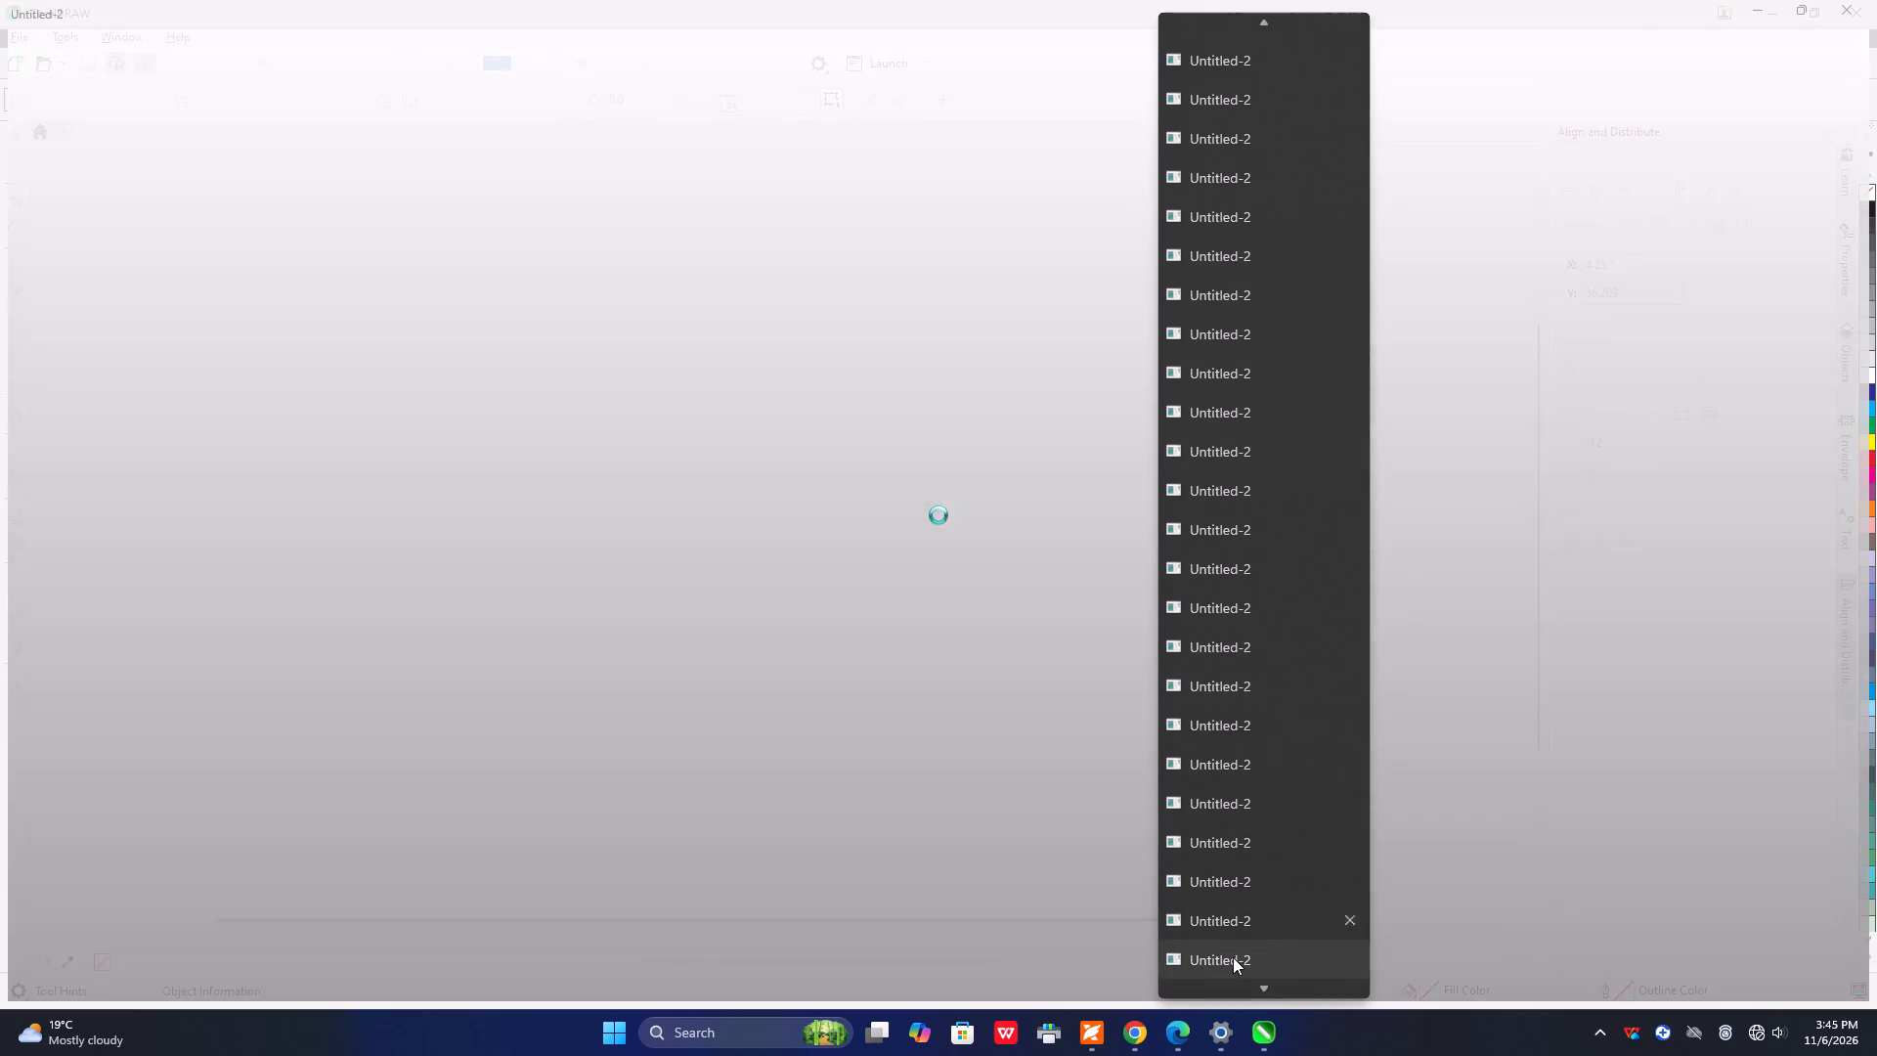
{"action": "scroll", "coordinate": [1270, 978], "scroll_direction": "down", "scroll_amount": 2}
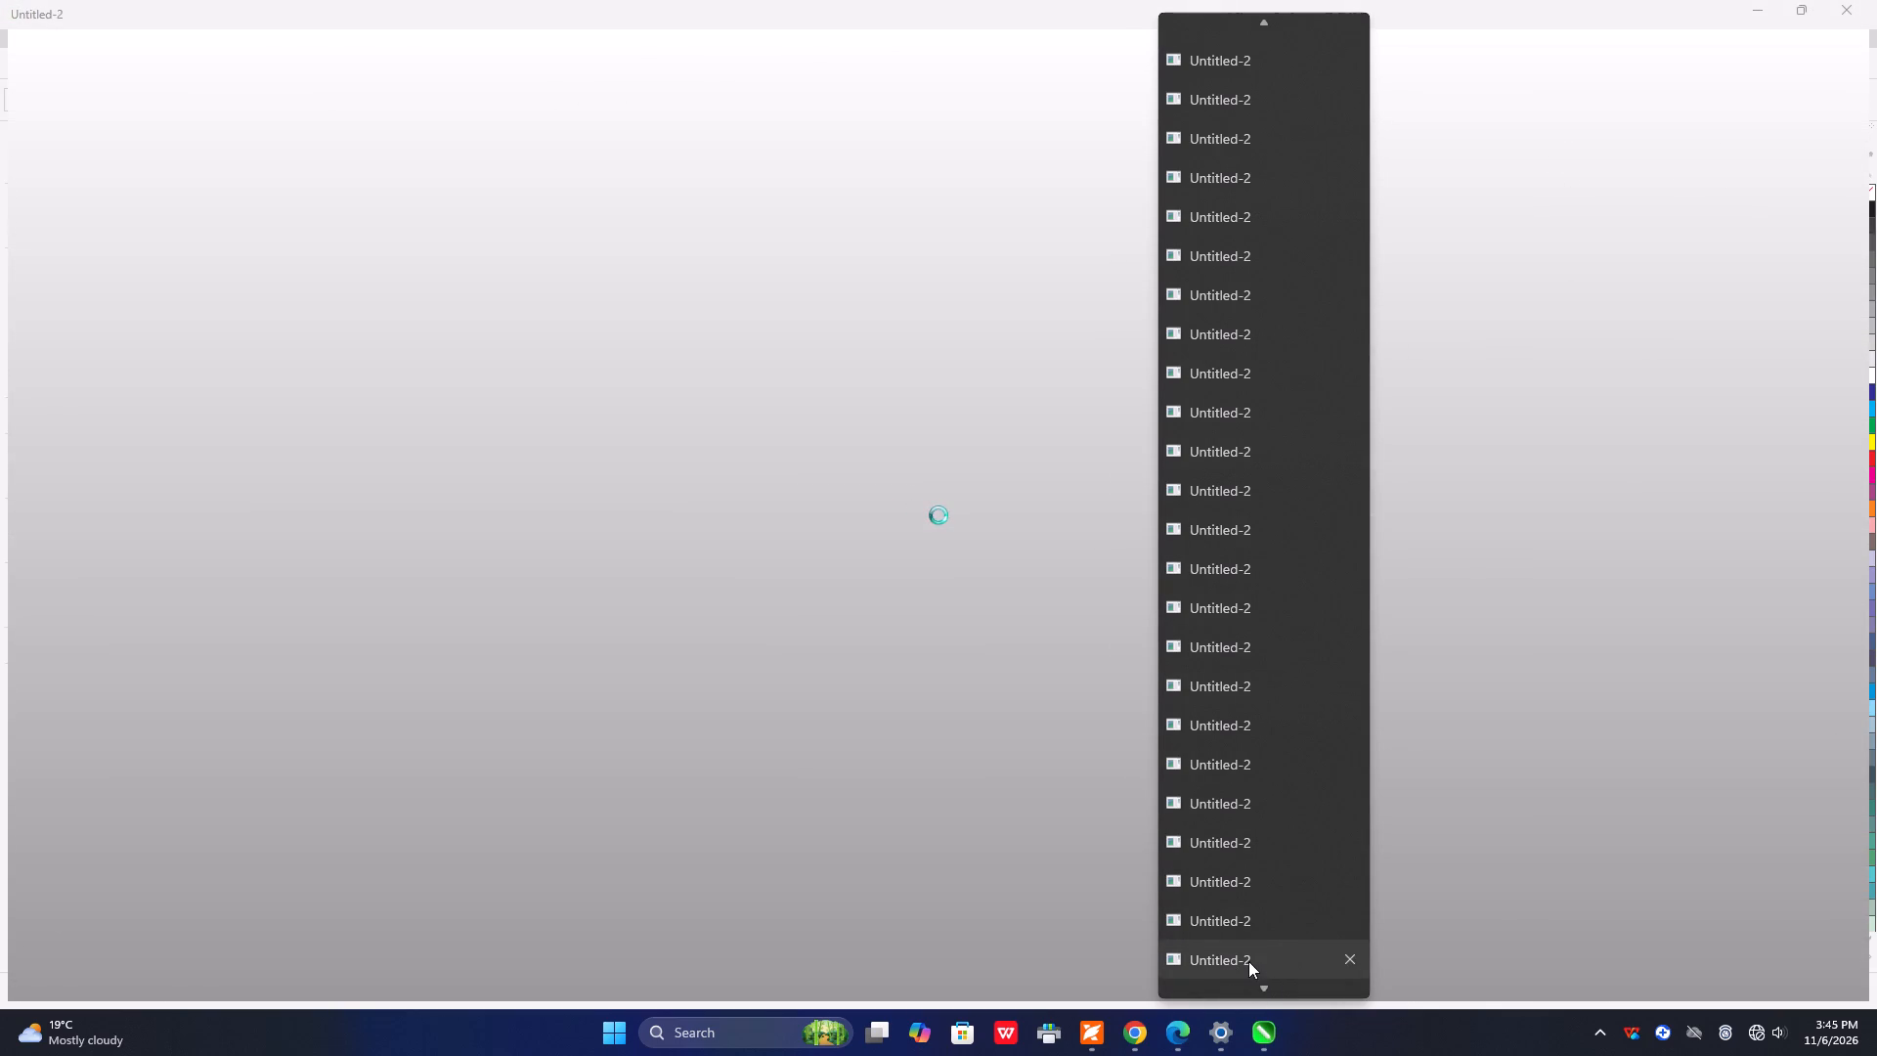
{"action": "left_click", "coordinate": [1245, 956]}
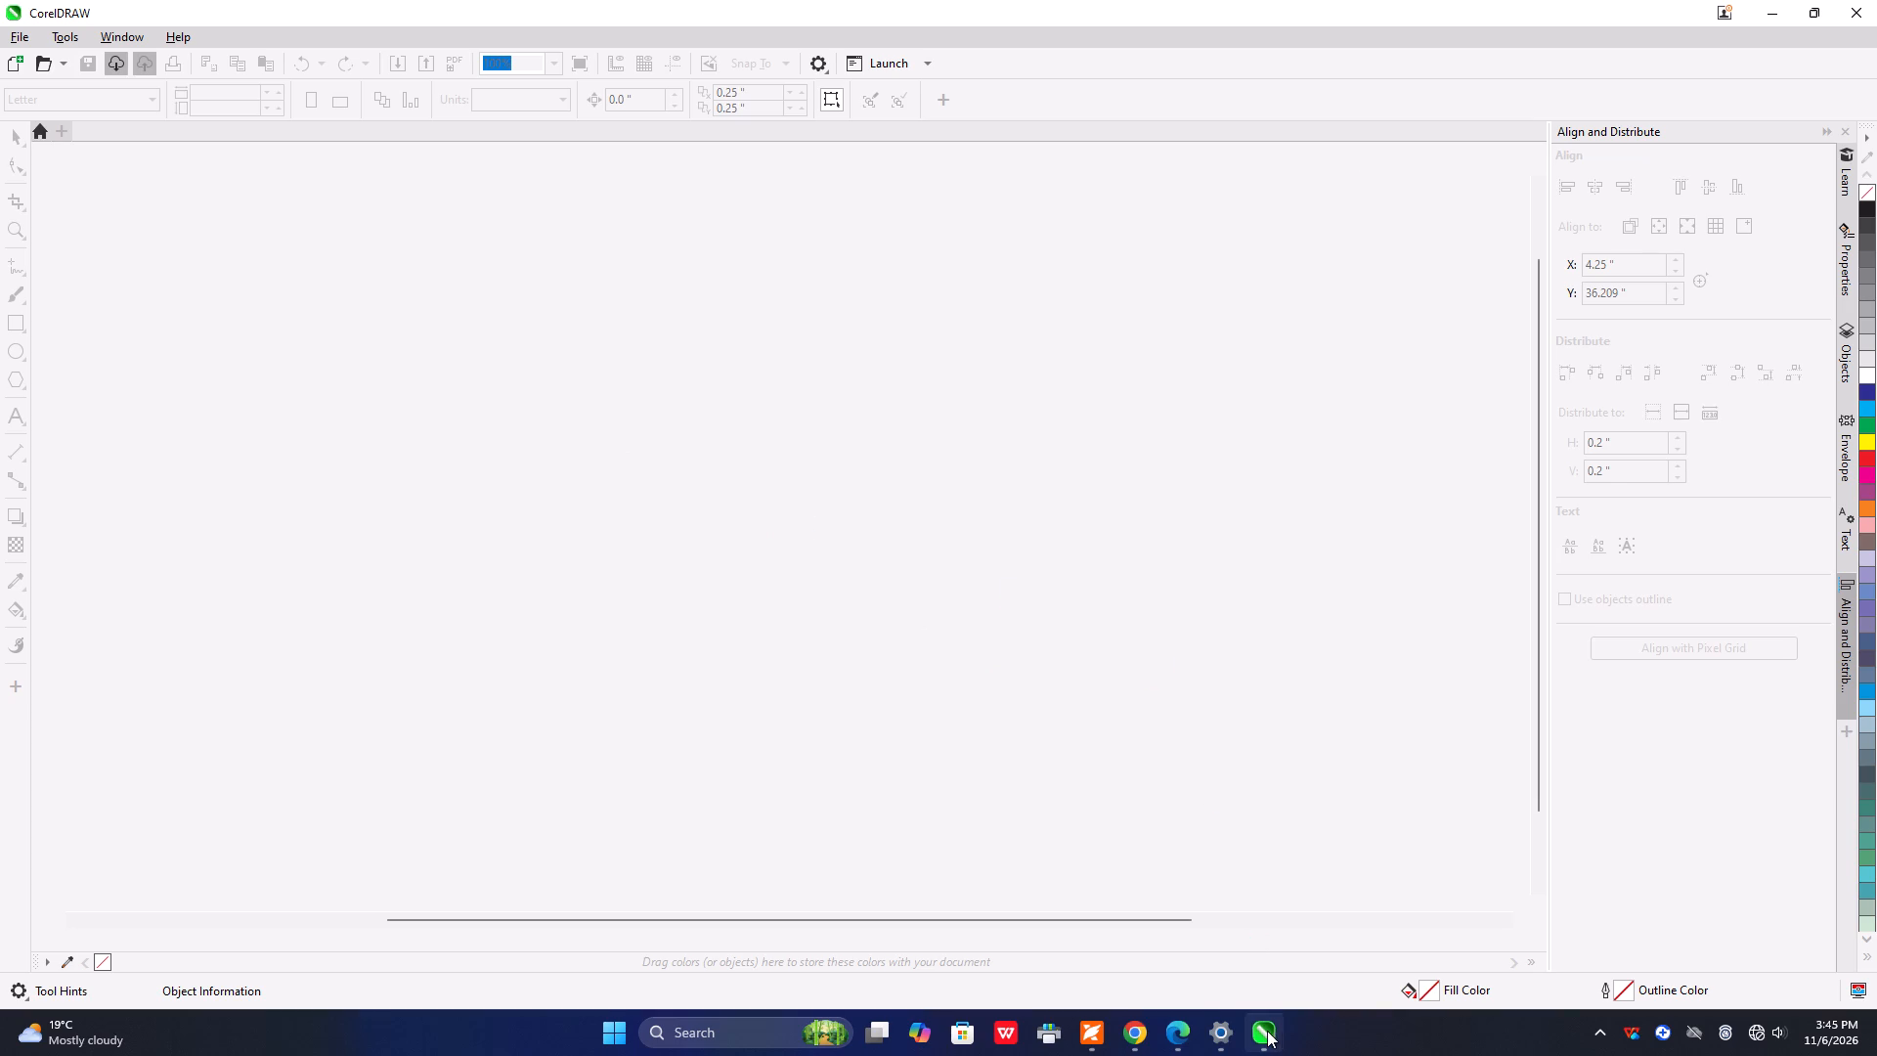
{"action": "scroll", "coordinate": [1244, 771], "scroll_direction": "down", "scroll_amount": 11}
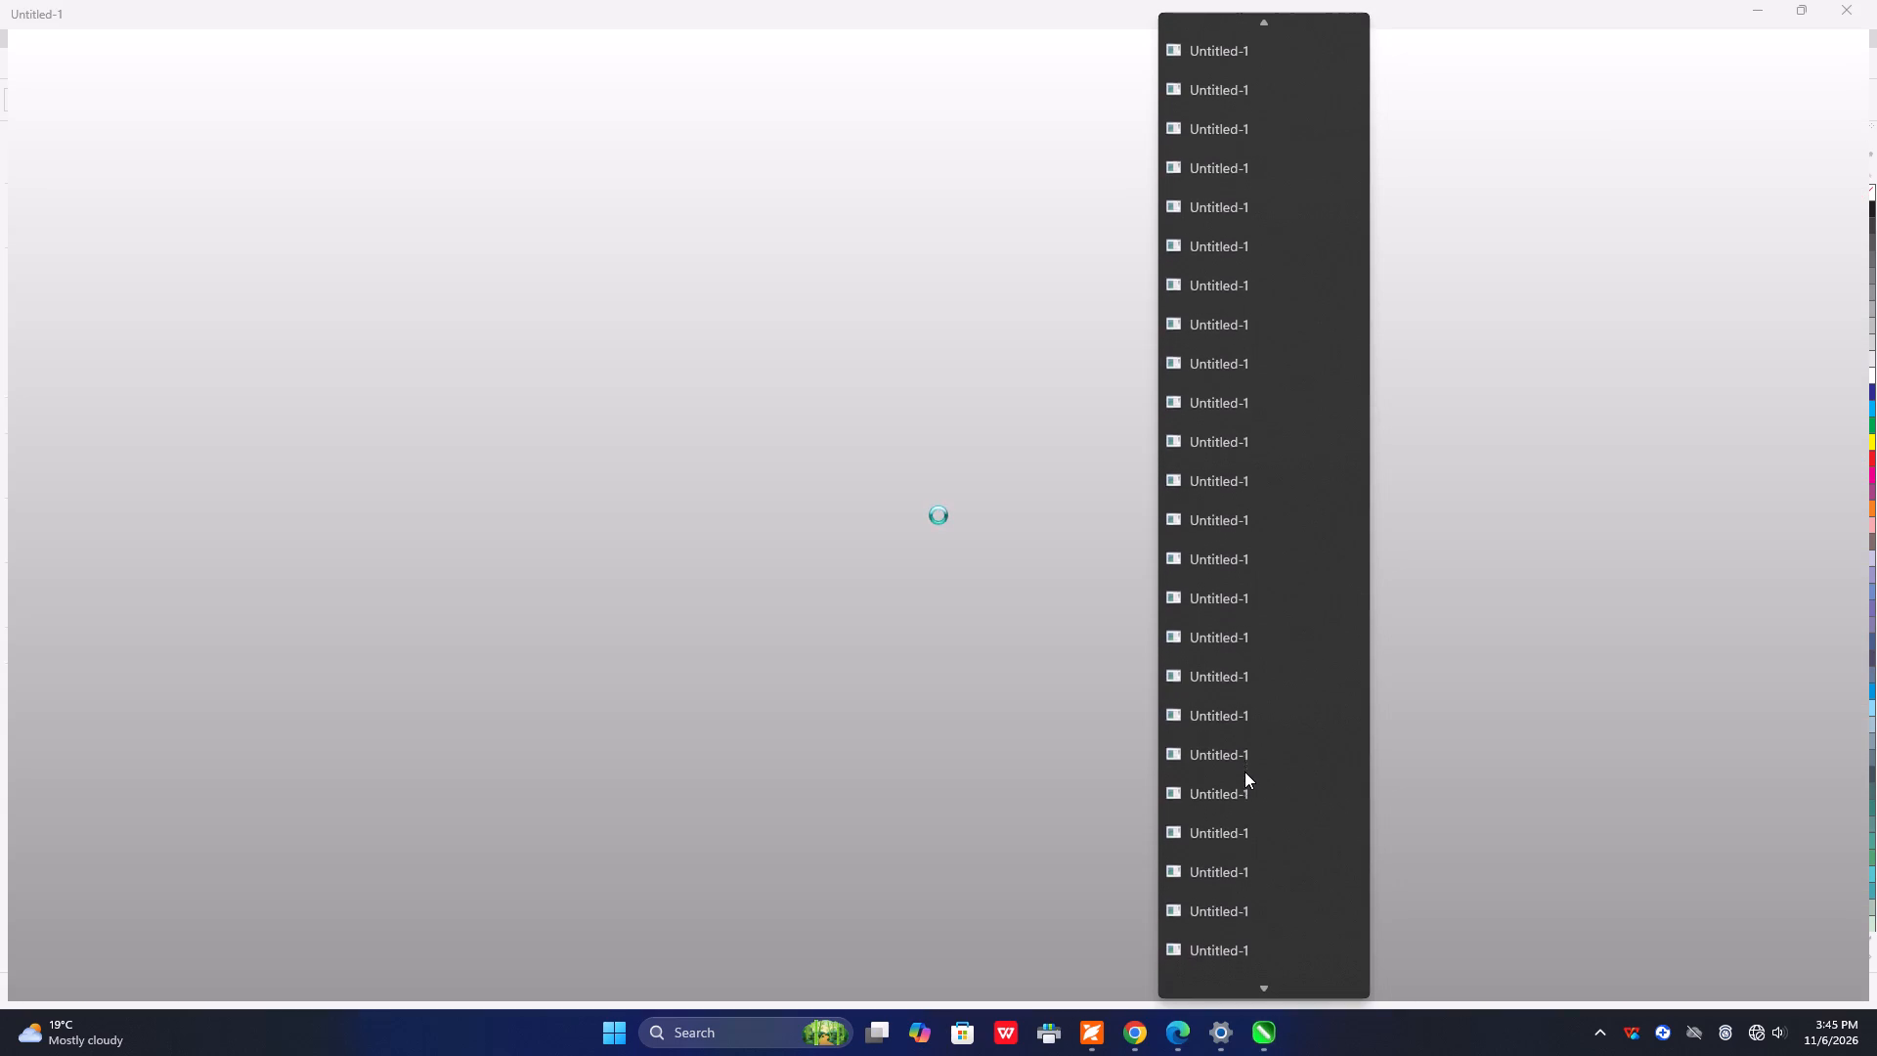
{"action": "scroll", "coordinate": [1244, 771], "scroll_direction": "down", "scroll_amount": 20}
{"action": "scroll", "coordinate": [1244, 771], "scroll_direction": "down", "scroll_amount": 7}
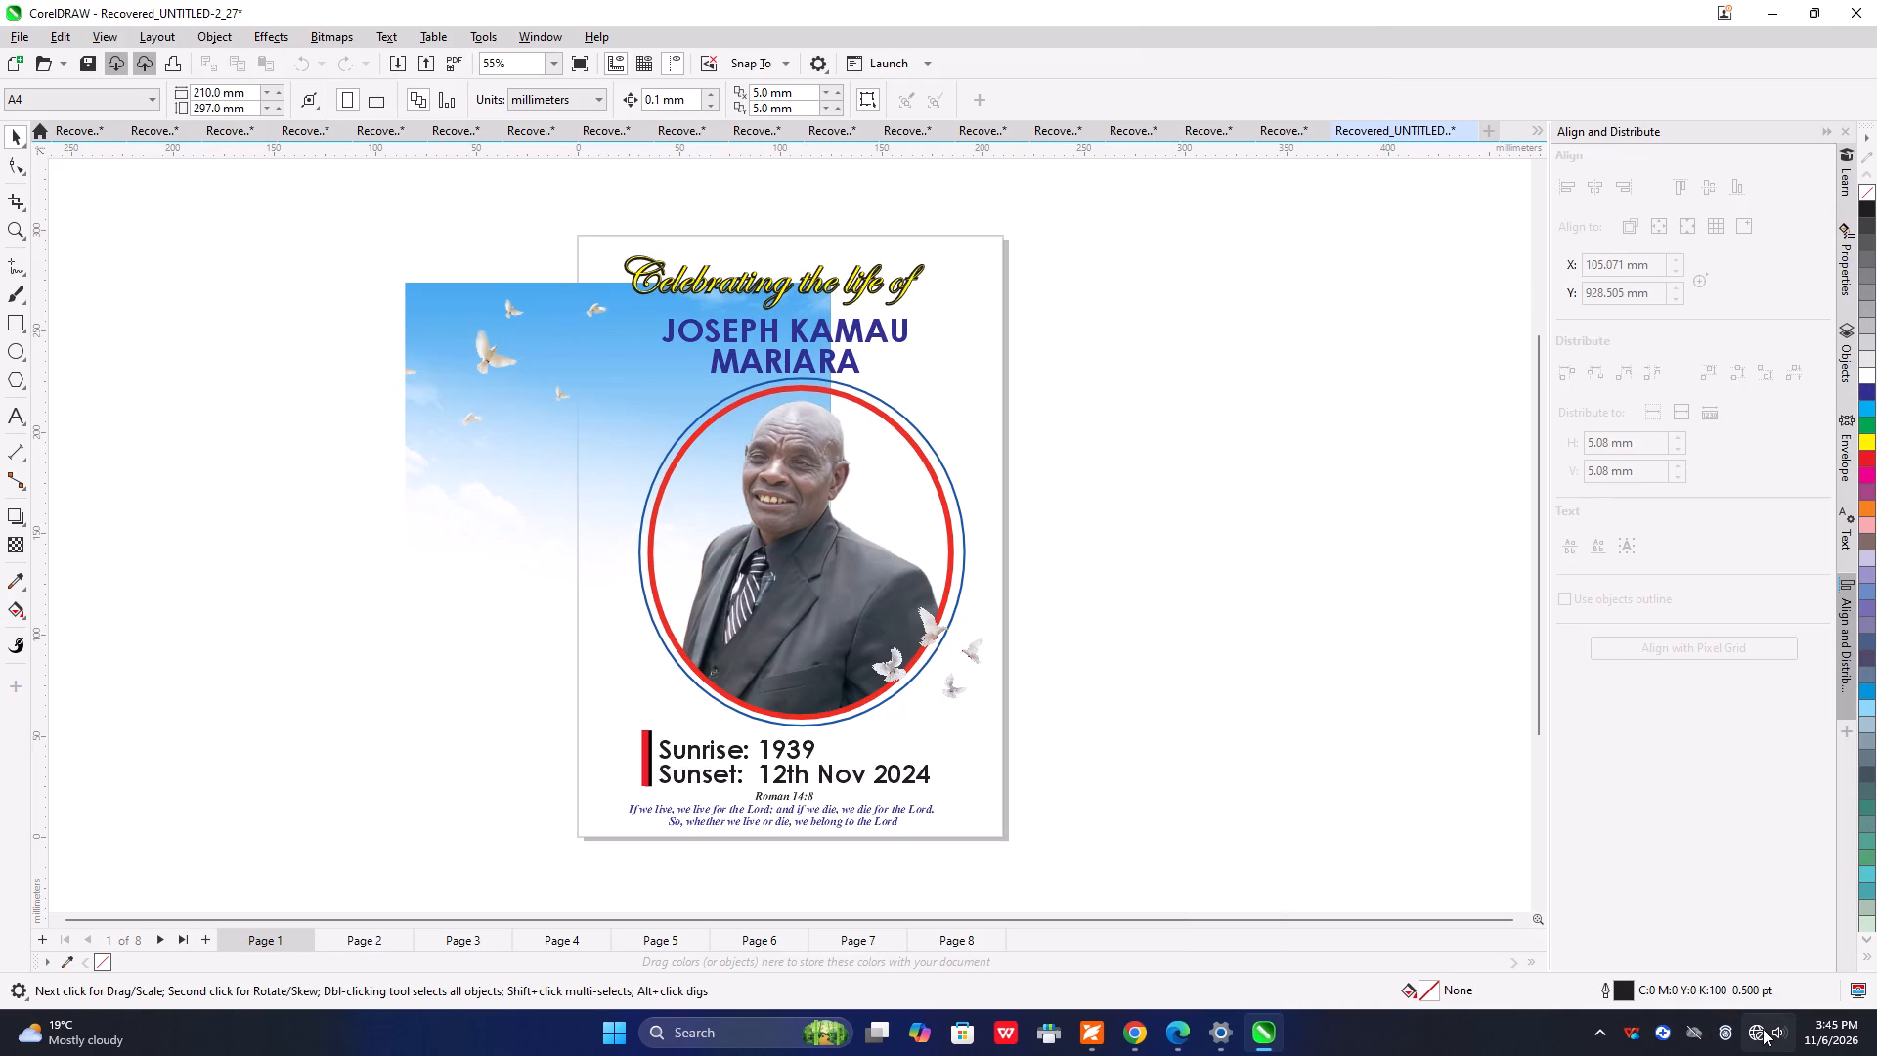
View the recovered memorial programme cover, and switch to the recovered Nyandarua single business permit document.
{"action": "right_click", "coordinate": [1763, 1029]}
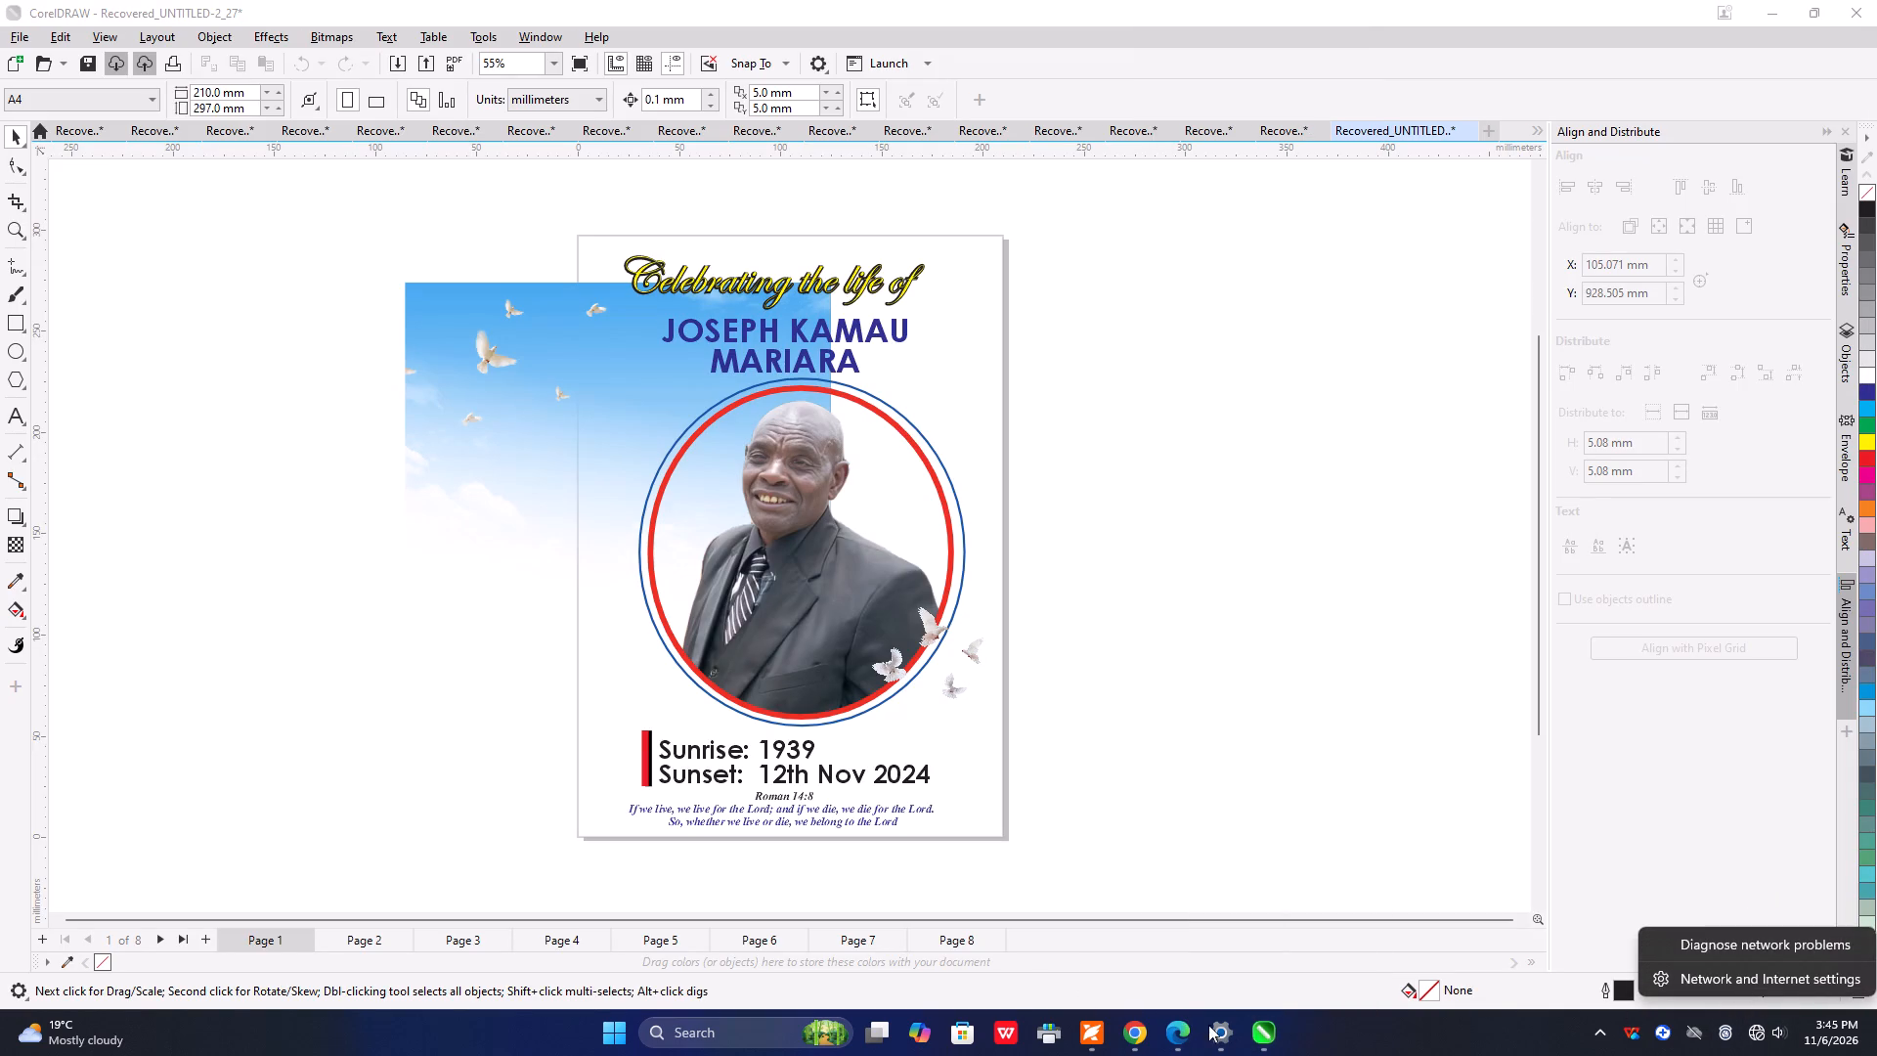
{"action": "left_click", "coordinate": [1261, 1025]}
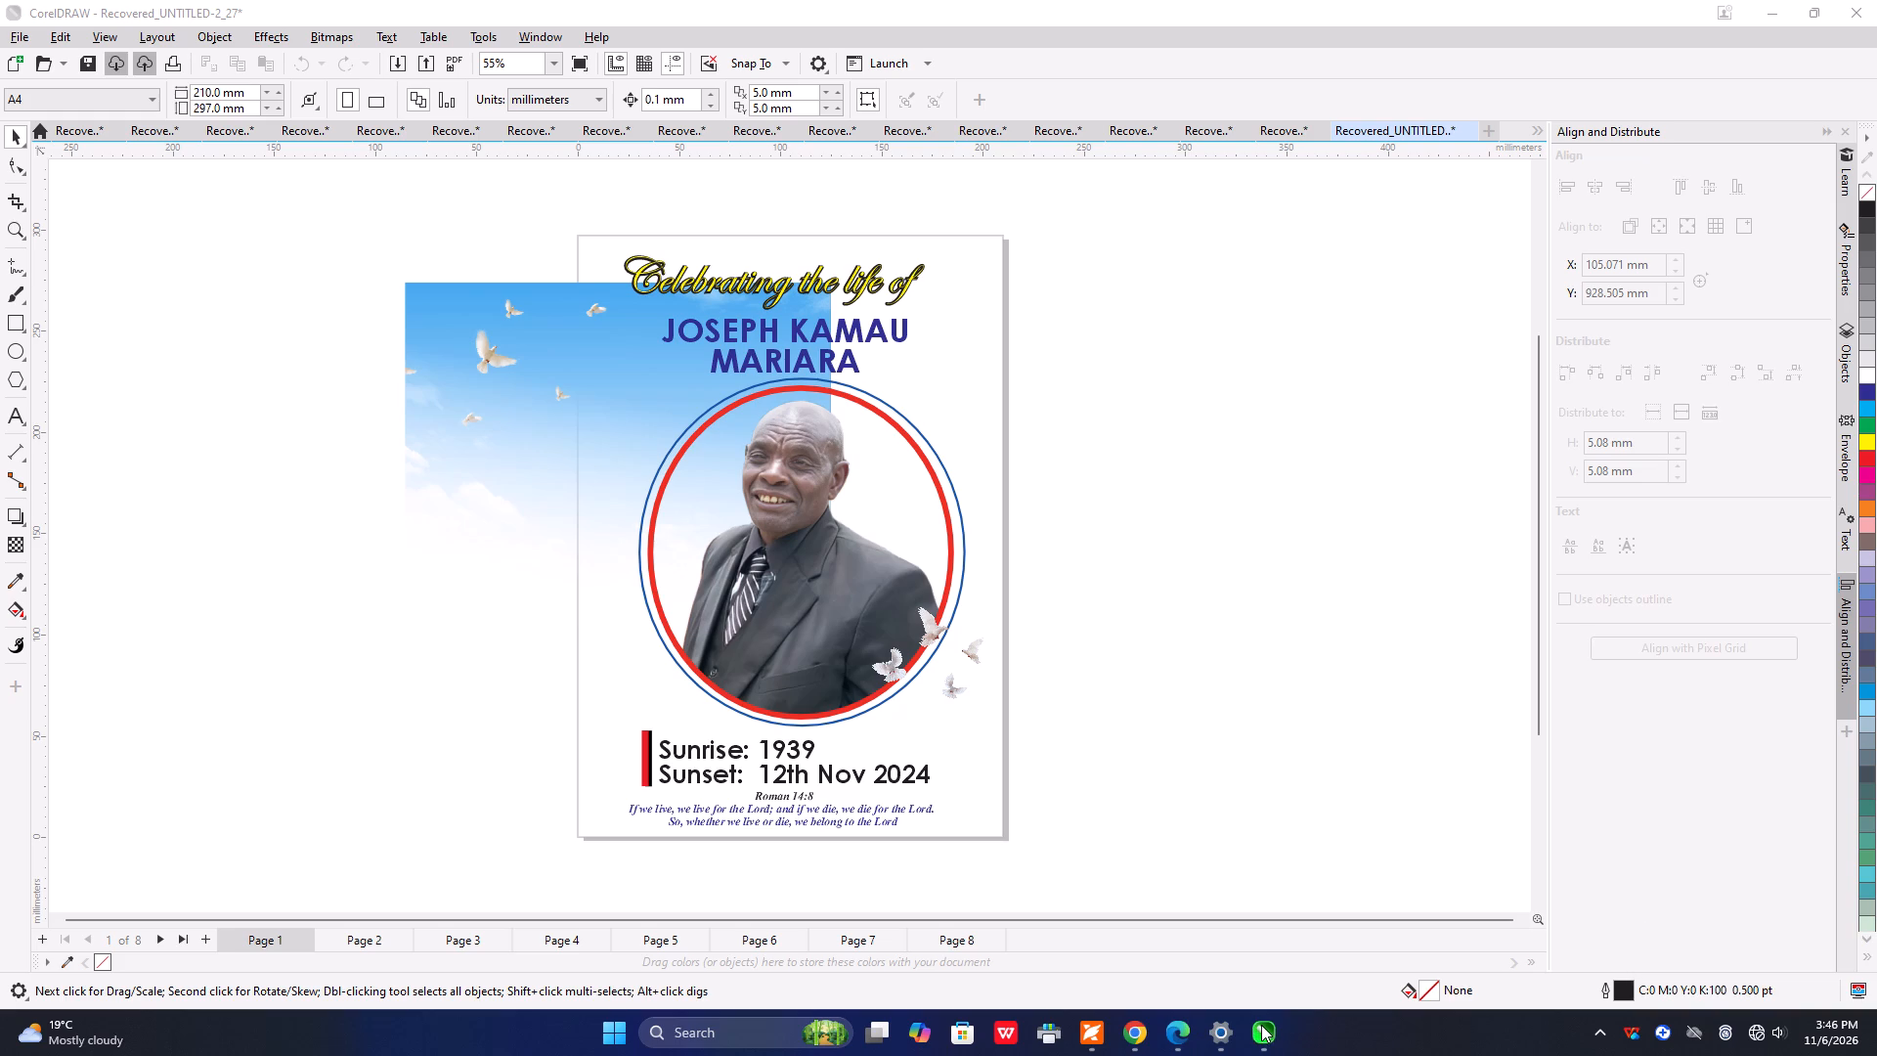
{"action": "scroll", "coordinate": [932, 271], "scroll_direction": "down", "scroll_amount": 3}
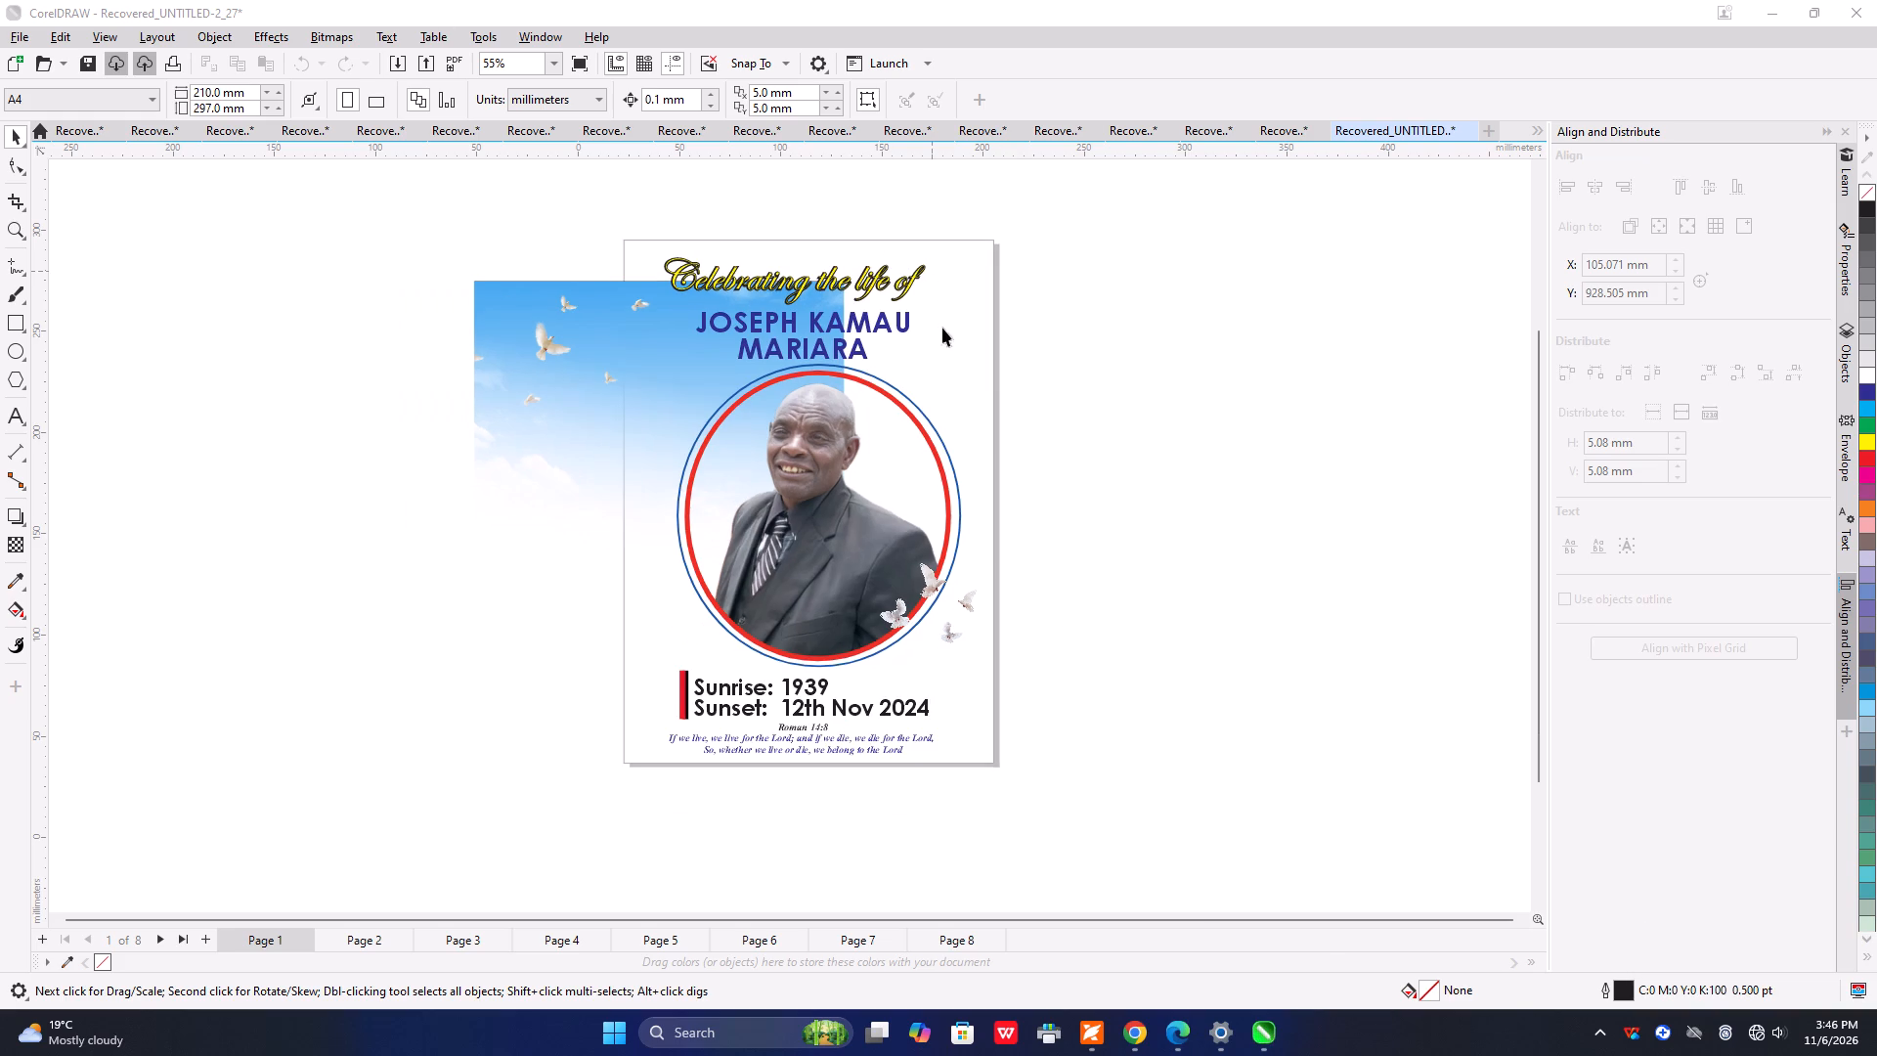
{"action": "scroll", "coordinate": [942, 328], "scroll_direction": "down", "scroll_amount": 2}
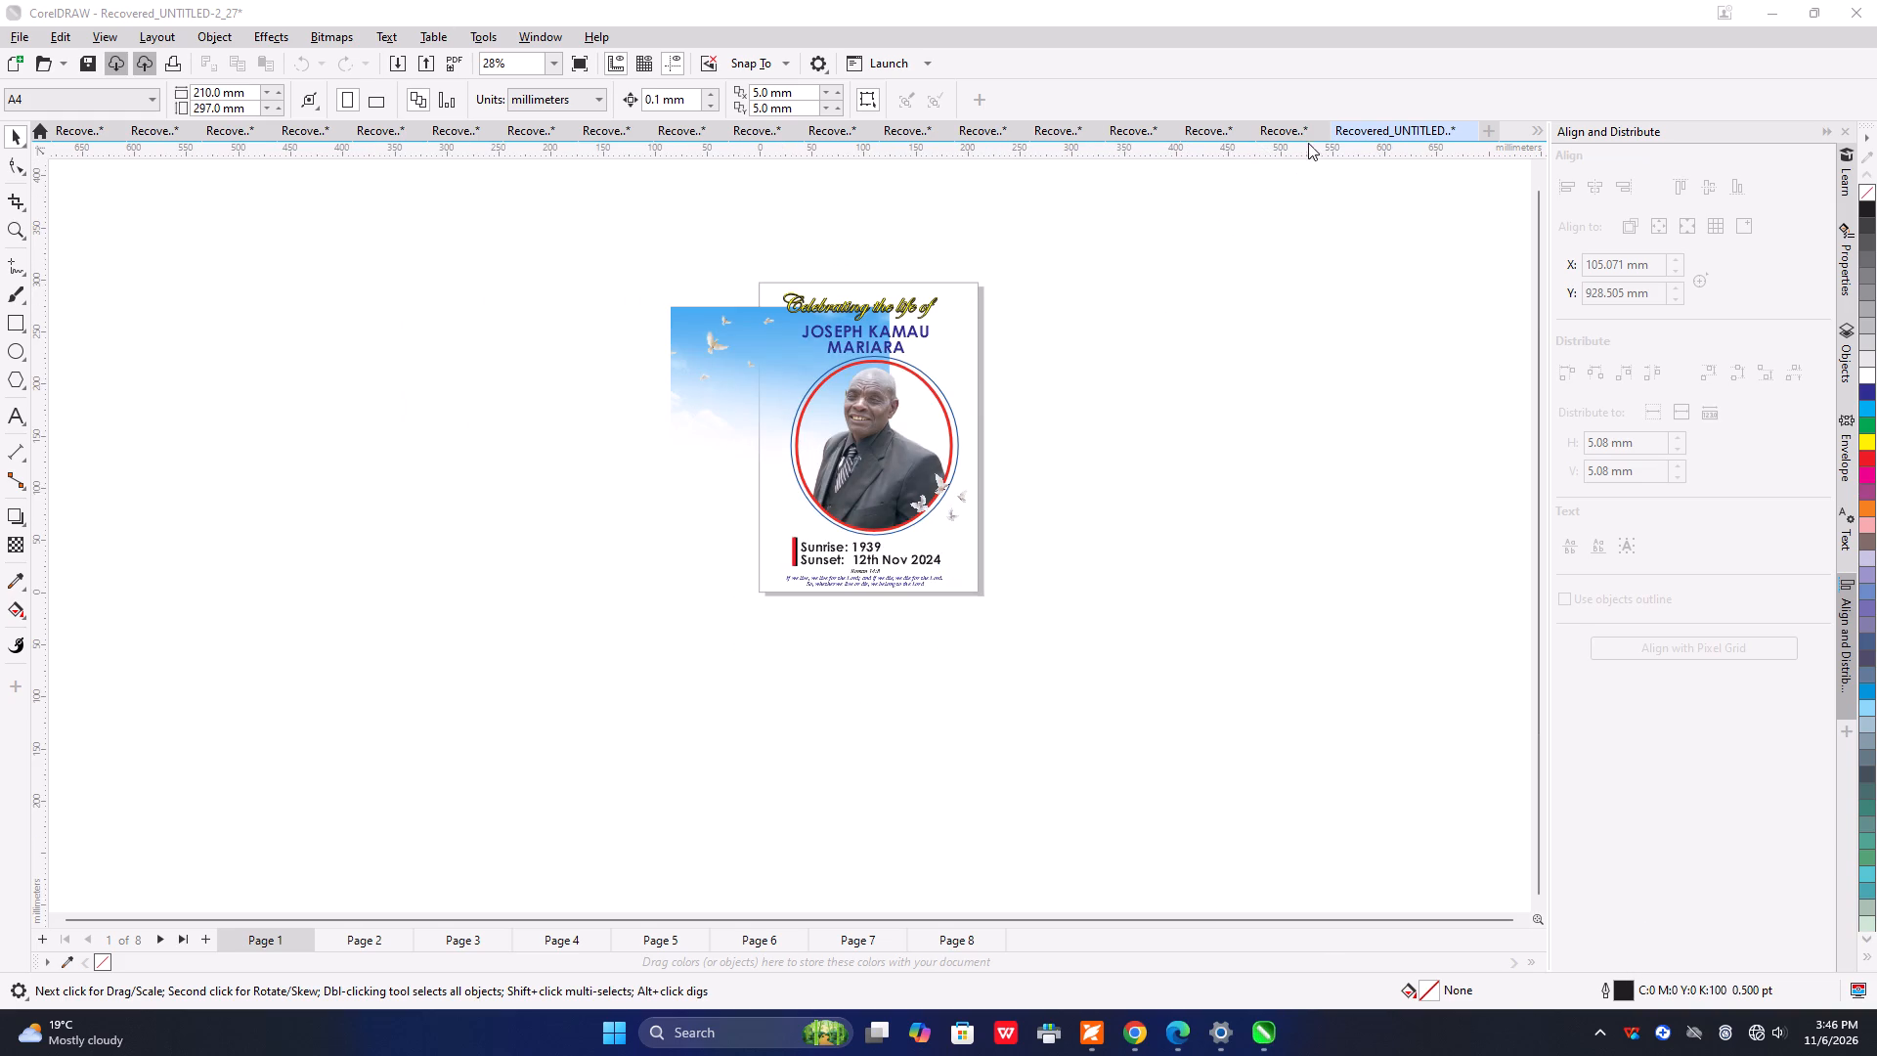
{"action": "left_click", "coordinate": [1289, 133]}
{"action": "left_click", "coordinate": [1212, 127]}
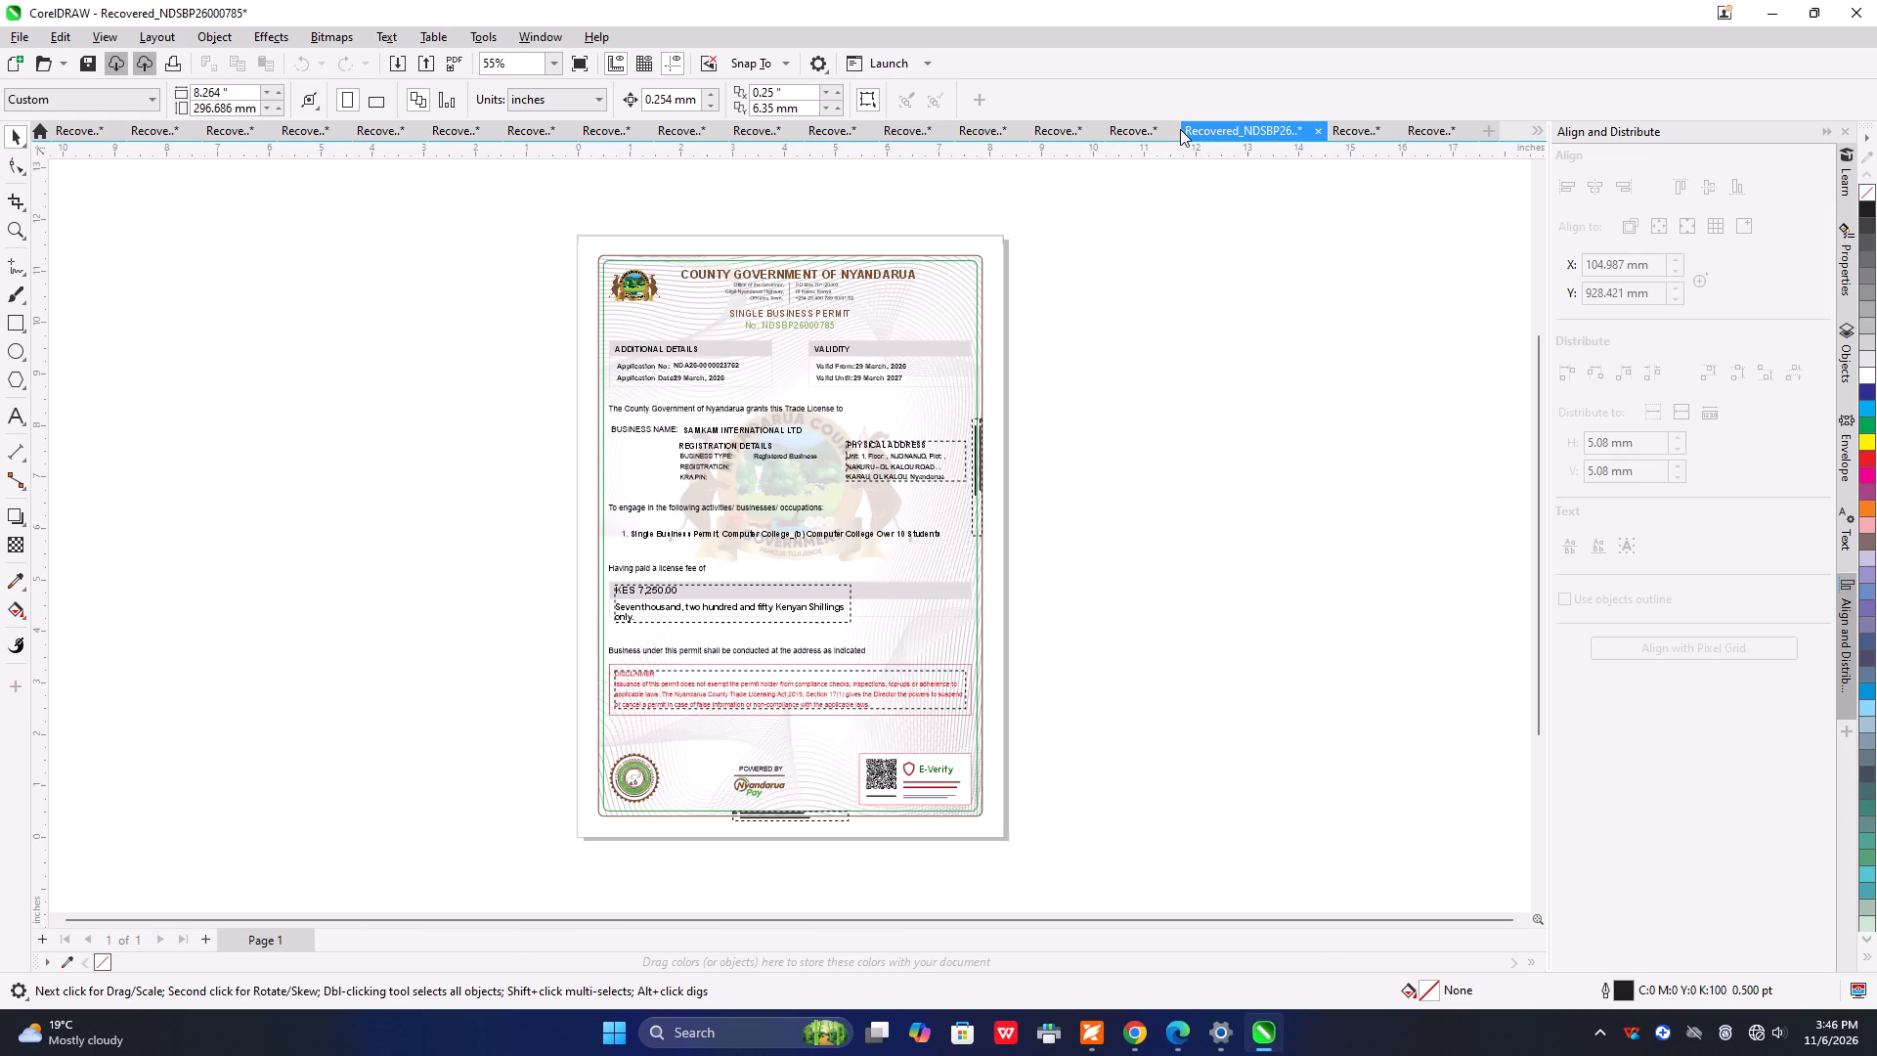
Browse the list of recovered documents and switch to Recovered_UNTITLED-3_10.
{"action": "left_click", "coordinate": [1538, 129]}
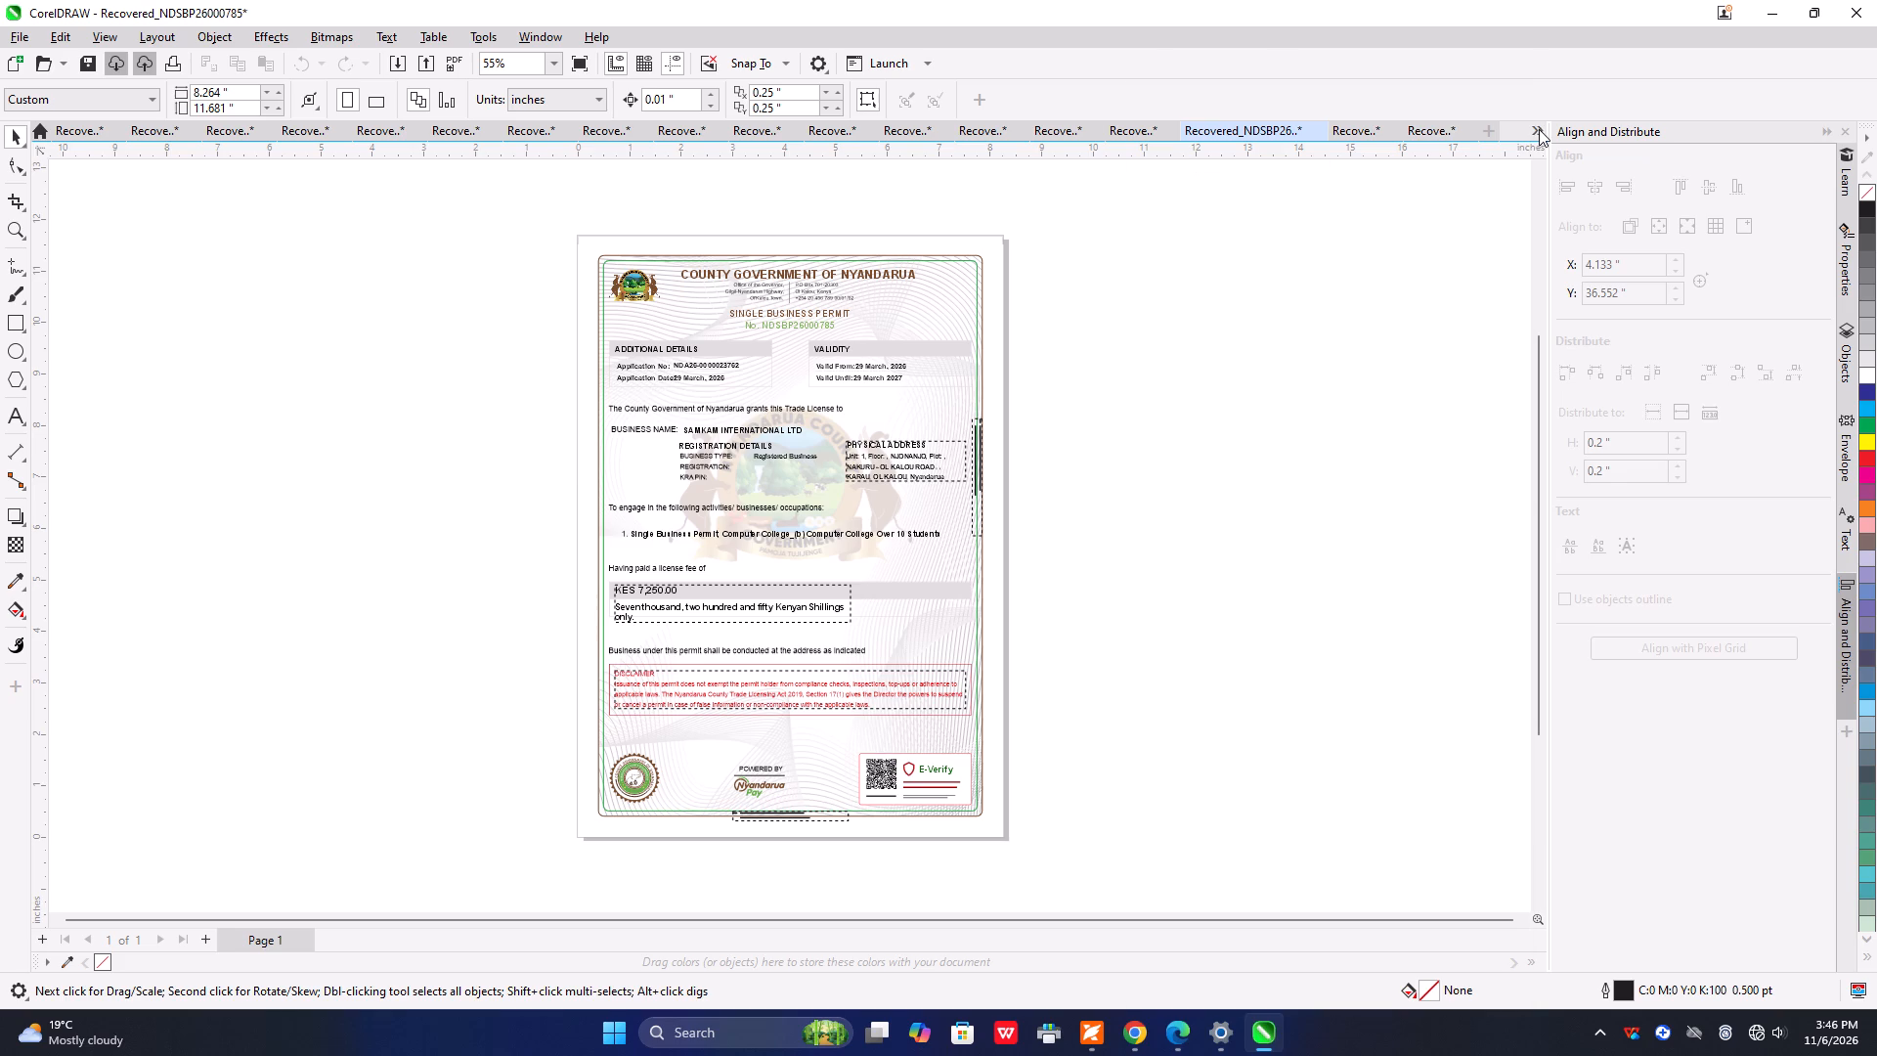
{"action": "scroll", "coordinate": [1268, 892], "scroll_direction": "down", "scroll_amount": 6}
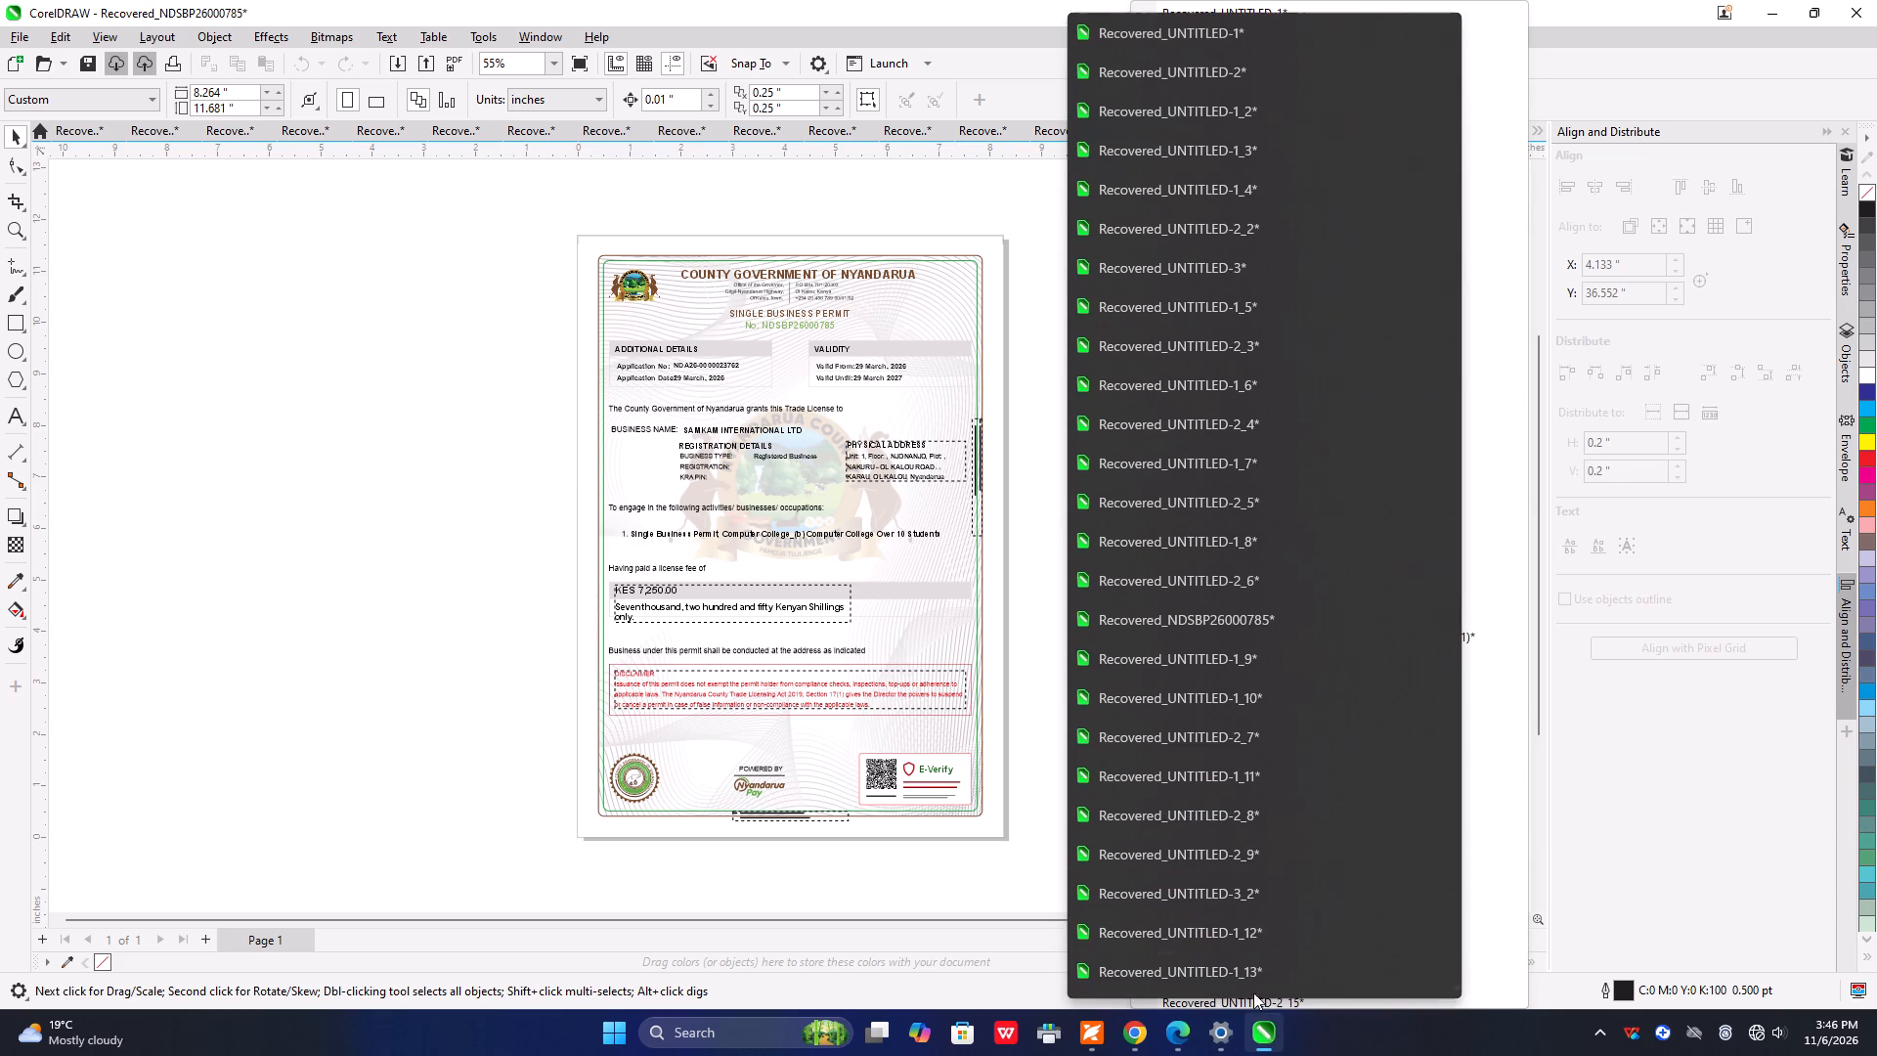
{"action": "scroll", "coordinate": [1244, 943], "scroll_direction": "down", "scroll_amount": 20}
{"action": "scroll", "coordinate": [1244, 943], "scroll_direction": "down", "scroll_amount": 8}
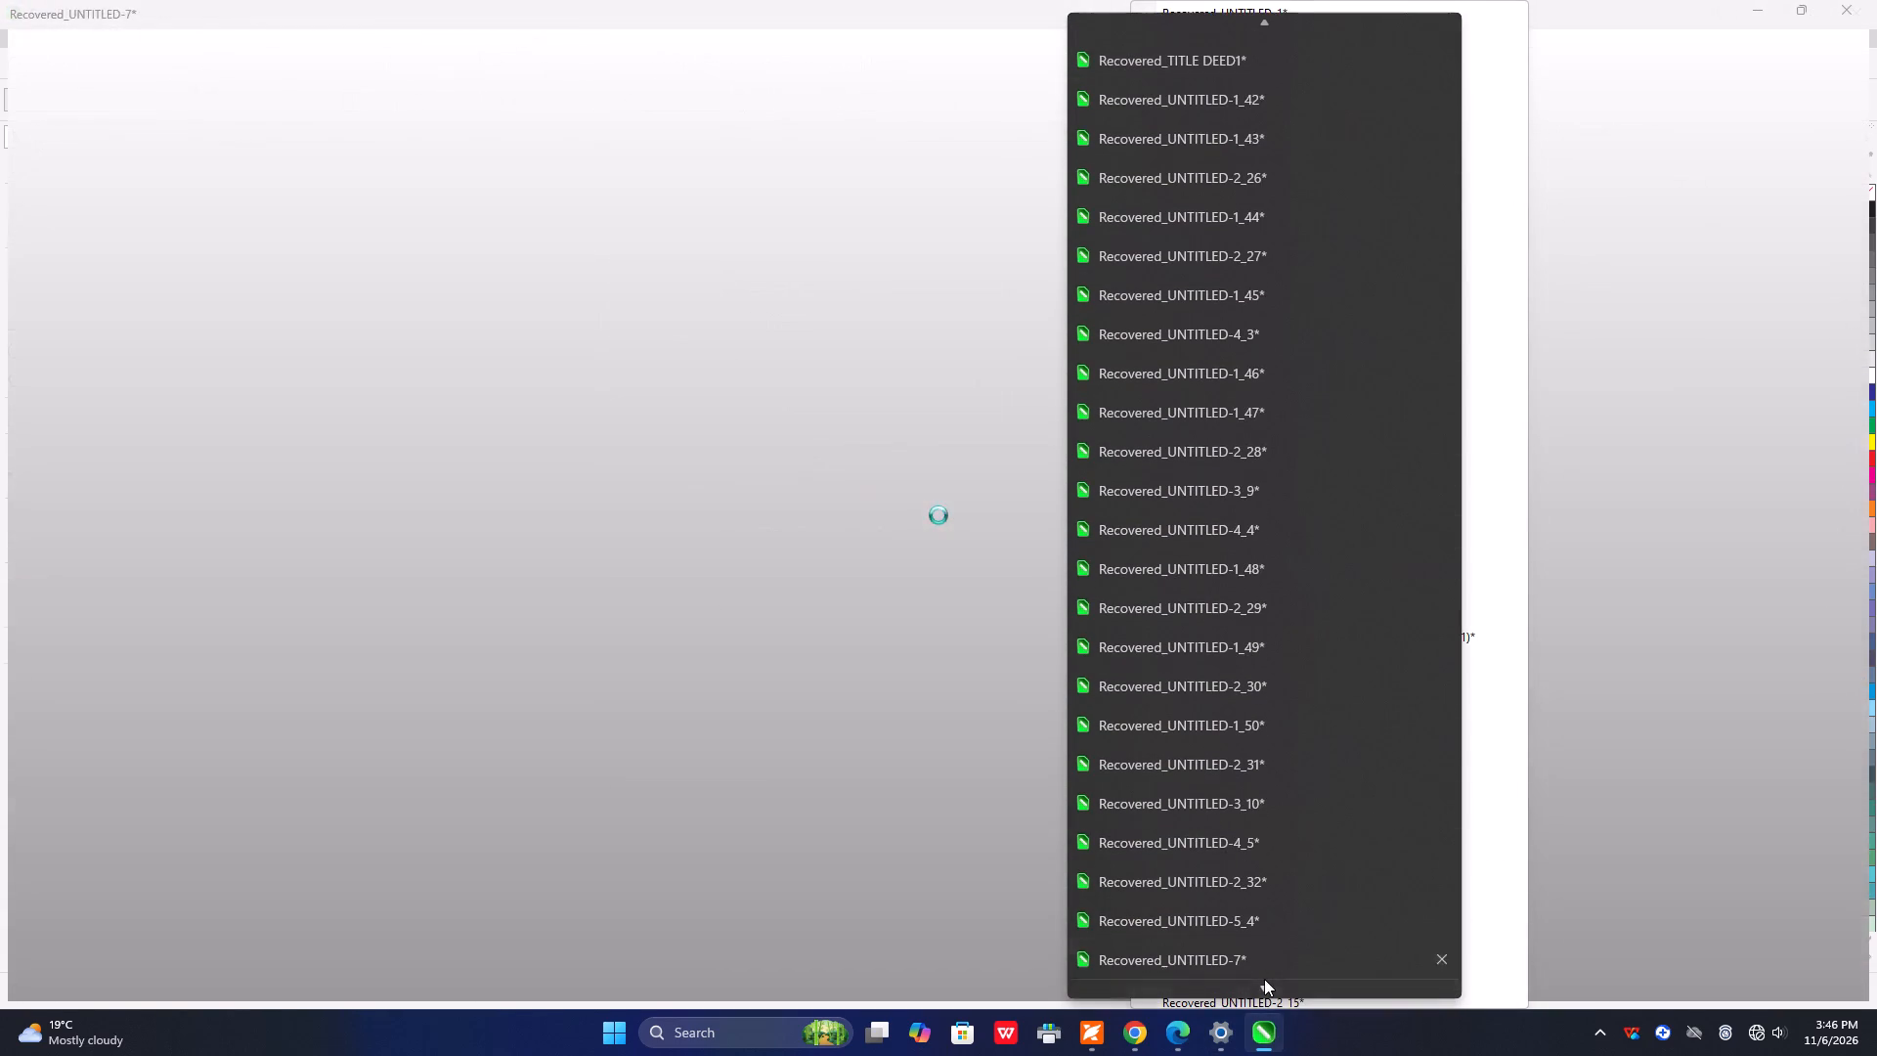
{"action": "left_click", "coordinate": [1263, 988]}
{"action": "triple_click", "coordinate": [1263, 988]}
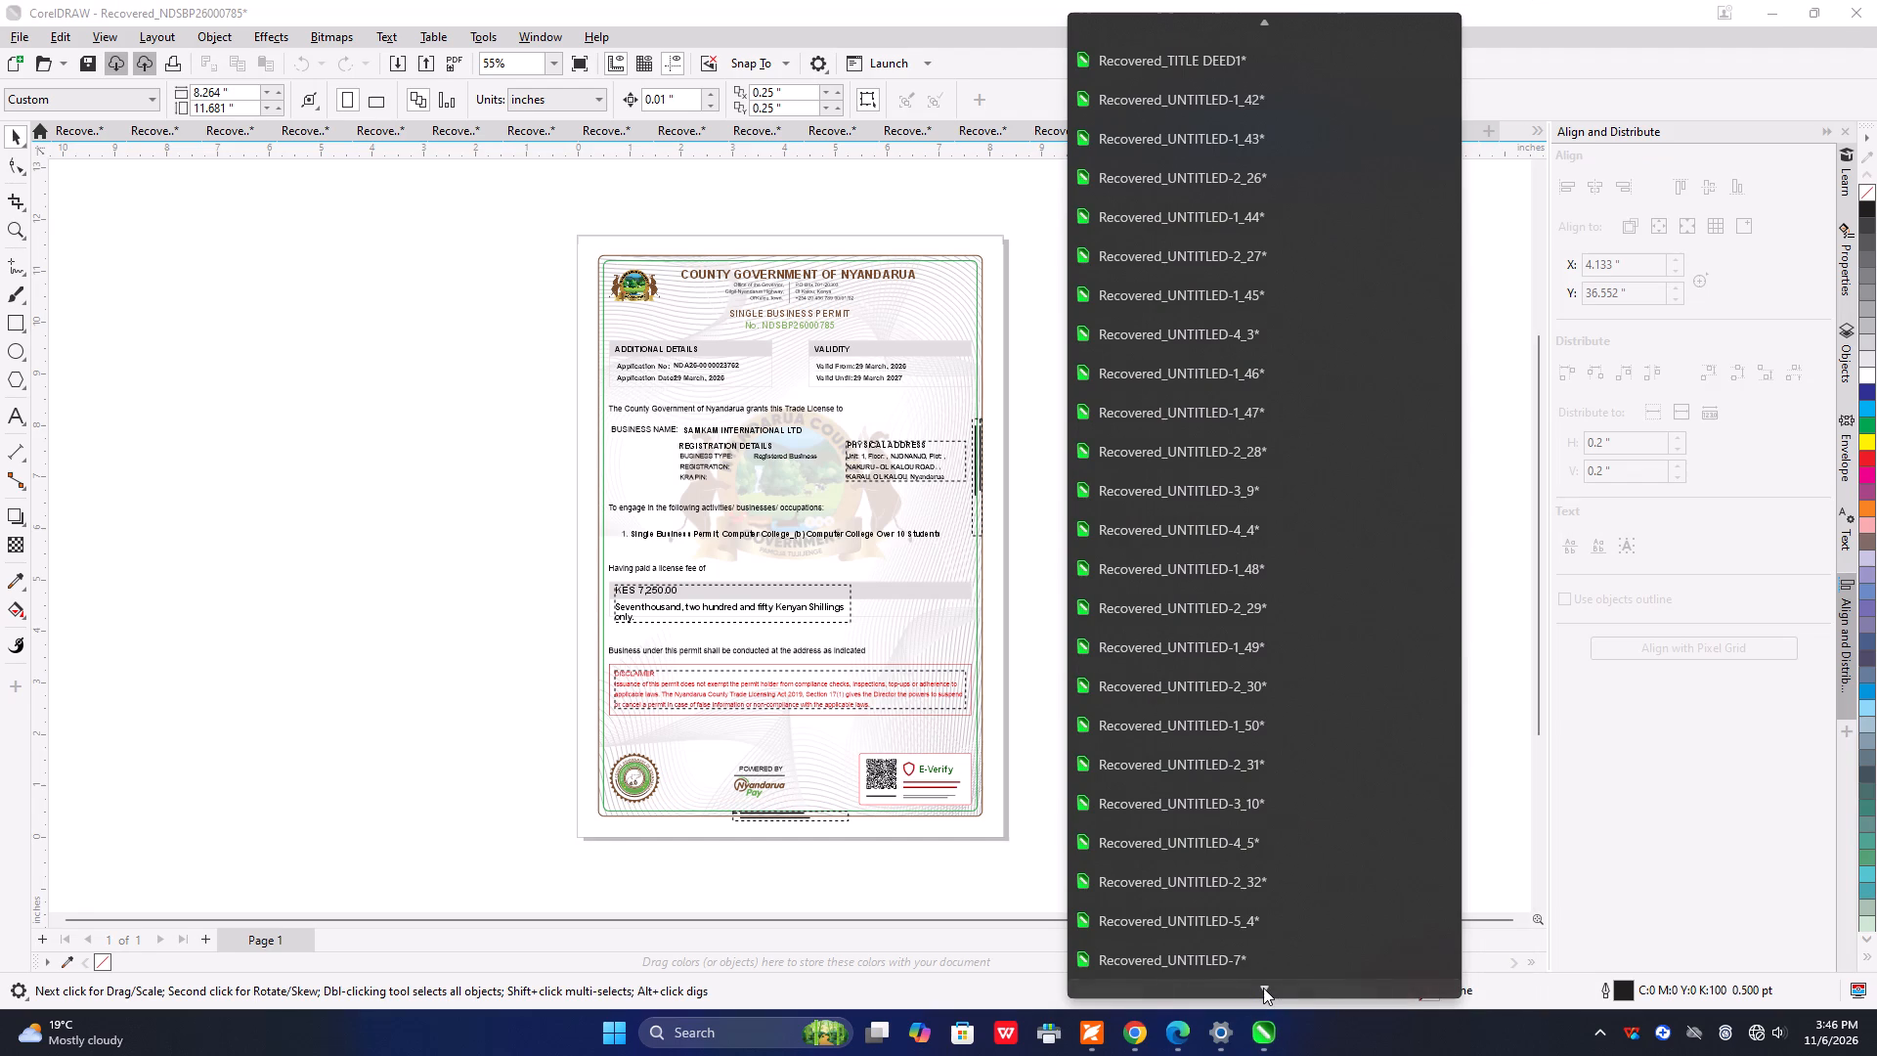
{"action": "scroll", "coordinate": [1226, 916], "scroll_direction": "down", "scroll_amount": 5}
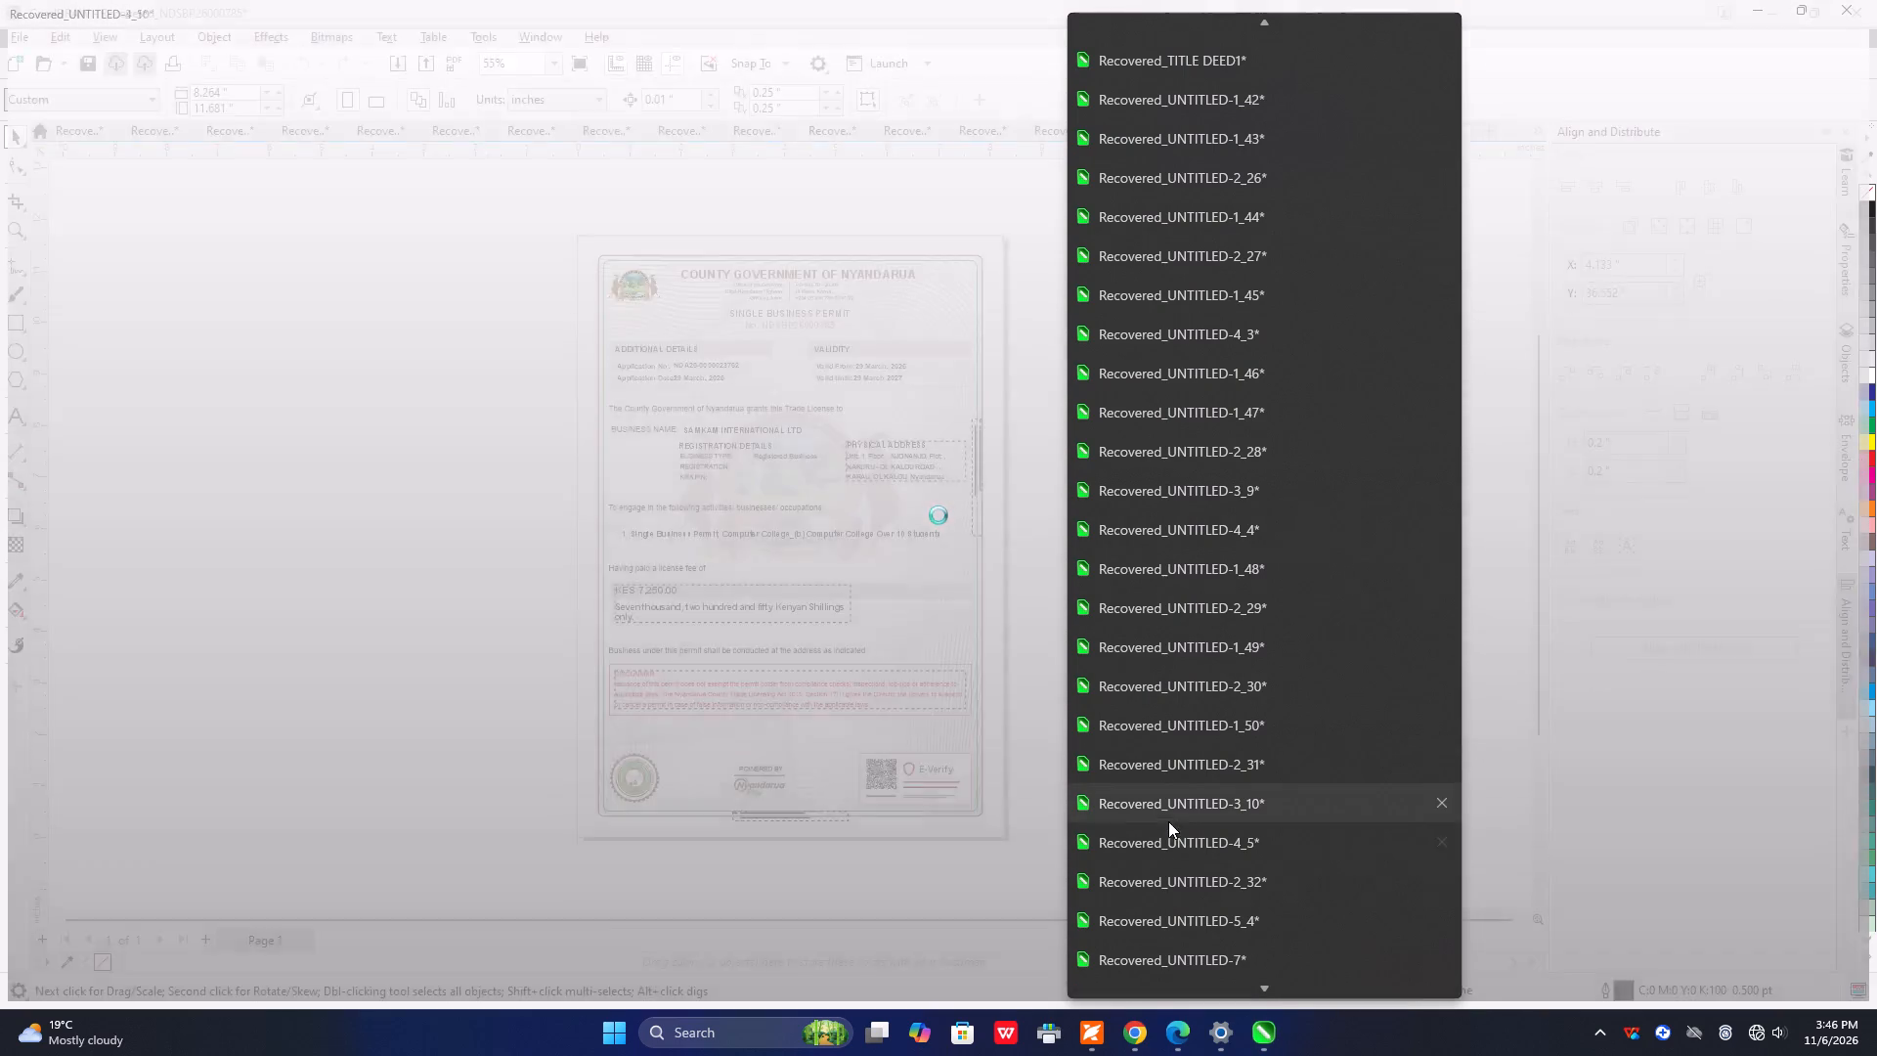
{"action": "left_click", "coordinate": [1174, 813]}
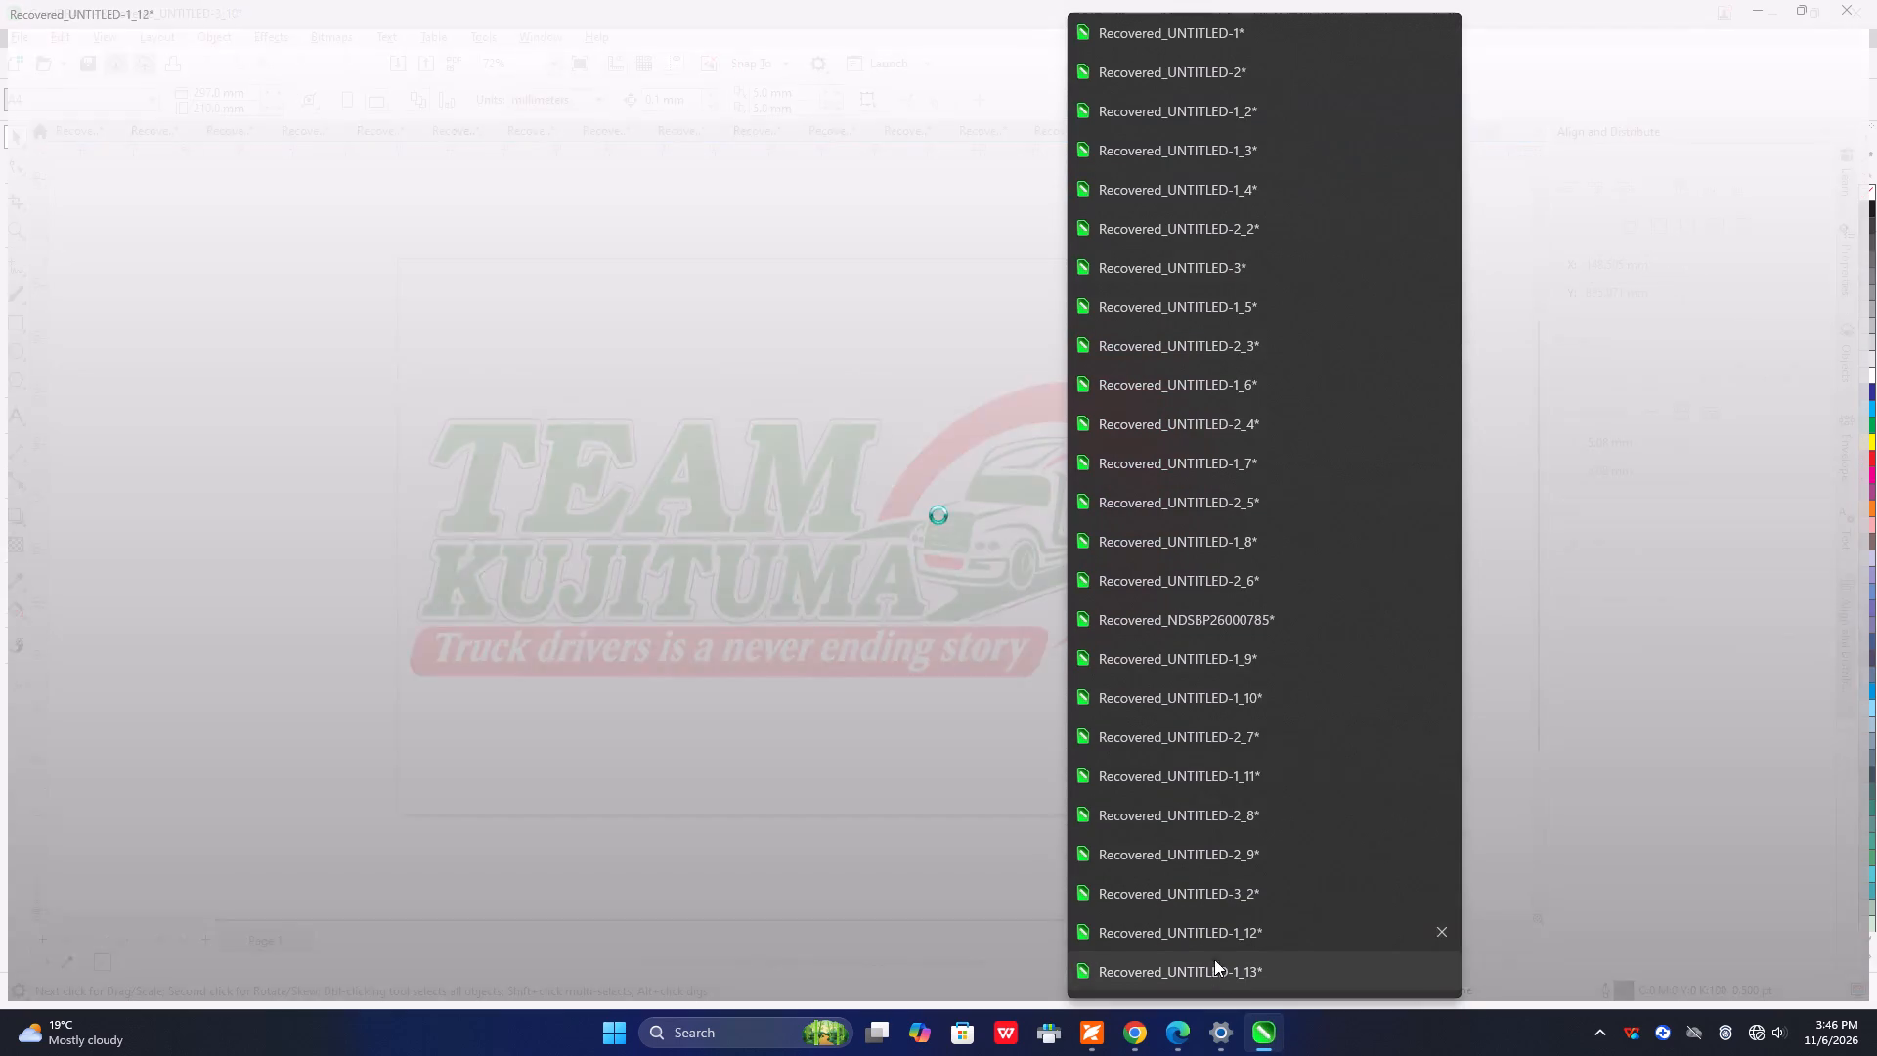
Switch to the recovered document Recovered_UNTITLED-2_31 to view its contents.
{"action": "scroll", "coordinate": [1245, 974], "scroll_direction": "down", "scroll_amount": 20}
{"action": "scroll", "coordinate": [1245, 974], "scroll_direction": "down", "scroll_amount": 13}
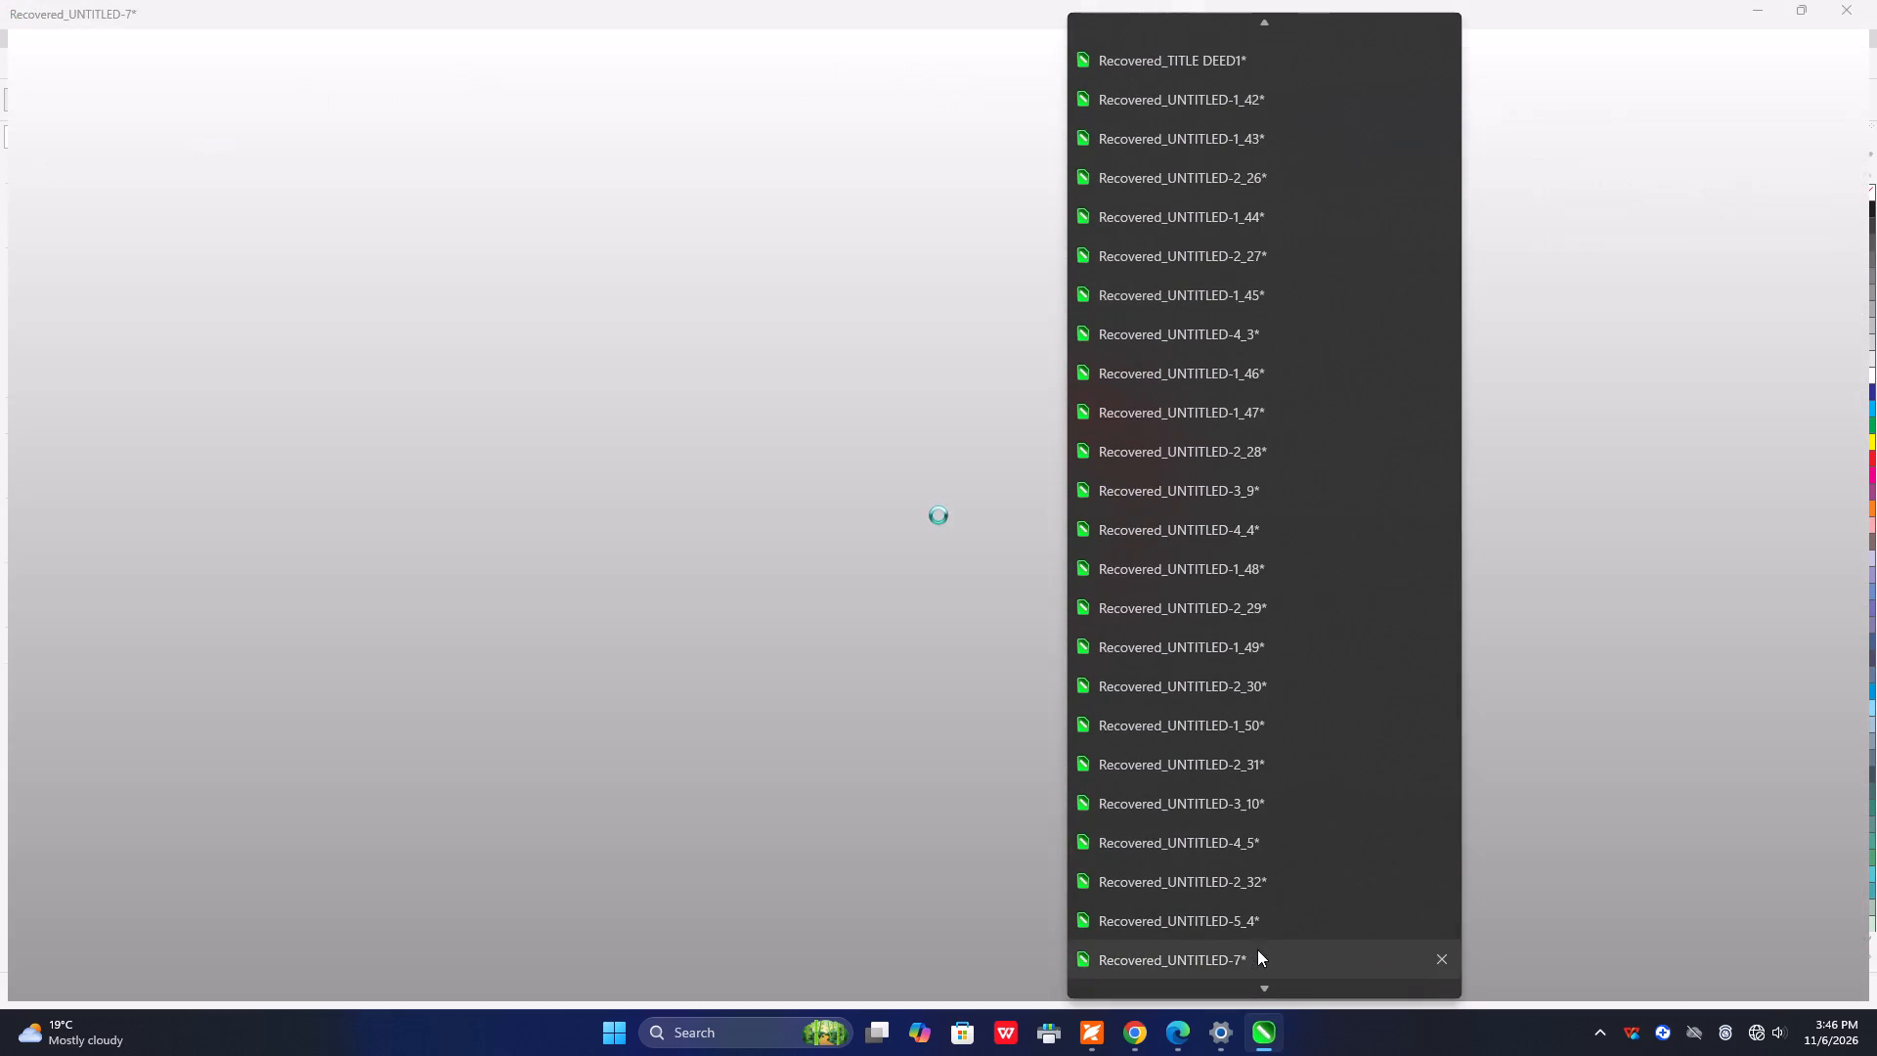
{"action": "scroll", "coordinate": [1257, 949], "scroll_direction": "down", "scroll_amount": 7}
{"action": "left_click", "coordinate": [1224, 765]}
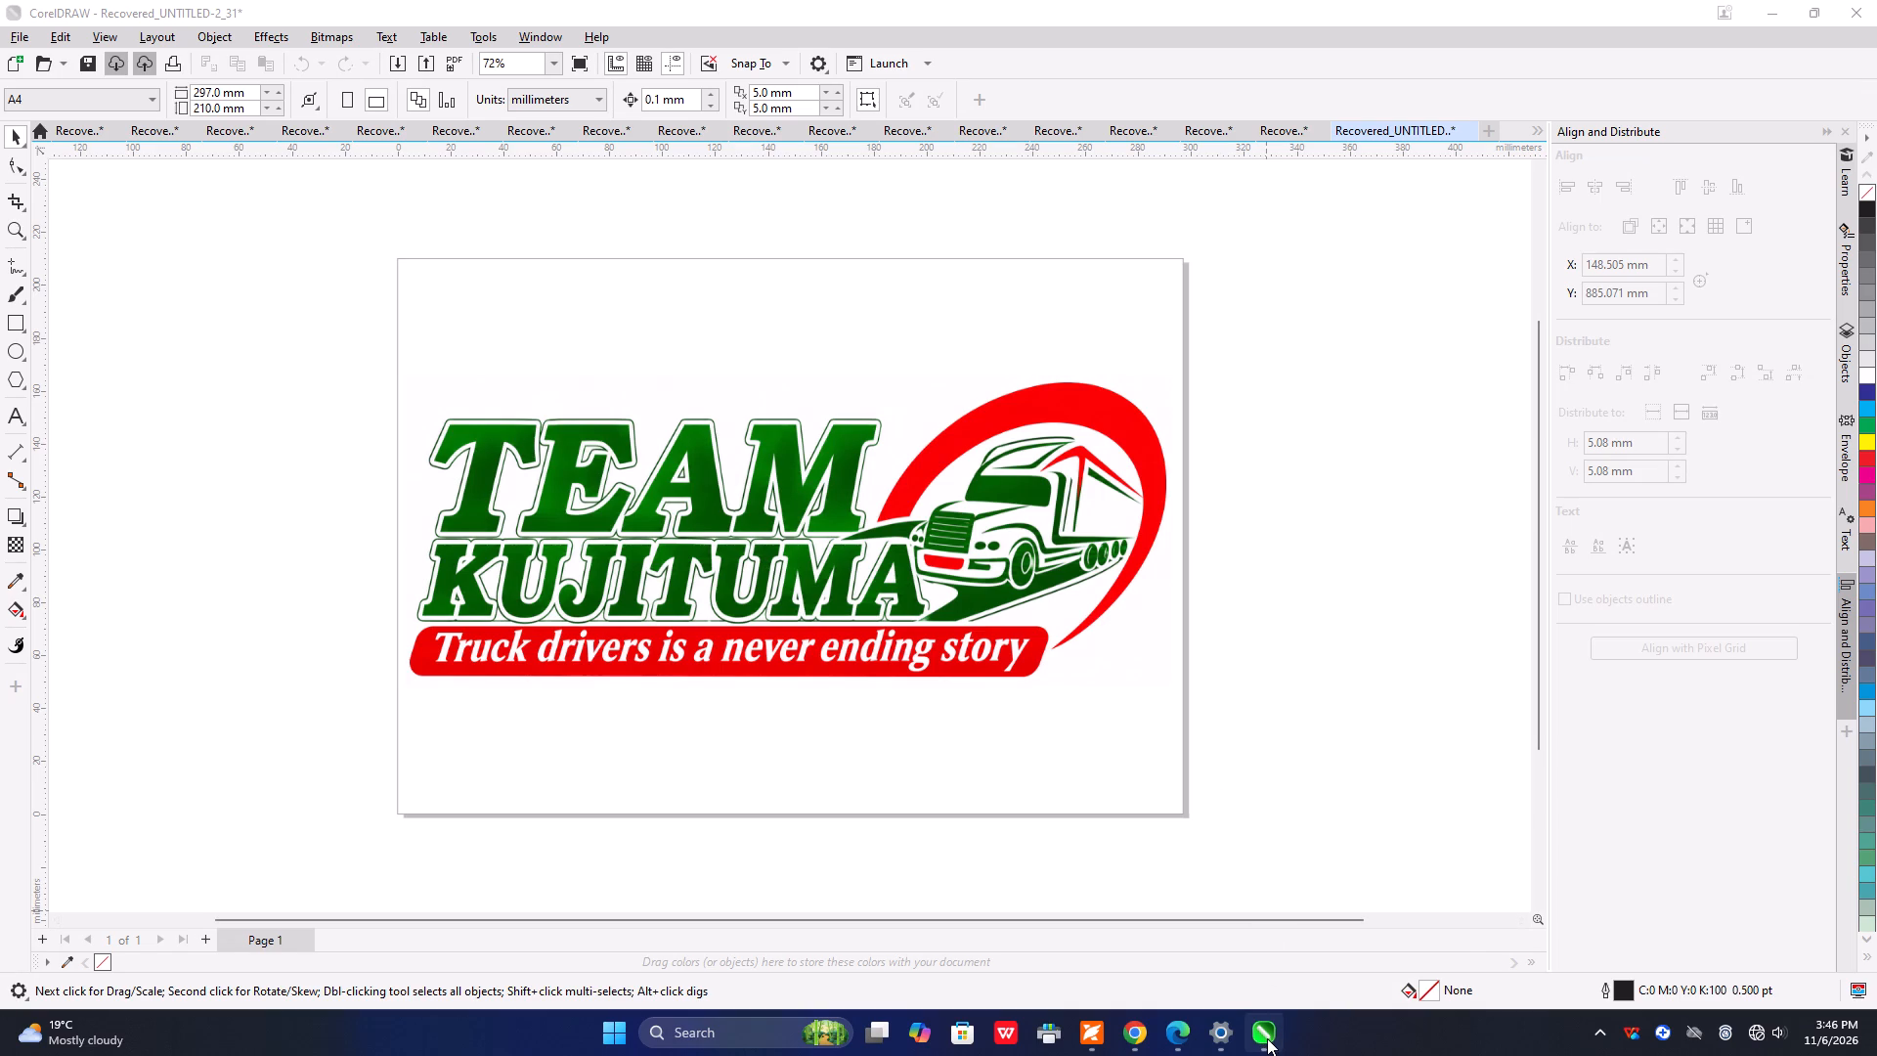
Switch to the recovered document Recovered_UNTITLED-2_30 to view its contents.
{"action": "scroll", "coordinate": [1267, 1038], "scroll_direction": "down", "scroll_amount": 6}
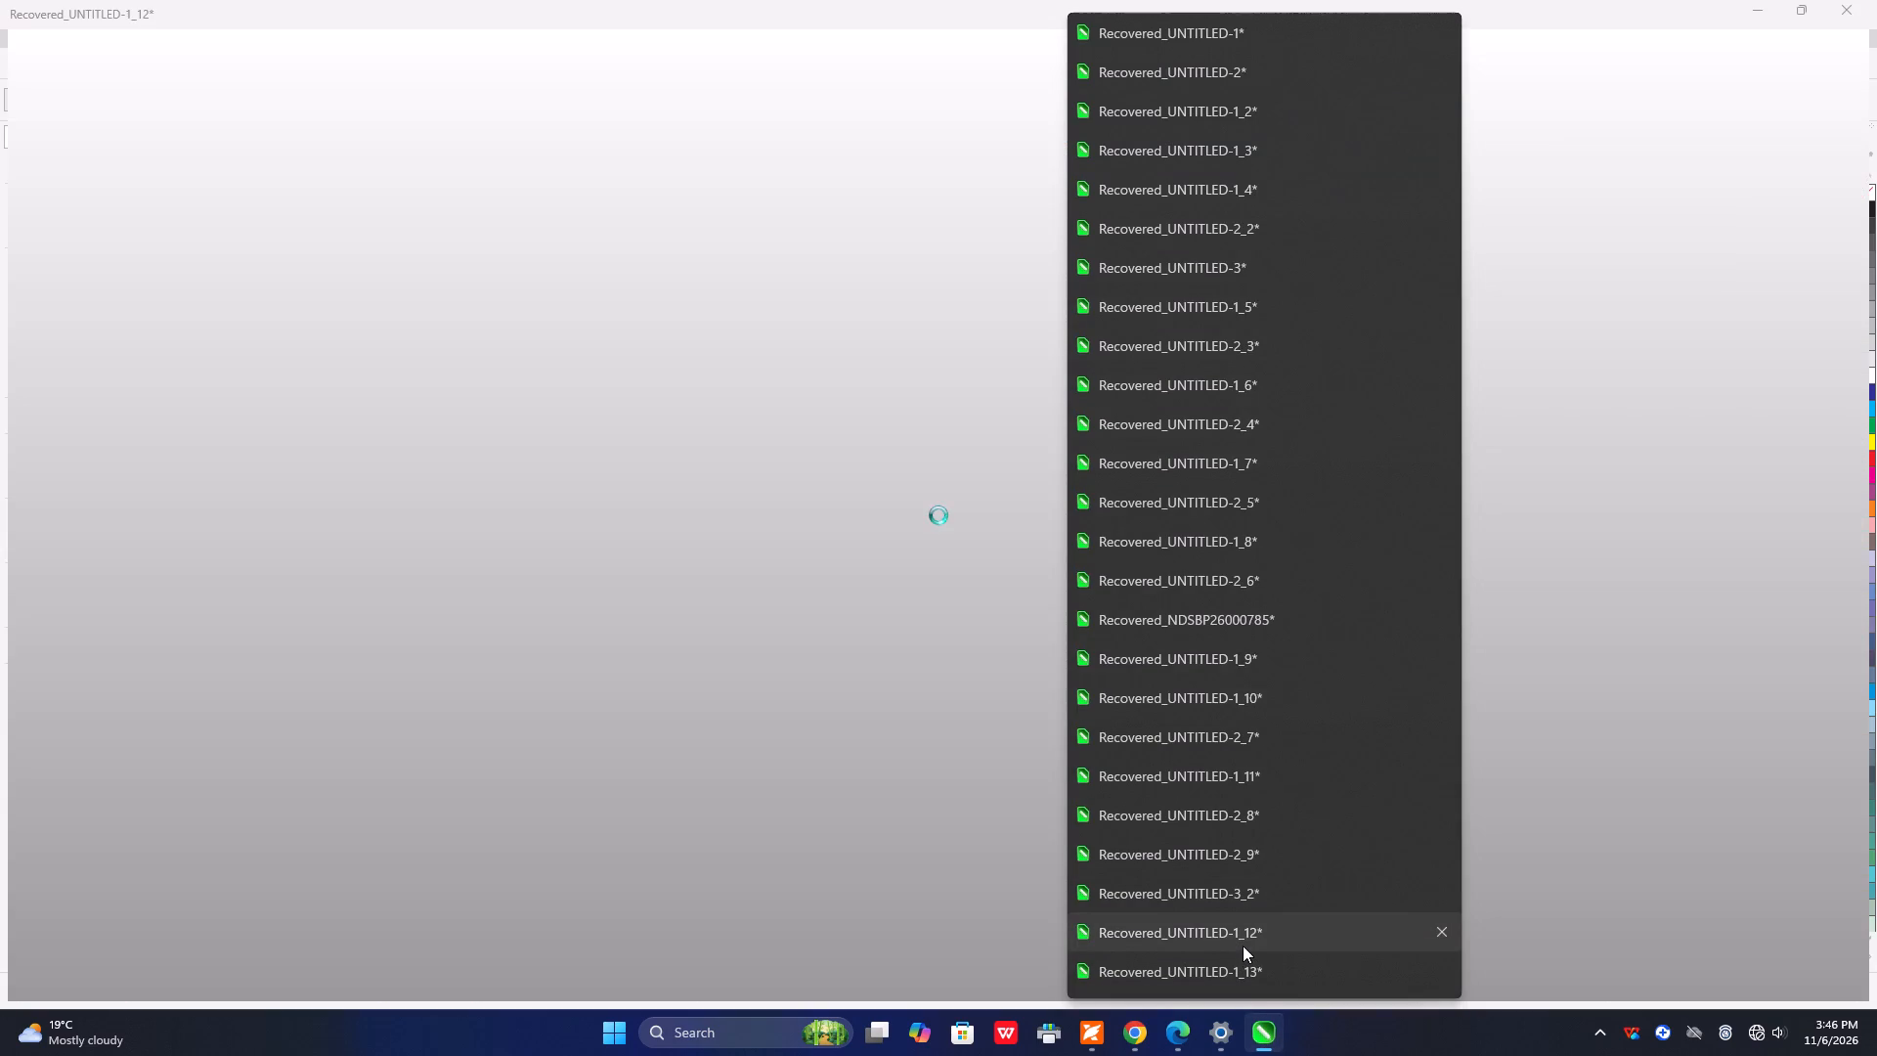
{"action": "scroll", "coordinate": [1256, 1028], "scroll_direction": "down", "scroll_amount": 16}
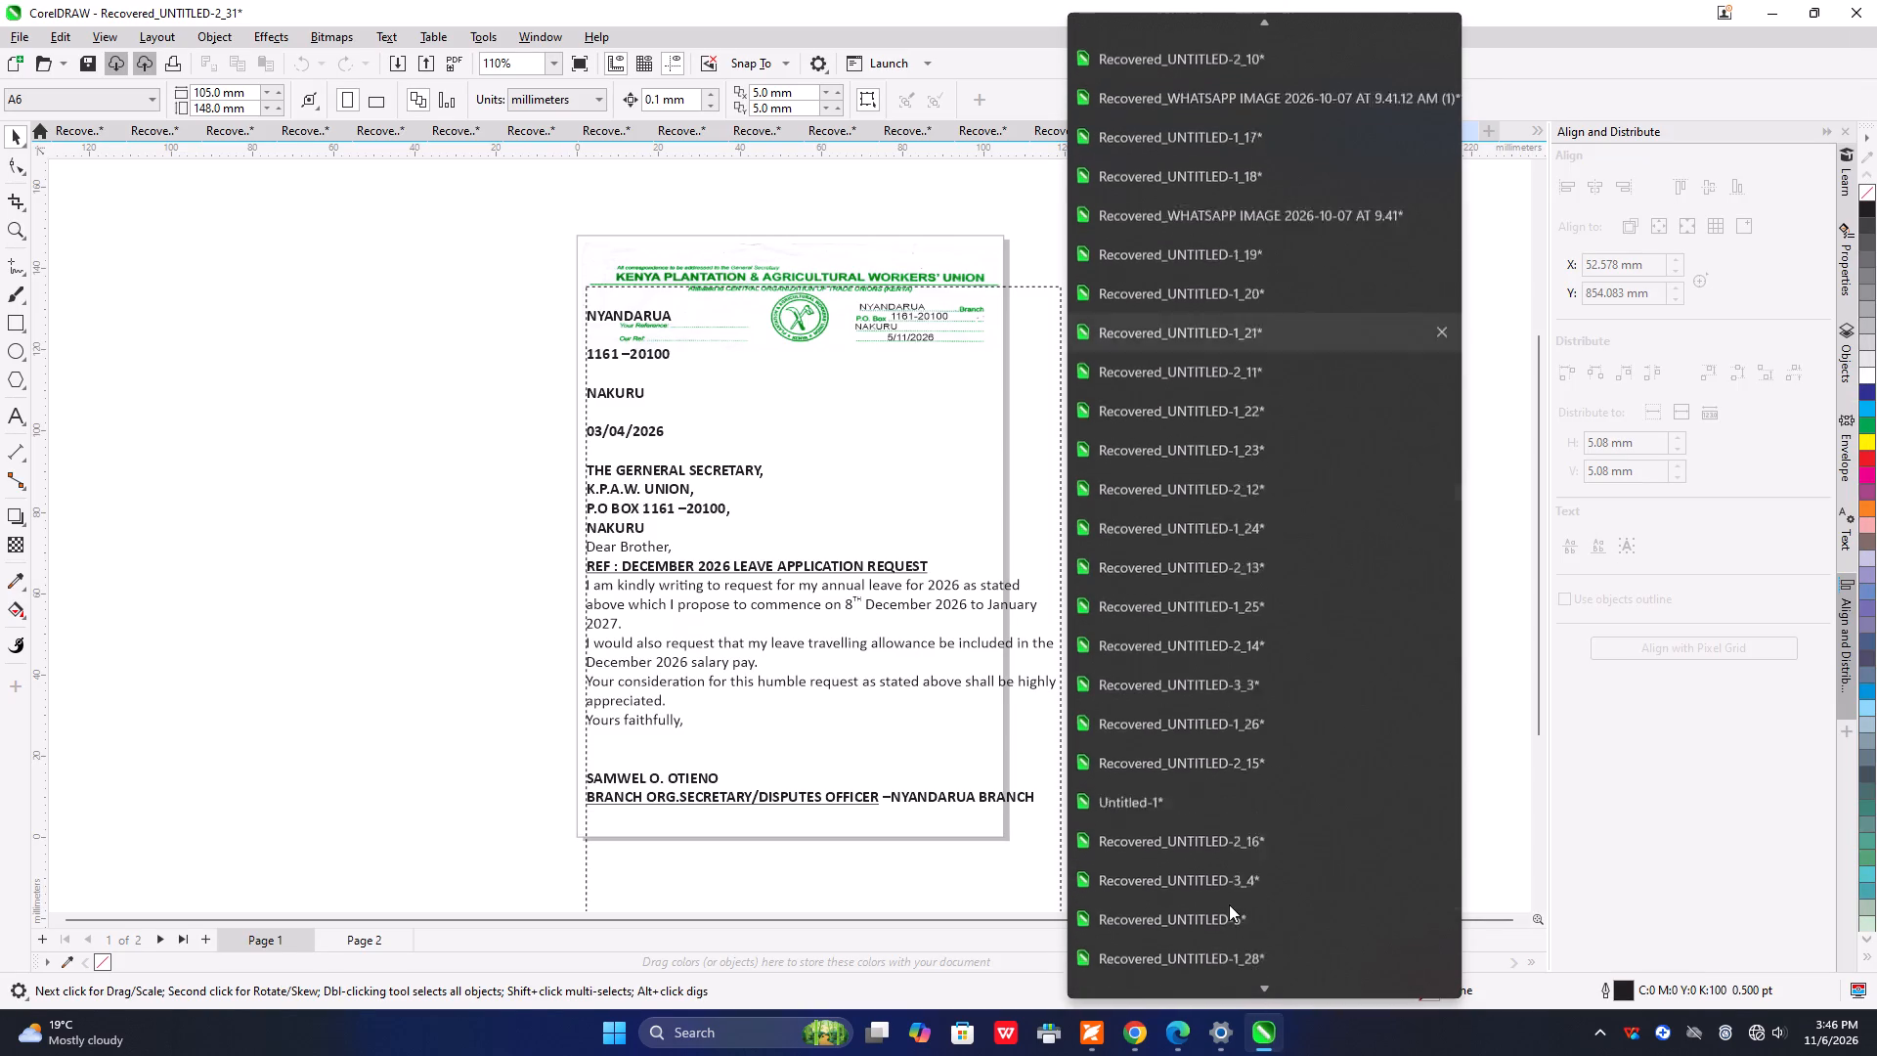
{"action": "scroll", "coordinate": [1229, 904], "scroll_direction": "down", "scroll_amount": 20}
{"action": "scroll", "coordinate": [1229, 904], "scroll_direction": "down", "scroll_amount": 5}
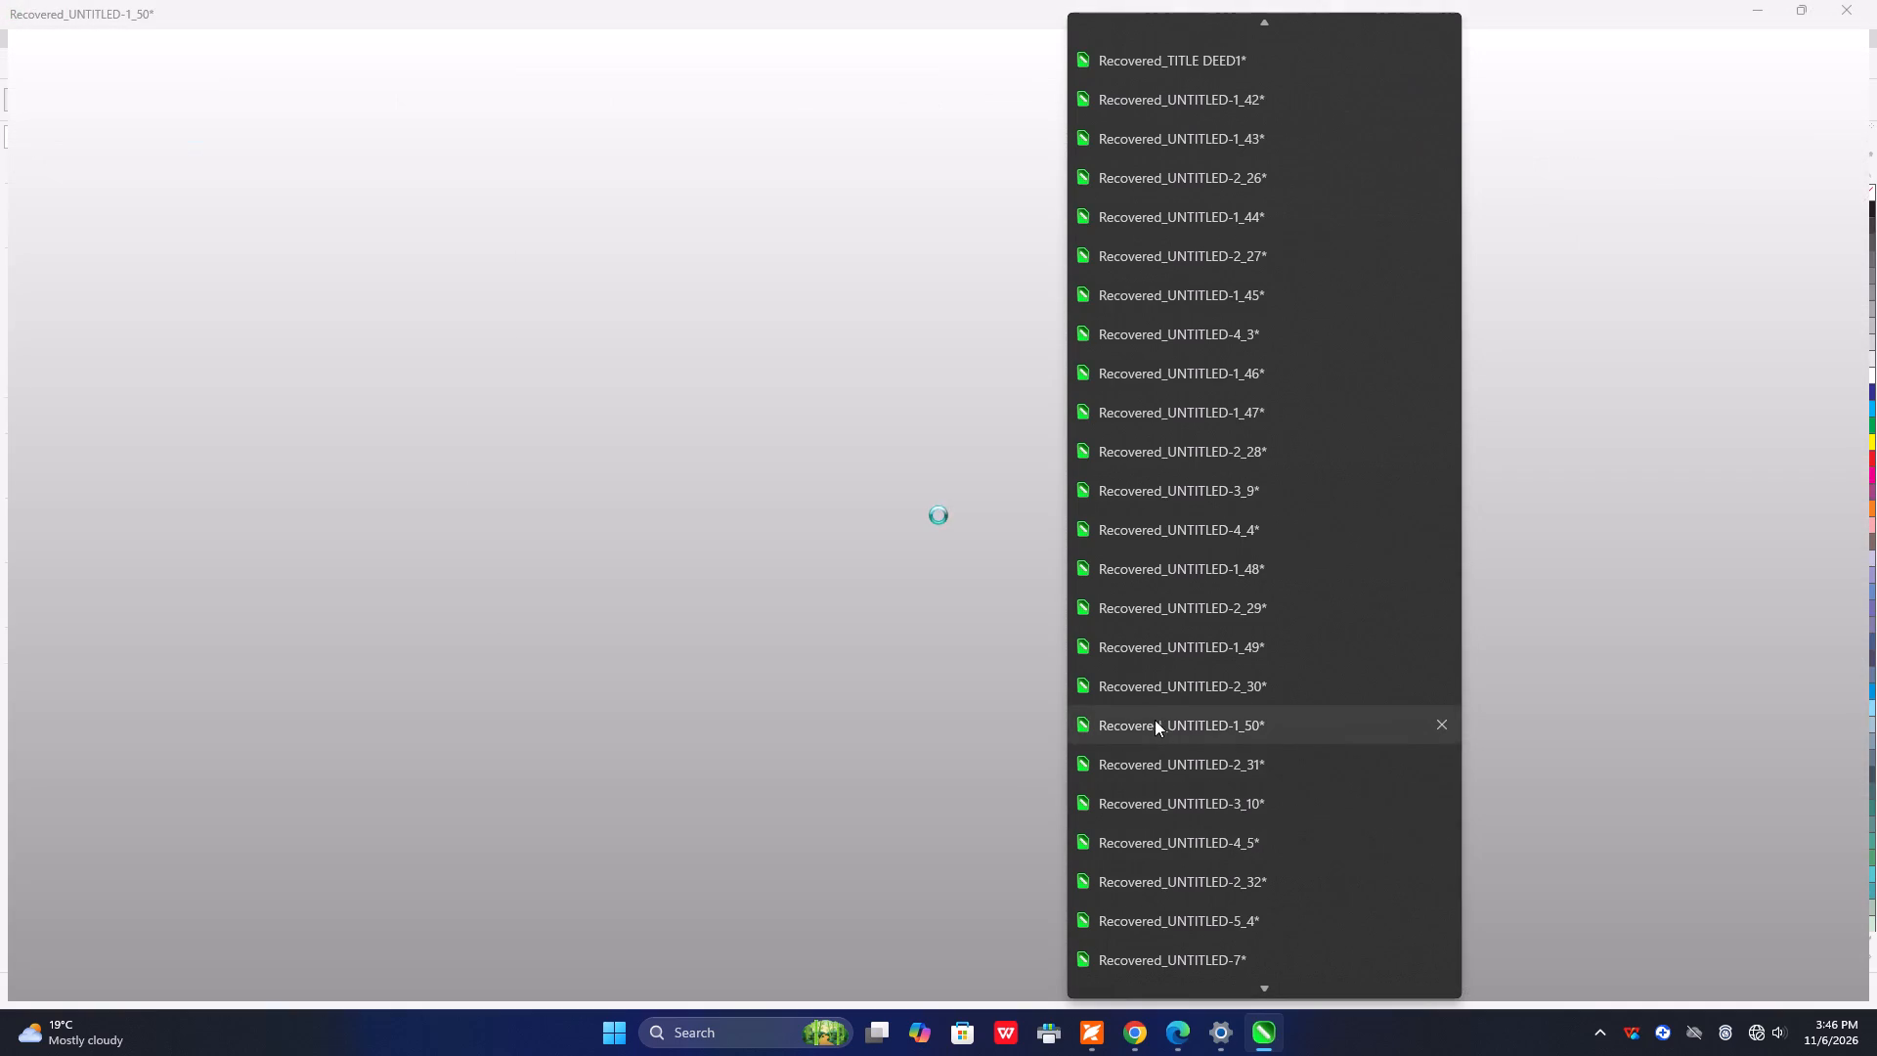
{"action": "left_click", "coordinate": [1160, 688]}
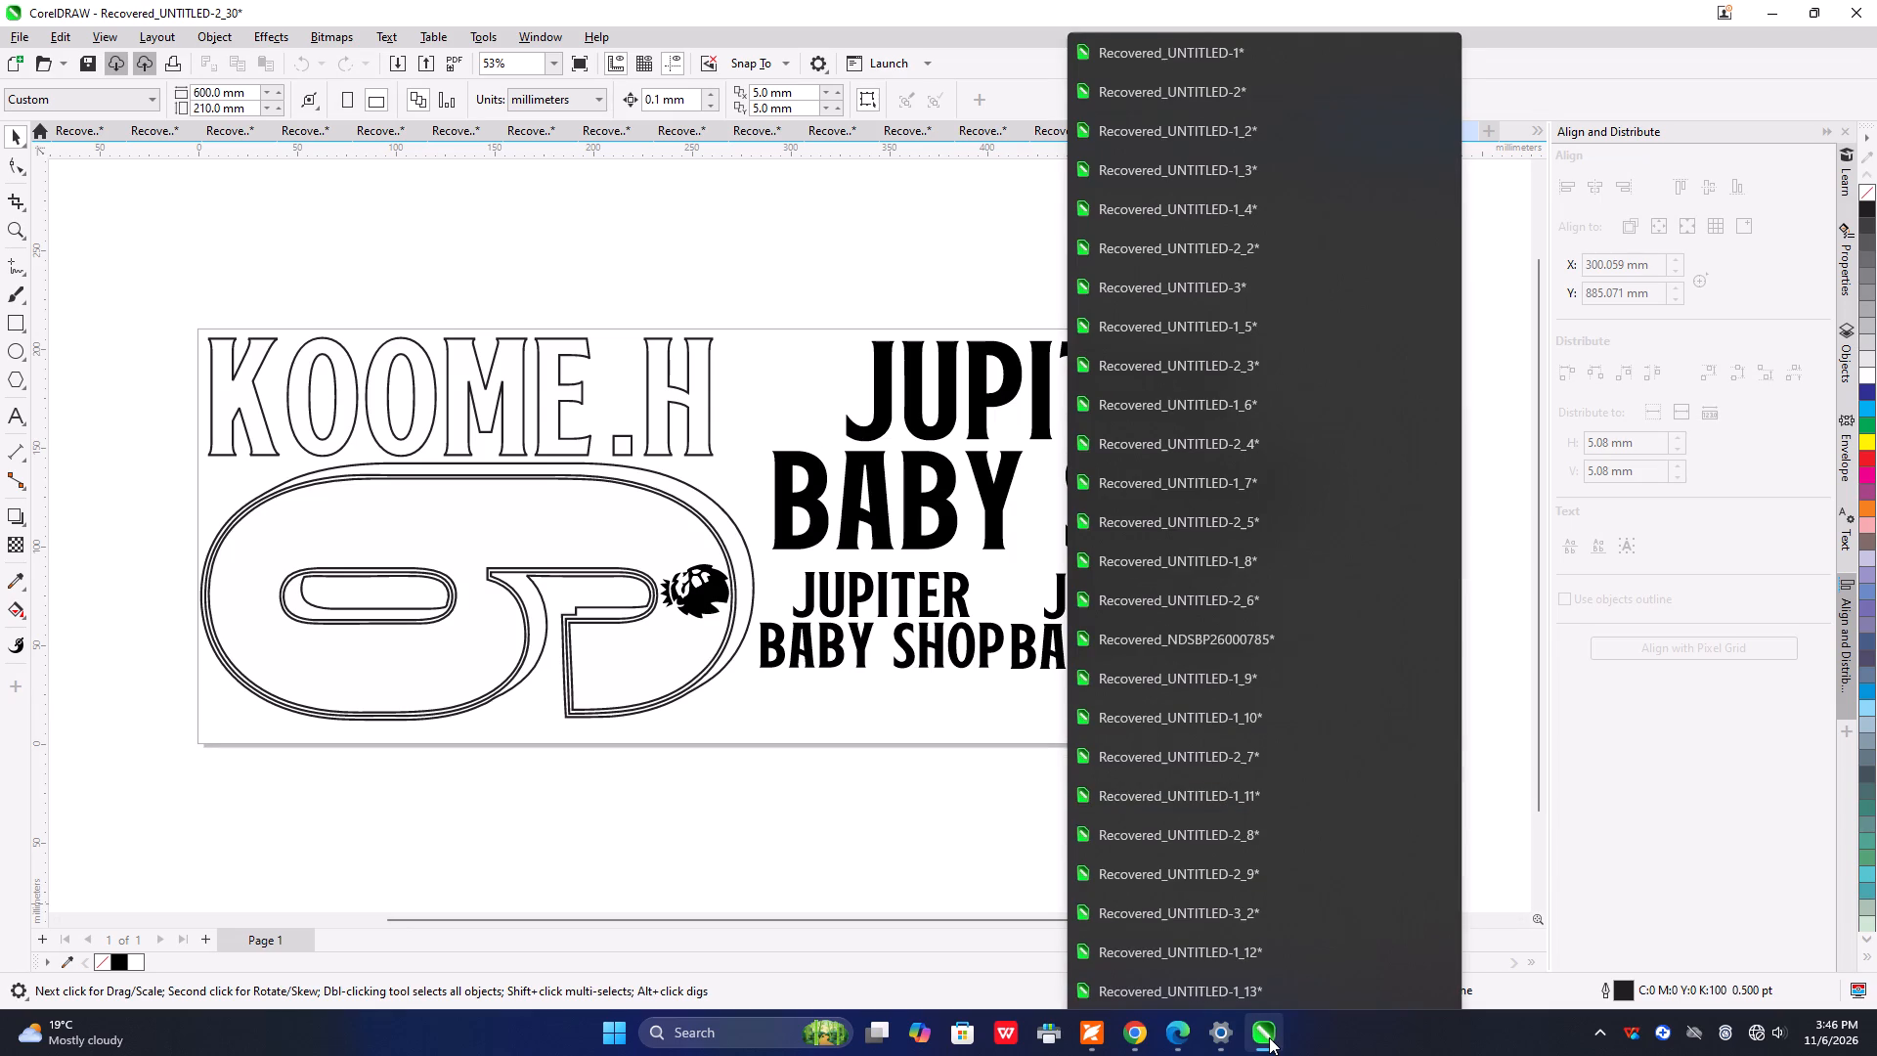
Try to switch to the recovered document Recovered_UNTITLED-1_50 from the list of open documents.
{"action": "scroll", "coordinate": [1266, 1022], "scroll_direction": "down", "scroll_amount": 4}
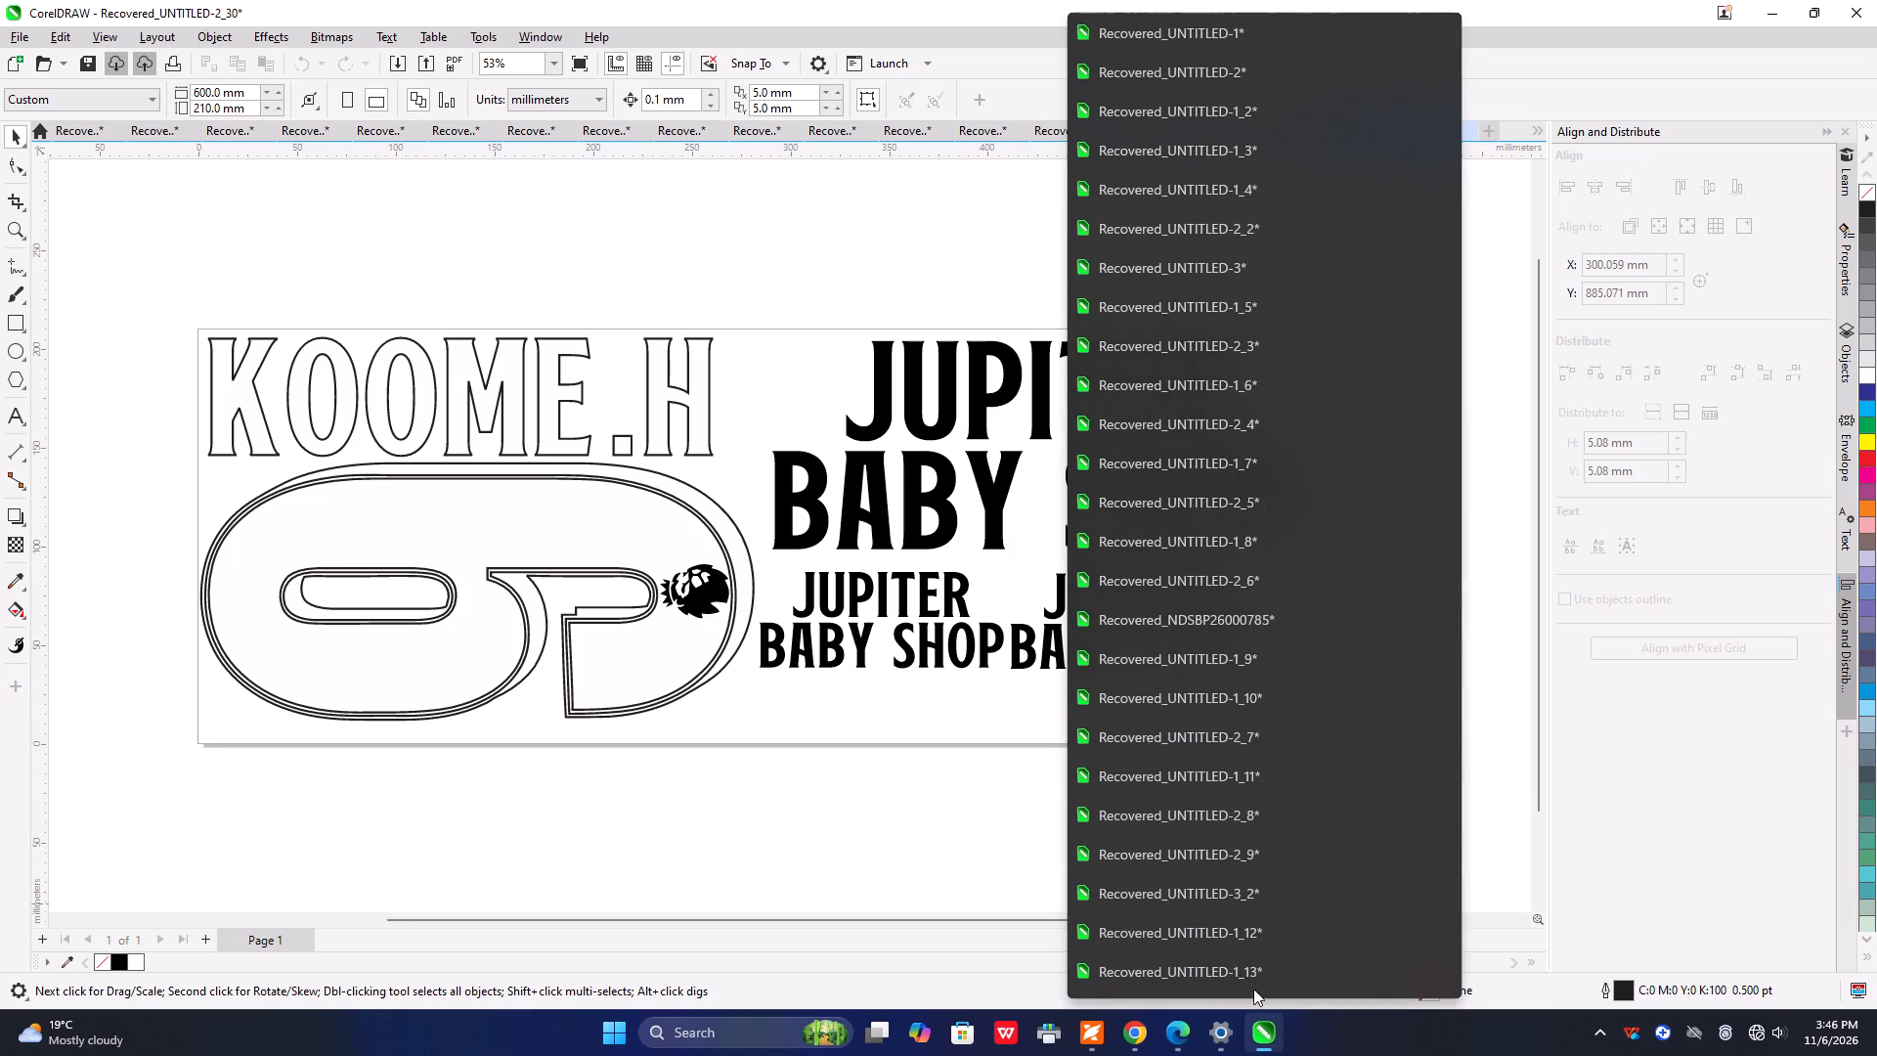
{"action": "scroll", "coordinate": [1234, 910], "scroll_direction": "down", "scroll_amount": 20}
{"action": "scroll", "coordinate": [1234, 910], "scroll_direction": "down", "scroll_amount": 18}
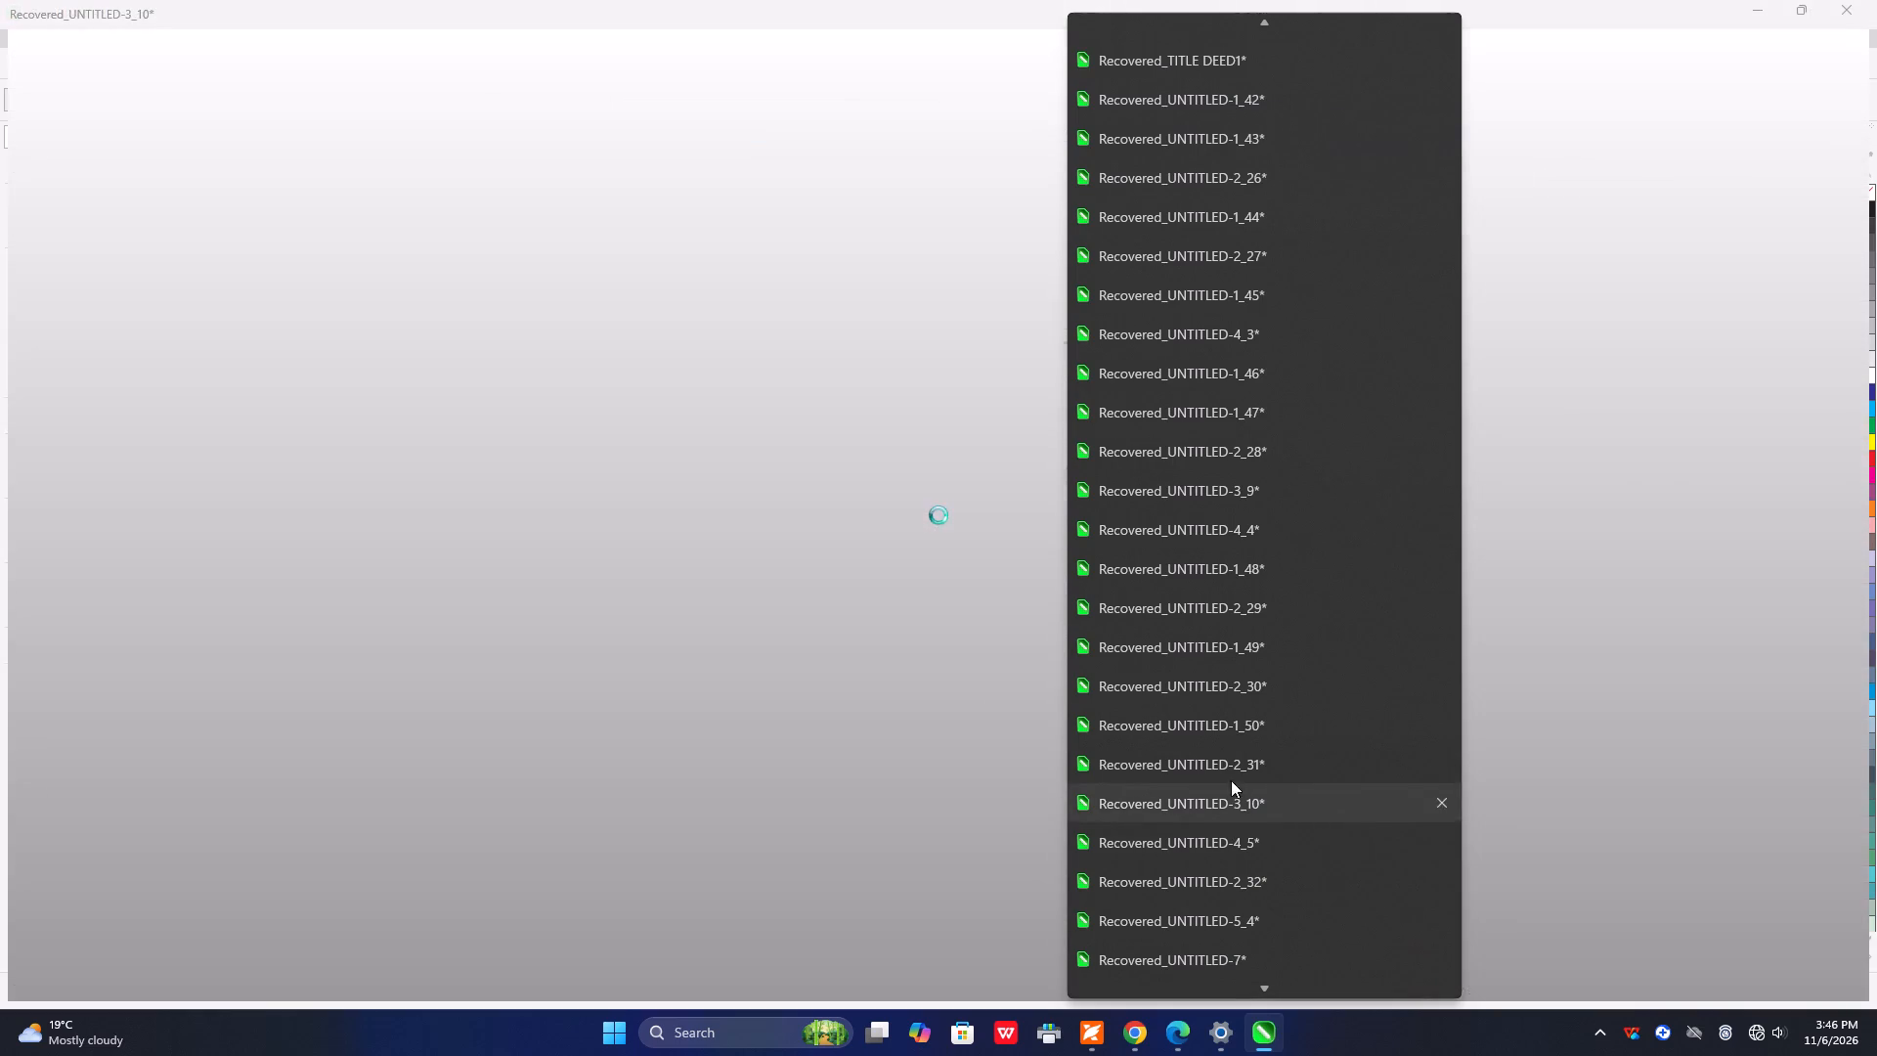
{"action": "left_click", "coordinate": [1163, 713]}
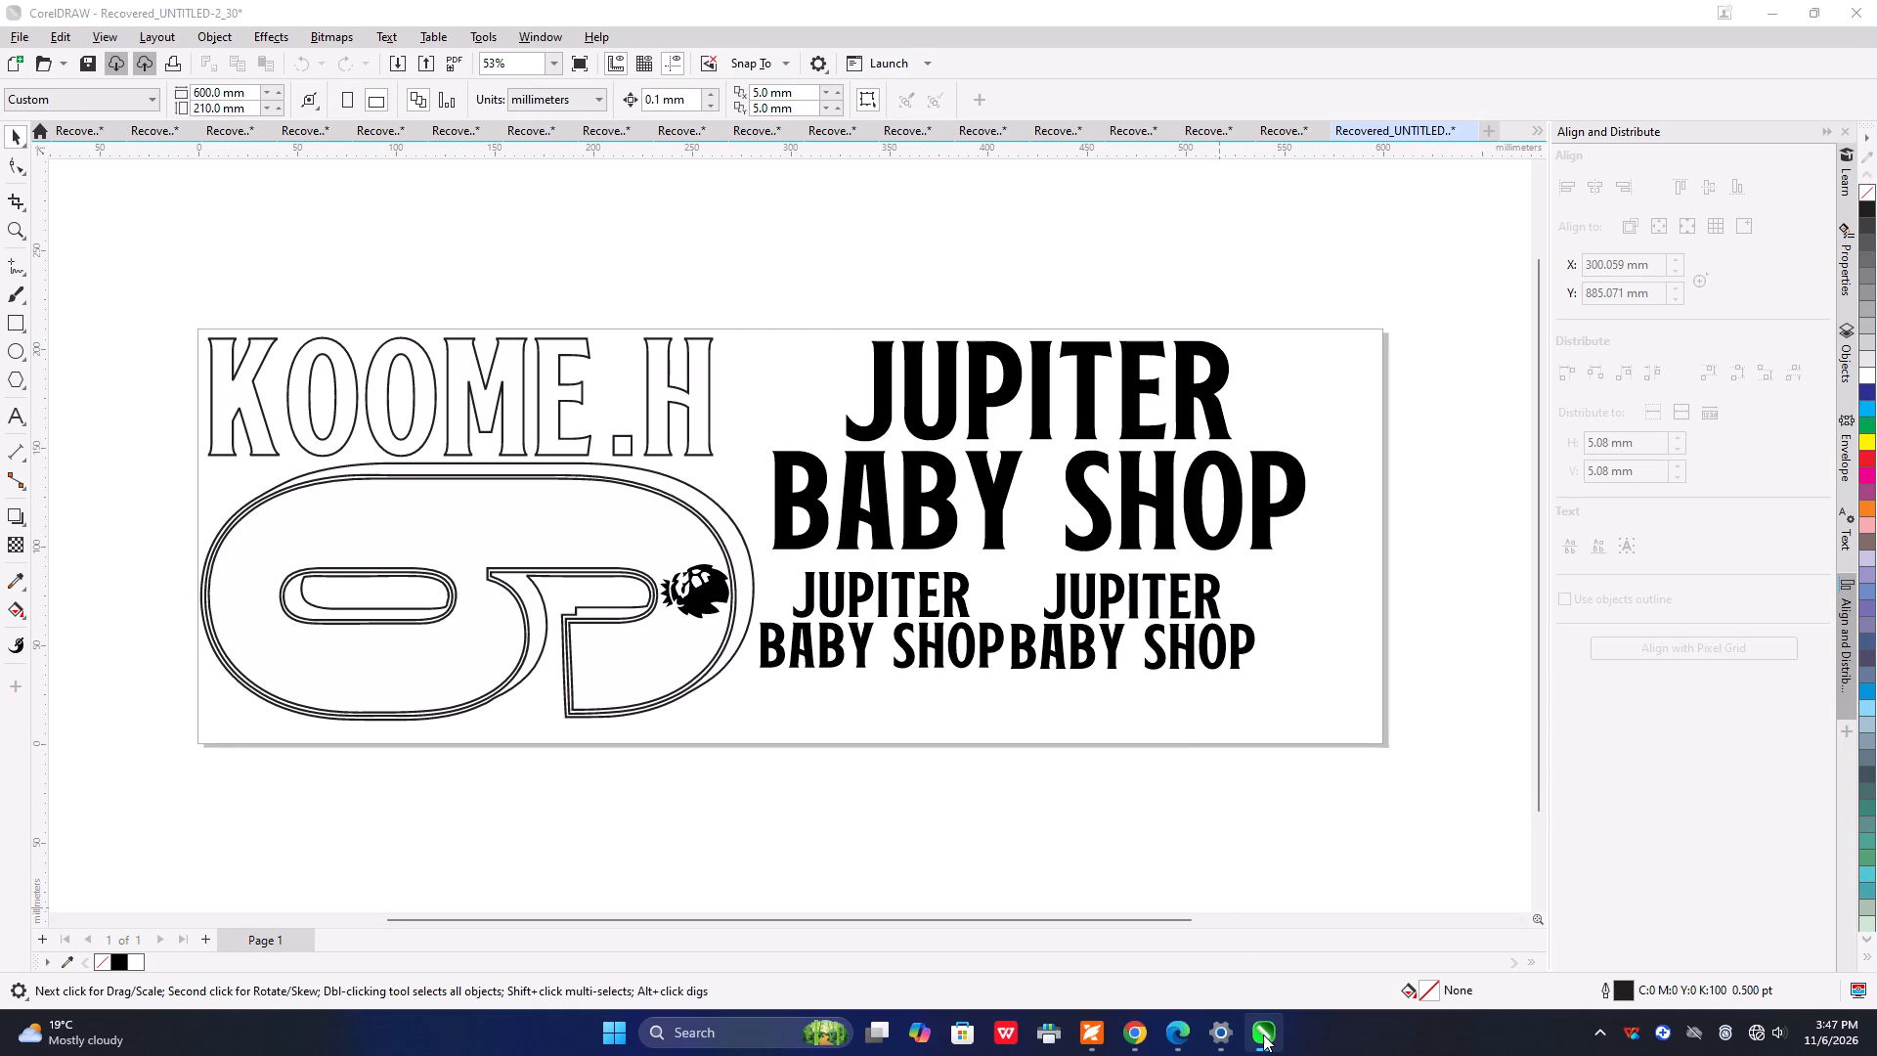
Try to switch to the recovered document Recovered_UNTITLED-2_31 from the list of open documents.
{"action": "scroll", "coordinate": [1215, 897], "scroll_direction": "down", "scroll_amount": 14}
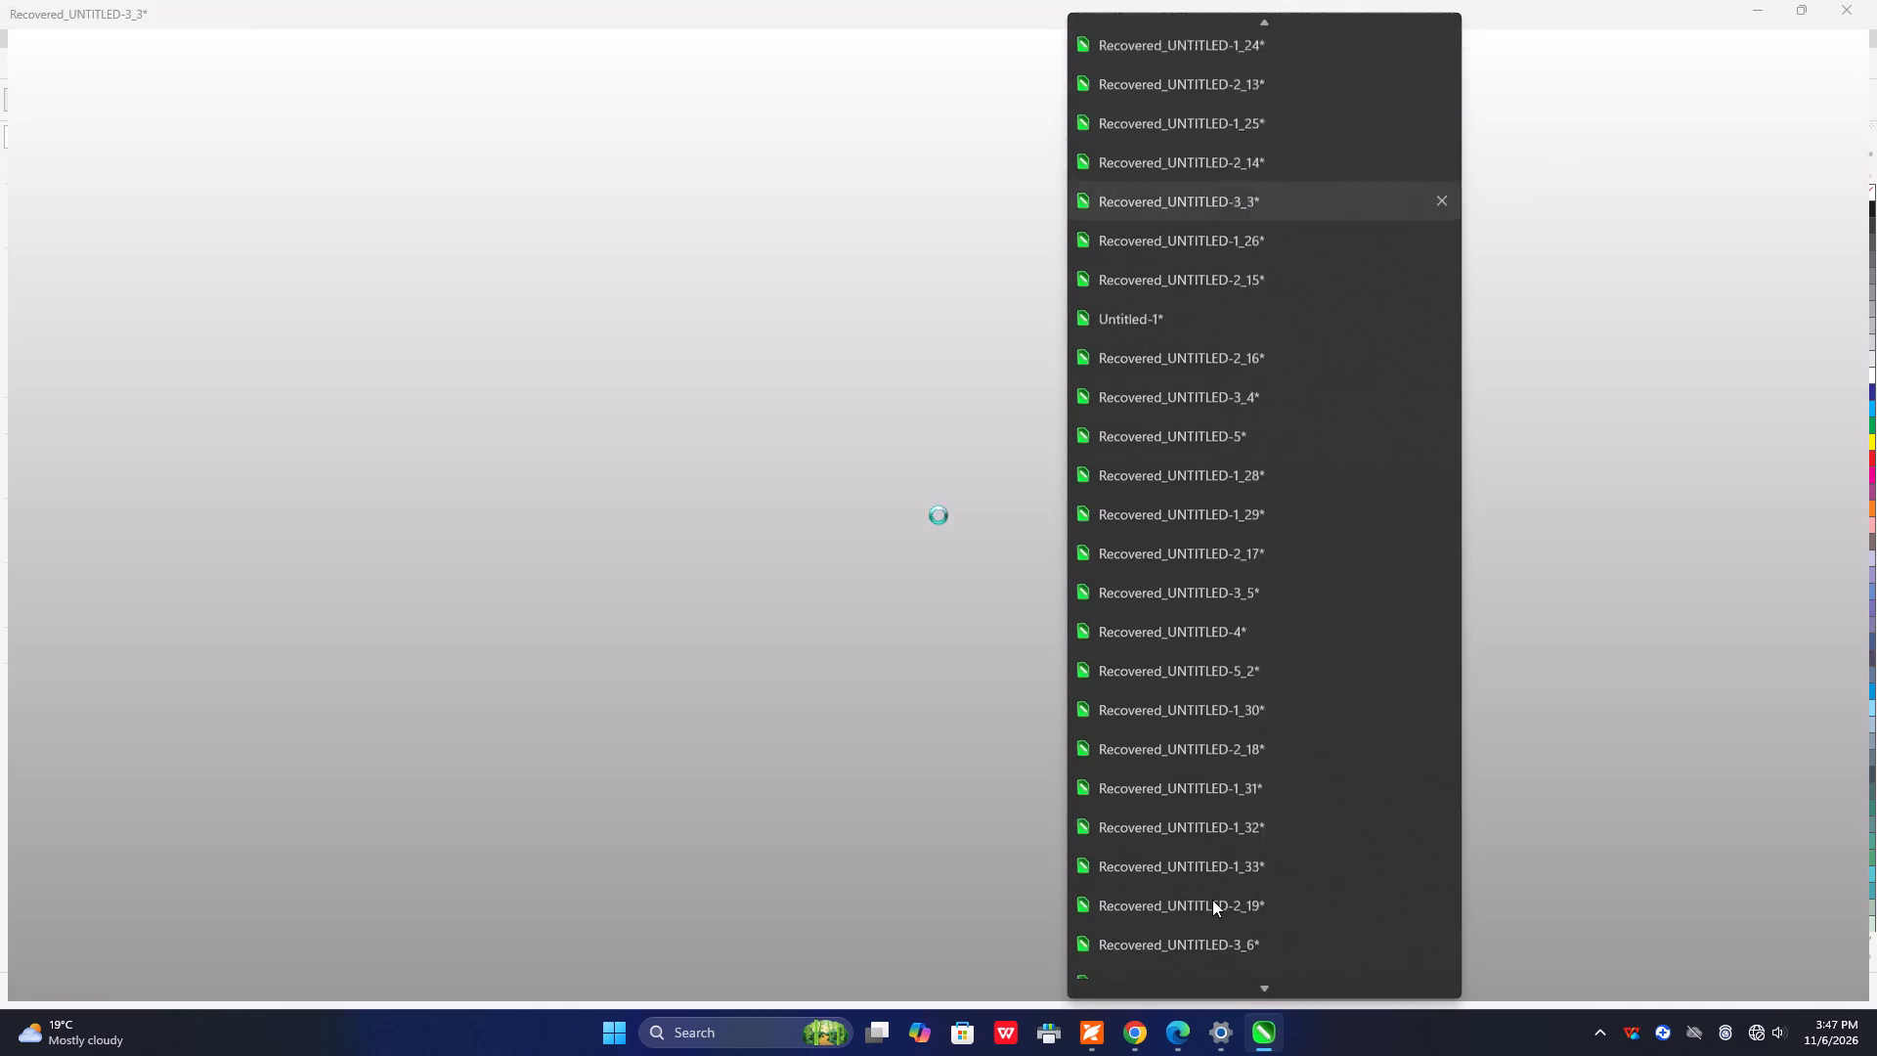
{"action": "scroll", "coordinate": [1212, 900], "scroll_direction": "down", "scroll_amount": 20}
{"action": "scroll", "coordinate": [1212, 900], "scroll_direction": "down", "scroll_amount": 7}
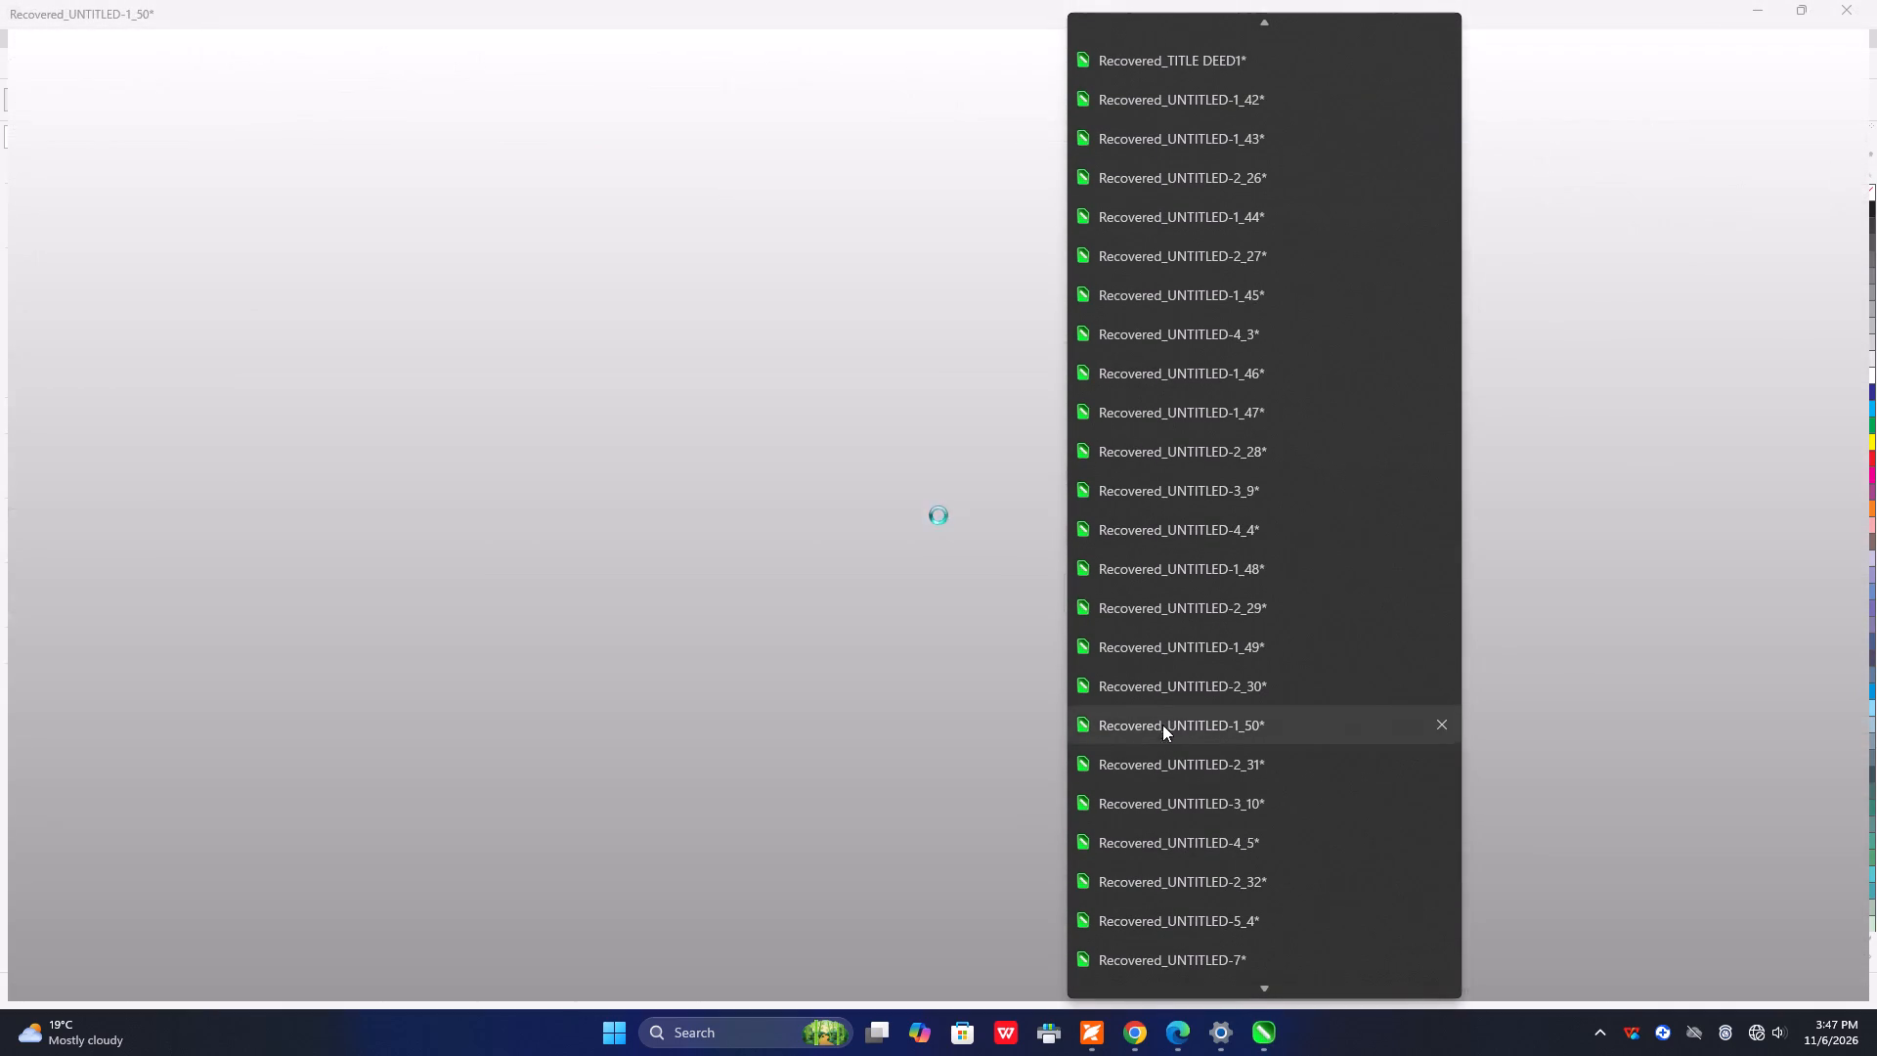
{"action": "left_click", "coordinate": [1154, 761]}
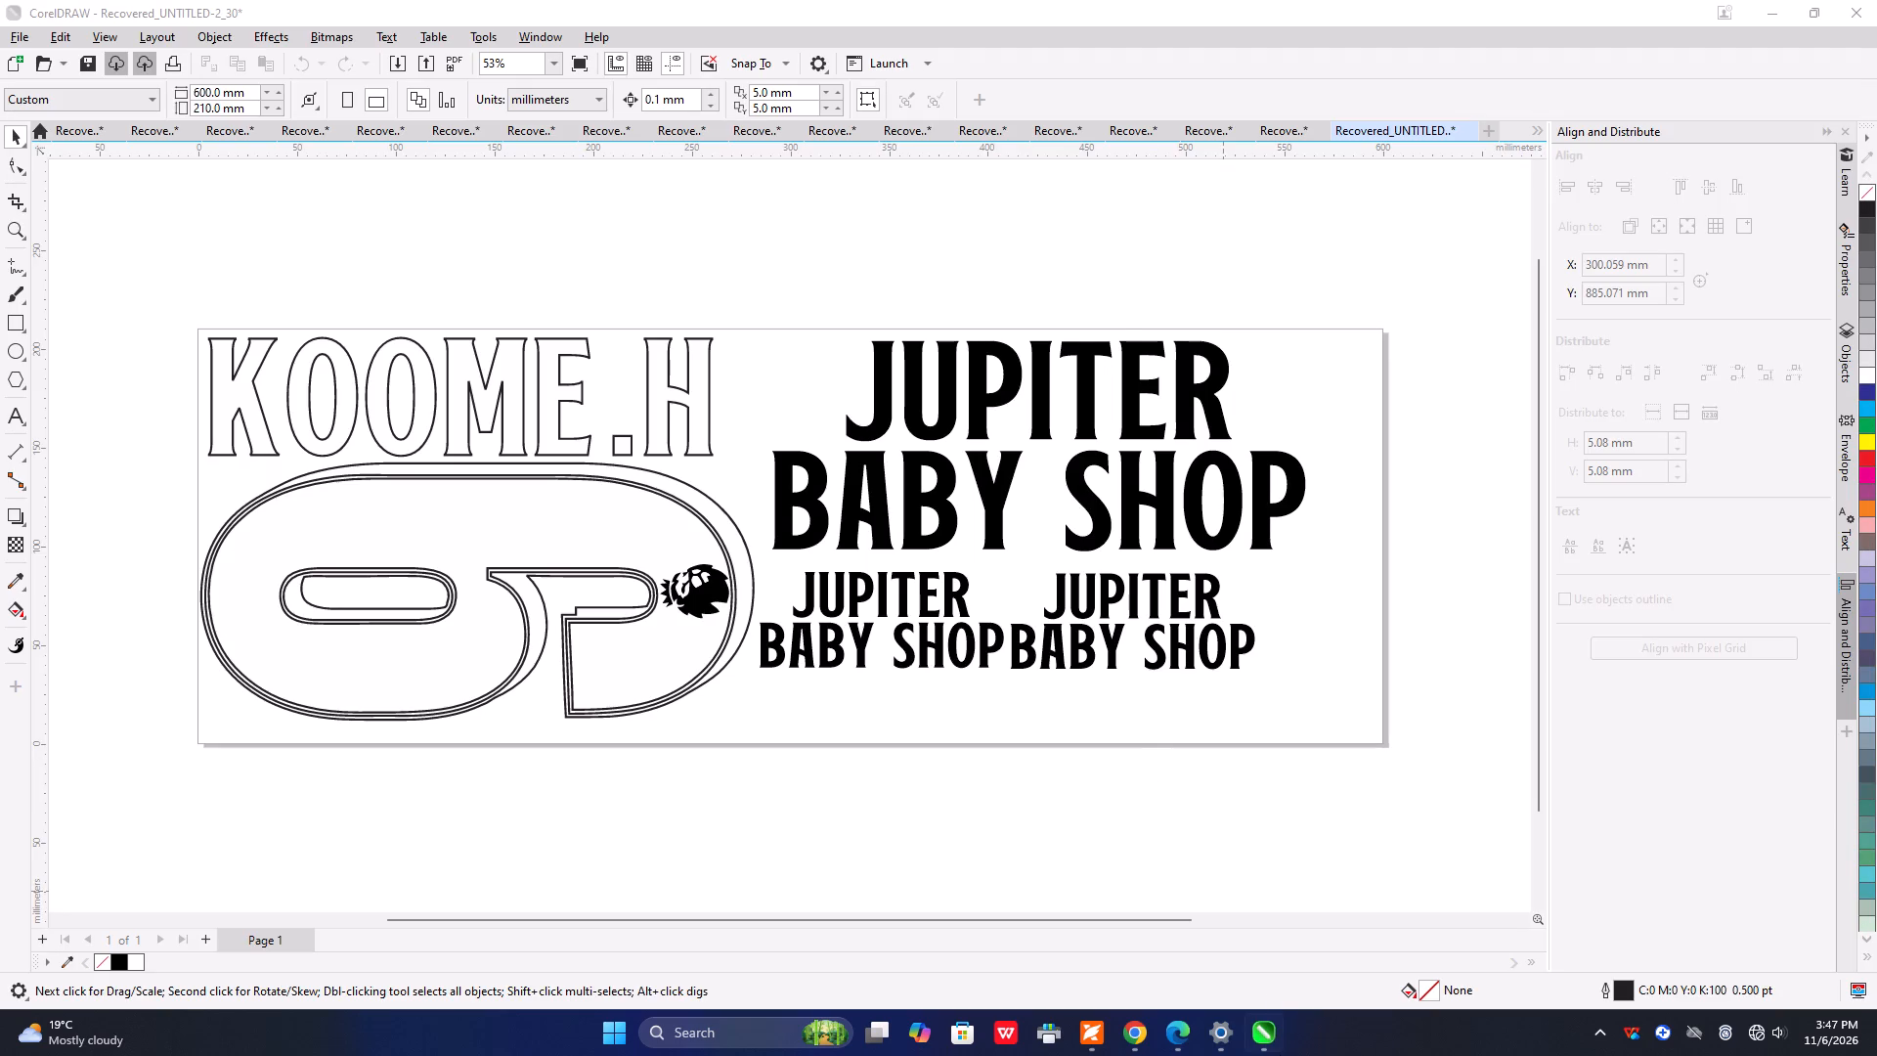
Try to switch to the recovered document Recovered_UNTITLED-3_10 from the list of open documents.
{"action": "scroll", "coordinate": [1257, 1027], "scroll_direction": "down", "scroll_amount": 1}
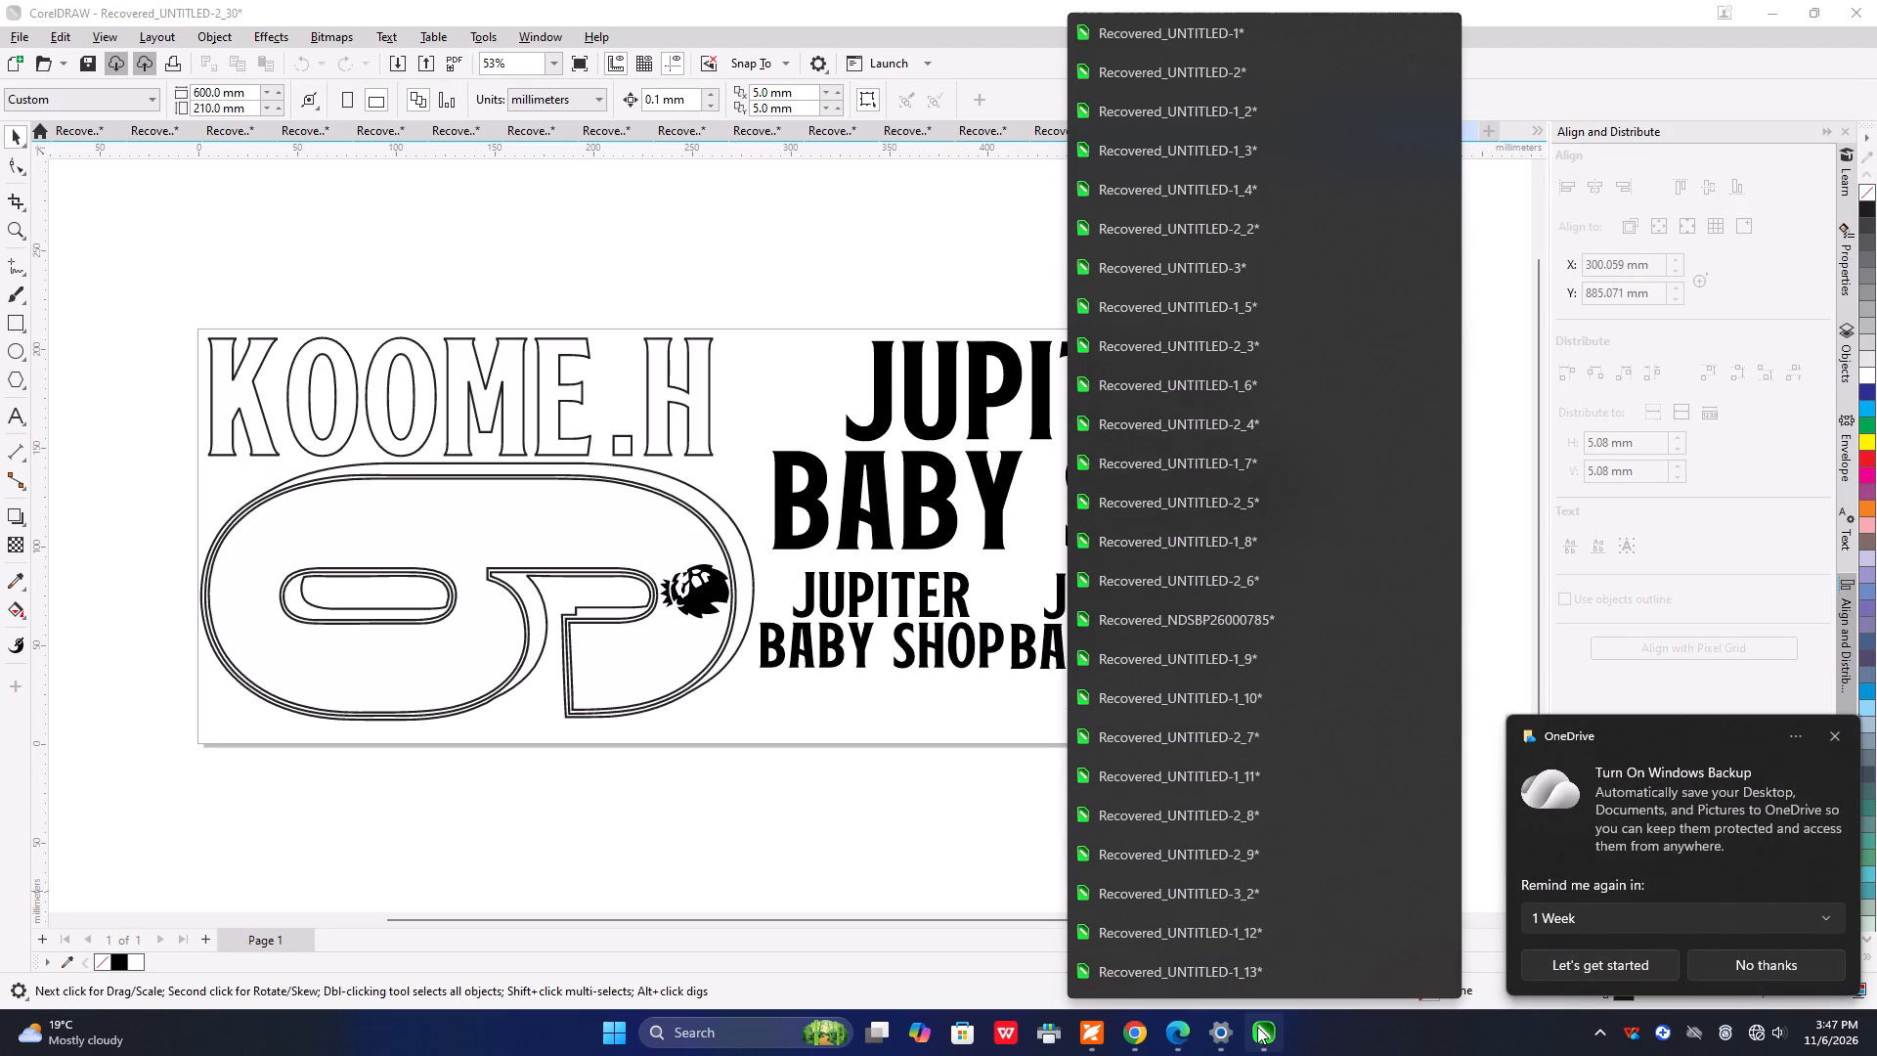
{"action": "scroll", "coordinate": [1257, 1027], "scroll_direction": "down", "scroll_amount": 2}
{"action": "scroll", "coordinate": [1222, 888], "scroll_direction": "down", "scroll_amount": 20}
{"action": "scroll", "coordinate": [1222, 888], "scroll_direction": "down", "scroll_amount": 11}
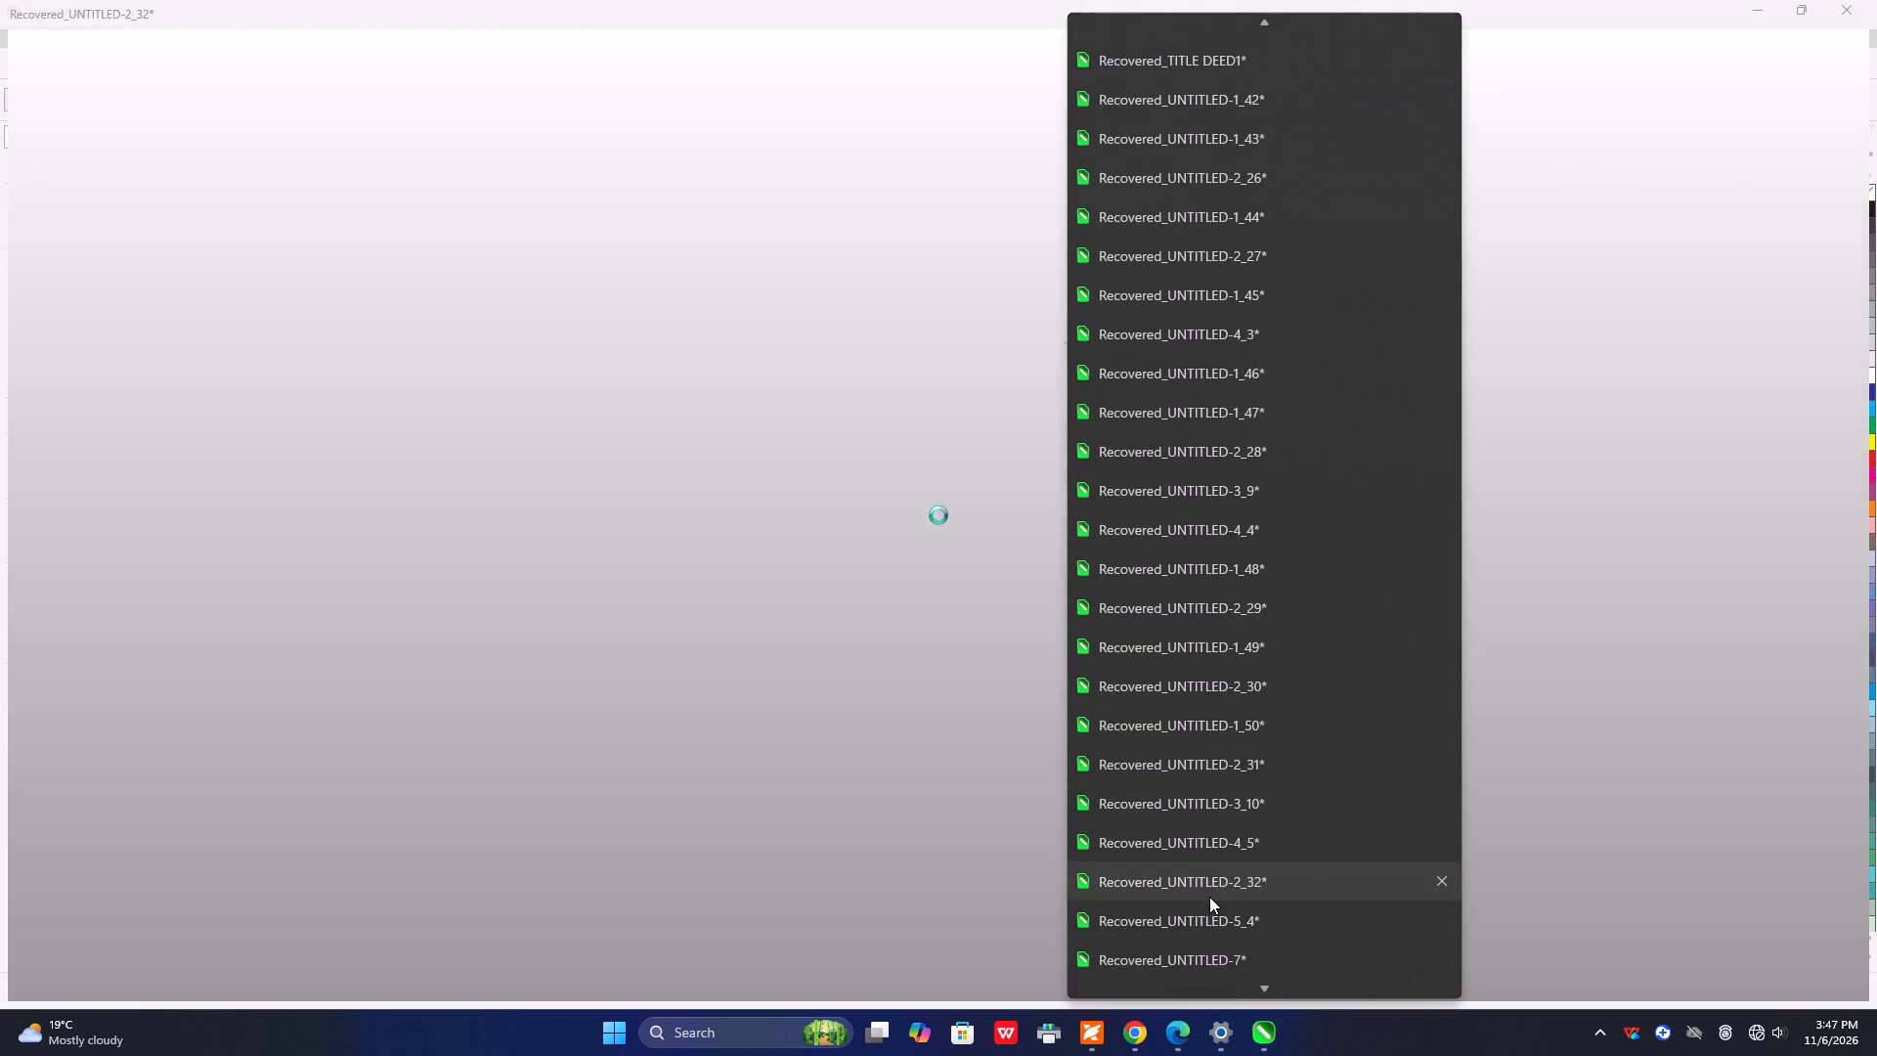
{"action": "scroll", "coordinate": [1209, 897], "scroll_direction": "down", "scroll_amount": 12}
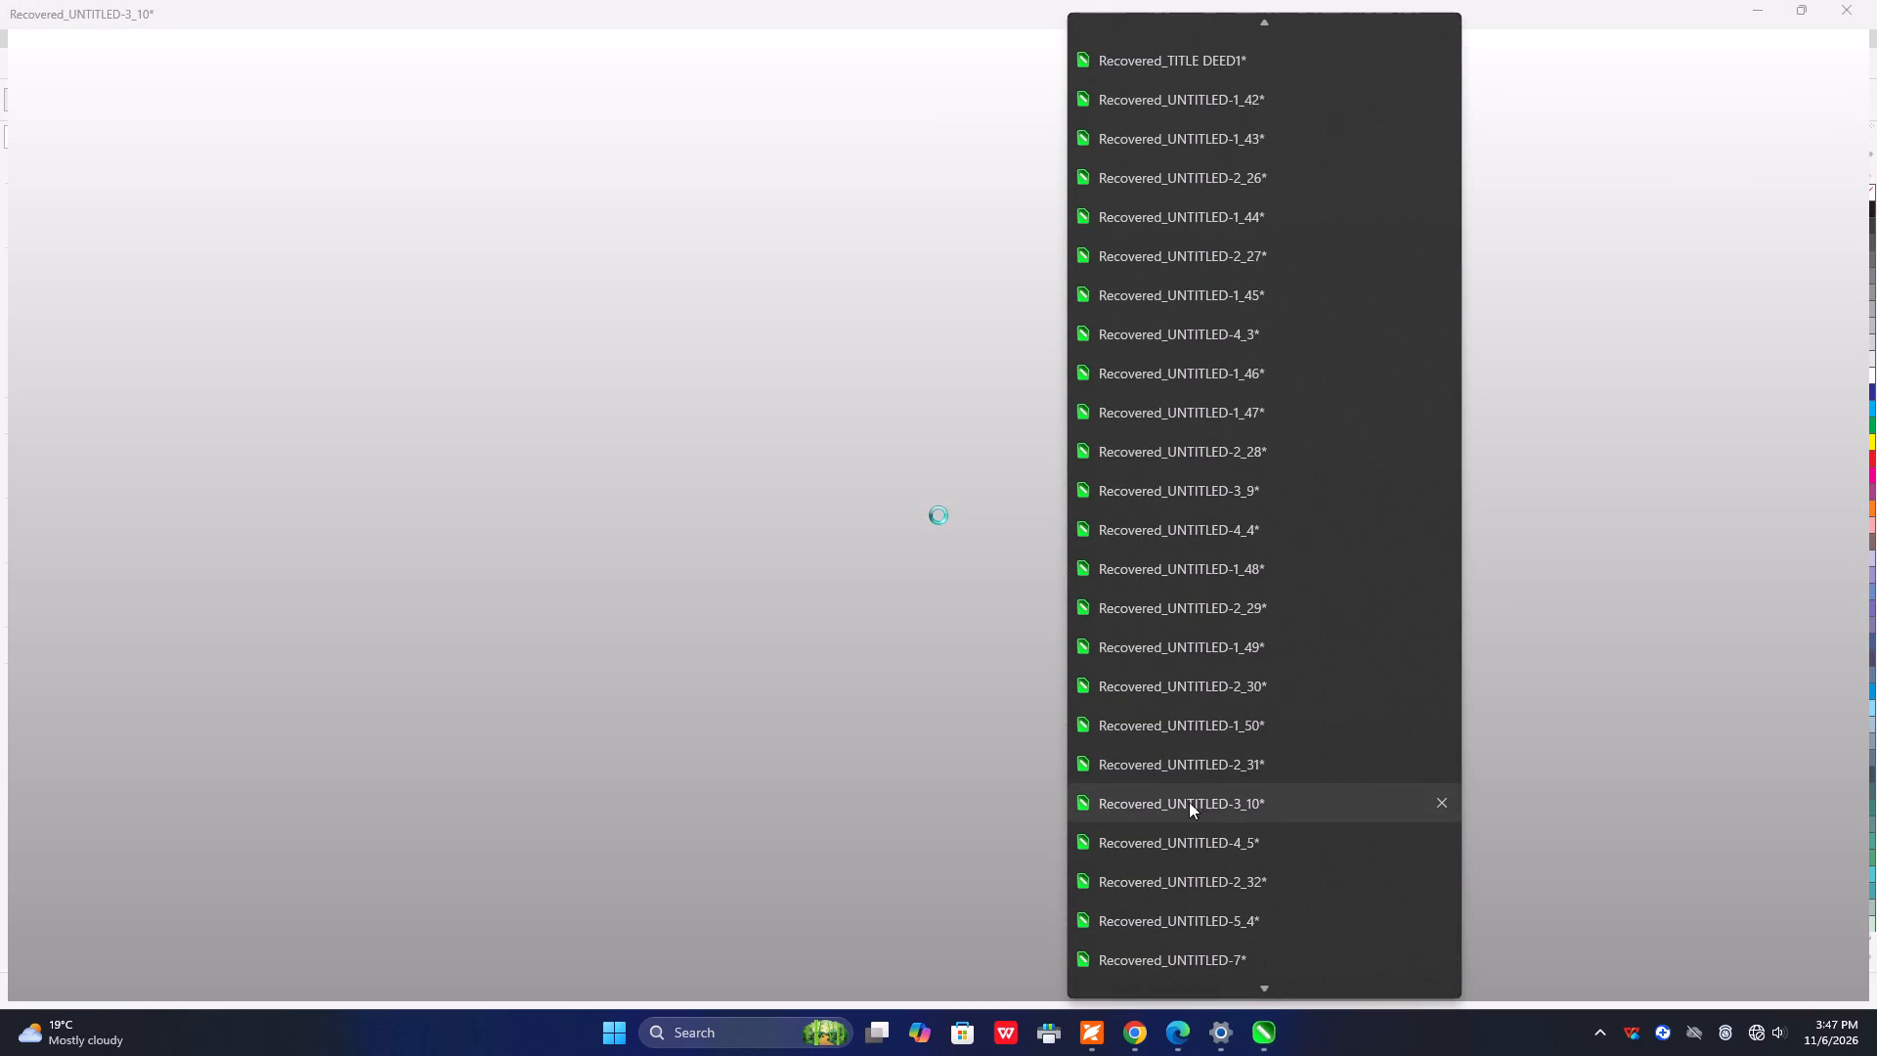
{"action": "left_click", "coordinate": [1186, 803]}
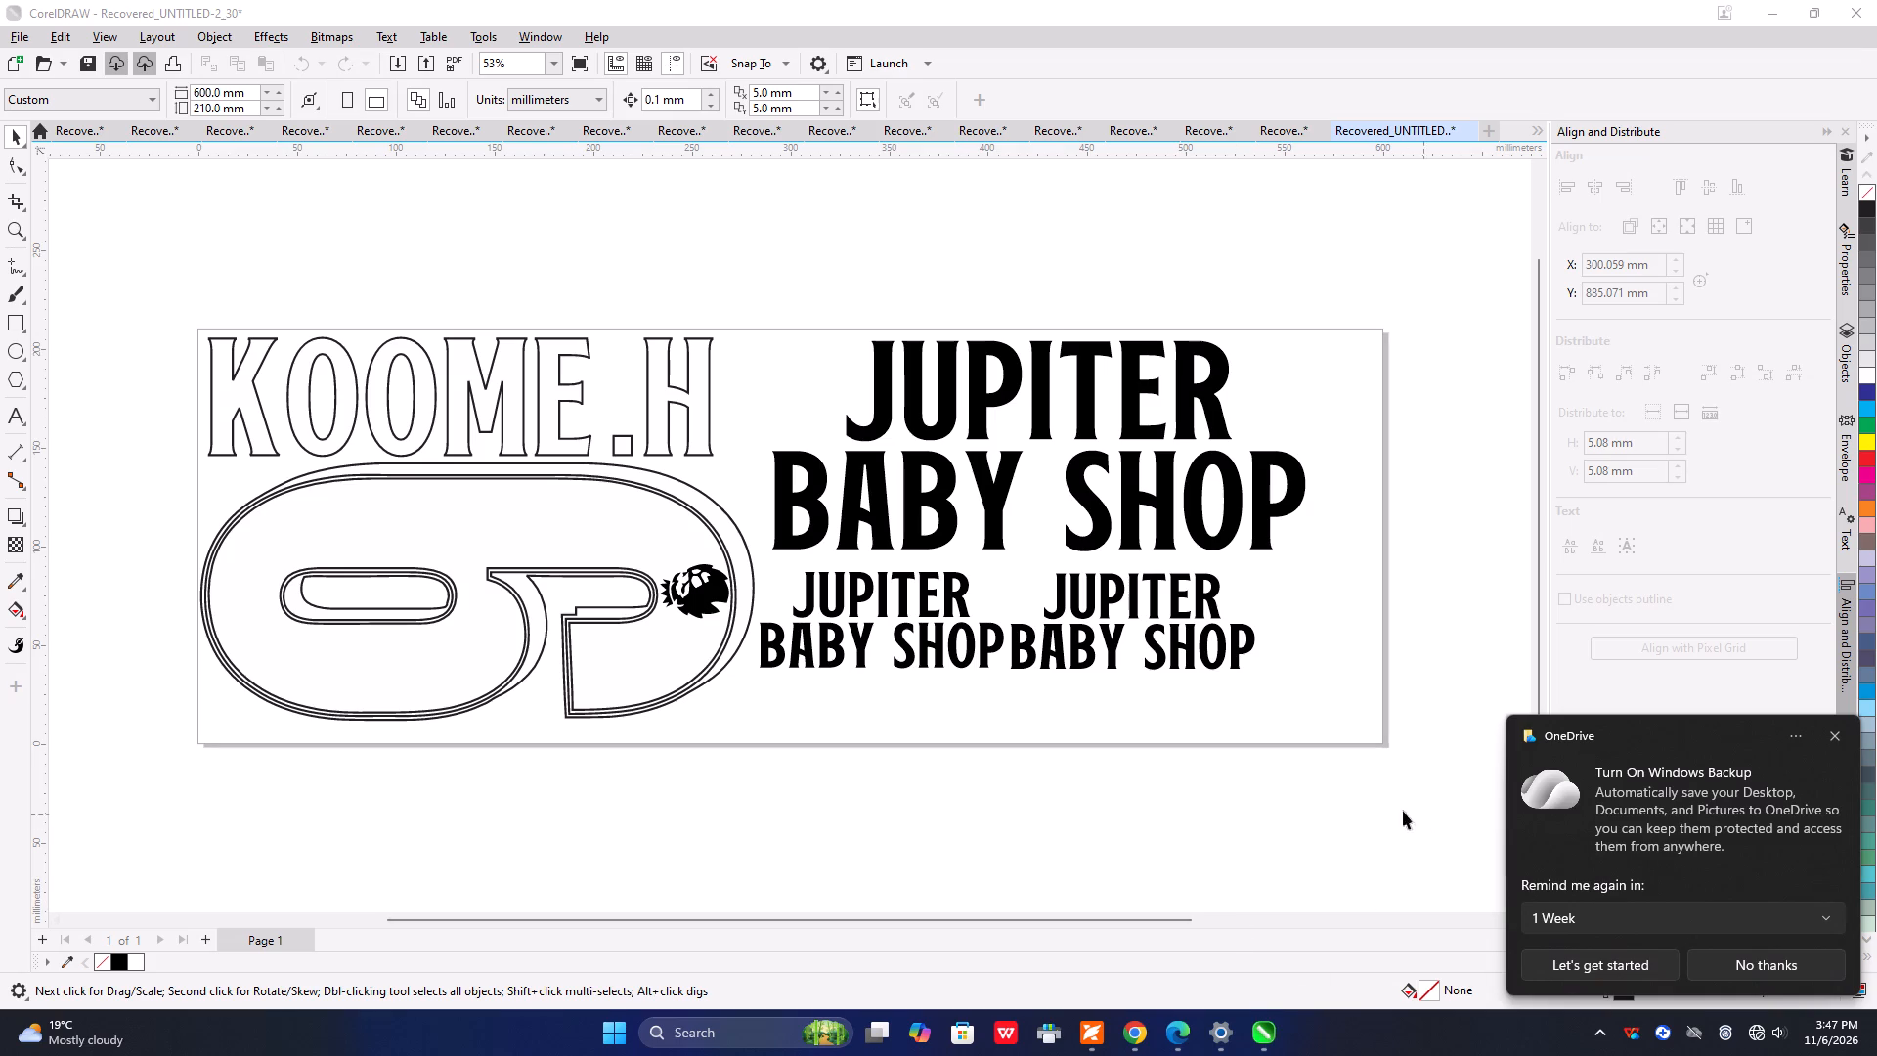
{"action": "left_click", "coordinate": [1300, 850]}
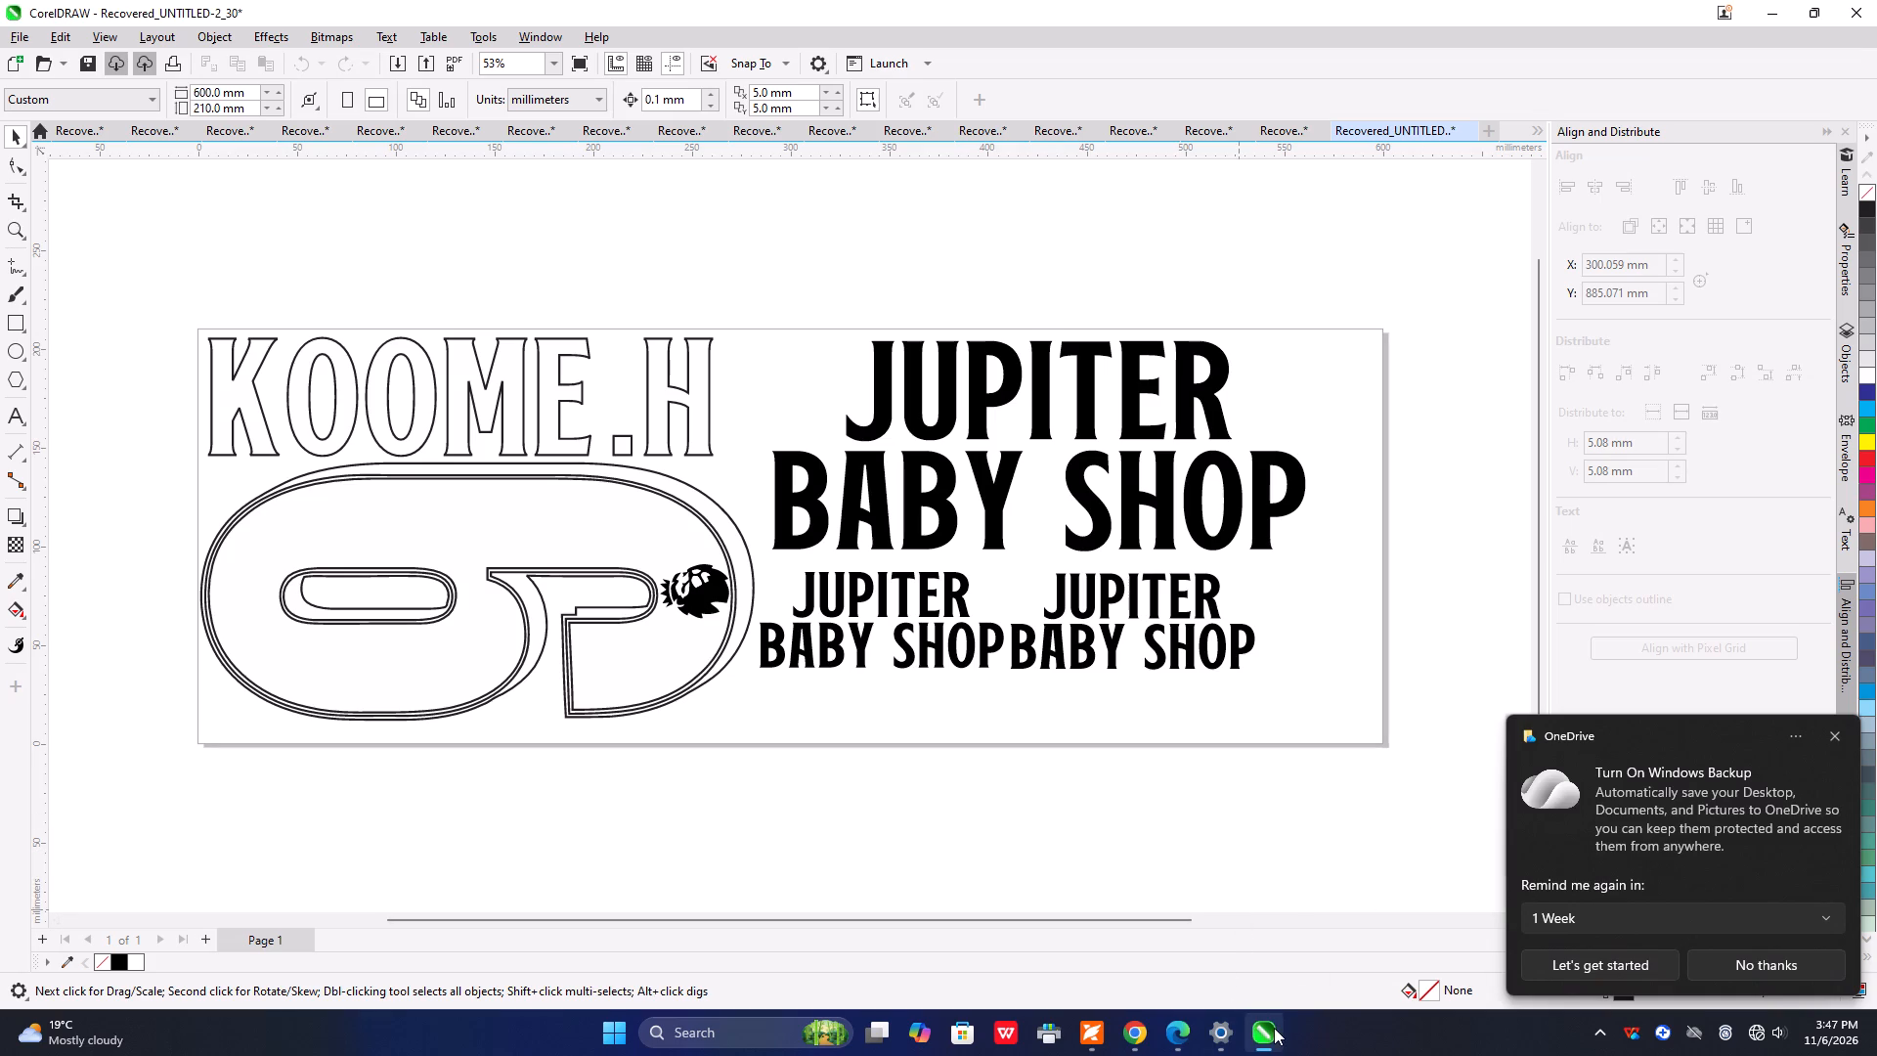
Switch to the recovered document Recovered_UNTITLED-5_4 to view its contents.
{"action": "scroll", "coordinate": [1274, 1028], "scroll_direction": "down", "scroll_amount": 18}
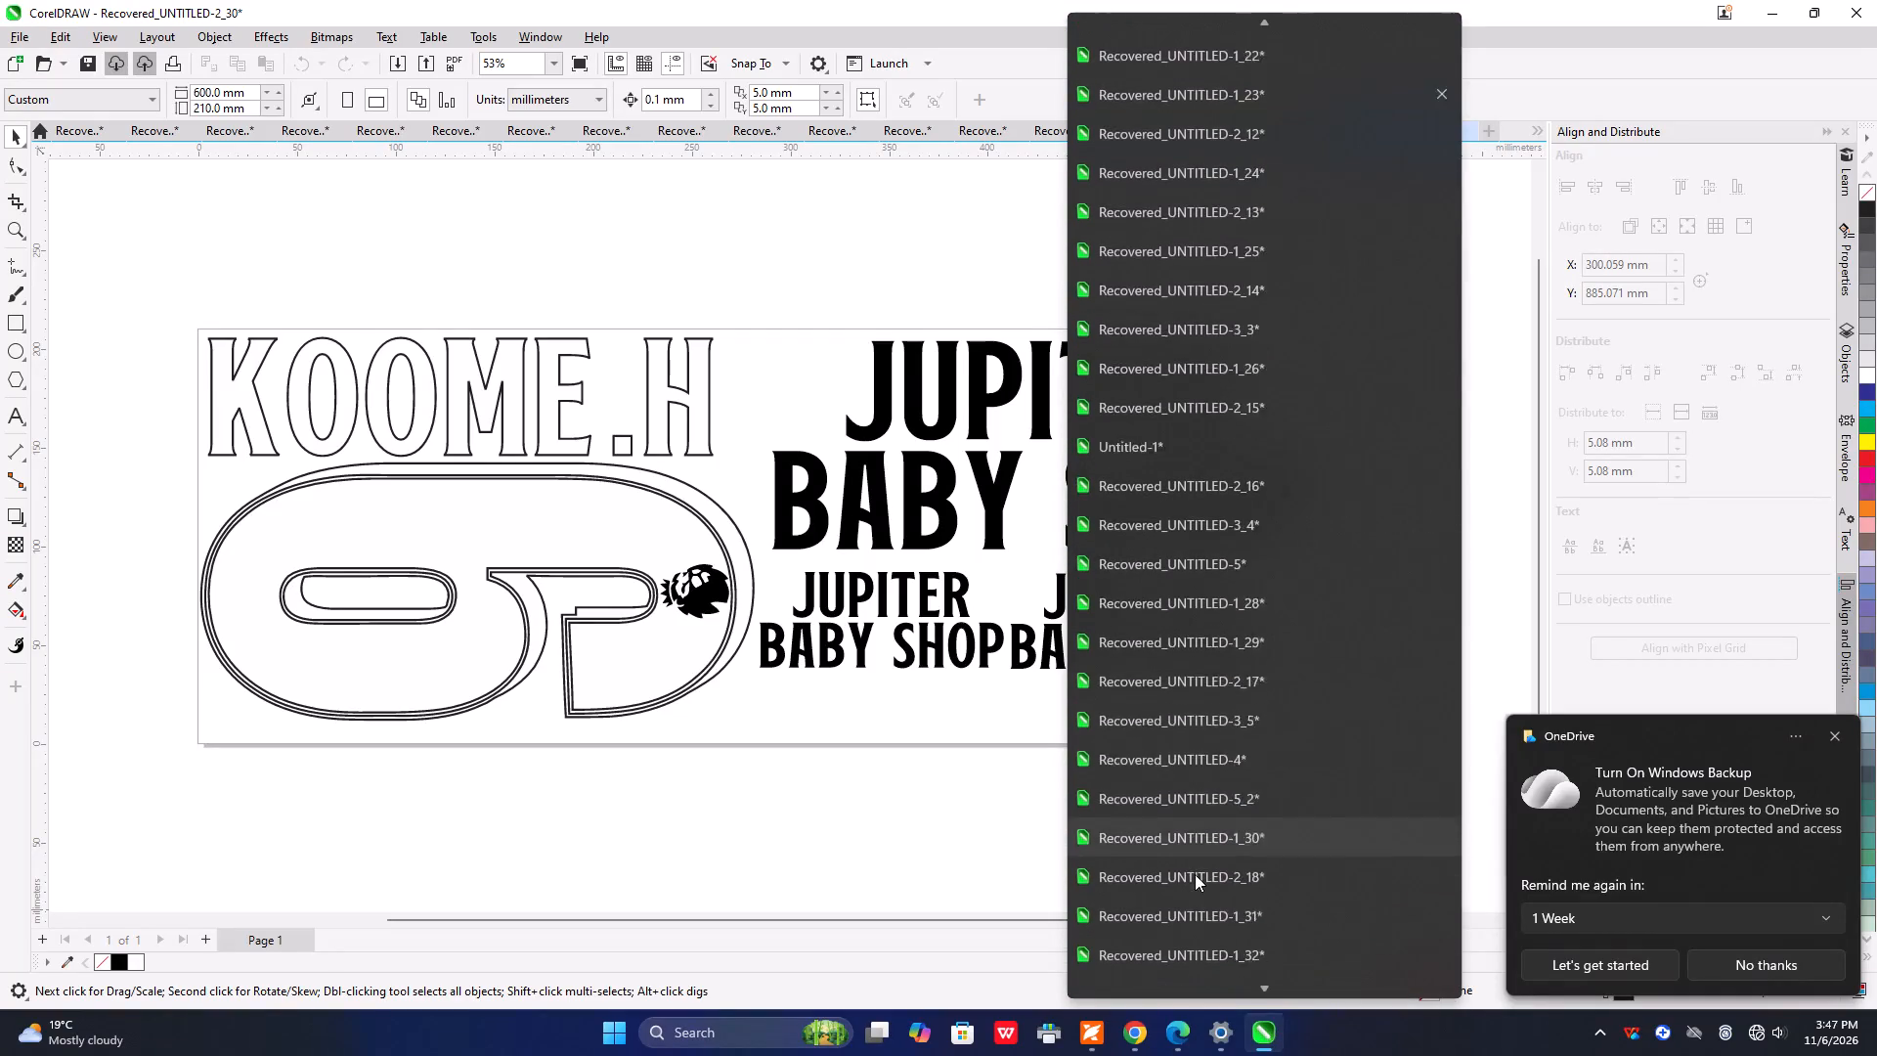
{"action": "scroll", "coordinate": [1195, 874], "scroll_direction": "down", "scroll_amount": 16}
{"action": "scroll", "coordinate": [1188, 880], "scroll_direction": "down", "scroll_amount": 6}
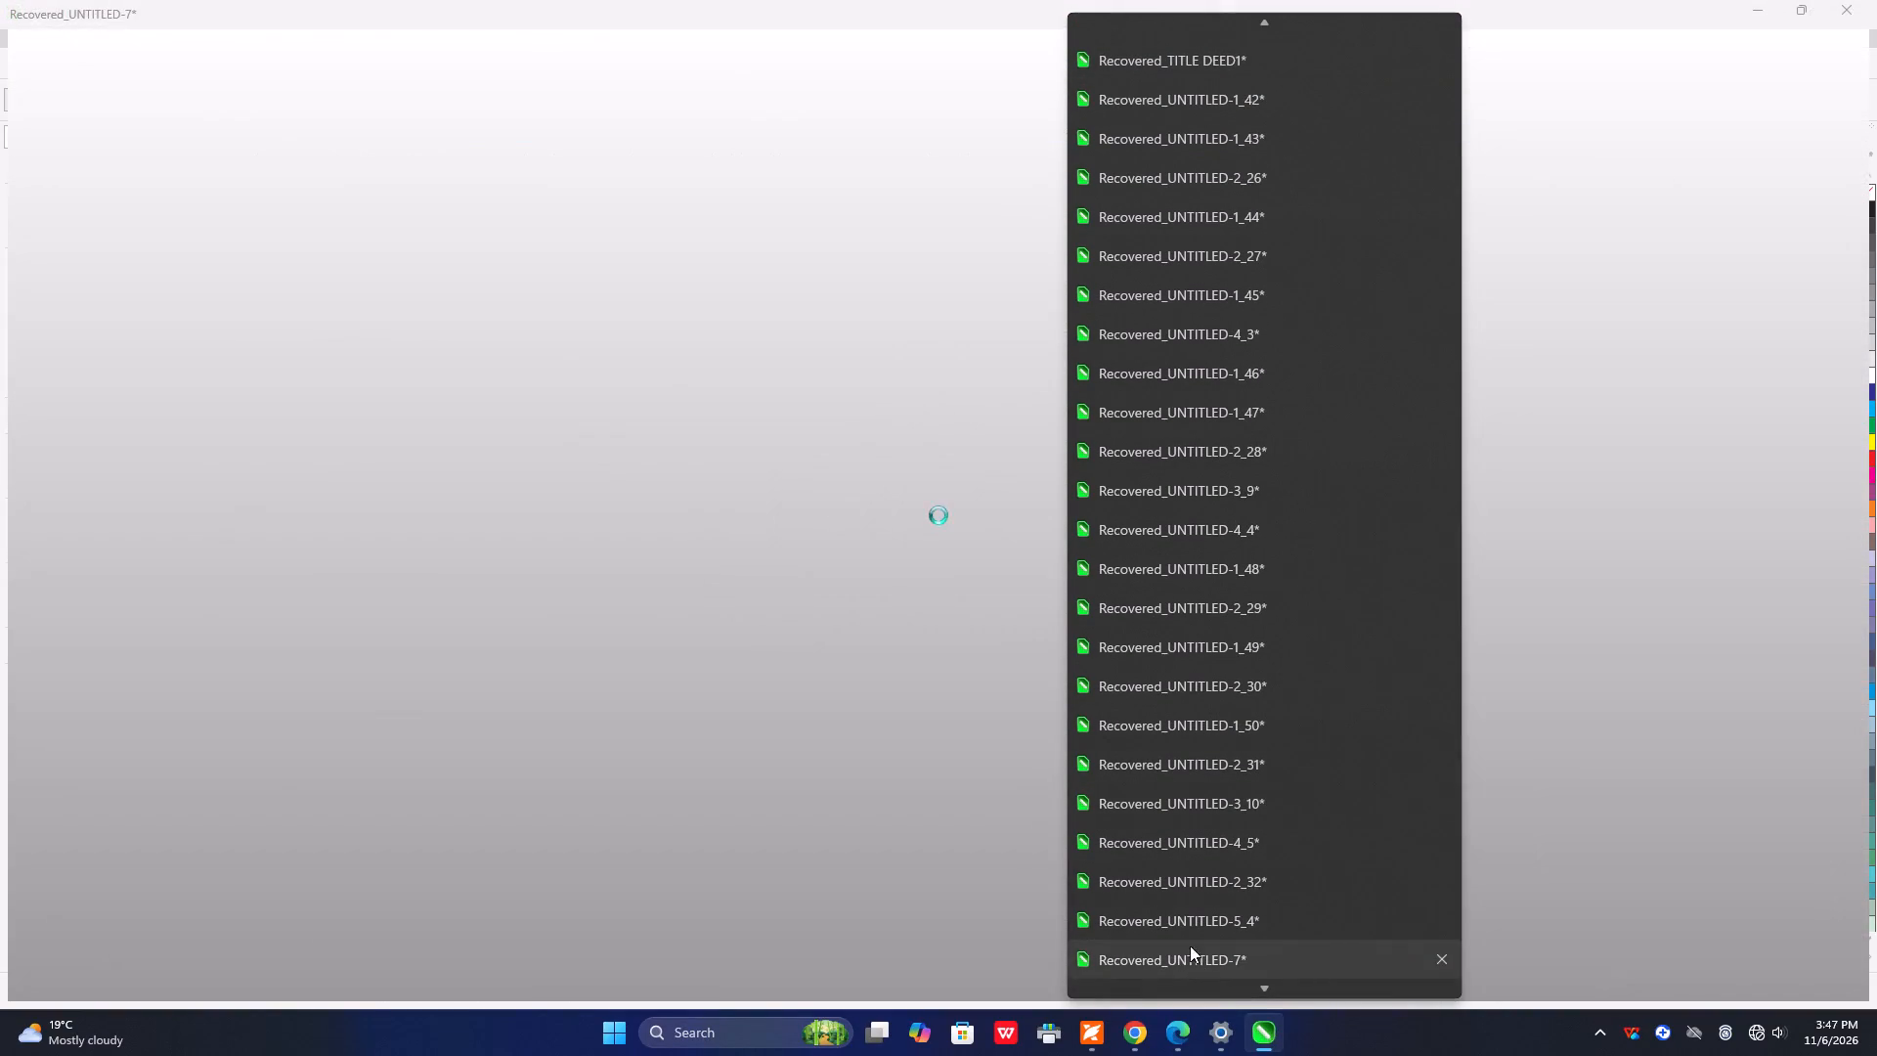
{"action": "left_click", "coordinate": [1180, 918]}
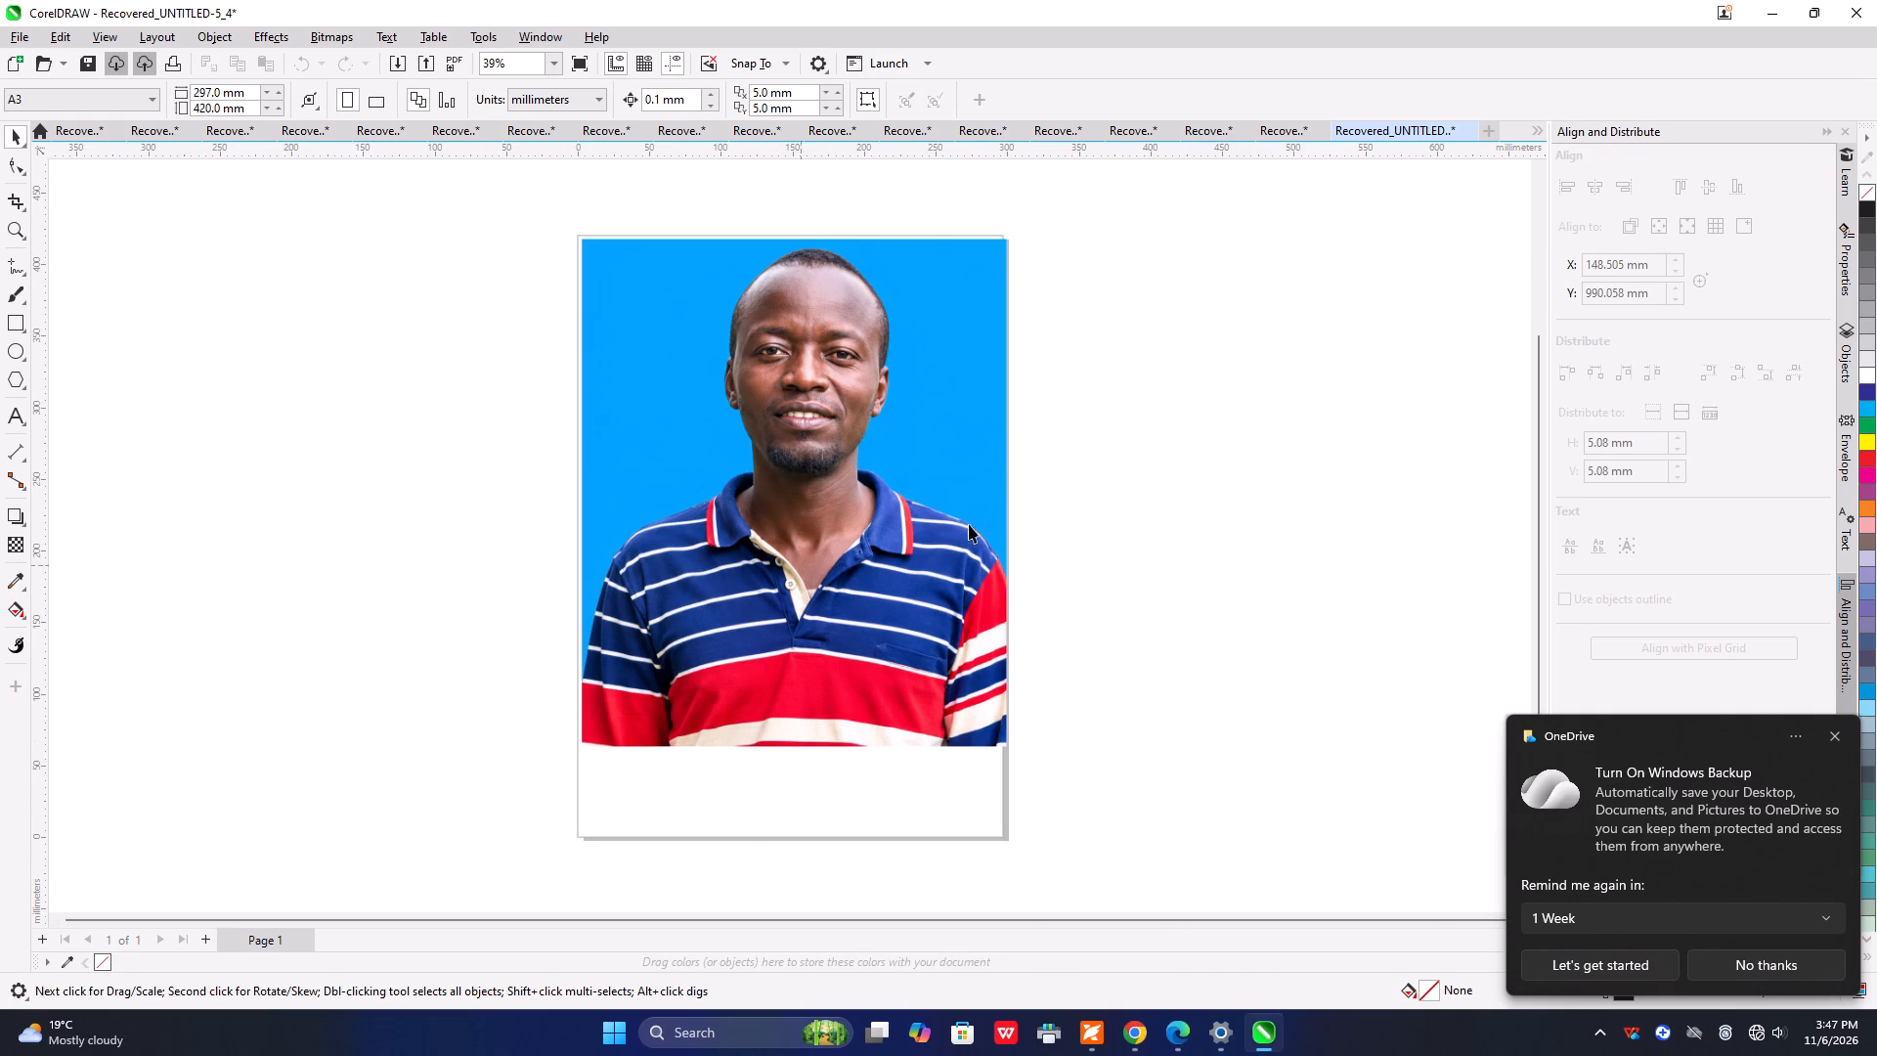
Look through the neighbouring open documents Recovered_UNTITLED-1_9, Recovered_NDSBP26000785 and Recovered_UNTITLED-2_6, ending on Recovered_UNTITLED-1_10.
{"action": "left_click", "coordinate": [1274, 124]}
{"action": "left_click", "coordinate": [1209, 133]}
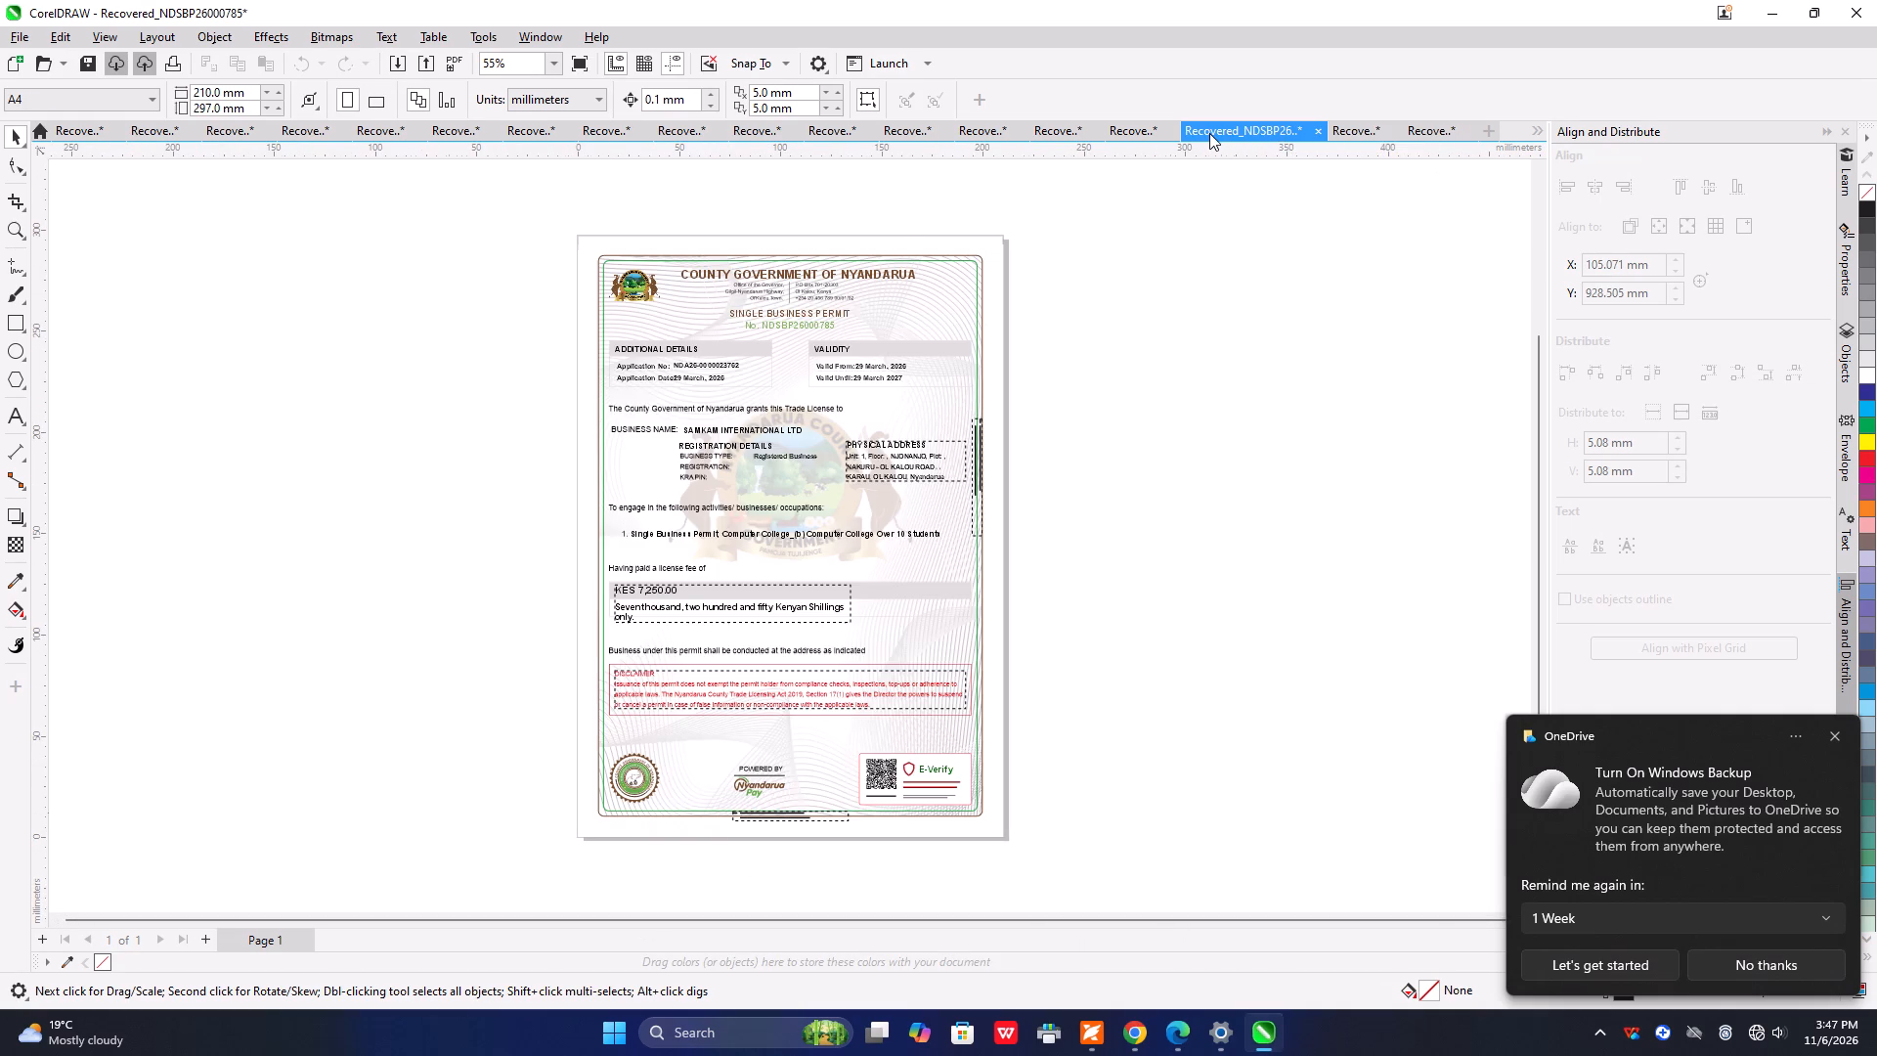
{"action": "left_click", "coordinate": [1136, 131]}
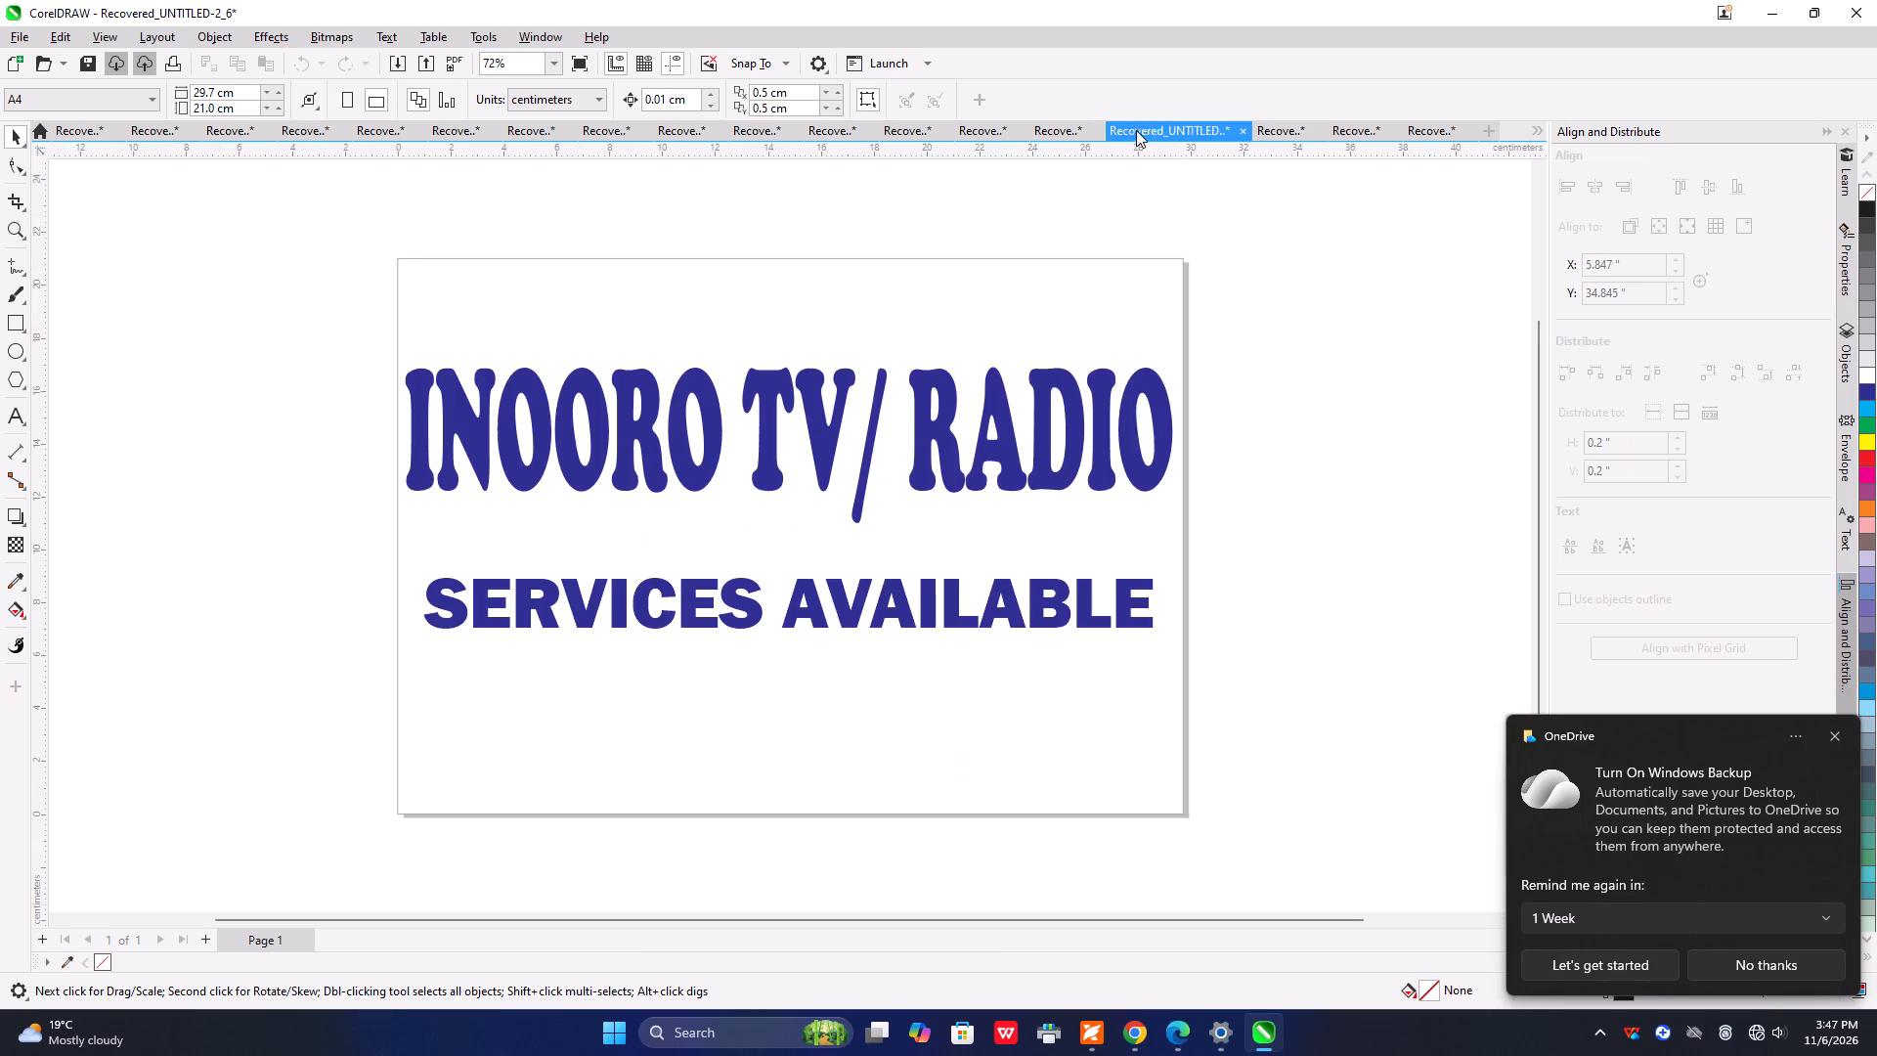
{"action": "left_click", "coordinate": [1284, 123]}
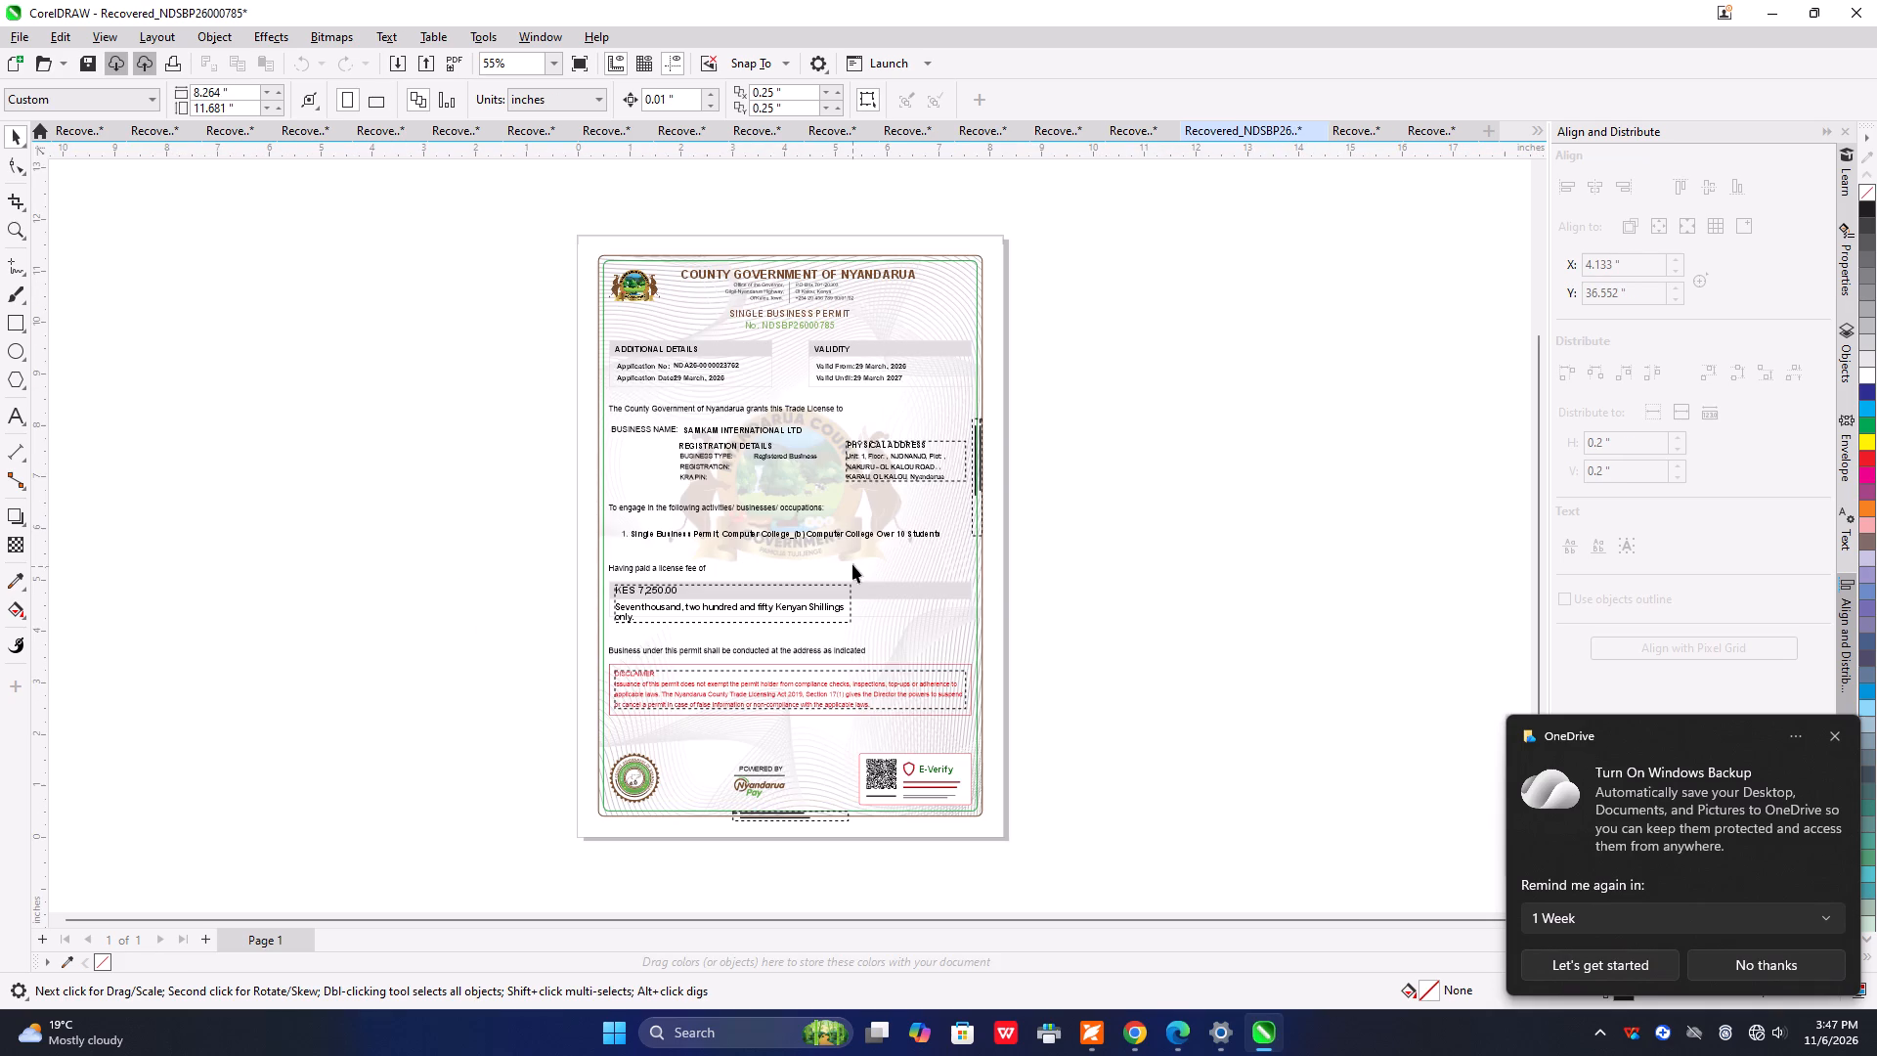
{"action": "left_click", "coordinate": [1144, 132]}
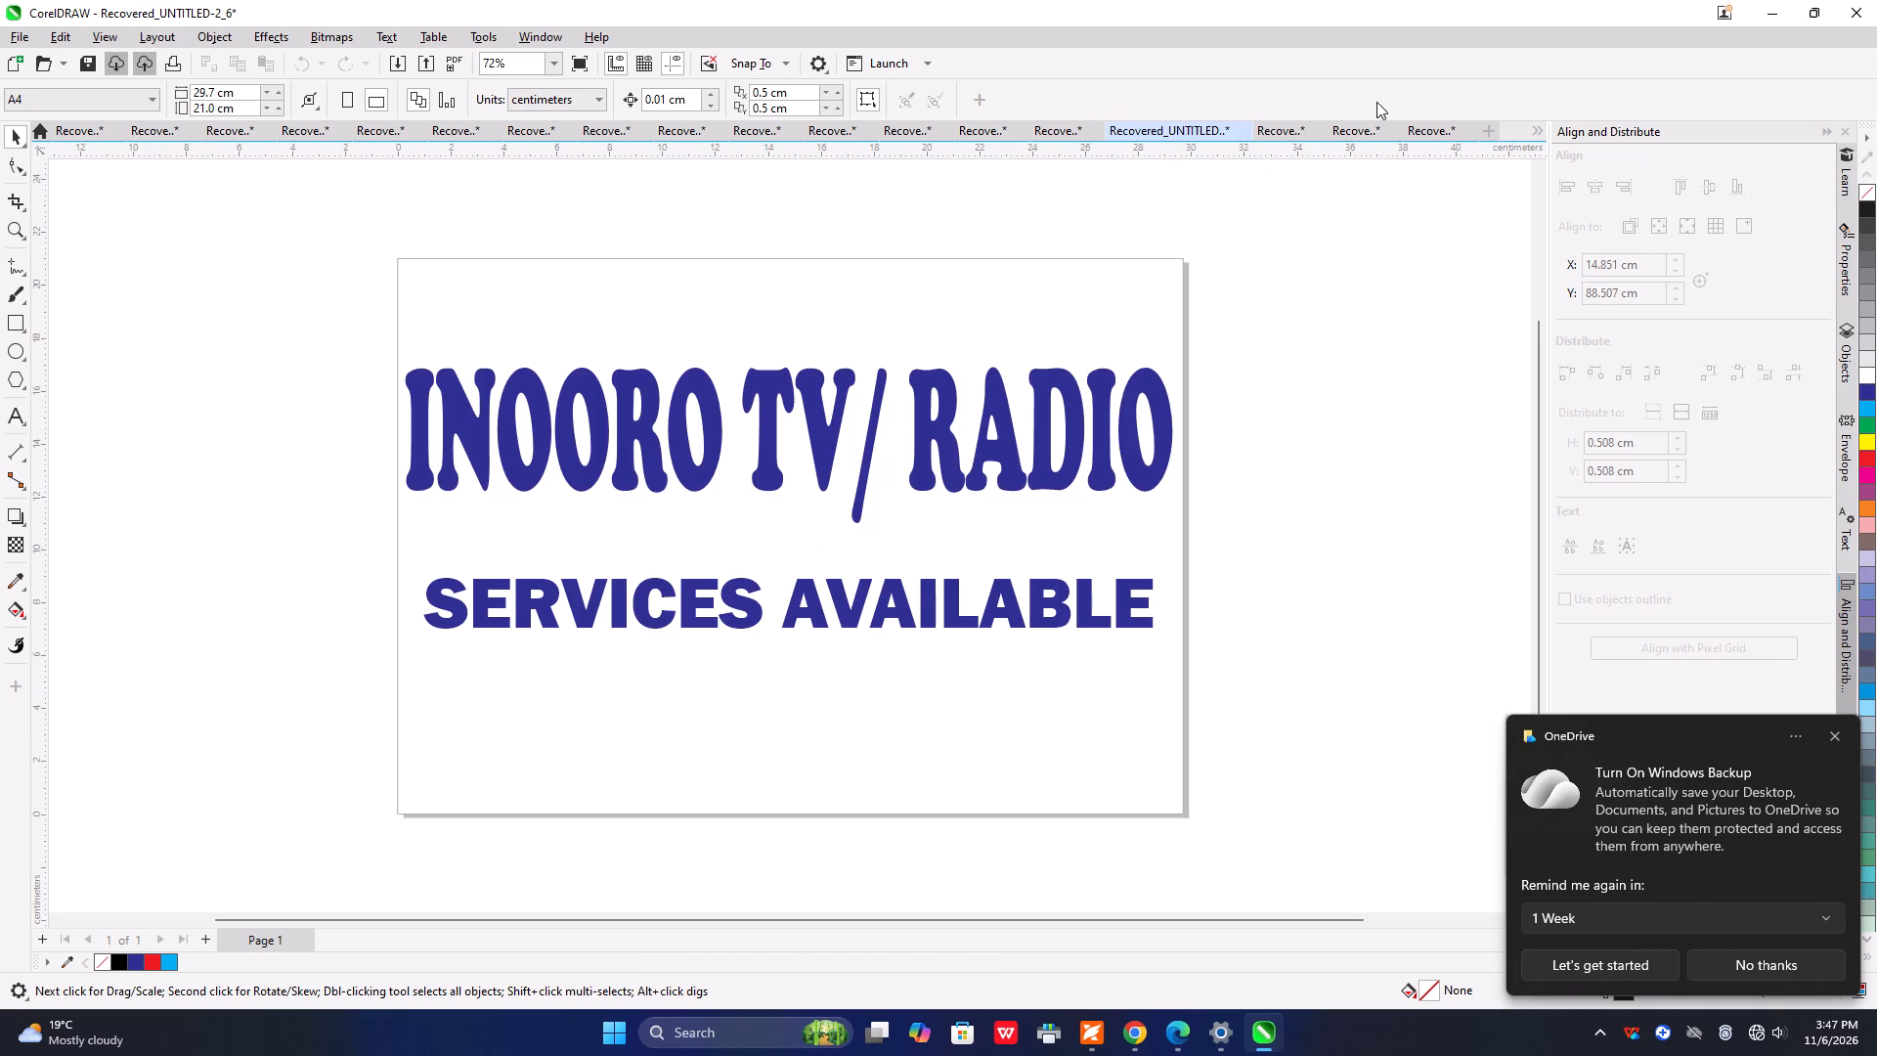
{"action": "left_click", "coordinate": [1422, 123]}
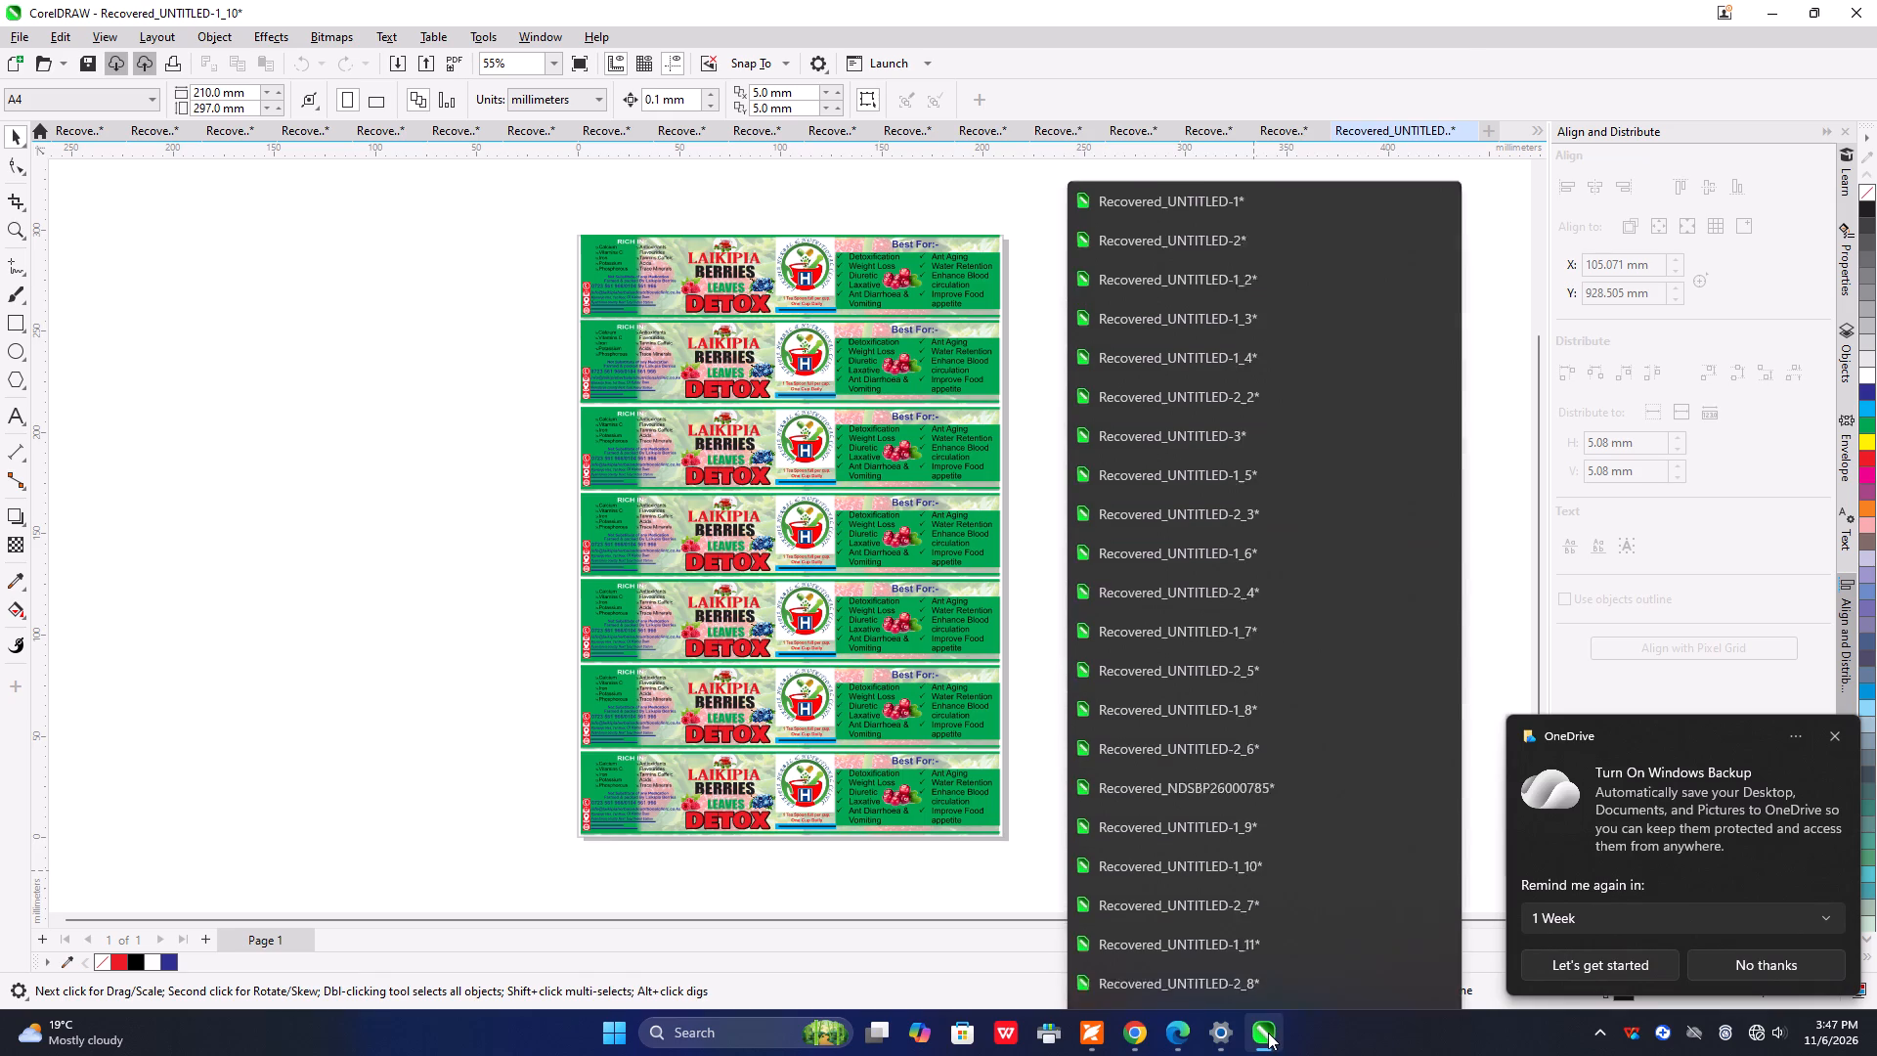
Switch back to the recovered document Recovered_UNTITLED-5_4.
{"action": "scroll", "coordinate": [1248, 745], "scroll_direction": "down", "scroll_amount": 20}
{"action": "scroll", "coordinate": [1248, 745], "scroll_direction": "down", "scroll_amount": 10}
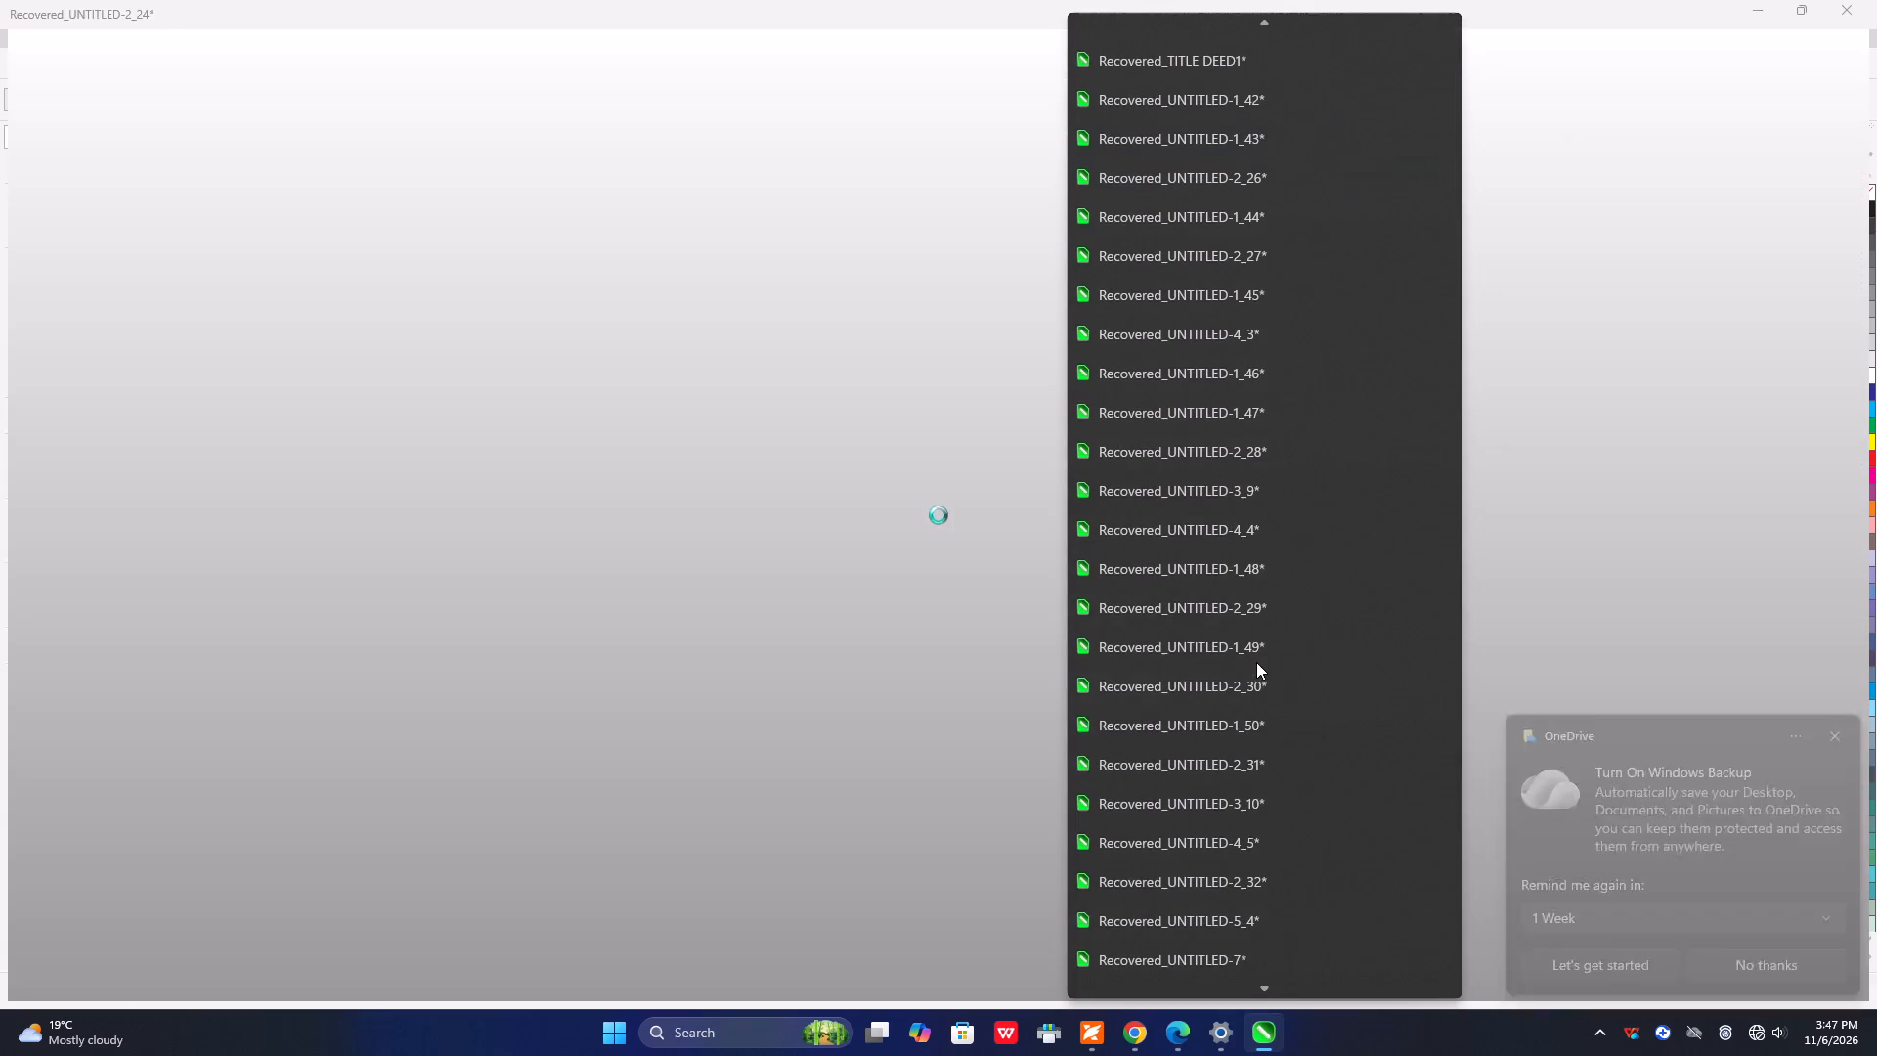
{"action": "scroll", "coordinate": [1256, 666], "scroll_direction": "down", "scroll_amount": 7}
{"action": "left_click", "coordinate": [1202, 926]}
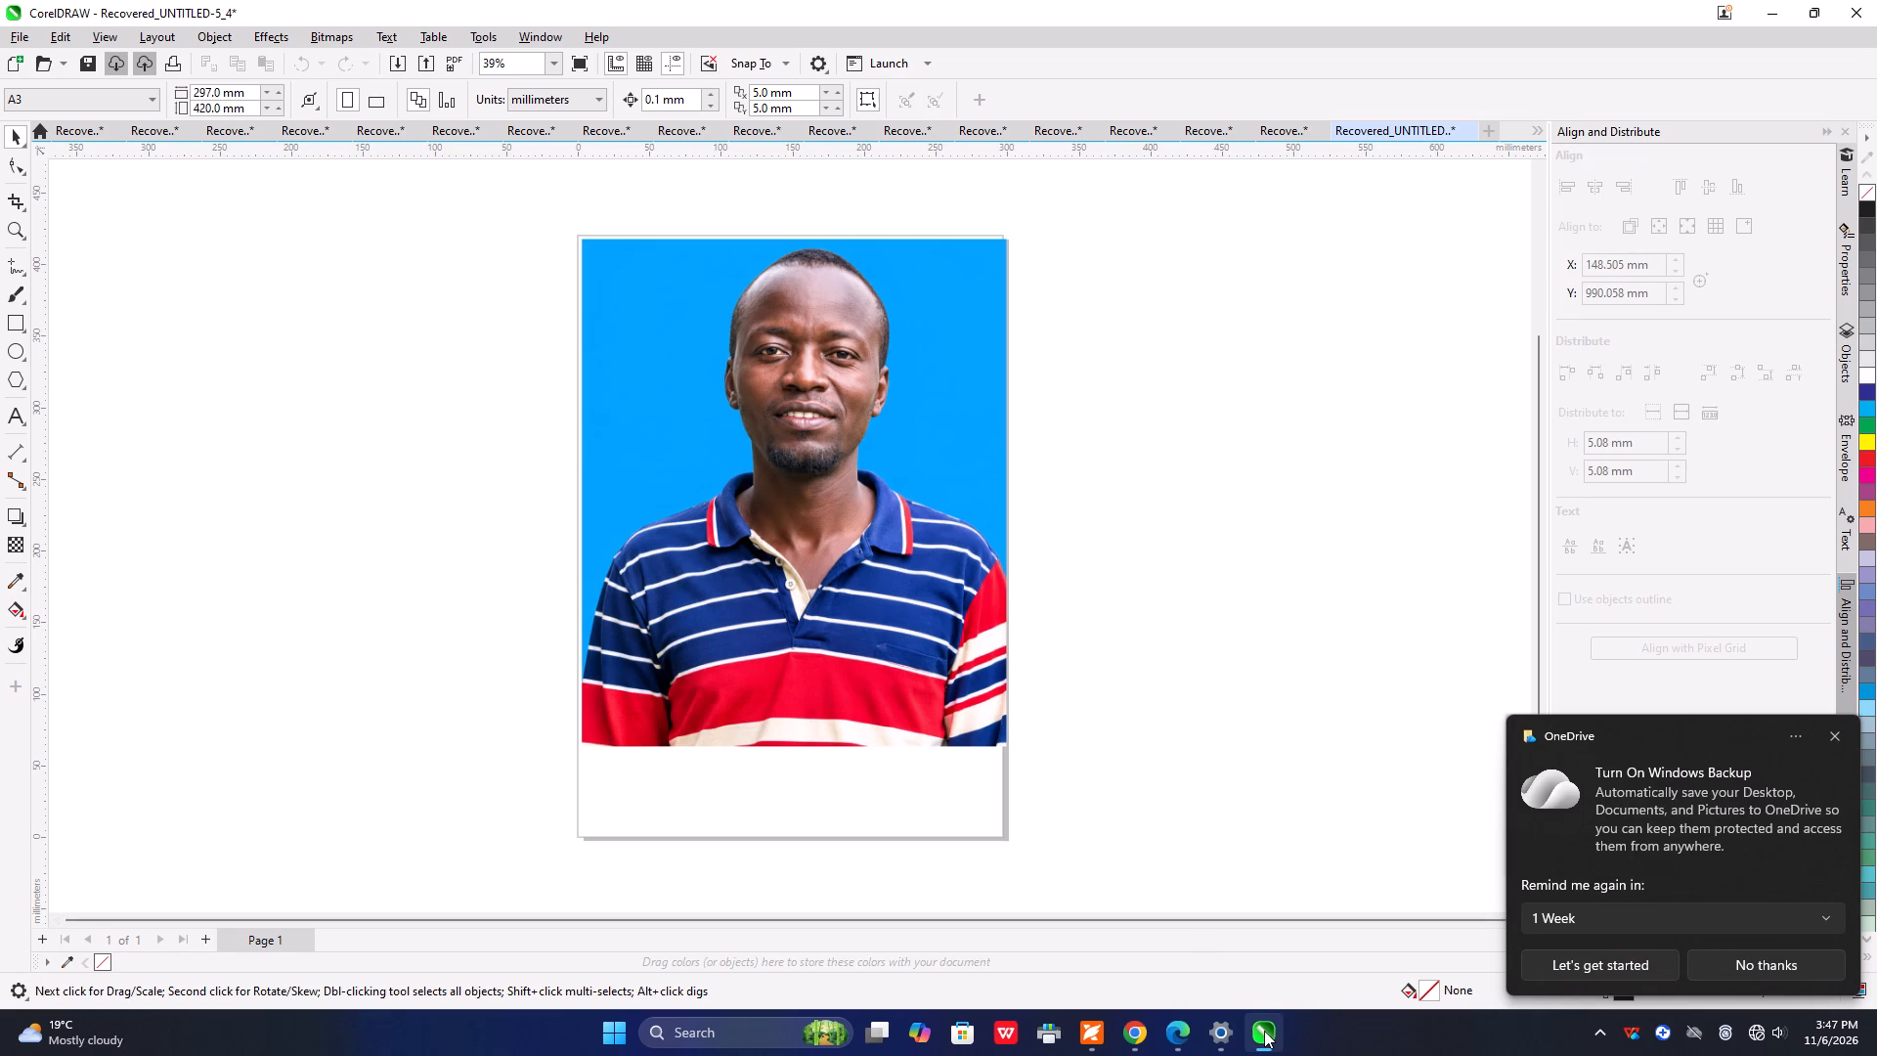
Switch to the recovered document Recovered_UNTITLED-2_32 to view its contents.
{"action": "scroll", "coordinate": [1215, 858], "scroll_direction": "down", "scroll_amount": 5}
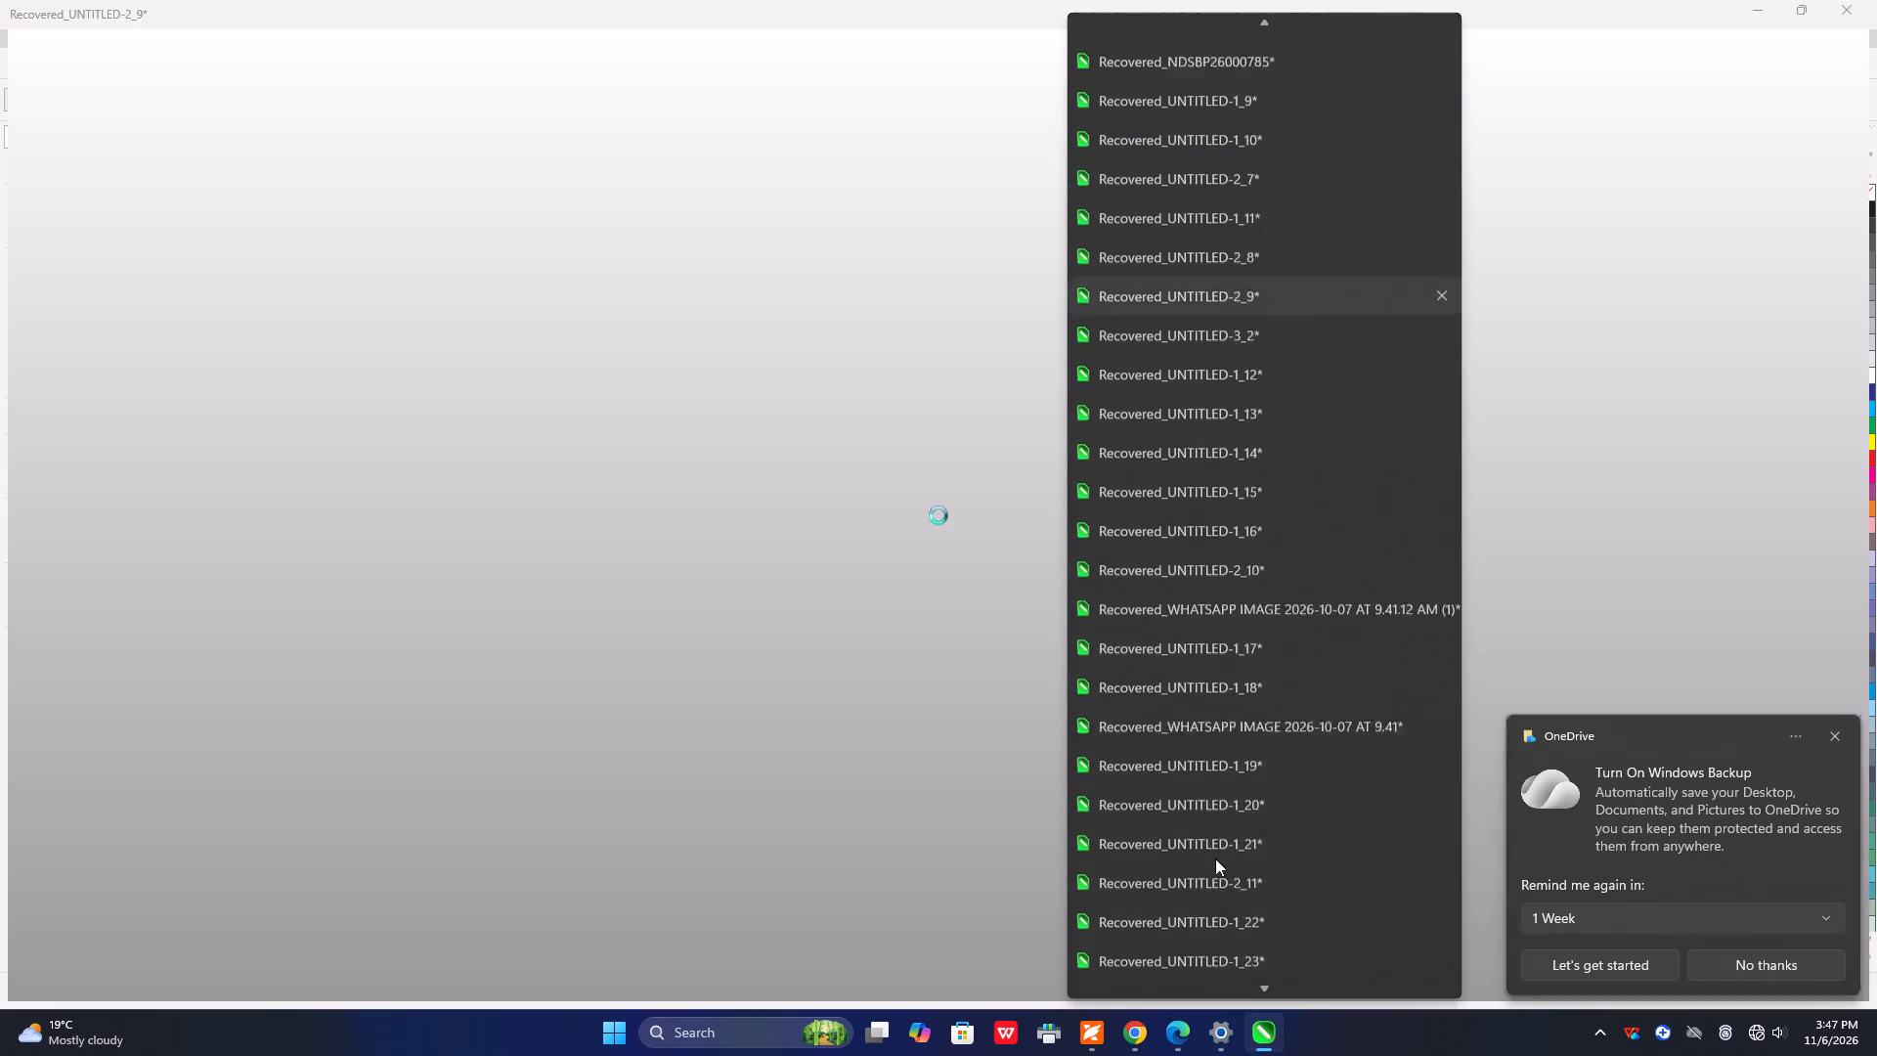
{"action": "scroll", "coordinate": [1215, 858], "scroll_direction": "down", "scroll_amount": 20}
{"action": "scroll", "coordinate": [1215, 858], "scroll_direction": "down", "scroll_amount": 11}
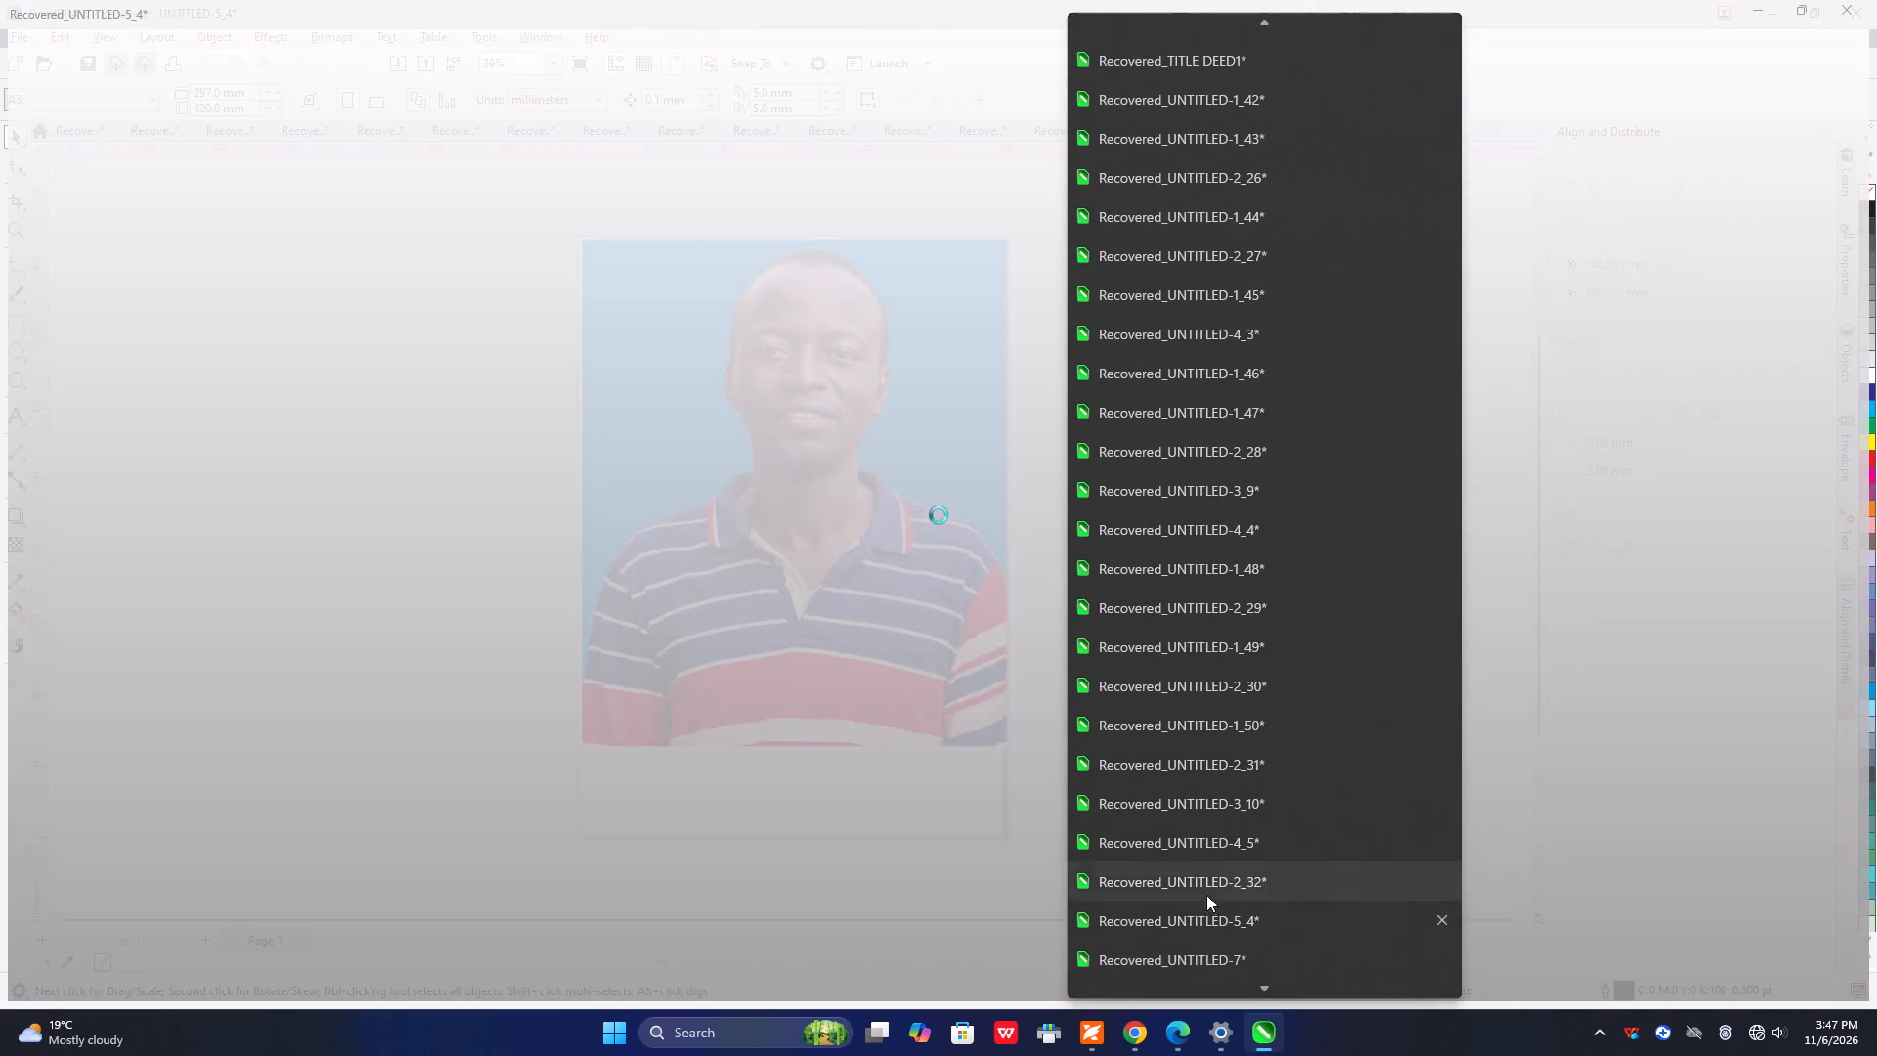
{"action": "left_click", "coordinate": [1207, 879]}
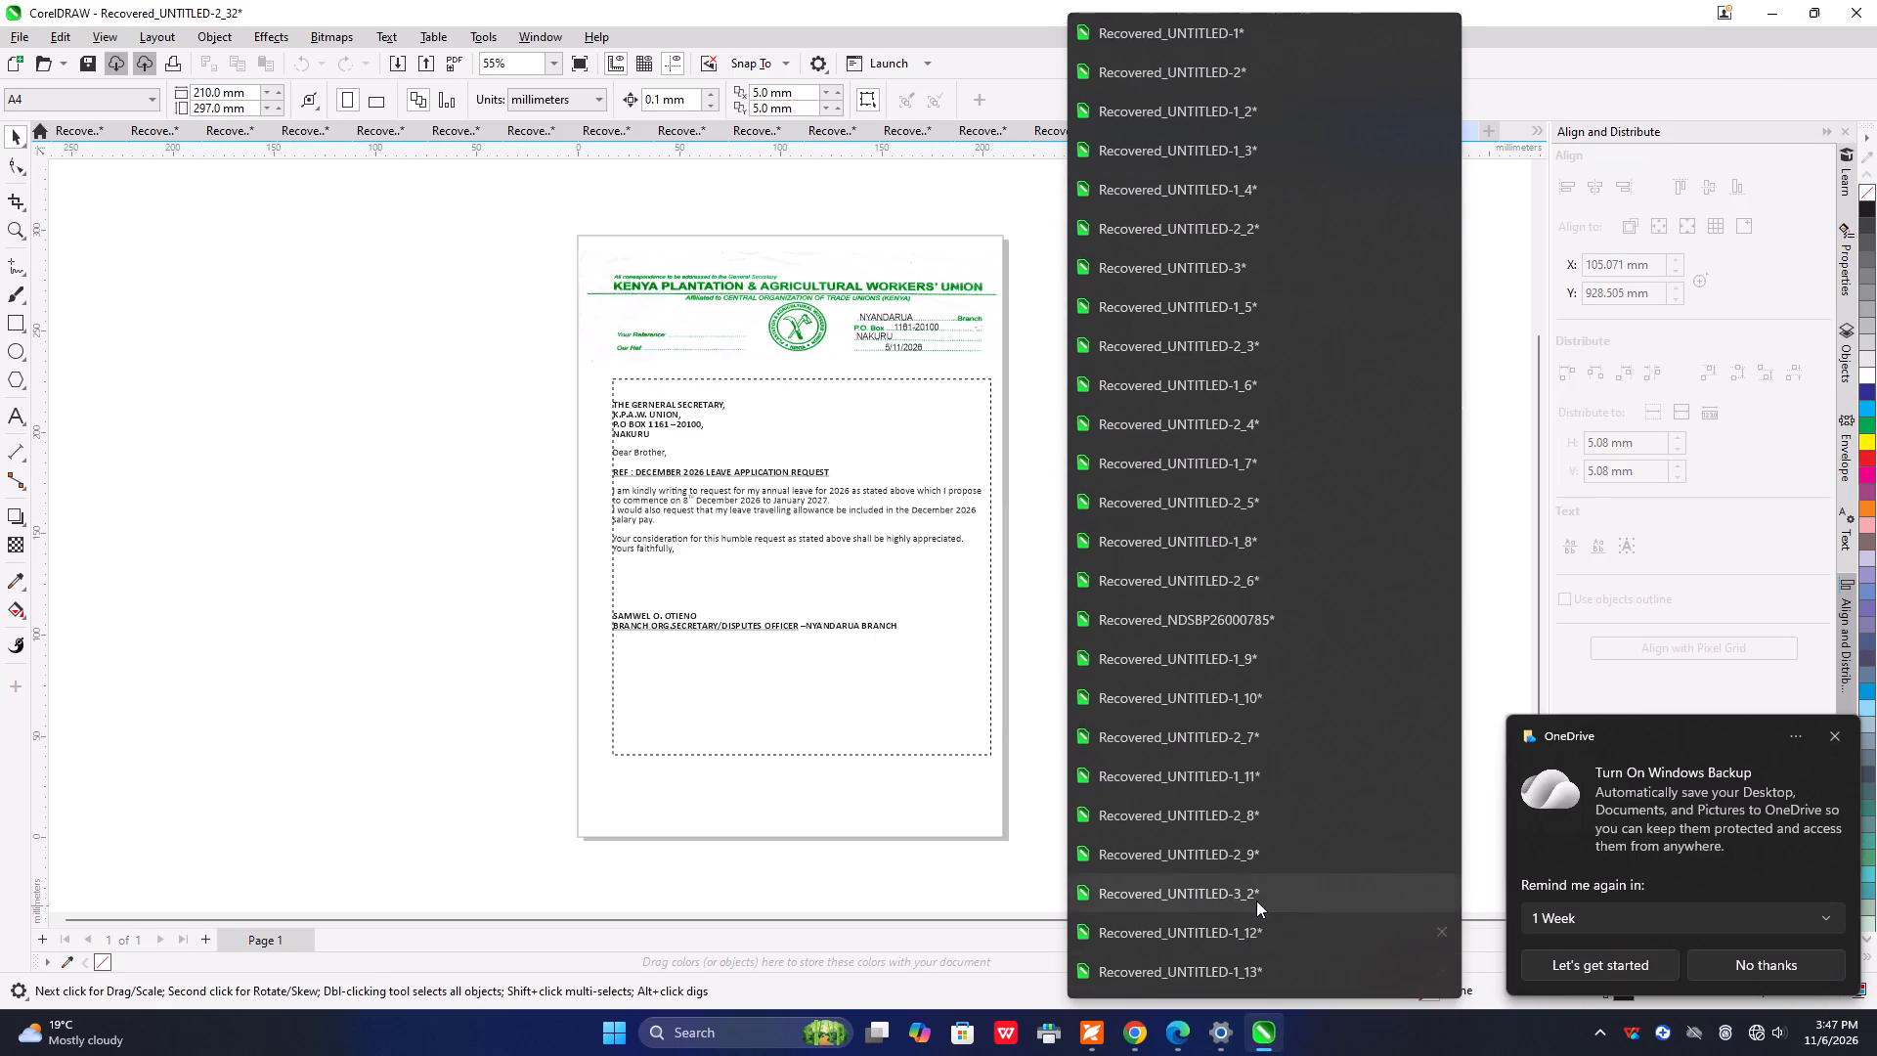
Switch to the recovered document Recovered_UNTITLED-7 to view its contents.
{"action": "scroll", "coordinate": [1256, 901], "scroll_direction": "down", "scroll_amount": 18}
{"action": "scroll", "coordinate": [1257, 888], "scroll_direction": "down", "scroll_amount": 17}
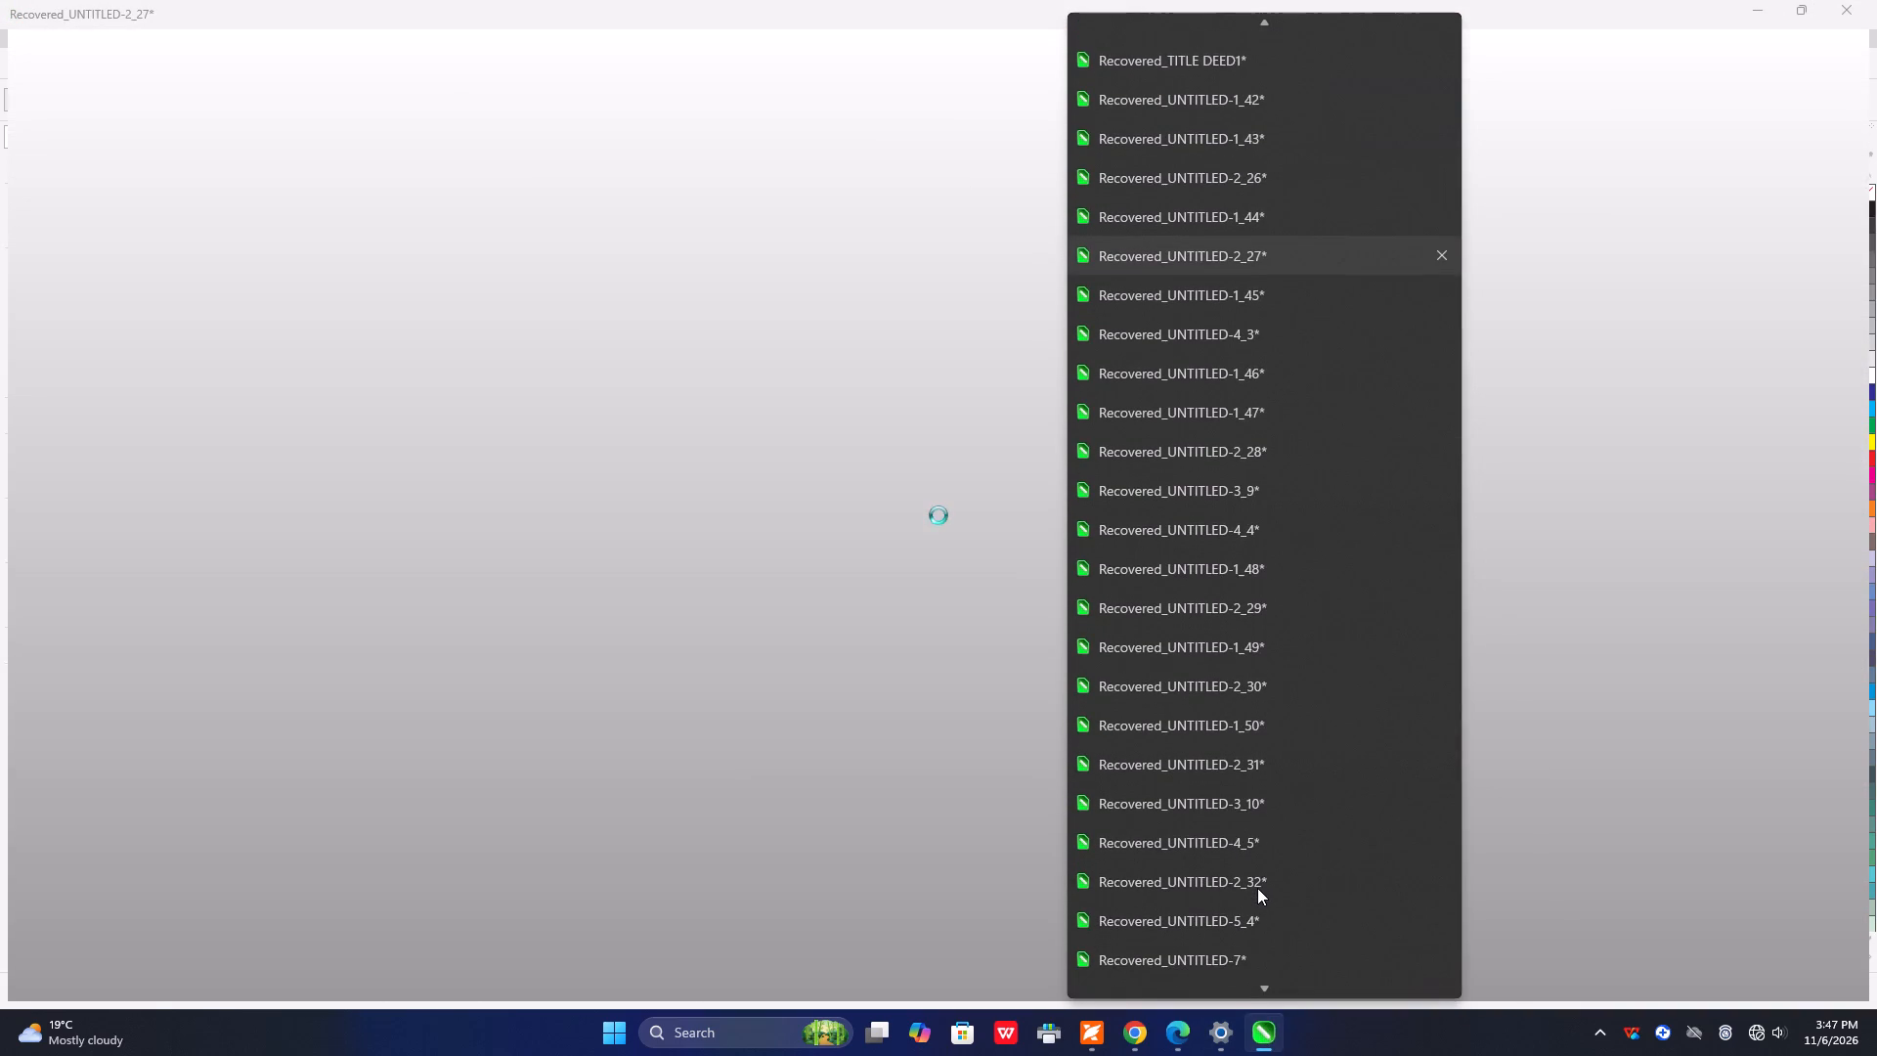
{"action": "scroll", "coordinate": [1257, 888], "scroll_direction": "down", "scroll_amount": 4}
{"action": "left_click", "coordinate": [1203, 963]}
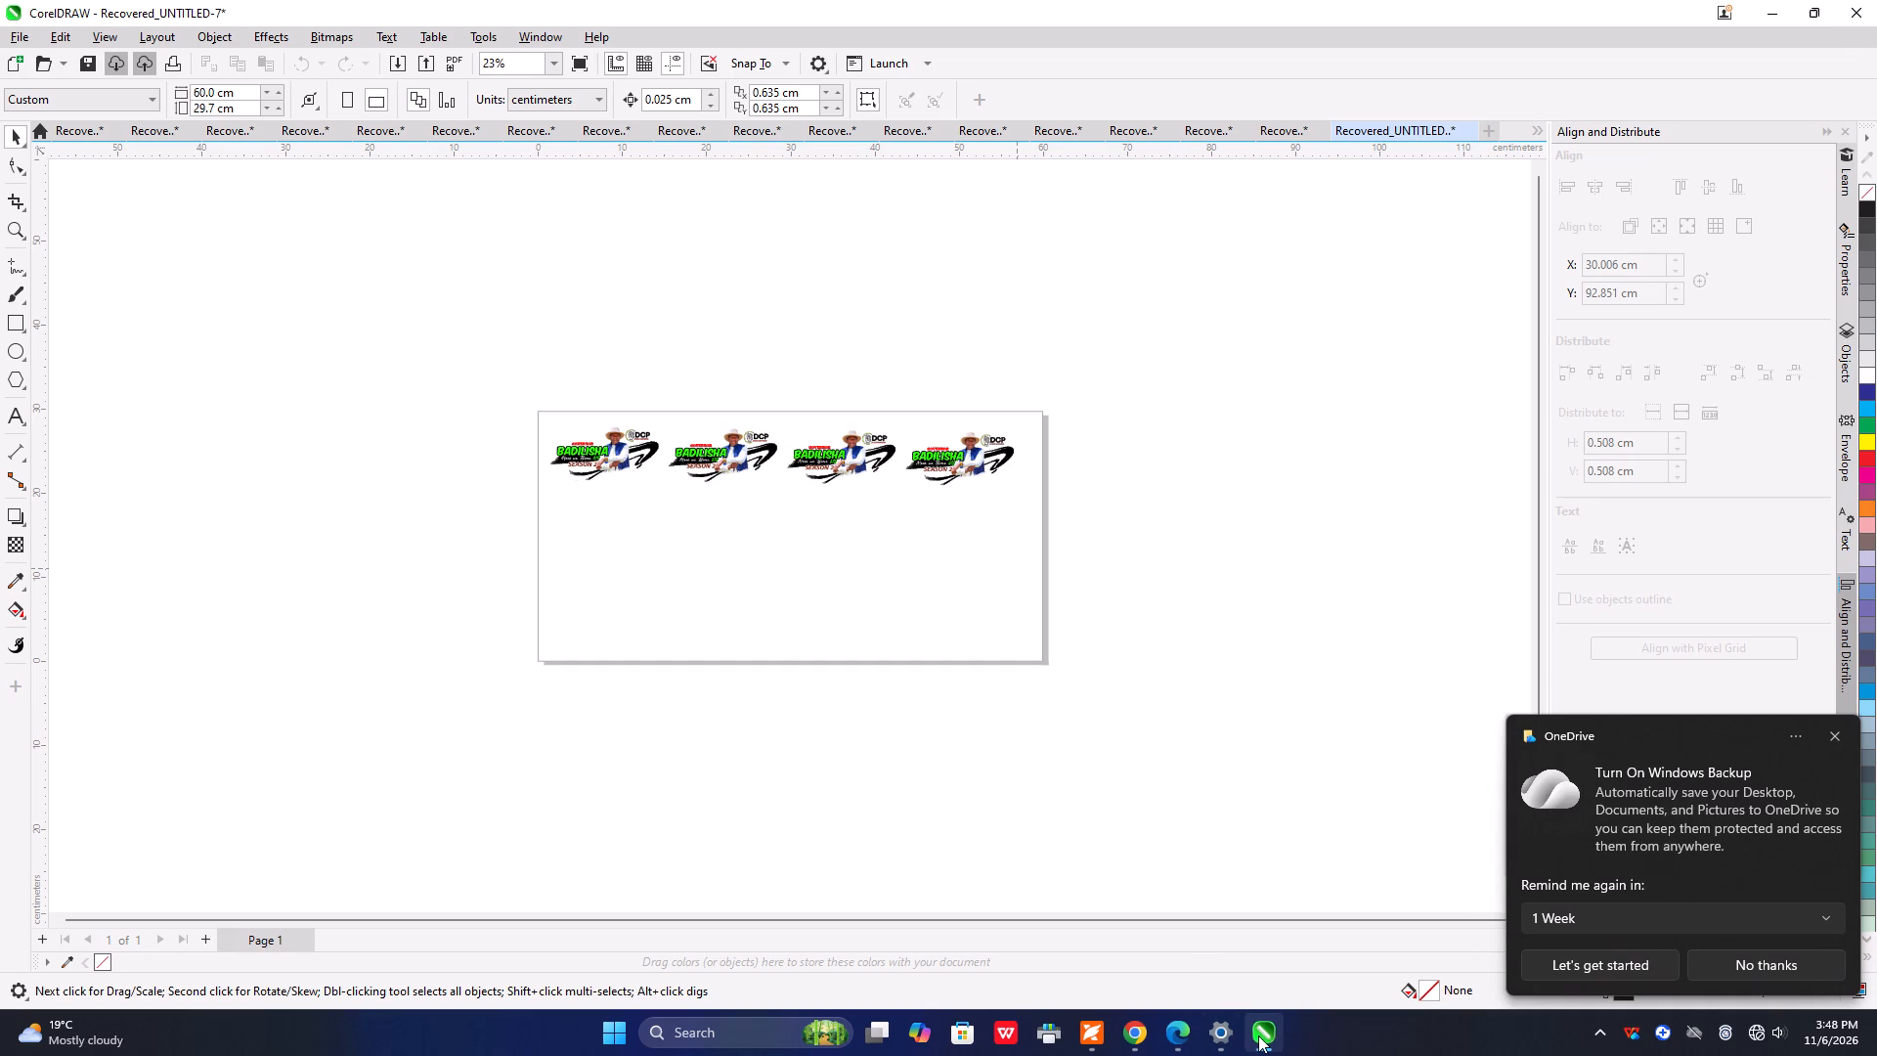
Return to the recovered document Recovered_UNTITLED-2_32.
{"action": "scroll", "coordinate": [1226, 882], "scroll_direction": "down", "scroll_amount": 11}
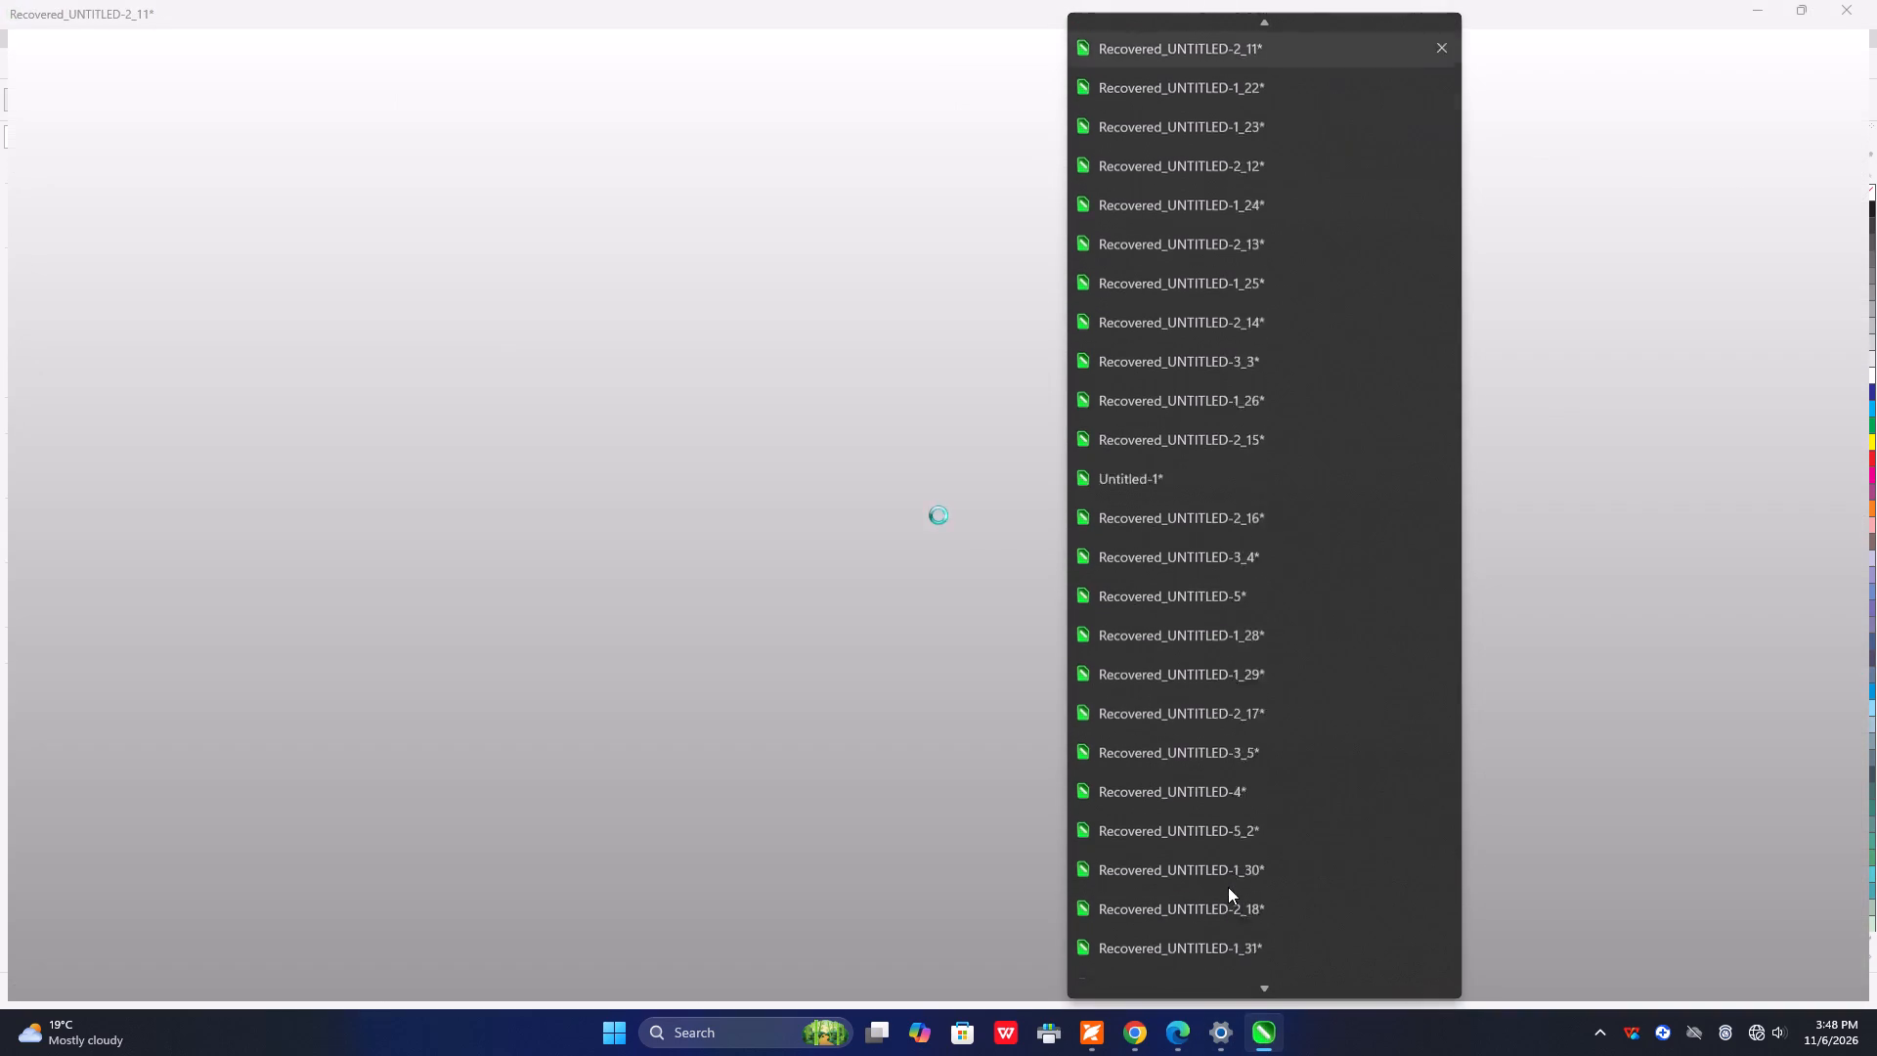
{"action": "scroll", "coordinate": [1228, 887], "scroll_direction": "down", "scroll_amount": 20}
{"action": "scroll", "coordinate": [1228, 887], "scroll_direction": "down", "scroll_amount": 2}
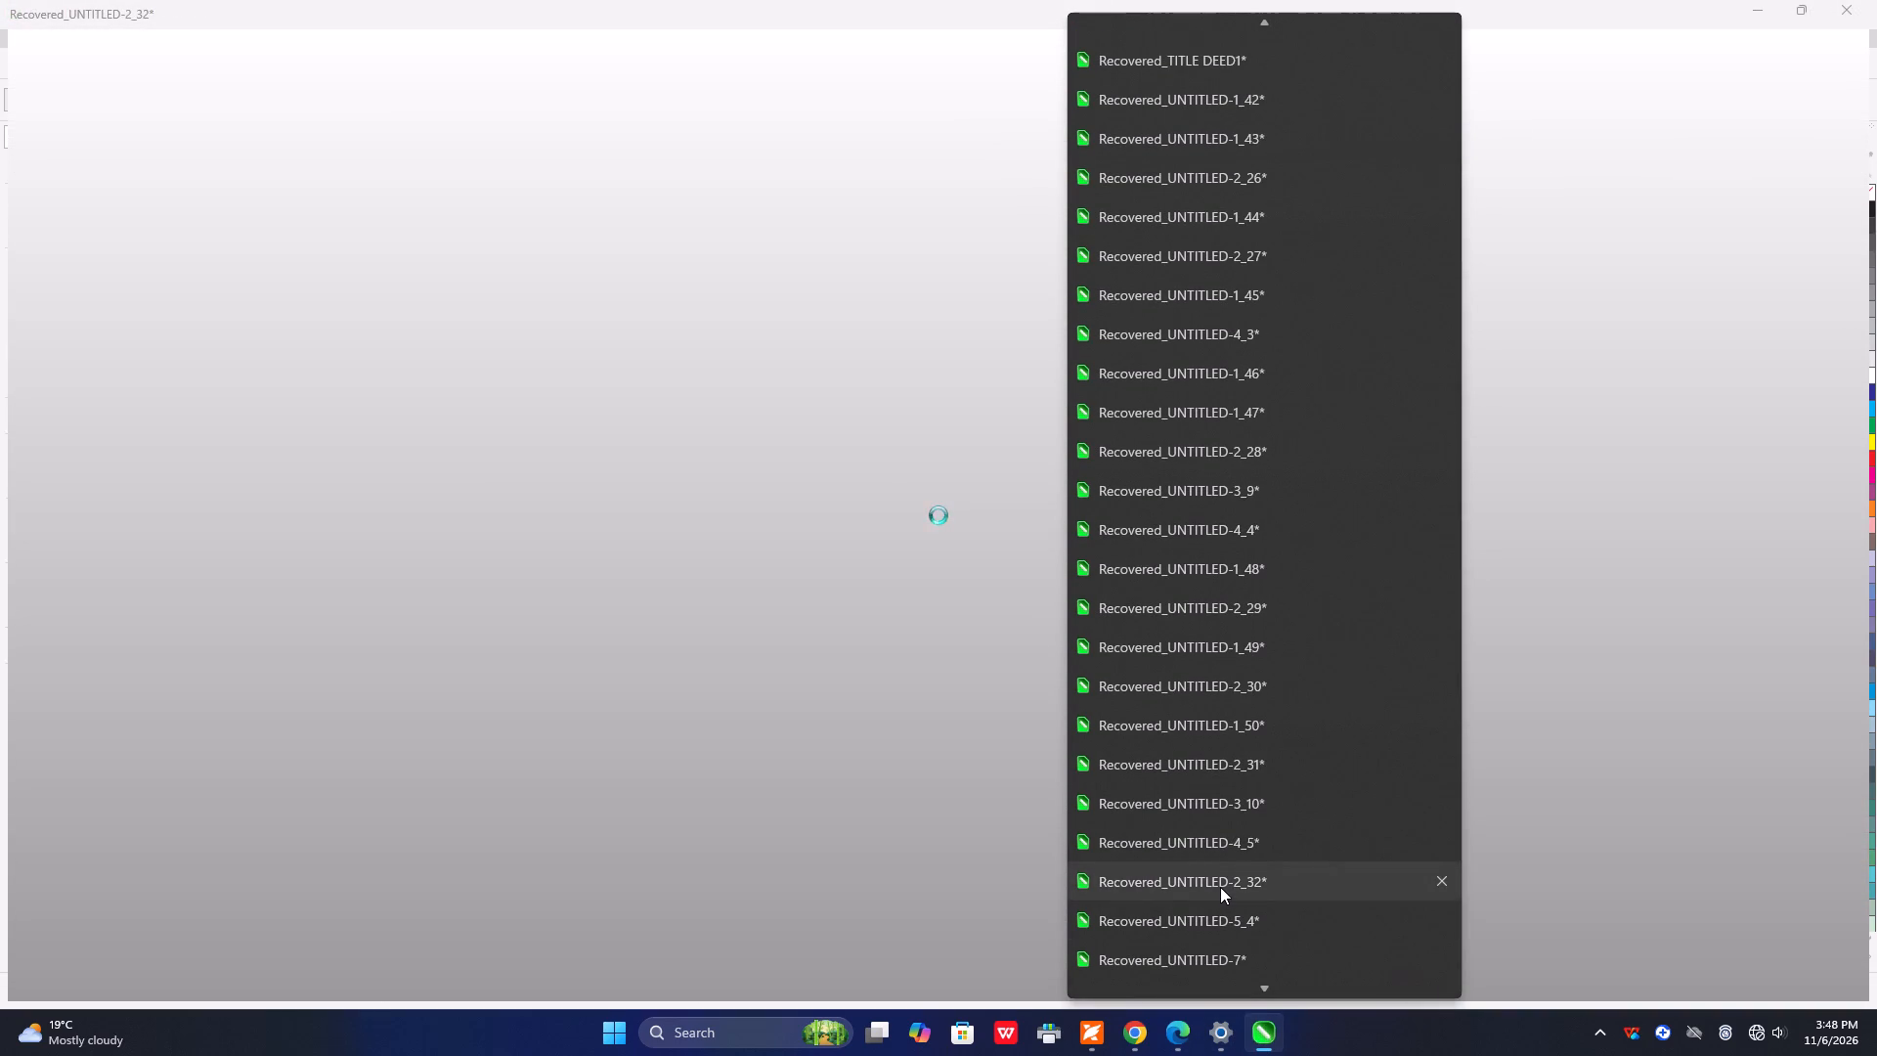
{"action": "left_click", "coordinate": [1220, 887]}
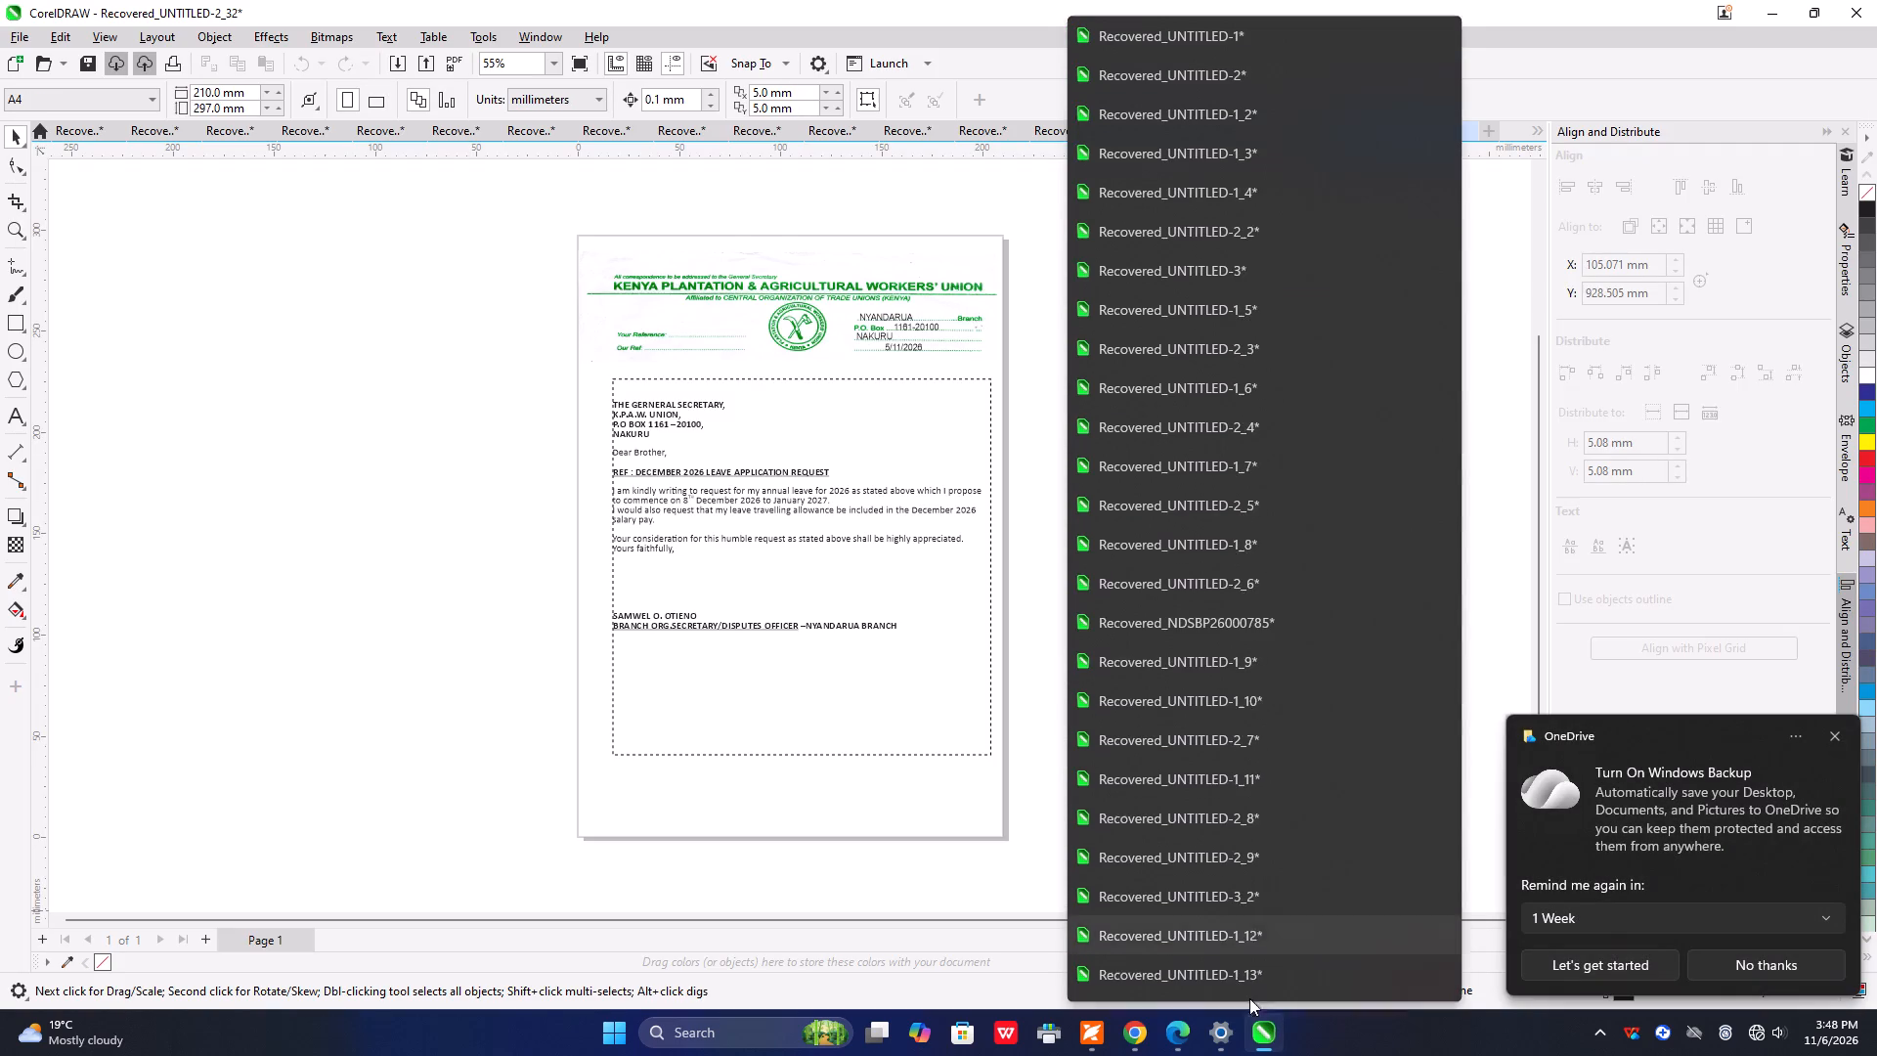
Switch to the recovered document Recovered_UNTITLED-4_5 to view its contents.
{"action": "scroll", "coordinate": [1204, 893], "scroll_direction": "down", "scroll_amount": 20}
{"action": "scroll", "coordinate": [1204, 893], "scroll_direction": "down", "scroll_amount": 10}
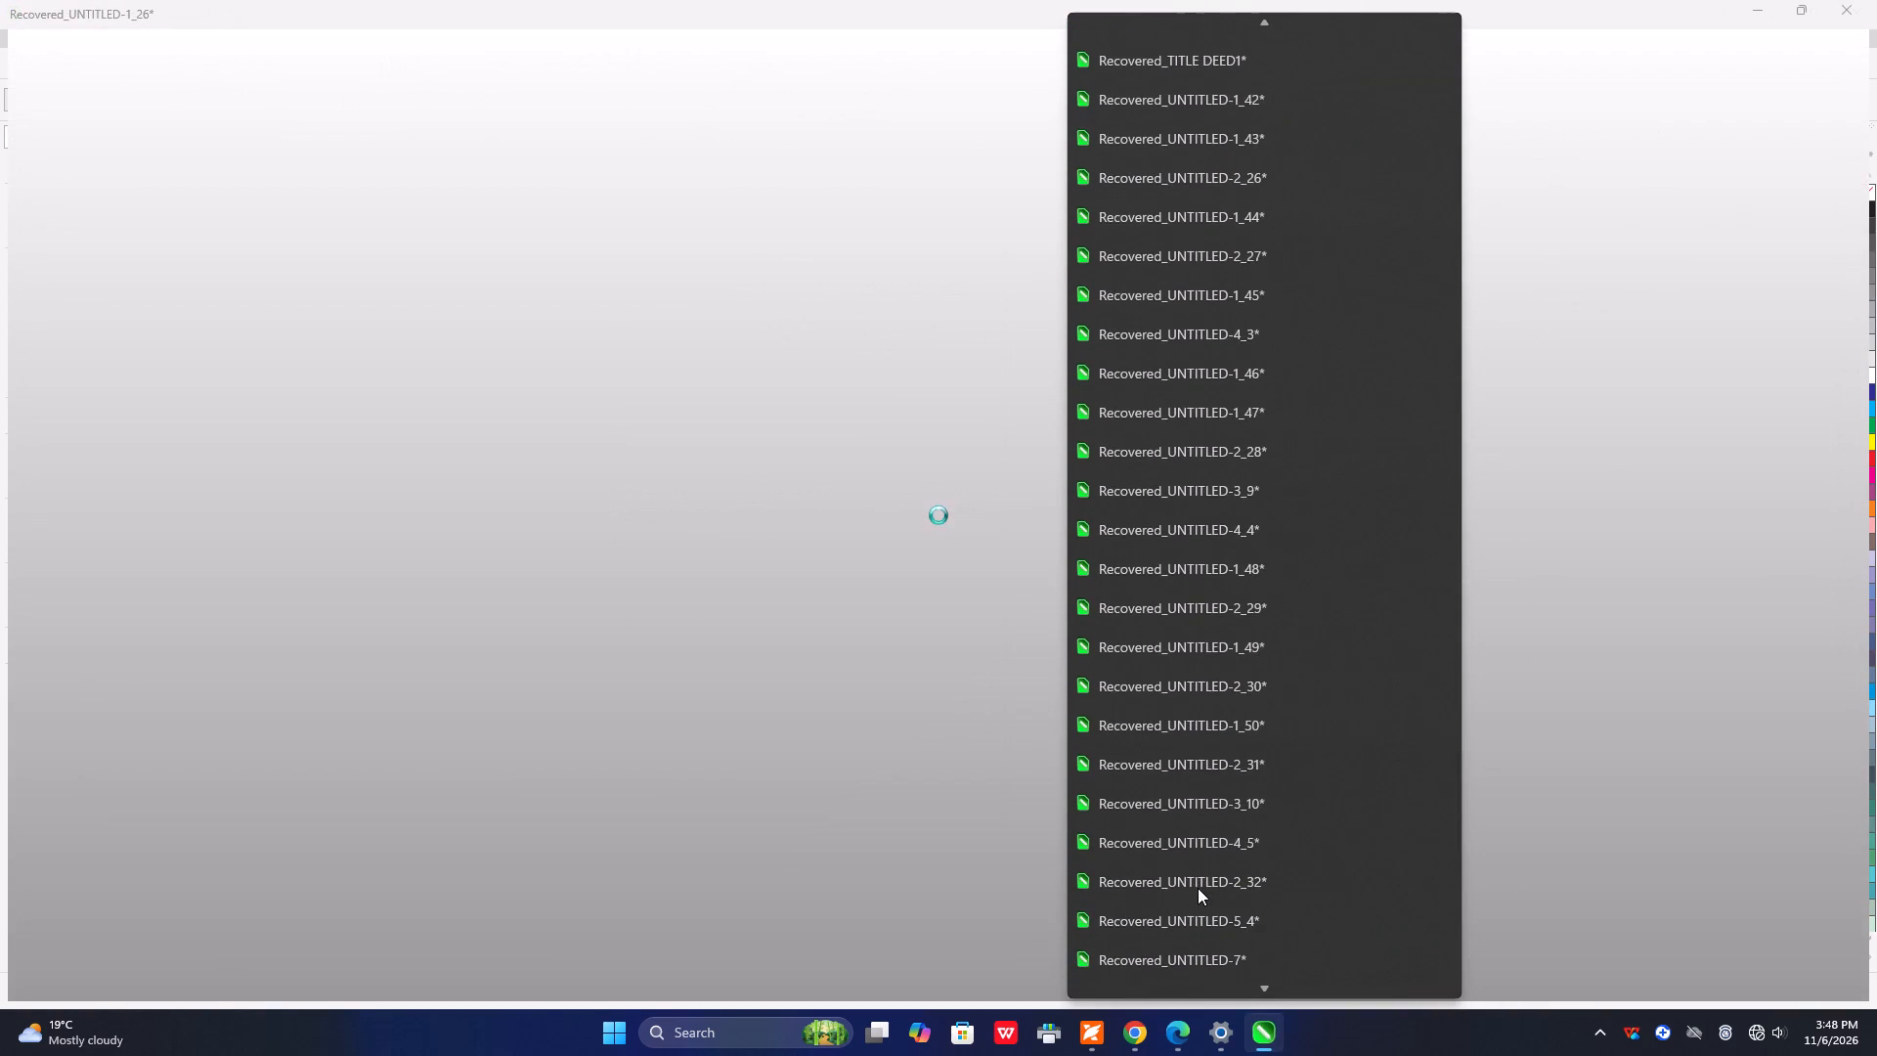
{"action": "scroll", "coordinate": [1198, 888], "scroll_direction": "down", "scroll_amount": 9}
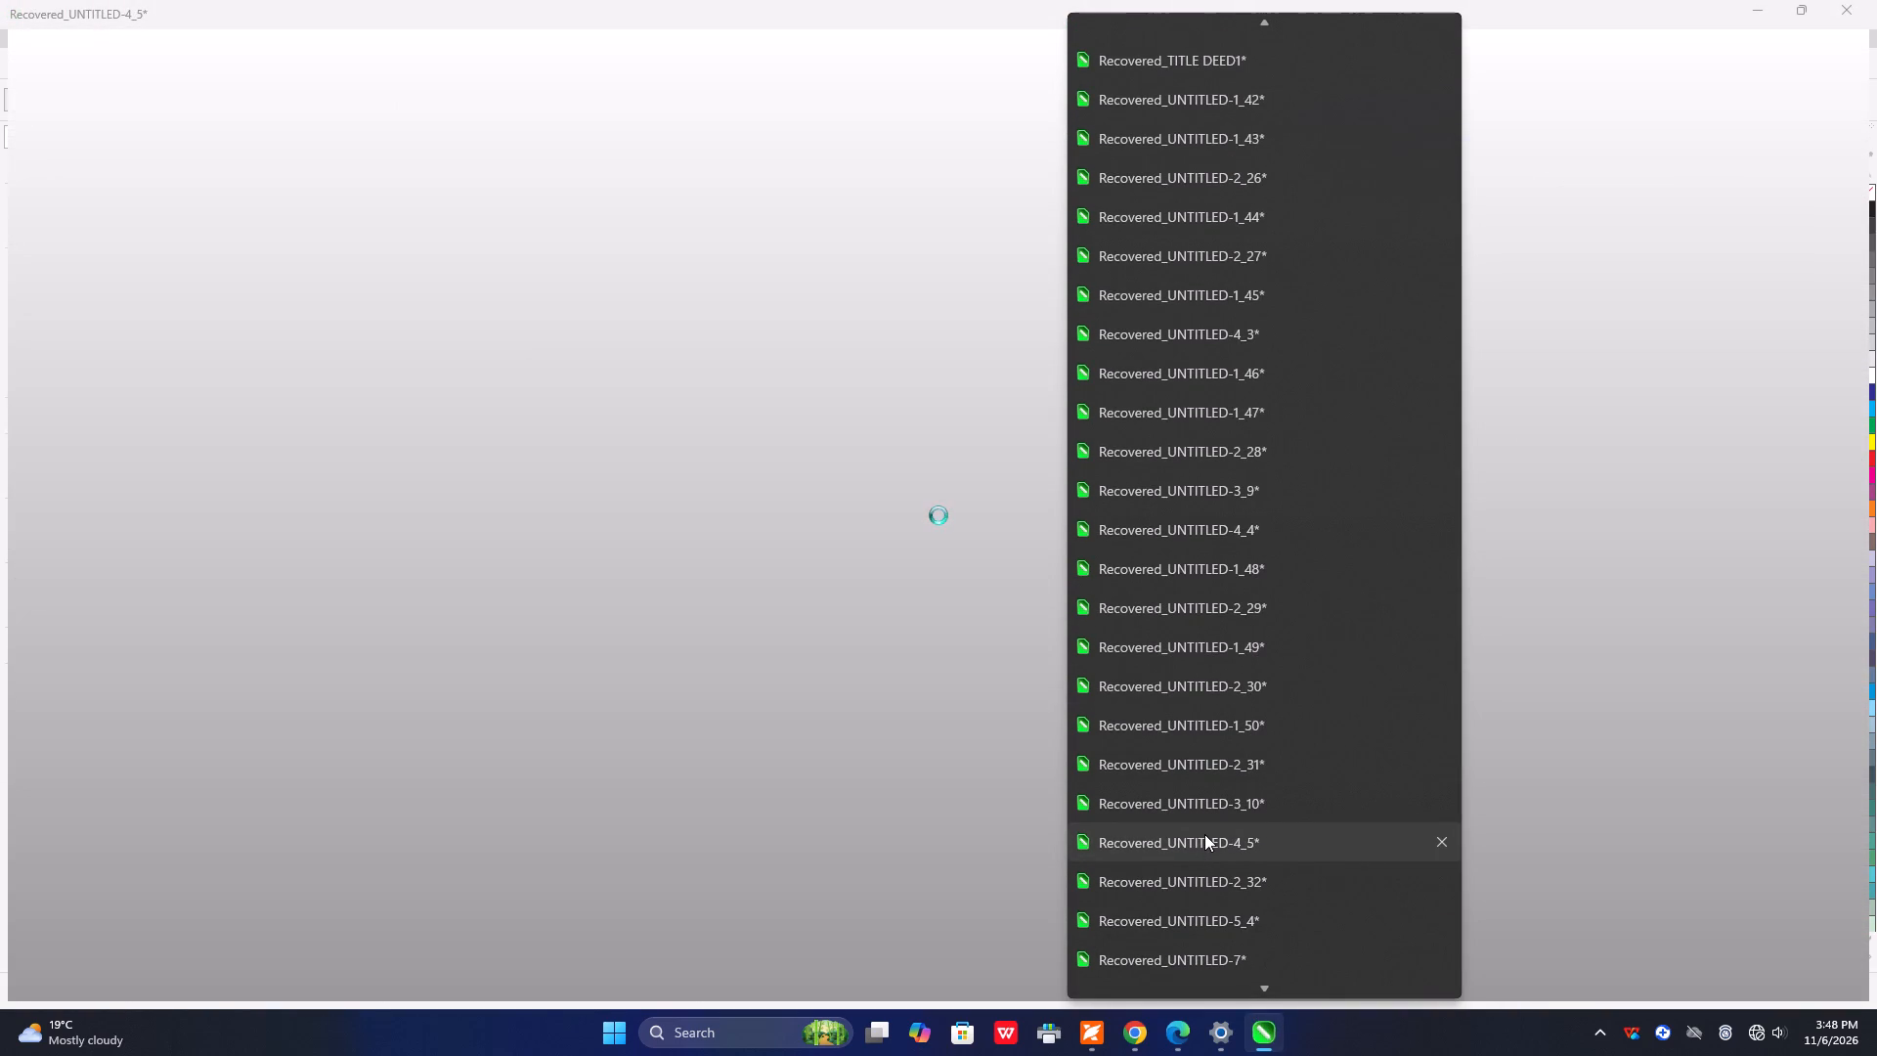
{"action": "left_click", "coordinate": [1208, 834]}
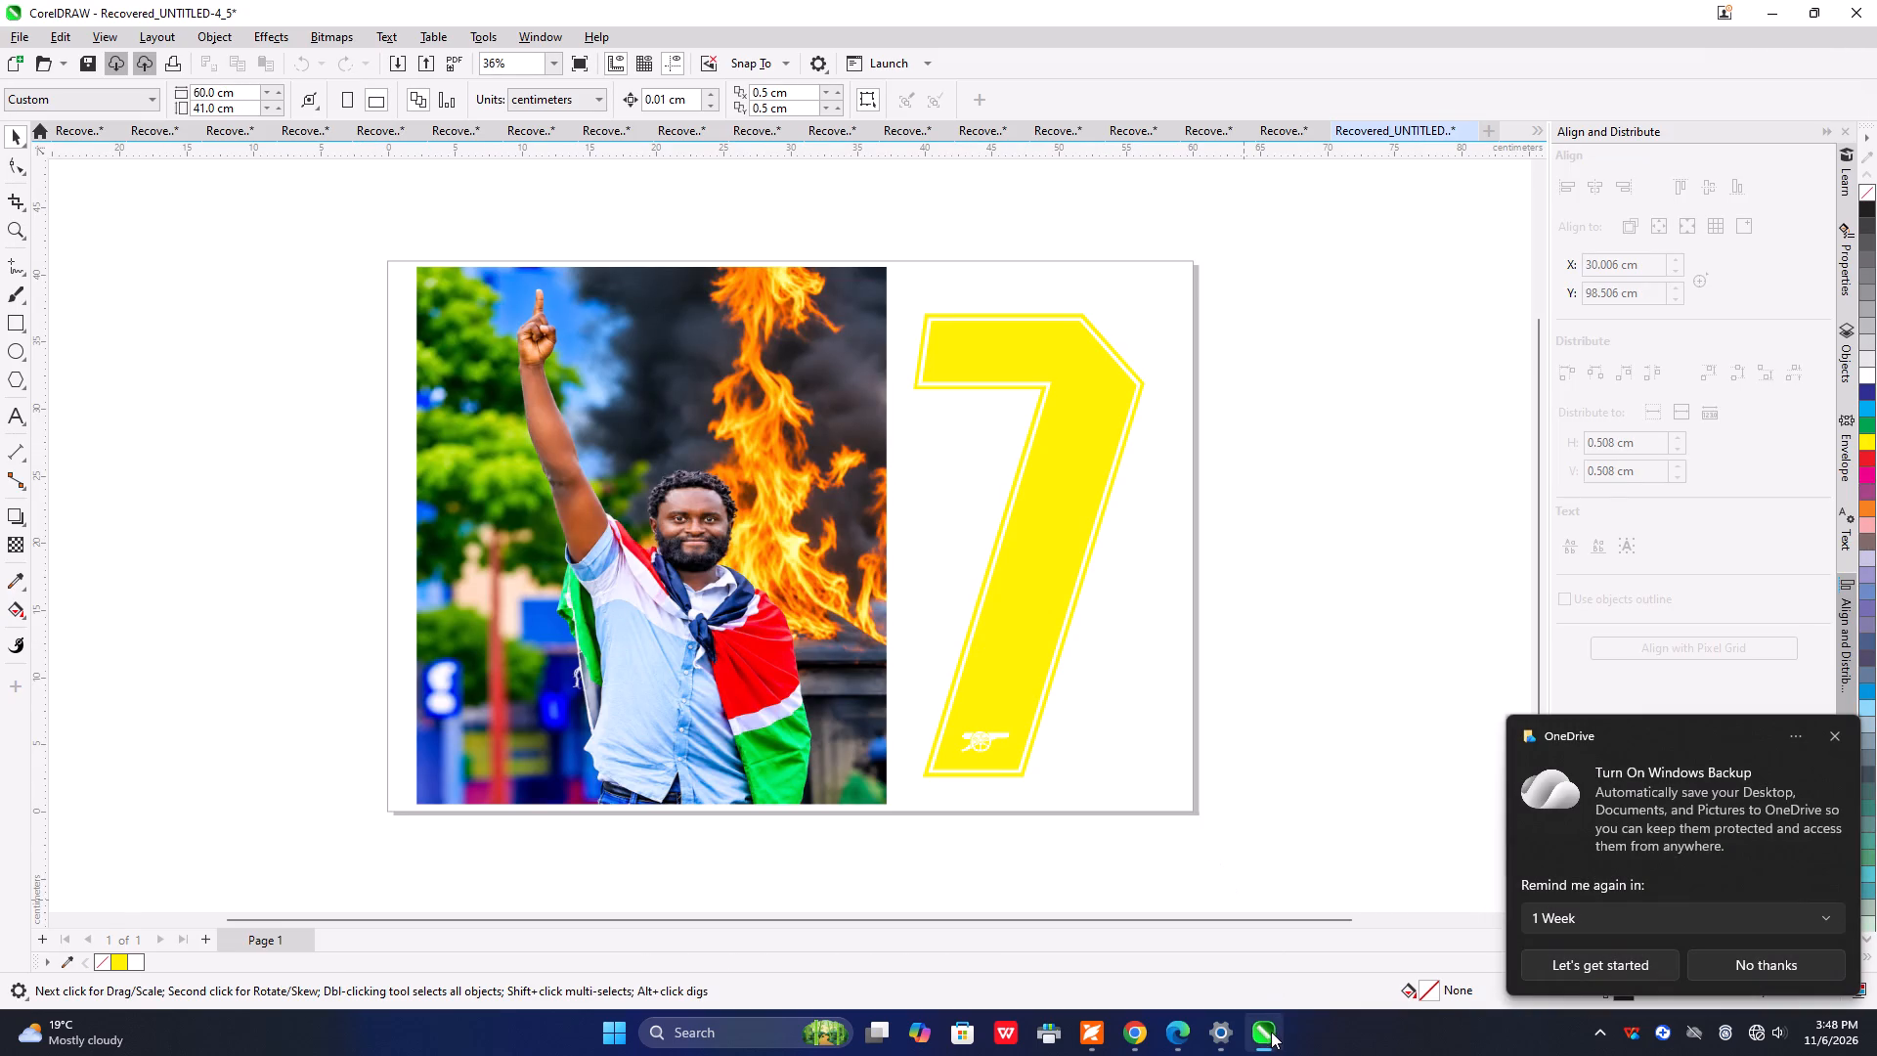
Switch to the recovered document Recovered_UNTITLED-3_10 to view its contents.
{"action": "scroll", "coordinate": [1173, 861], "scroll_direction": "down", "scroll_amount": 2}
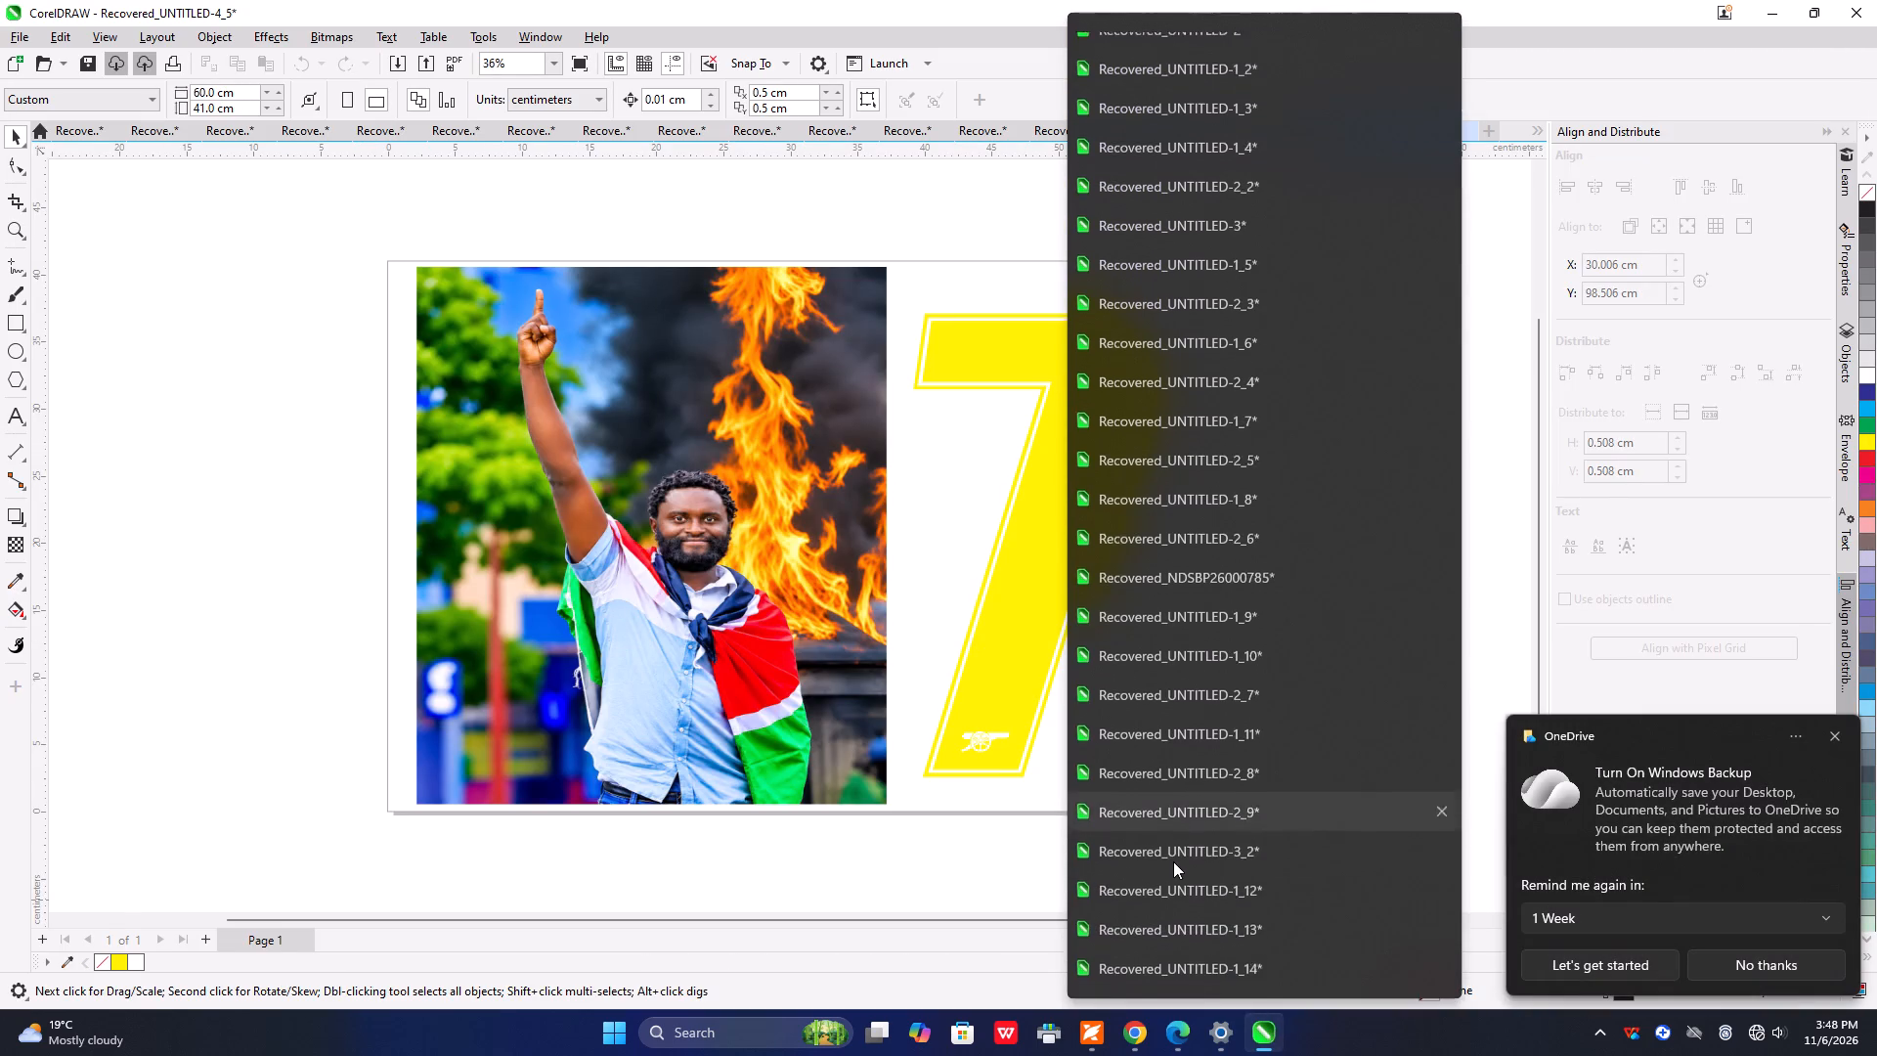
{"action": "scroll", "coordinate": [1173, 861], "scroll_direction": "down", "scroll_amount": 20}
{"action": "scroll", "coordinate": [1173, 861], "scroll_direction": "down", "scroll_amount": 15}
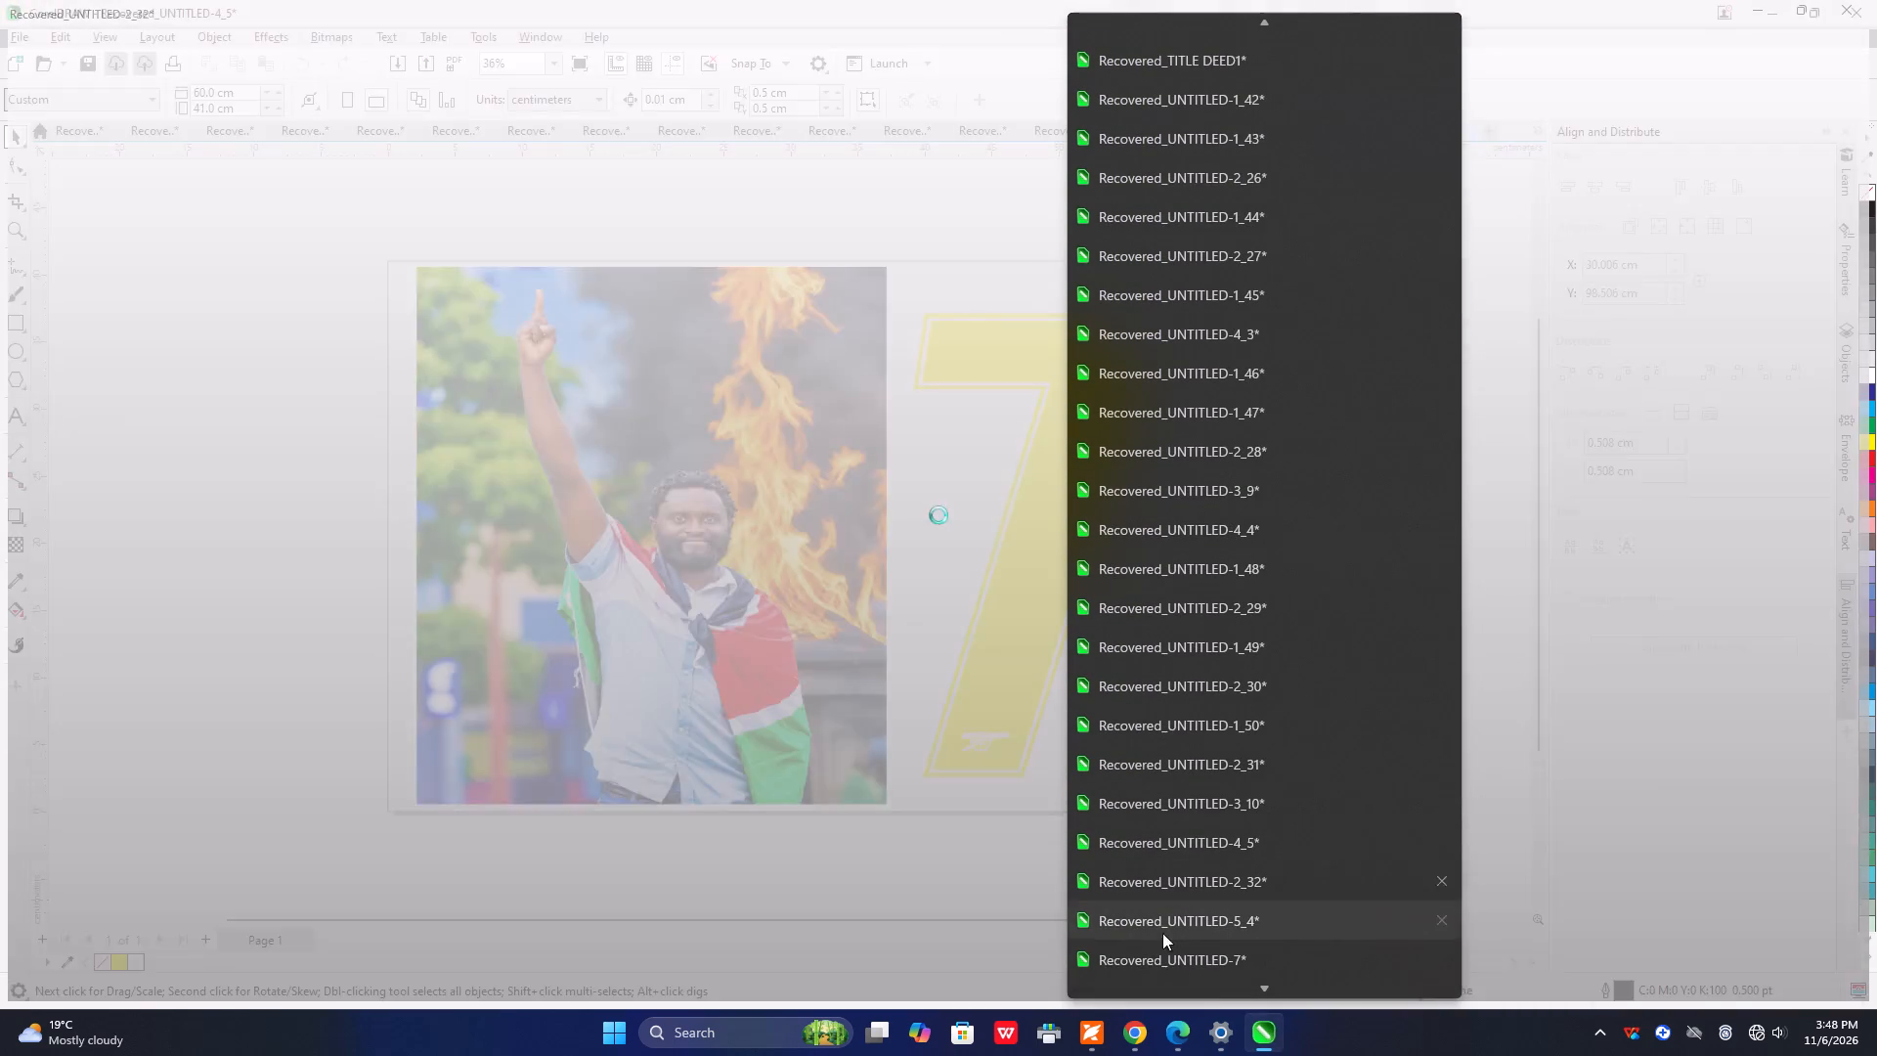
{"action": "left_click", "coordinate": [1196, 808]}
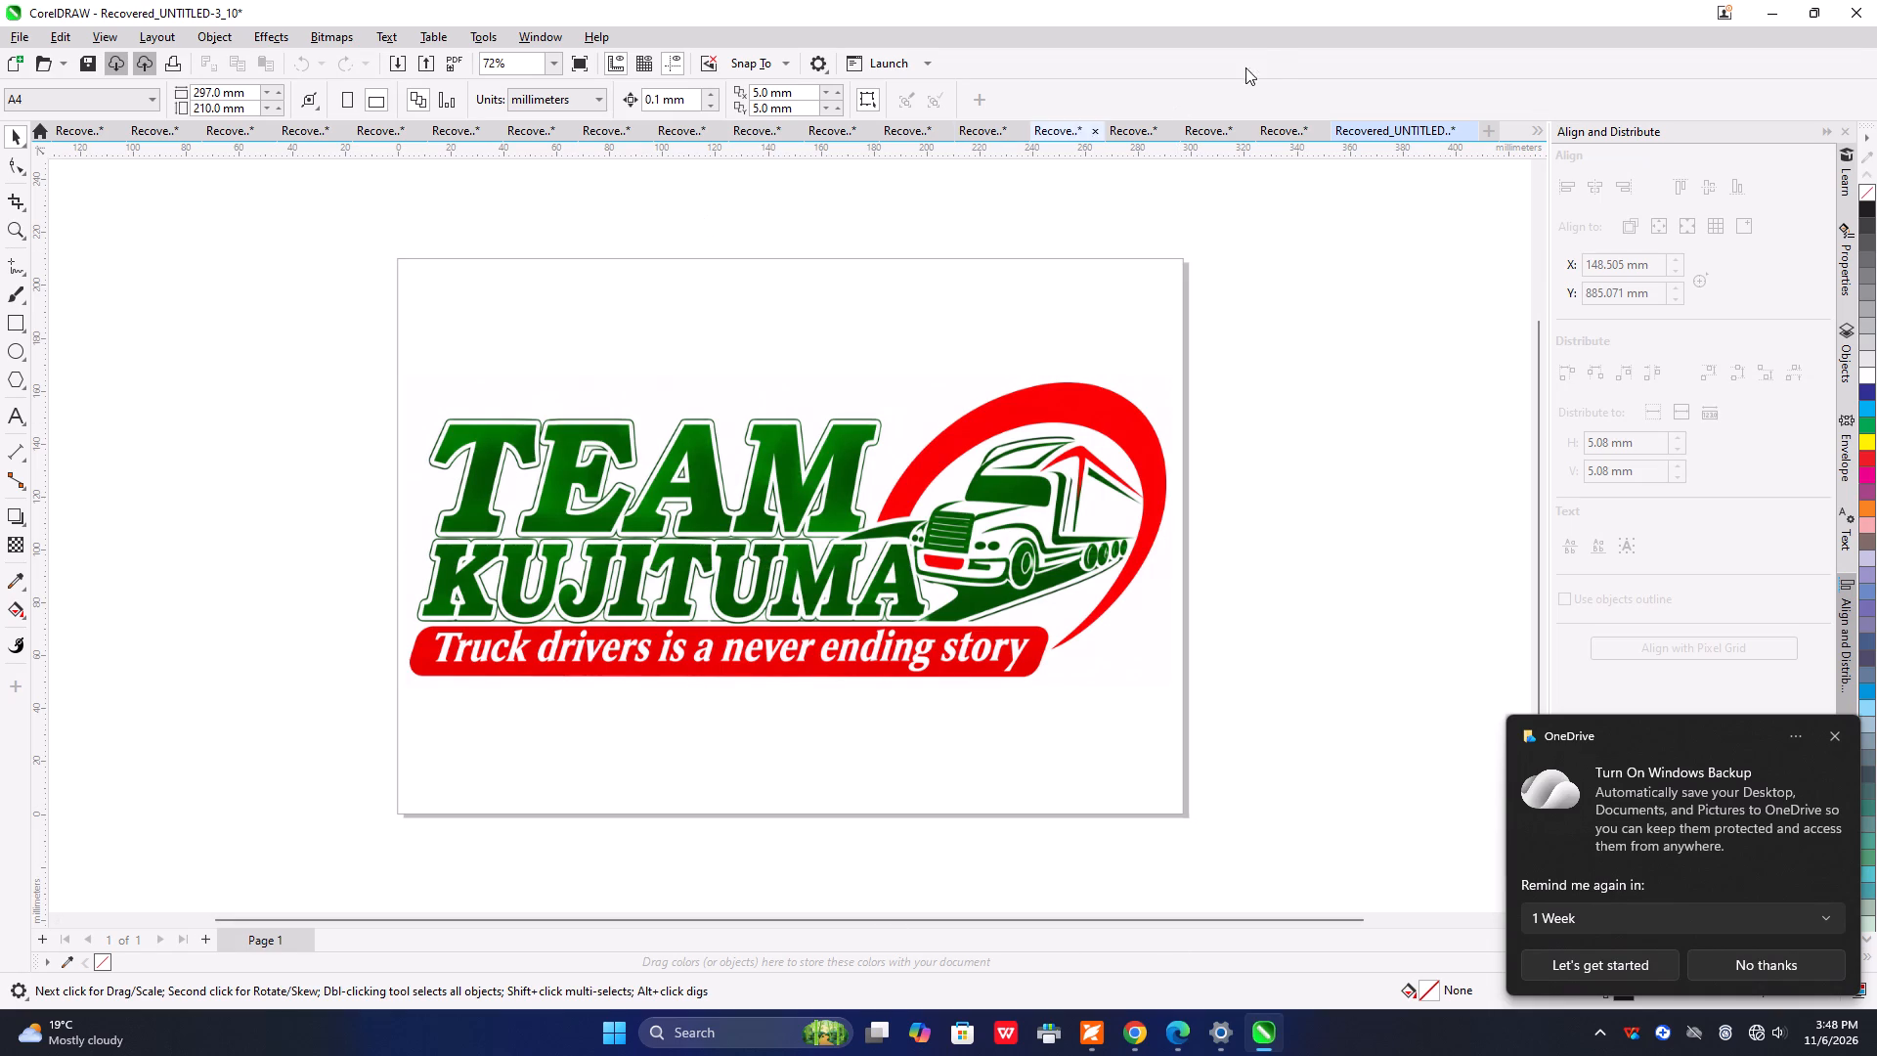
Switch to the recovered document Recovered_UNTITLED-1_9 to view its contents and try to undo its most recent changes.
{"action": "left_click", "coordinate": [1287, 137]}
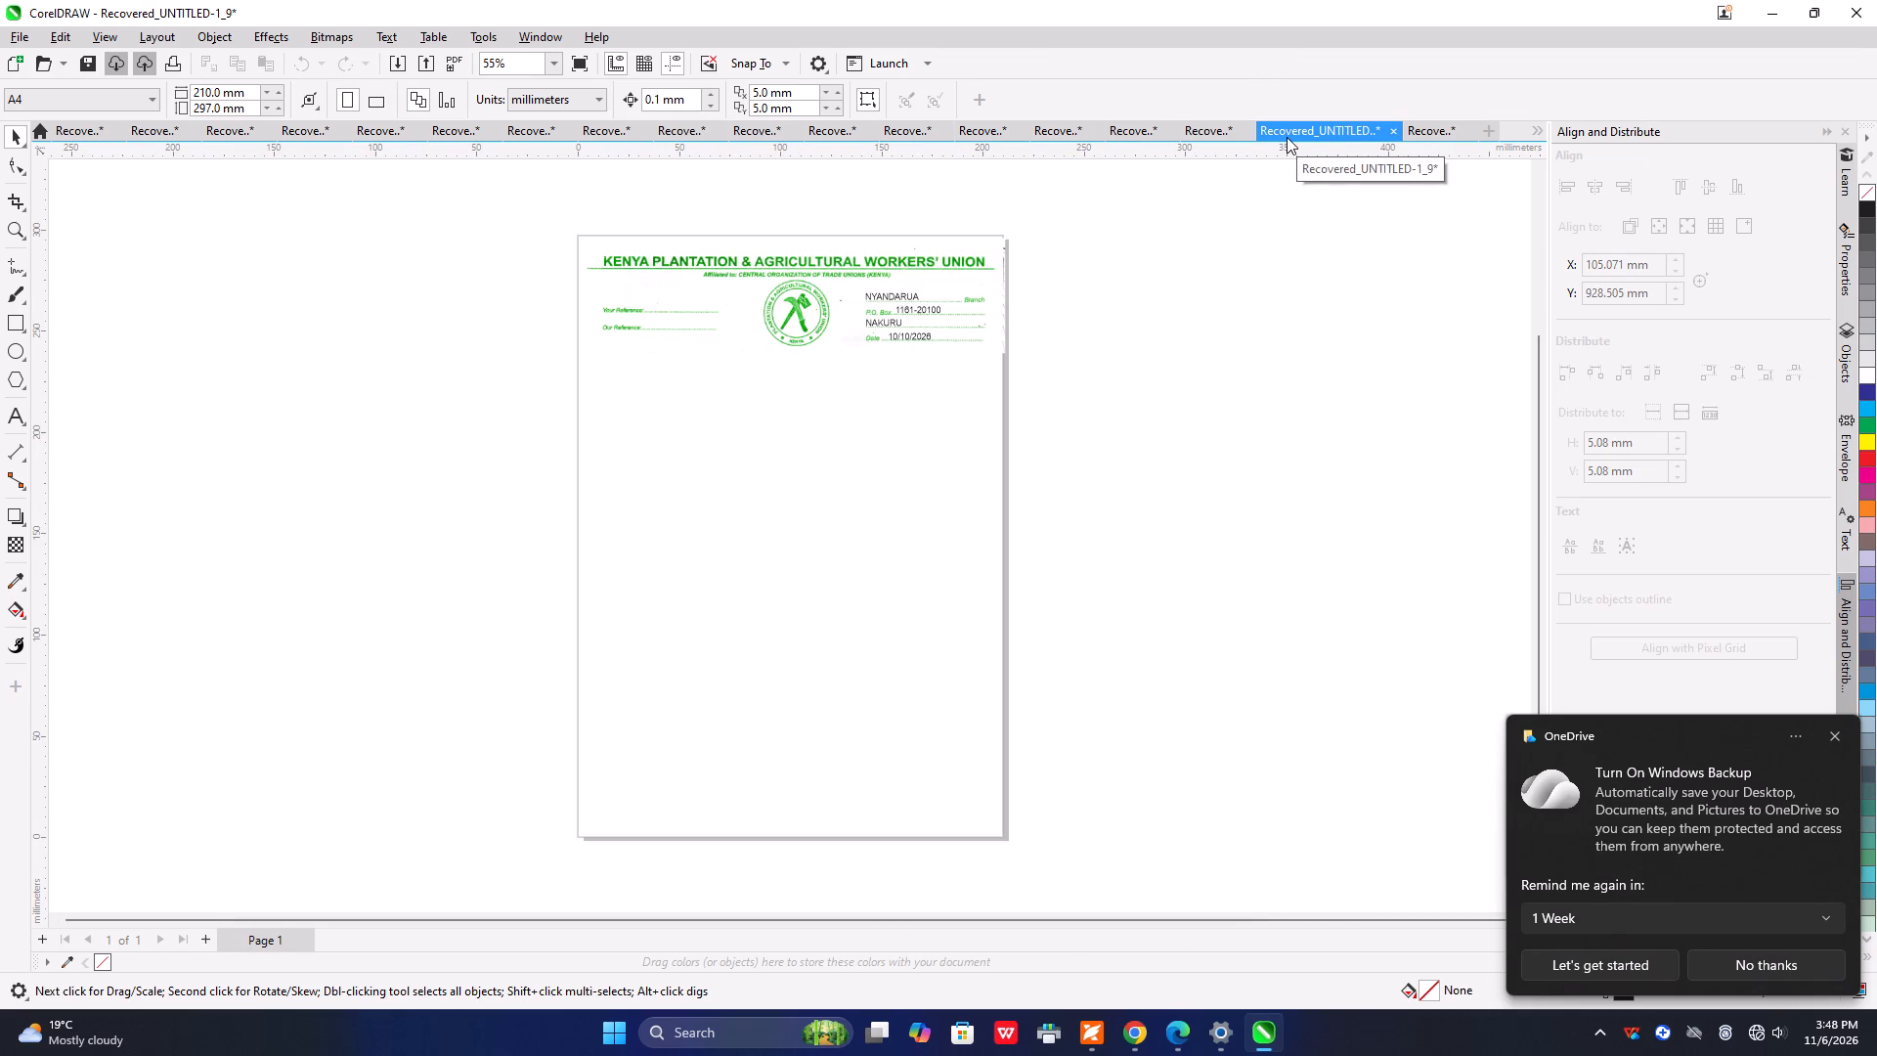
{"action": "left_click", "coordinate": [799, 447]}
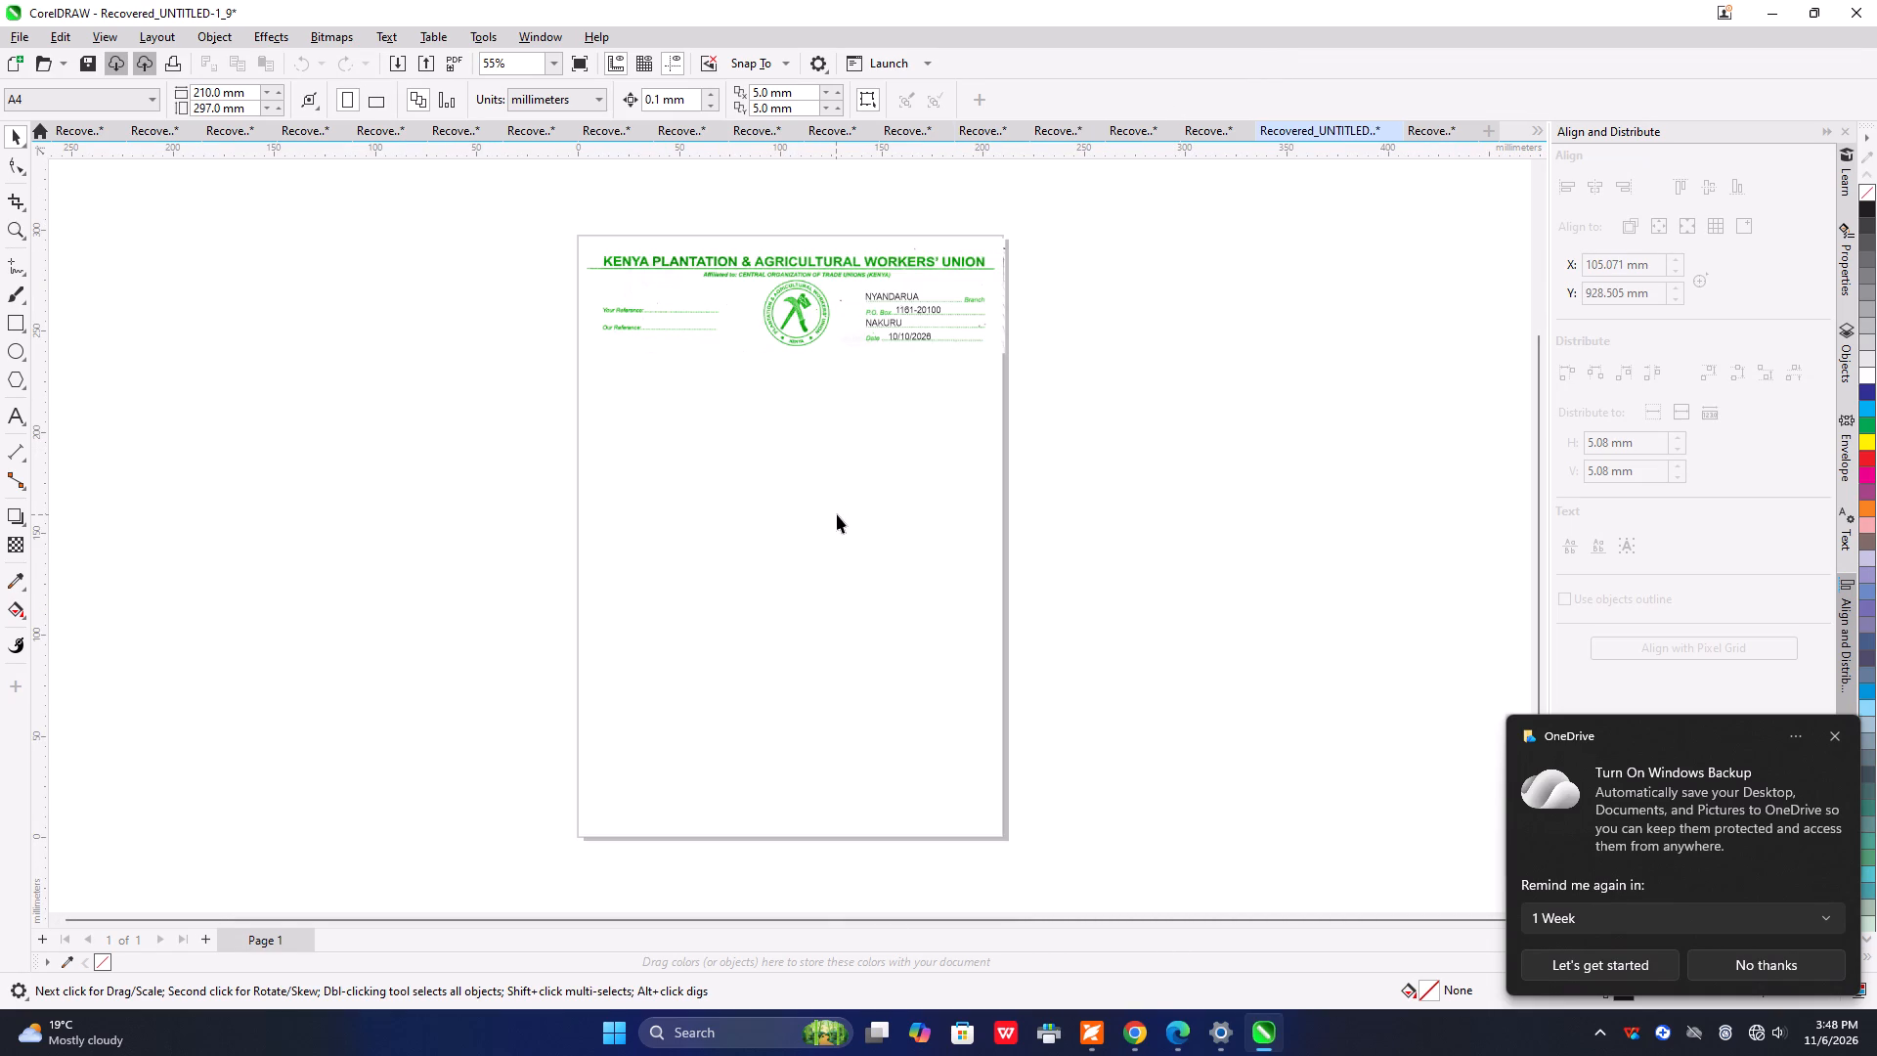
{"action": "key", "text": "ctrl+z"}
{"action": "key", "text": "ctrl+z"}
{"action": "key", "text": "ctrl+z"}
Create a new blank document and set its page size to A4.
{"action": "left_click", "coordinate": [1496, 132]}
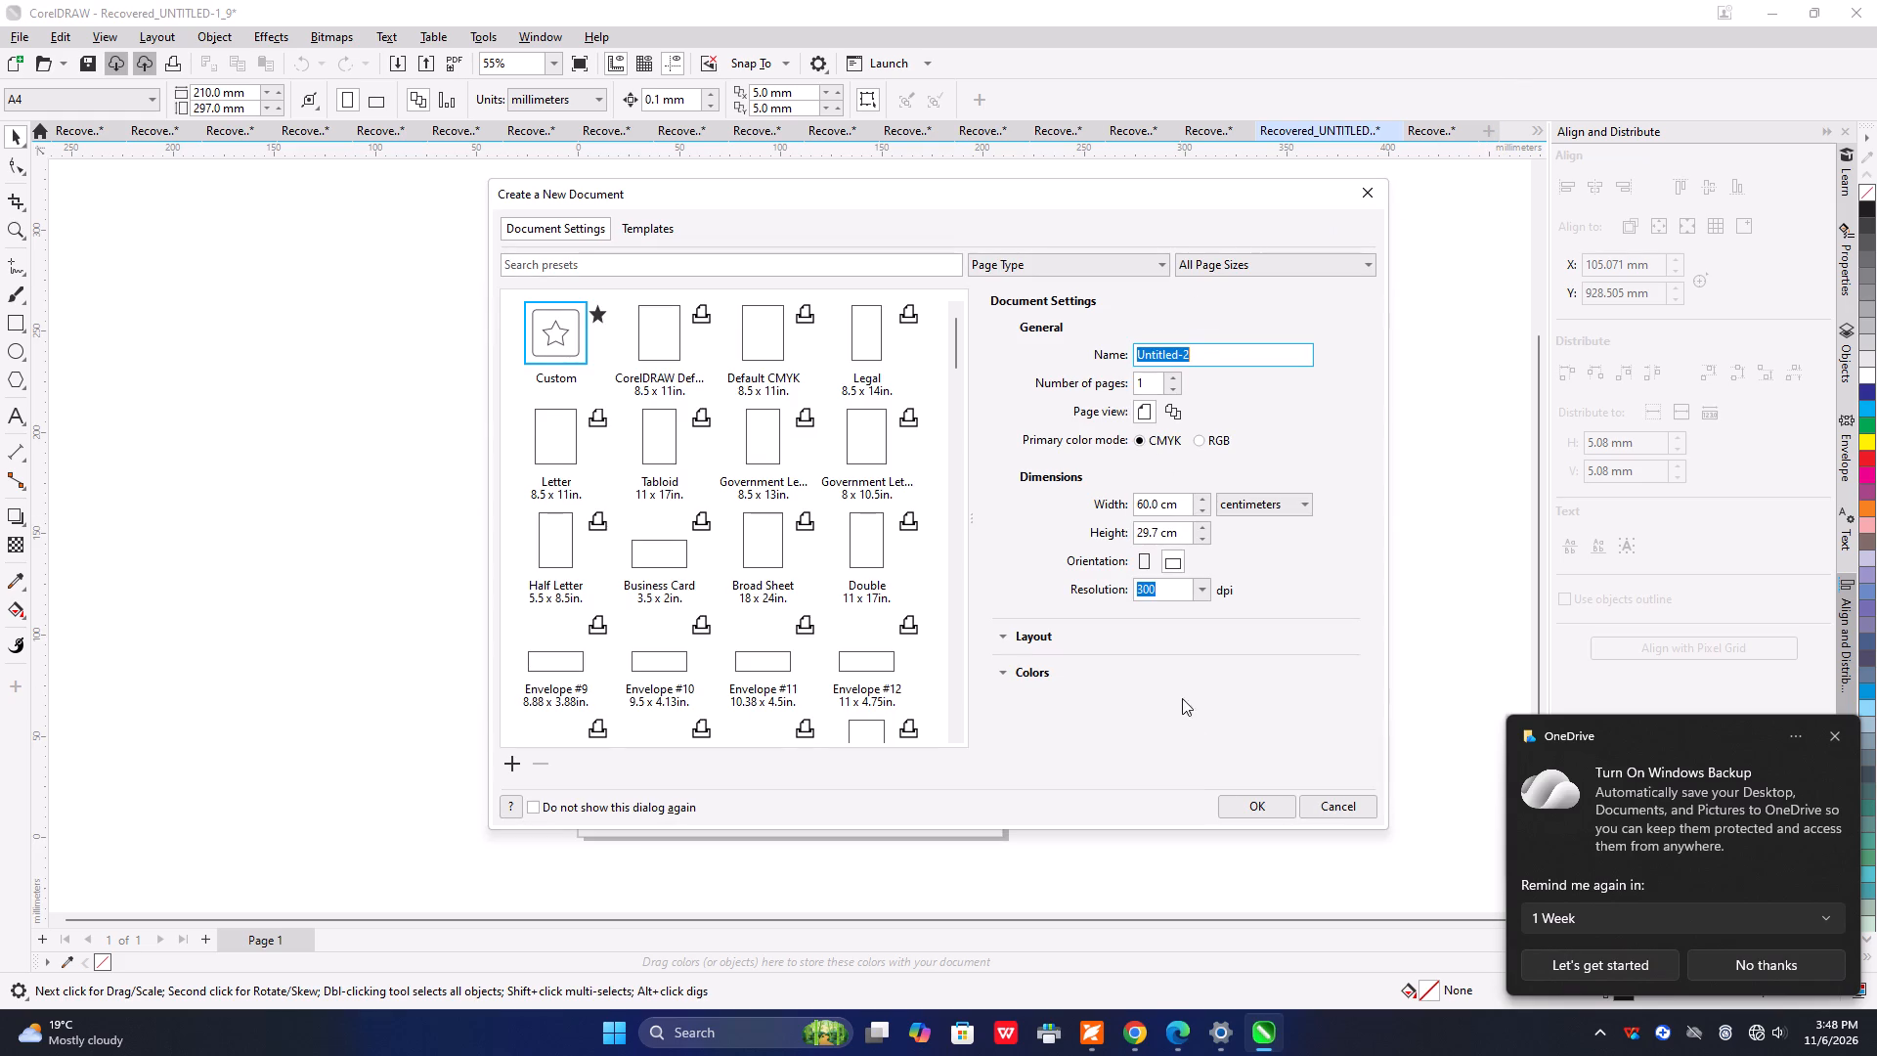
{"action": "left_click", "coordinate": [1261, 810]}
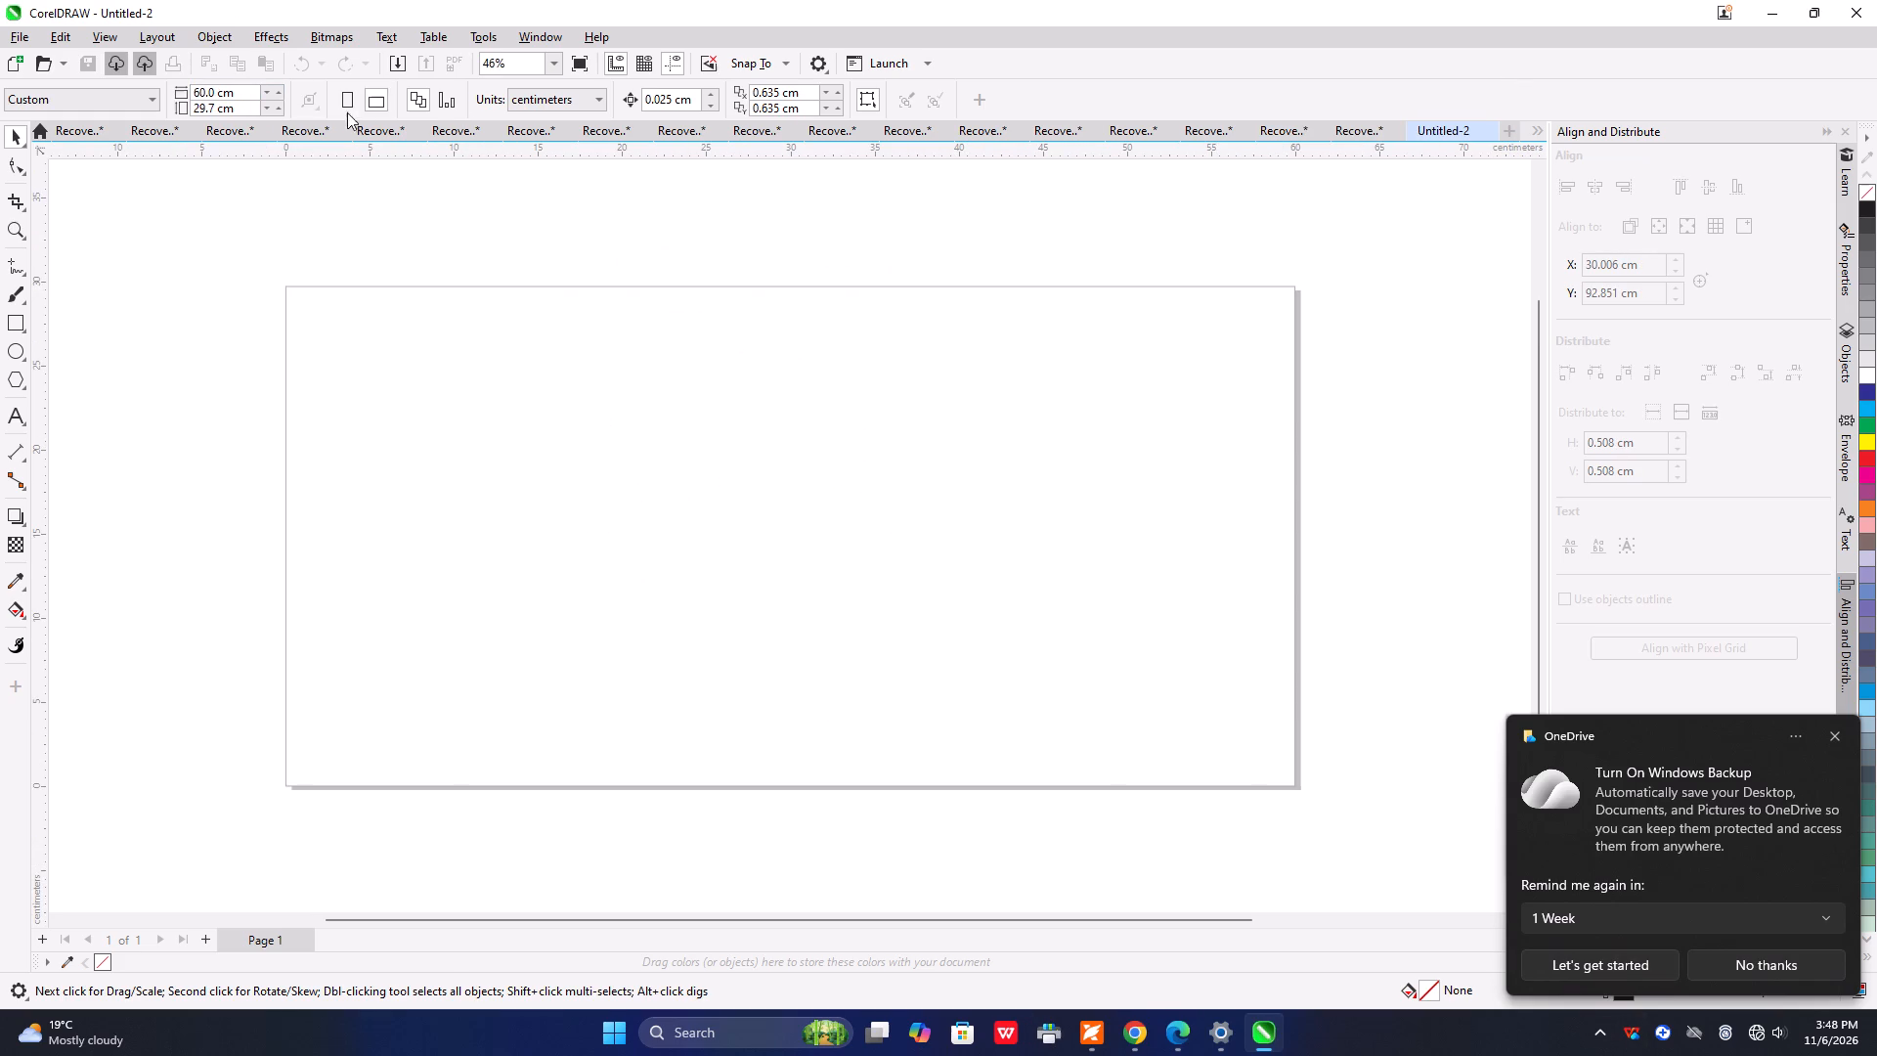
{"action": "left_click", "coordinate": [156, 99]}
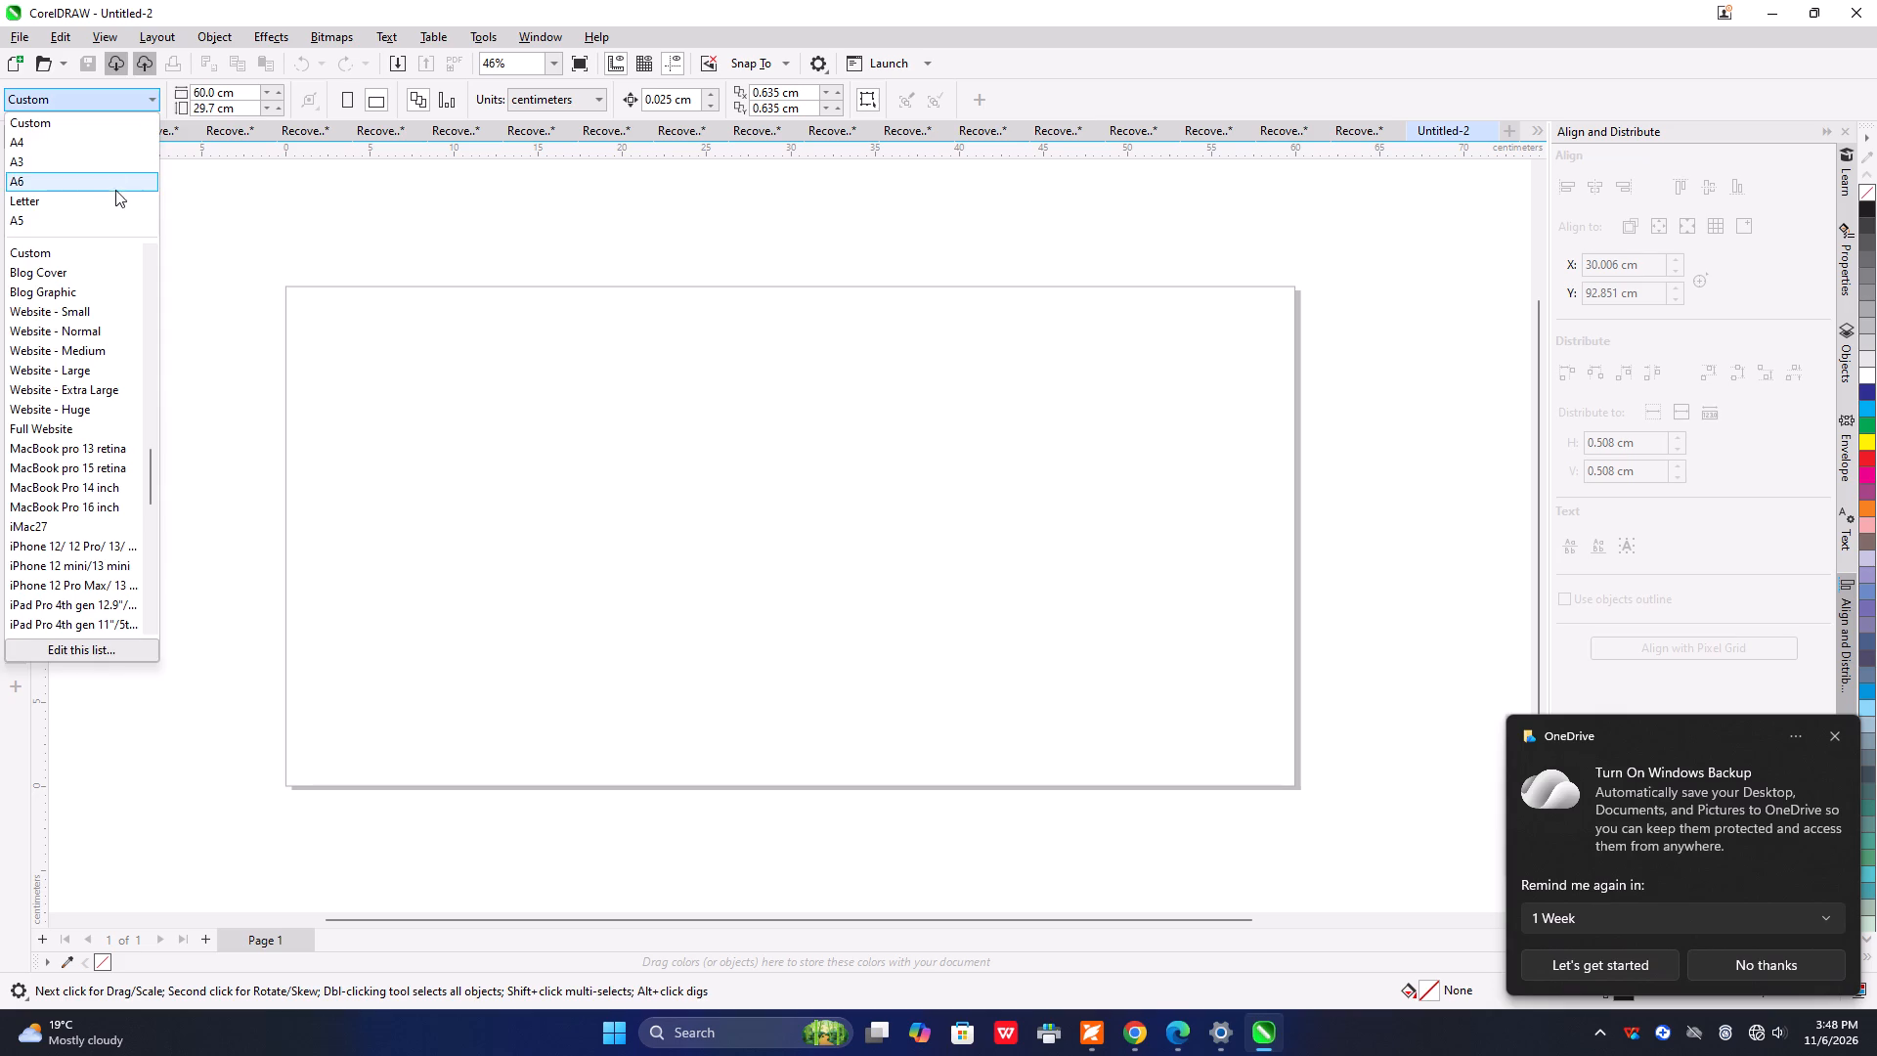
{"action": "left_click", "coordinate": [97, 141]}
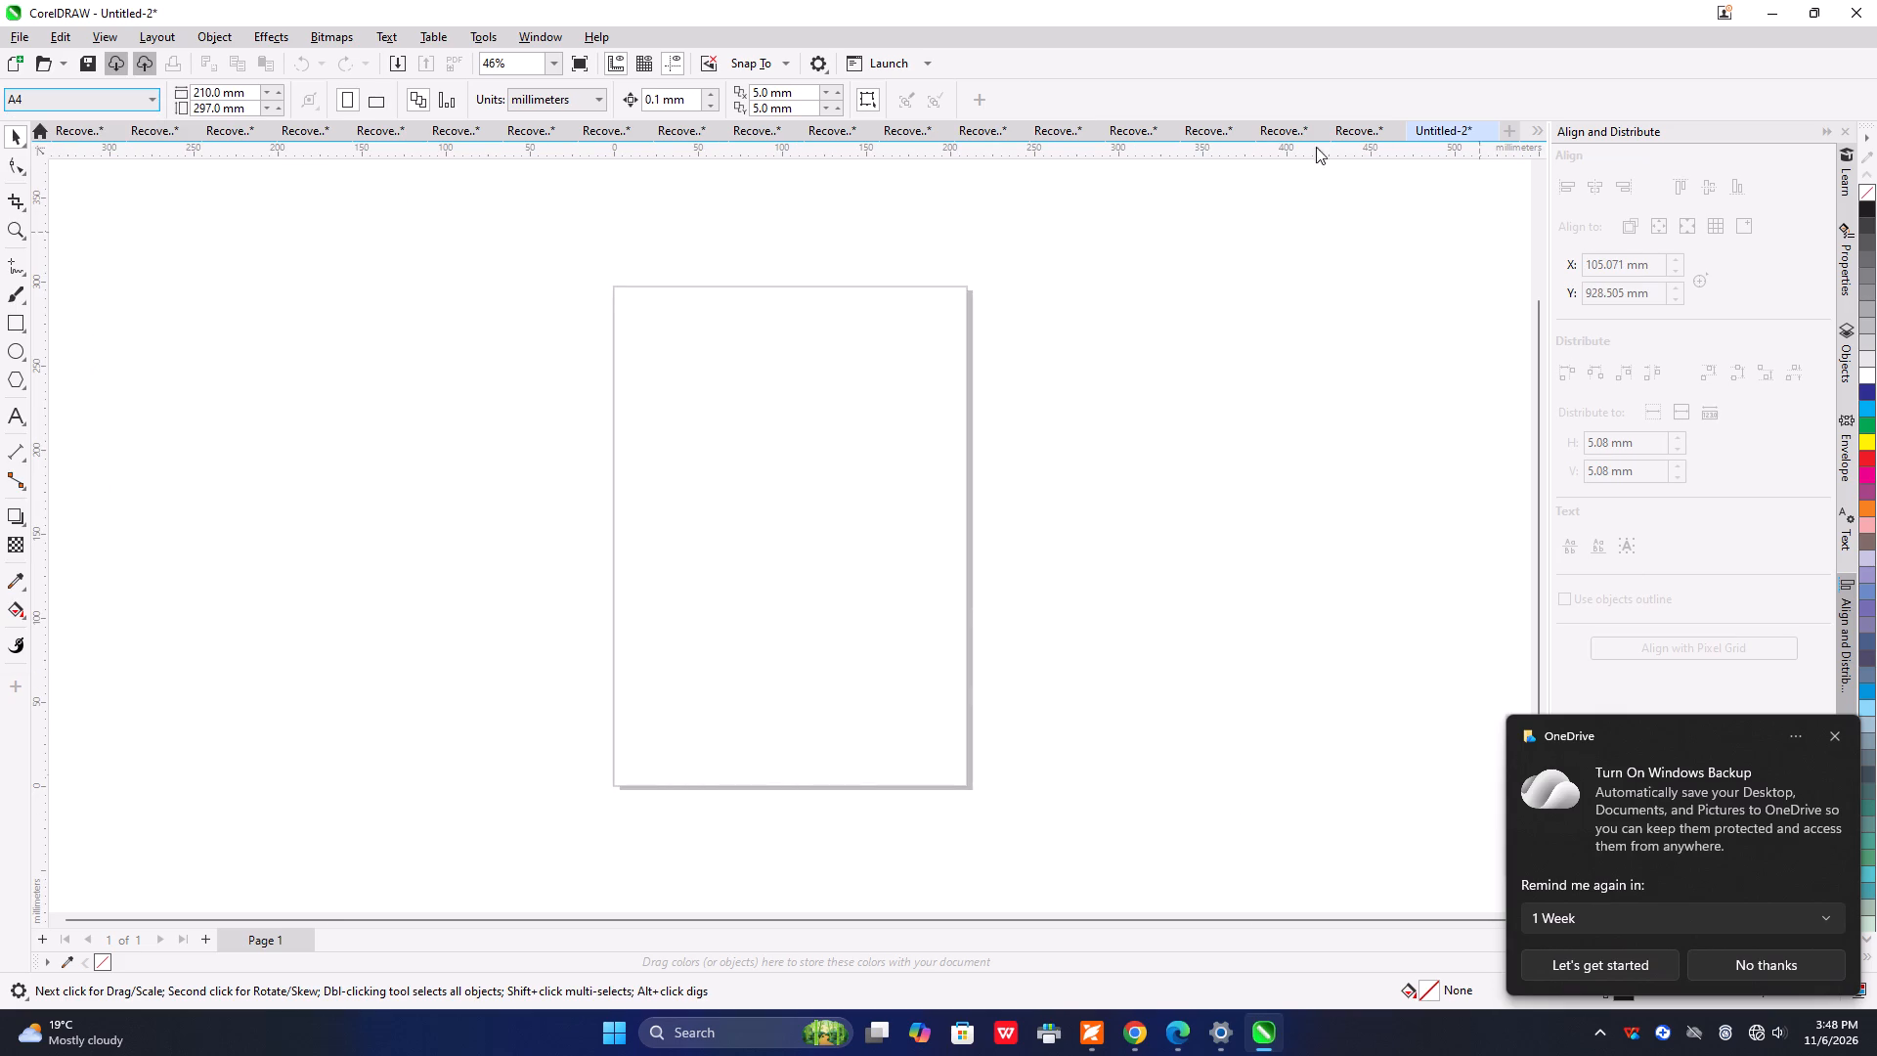
Check the Desktop folder in File Explorer for the kkl PDF, and close the folder window.
{"action": "left_click", "coordinate": [763, 1033]}
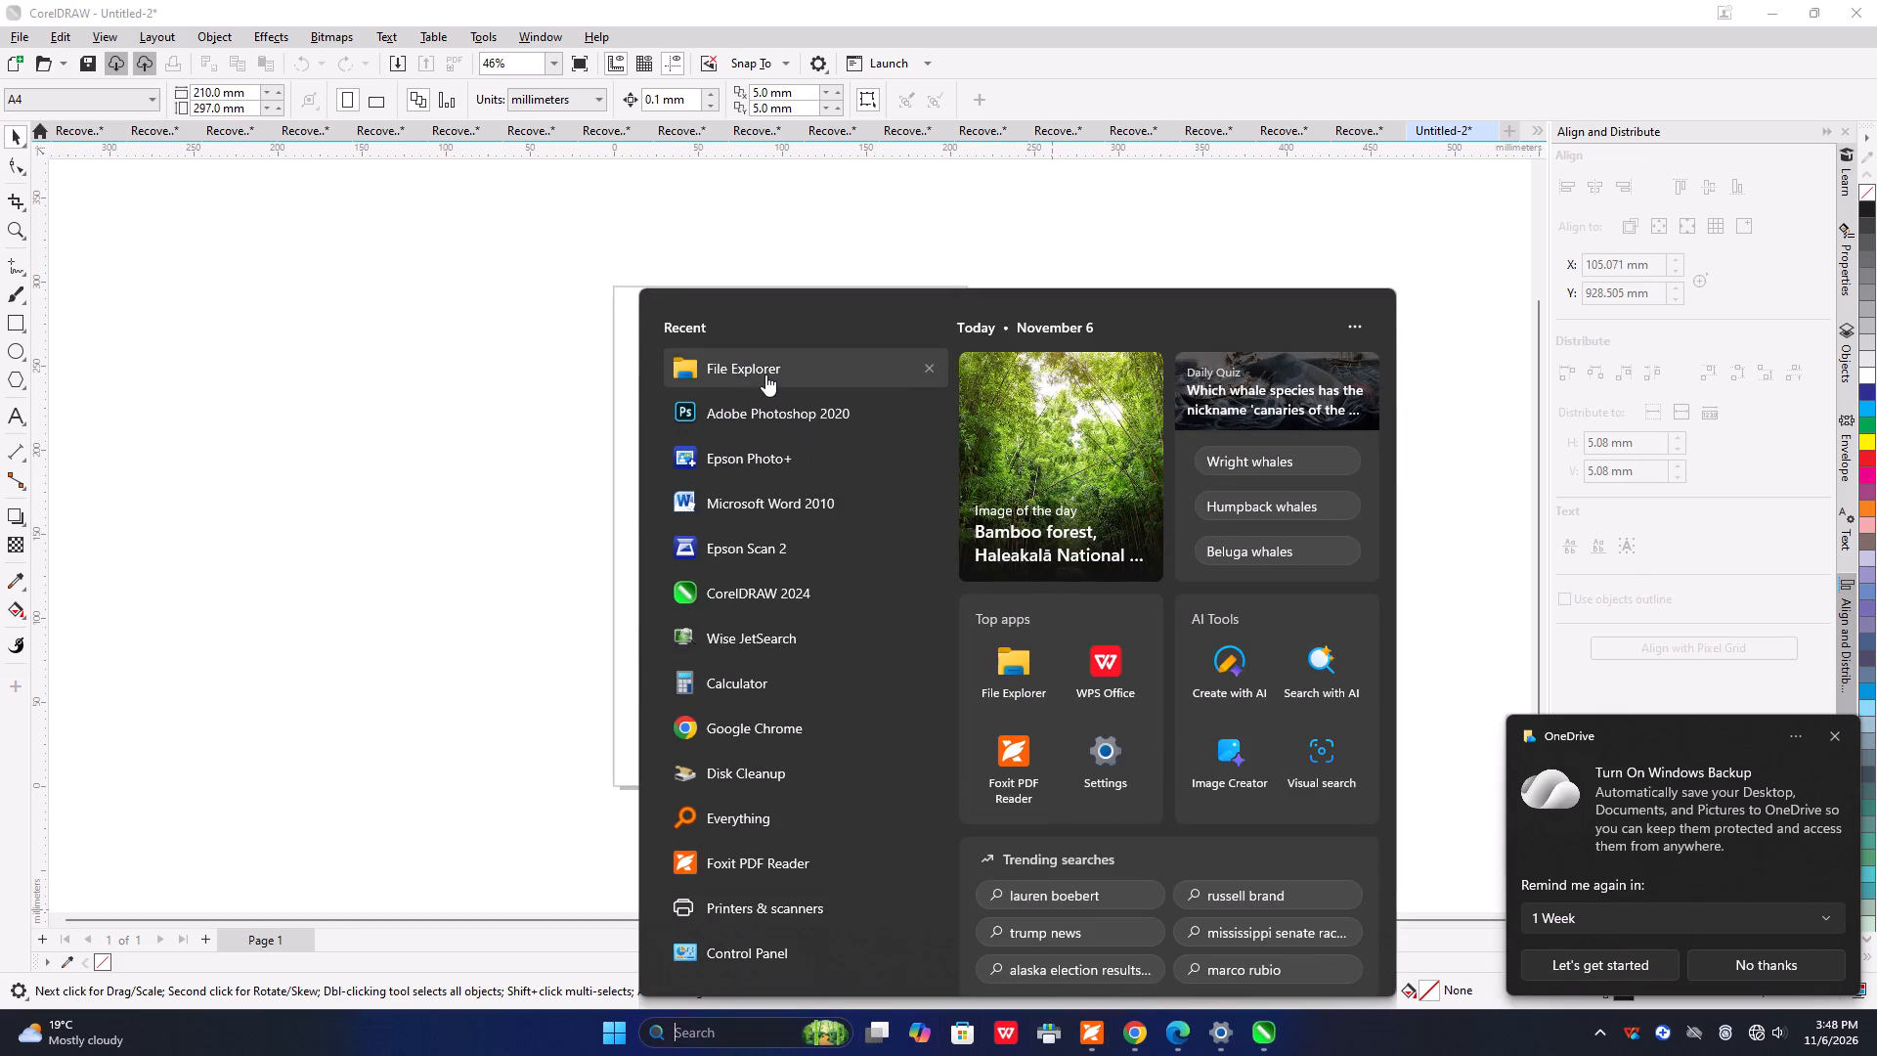
{"action": "left_click", "coordinate": [1002, 676]}
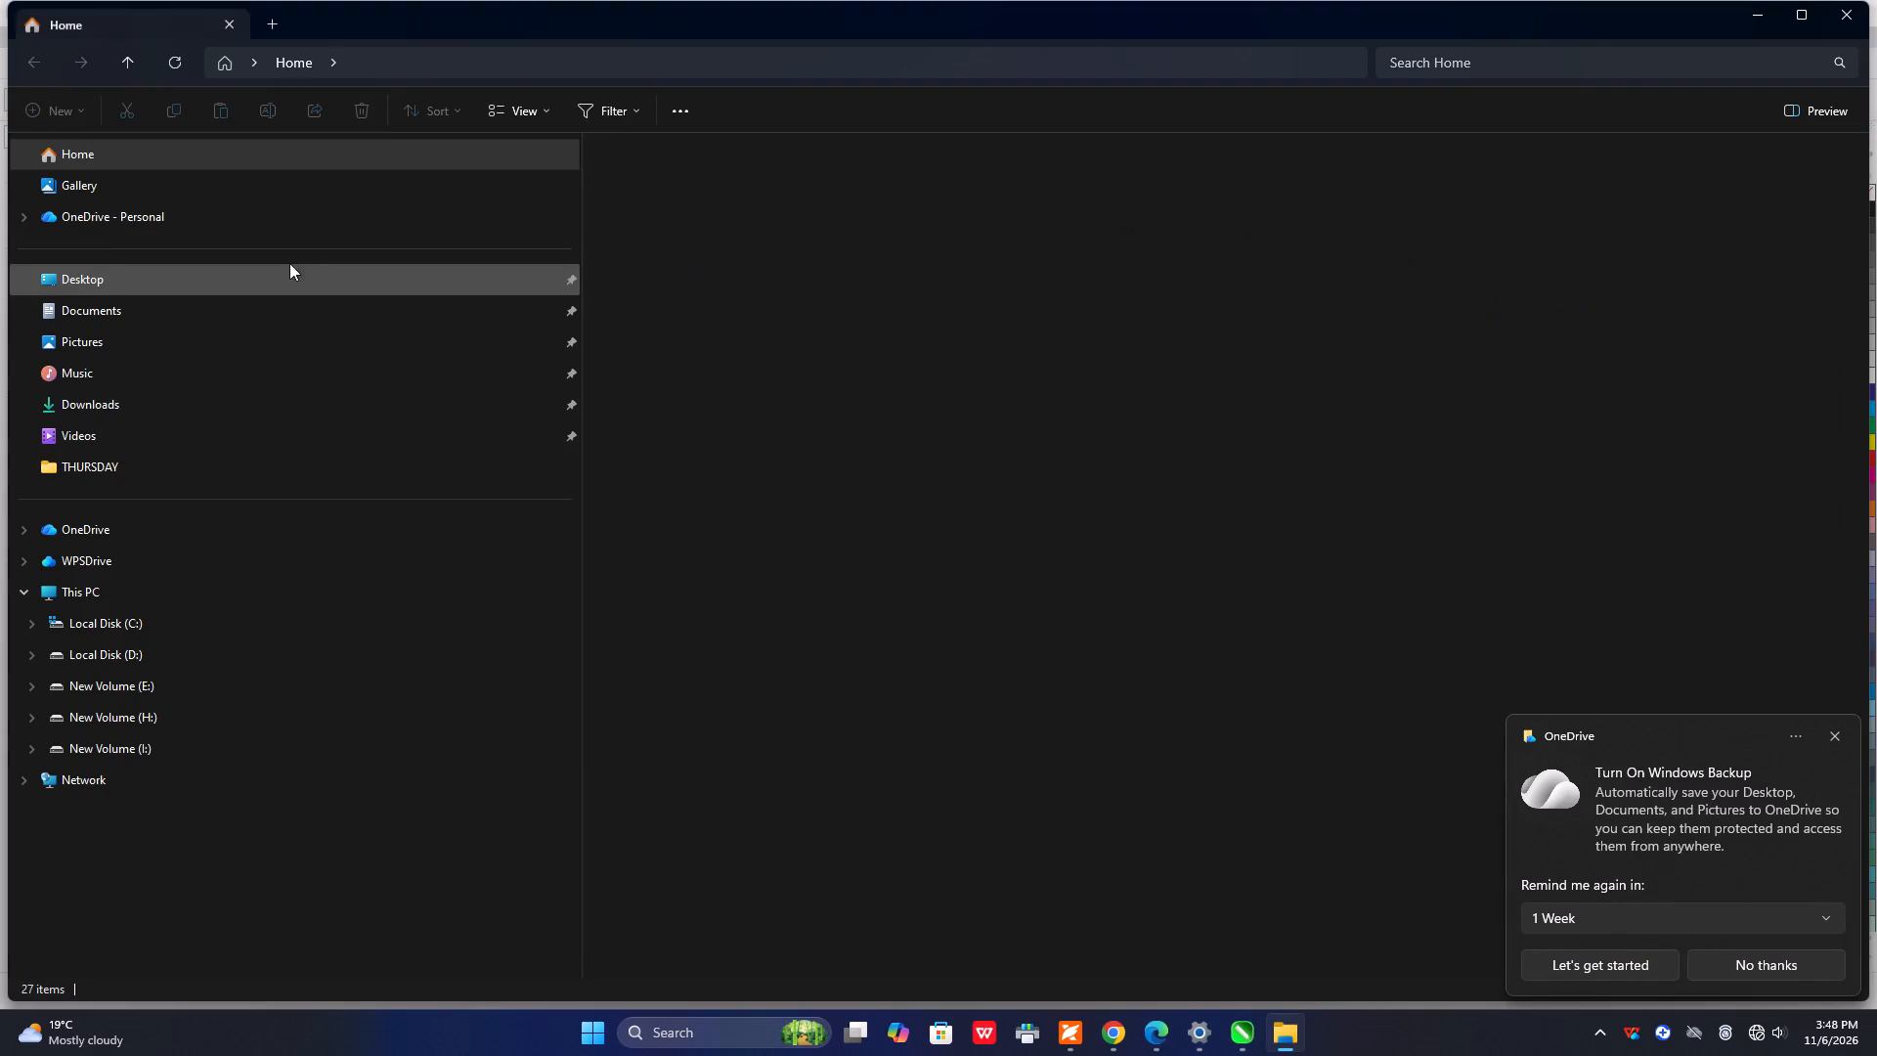
{"action": "left_click", "coordinate": [179, 283]}
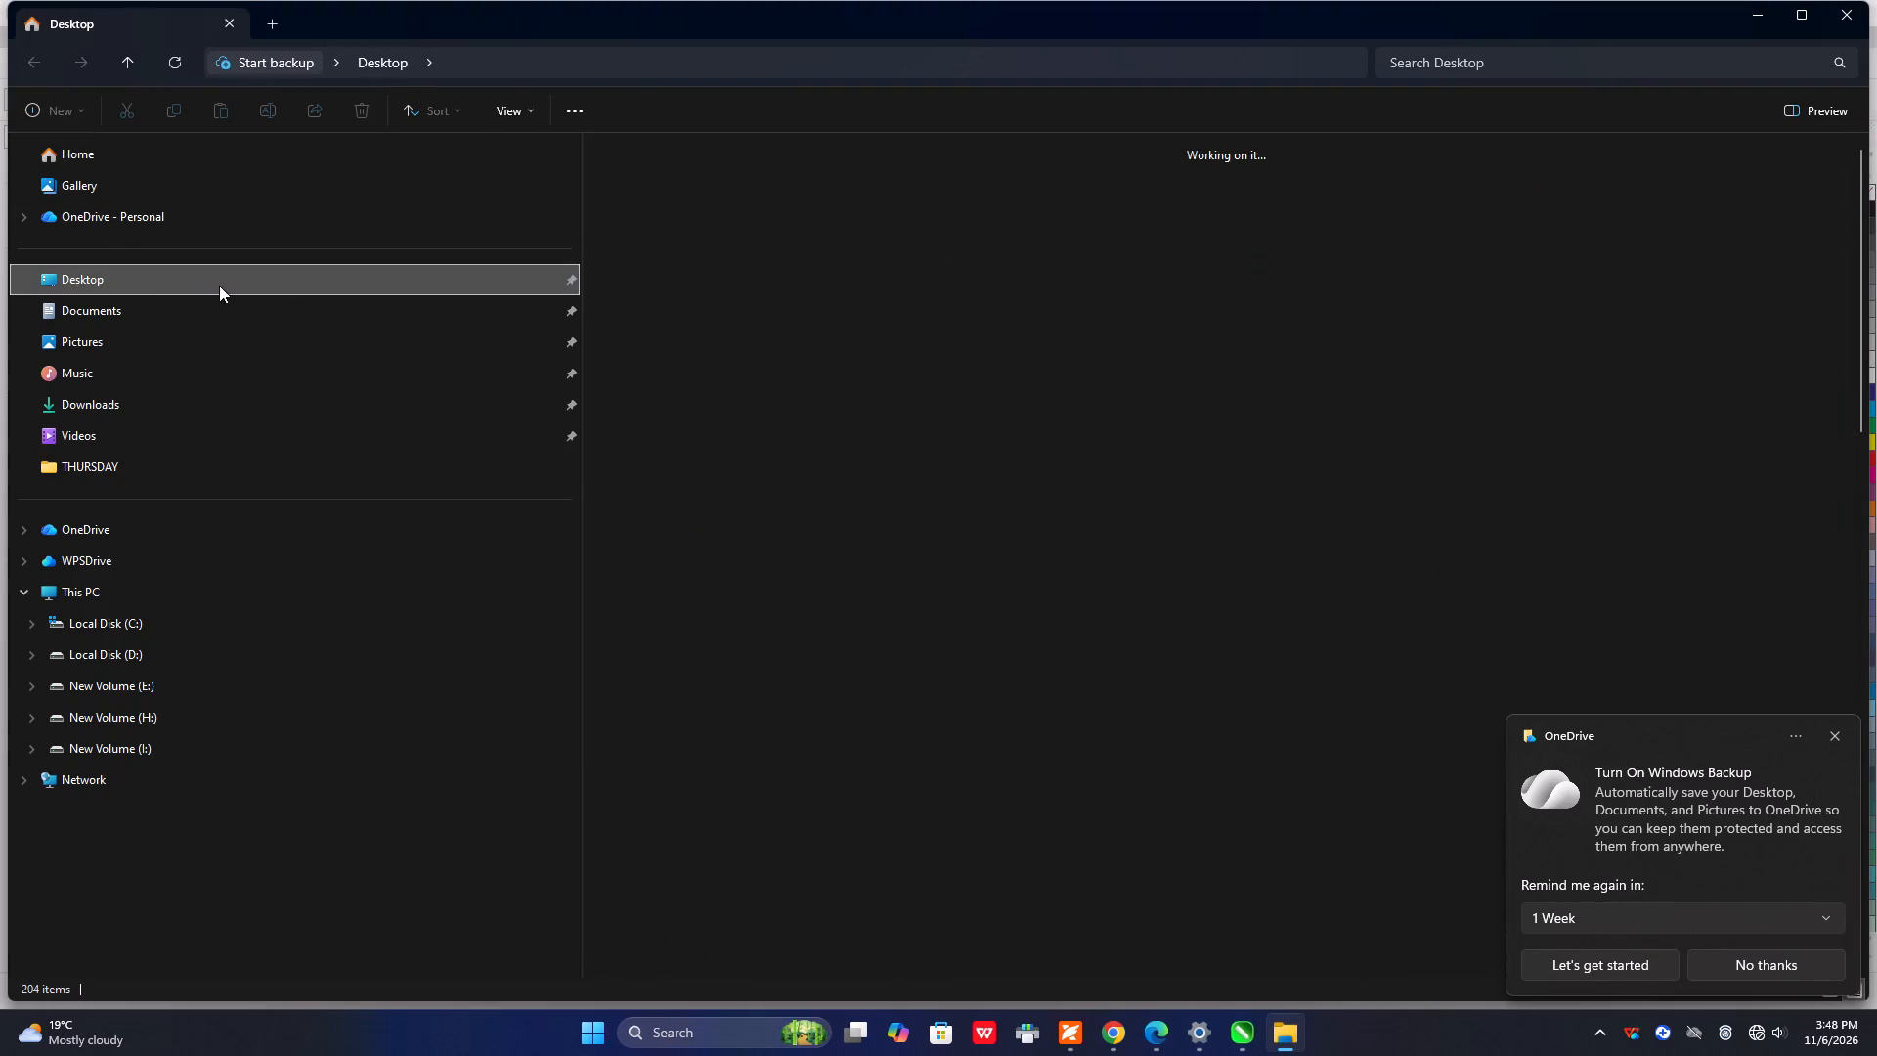
{"action": "left_click", "coordinate": [660, 207]}
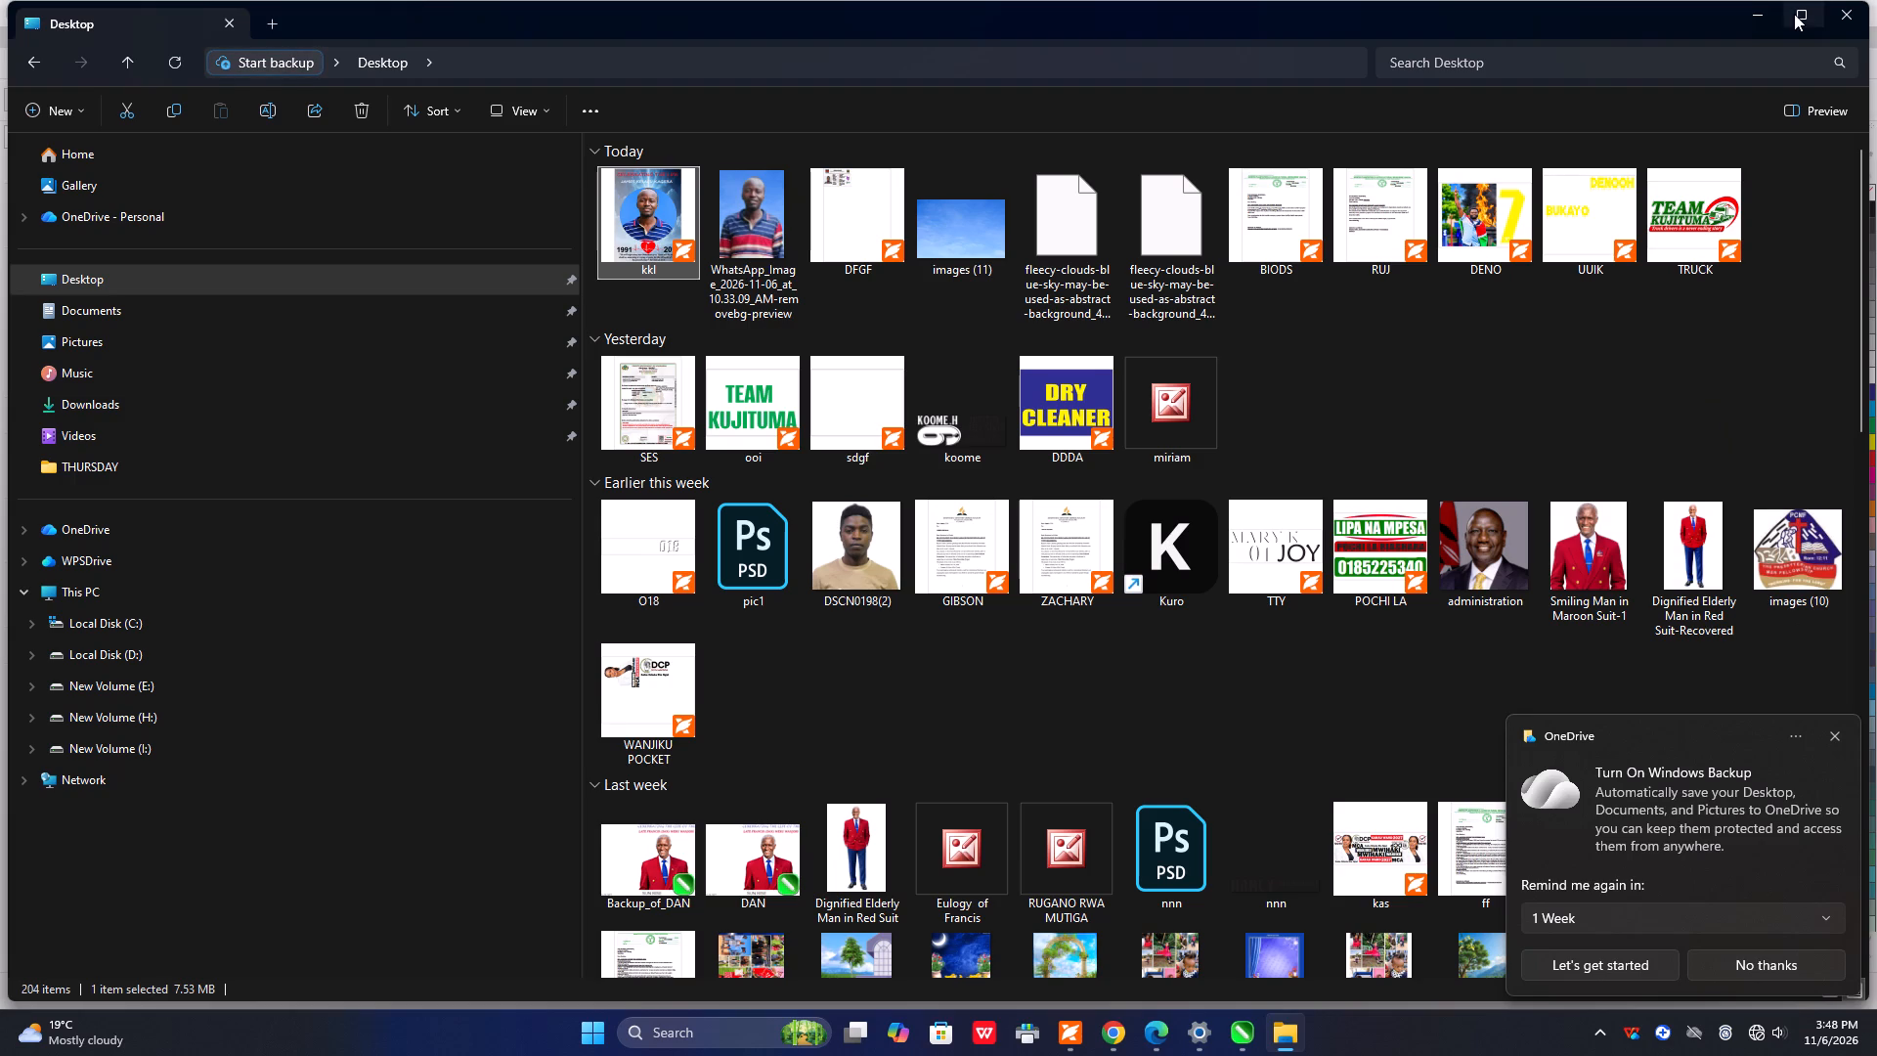
{"action": "left_click", "coordinate": [1840, 16]}
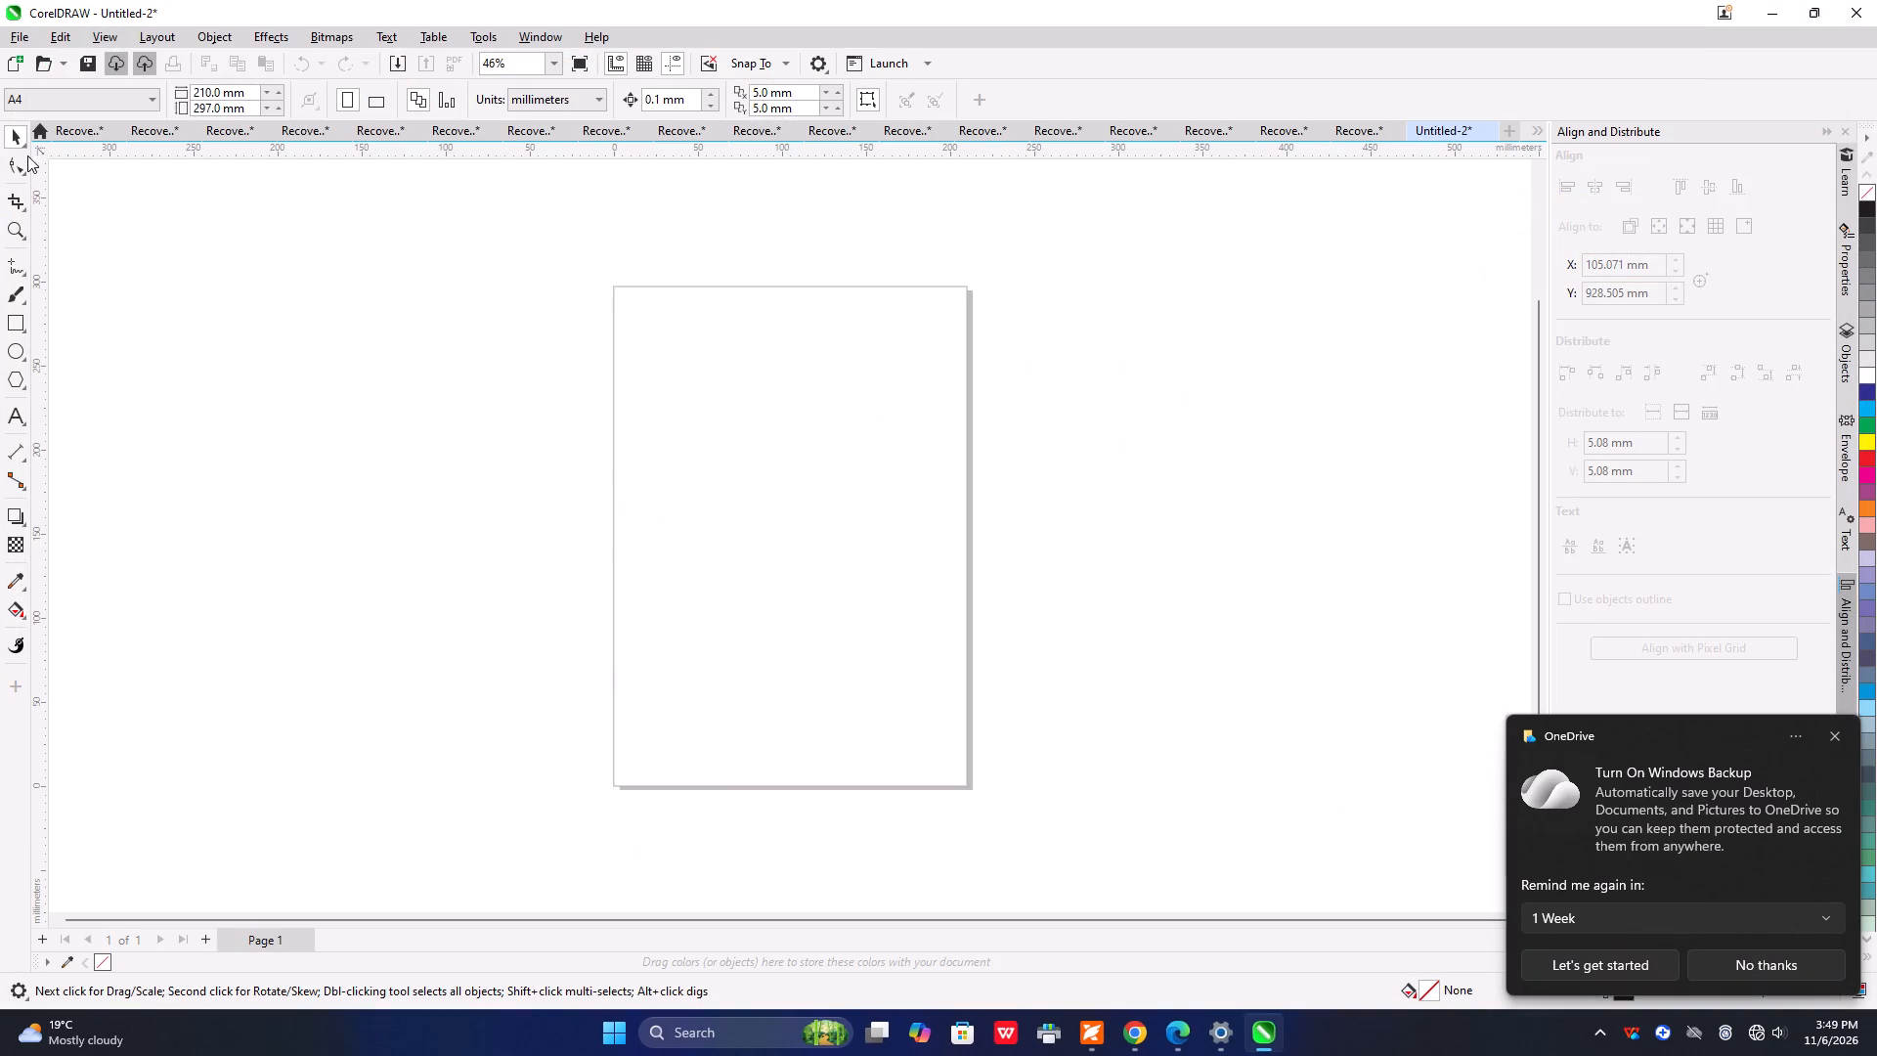
Import pages 1-8 of the kkl PDF from the Desktop as text, placing it at the page's top-left corner.
{"action": "left_click", "coordinate": [12, 32]}
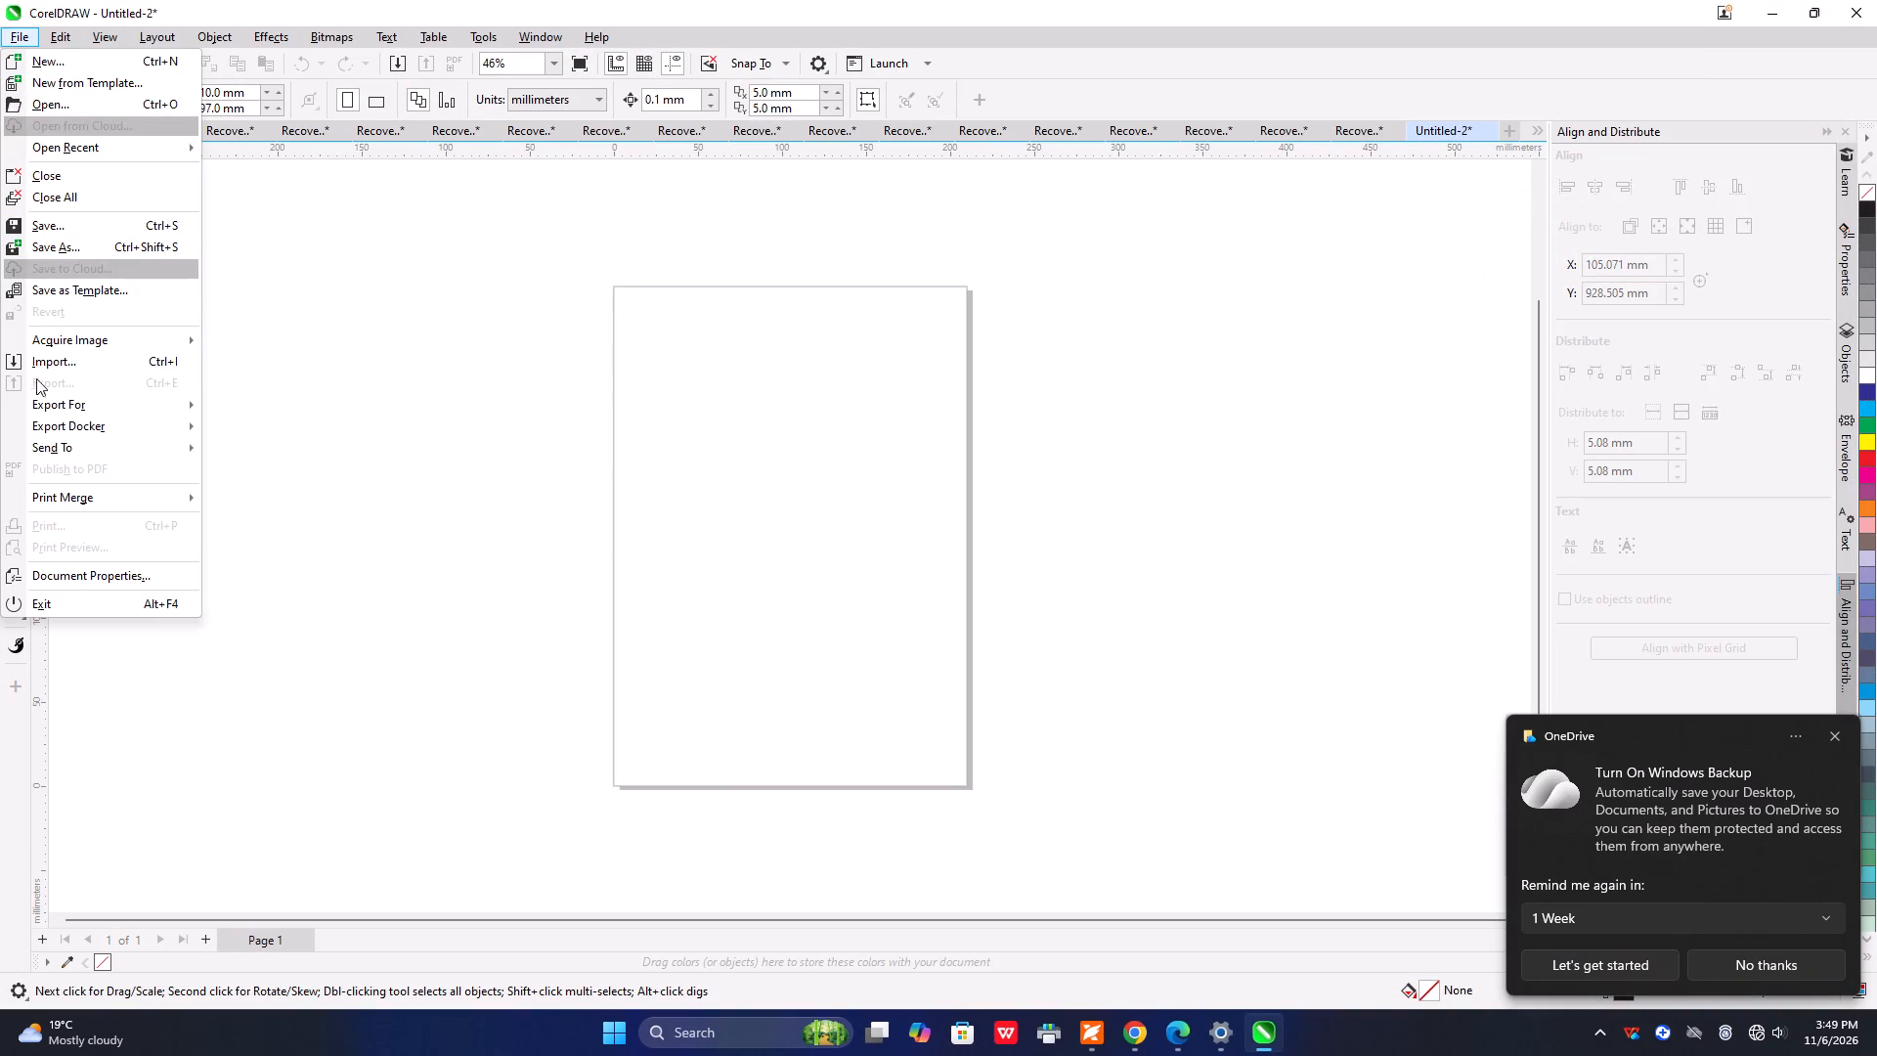
{"action": "left_click", "coordinate": [44, 361]}
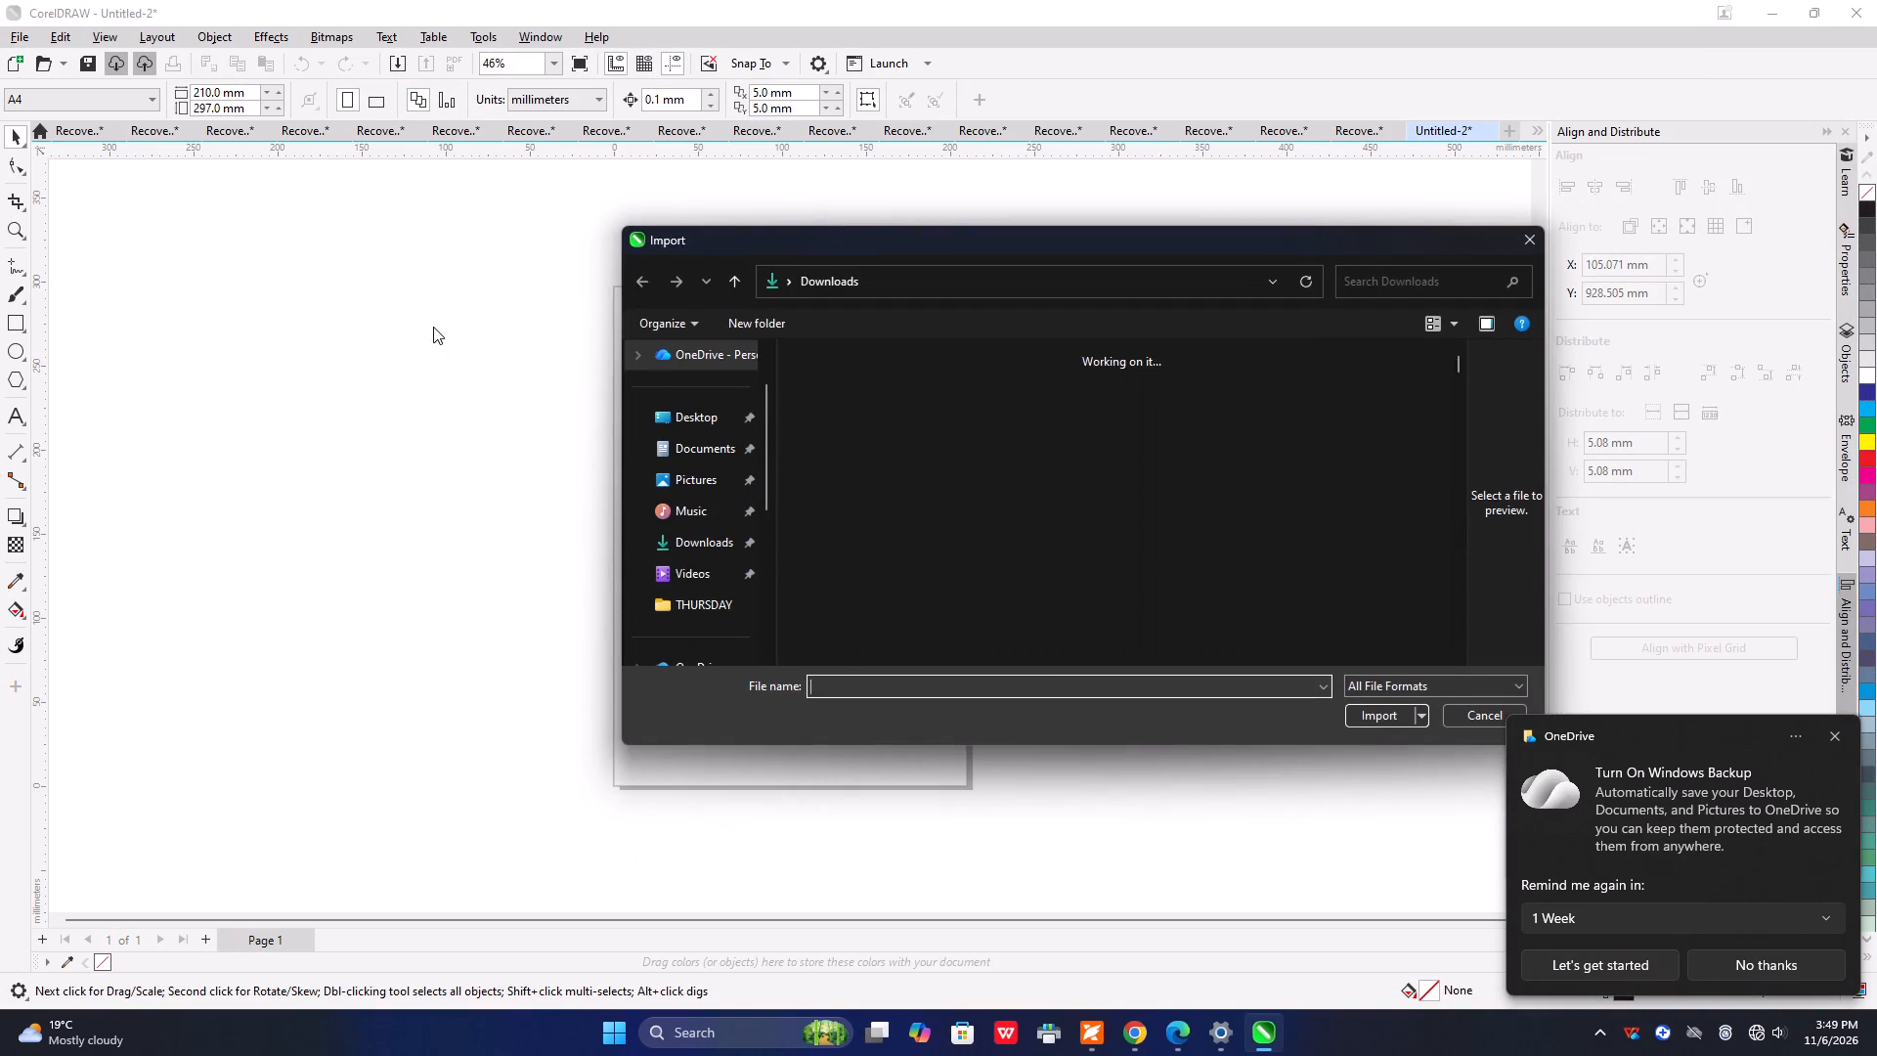
{"action": "left_click", "coordinate": [704, 426]}
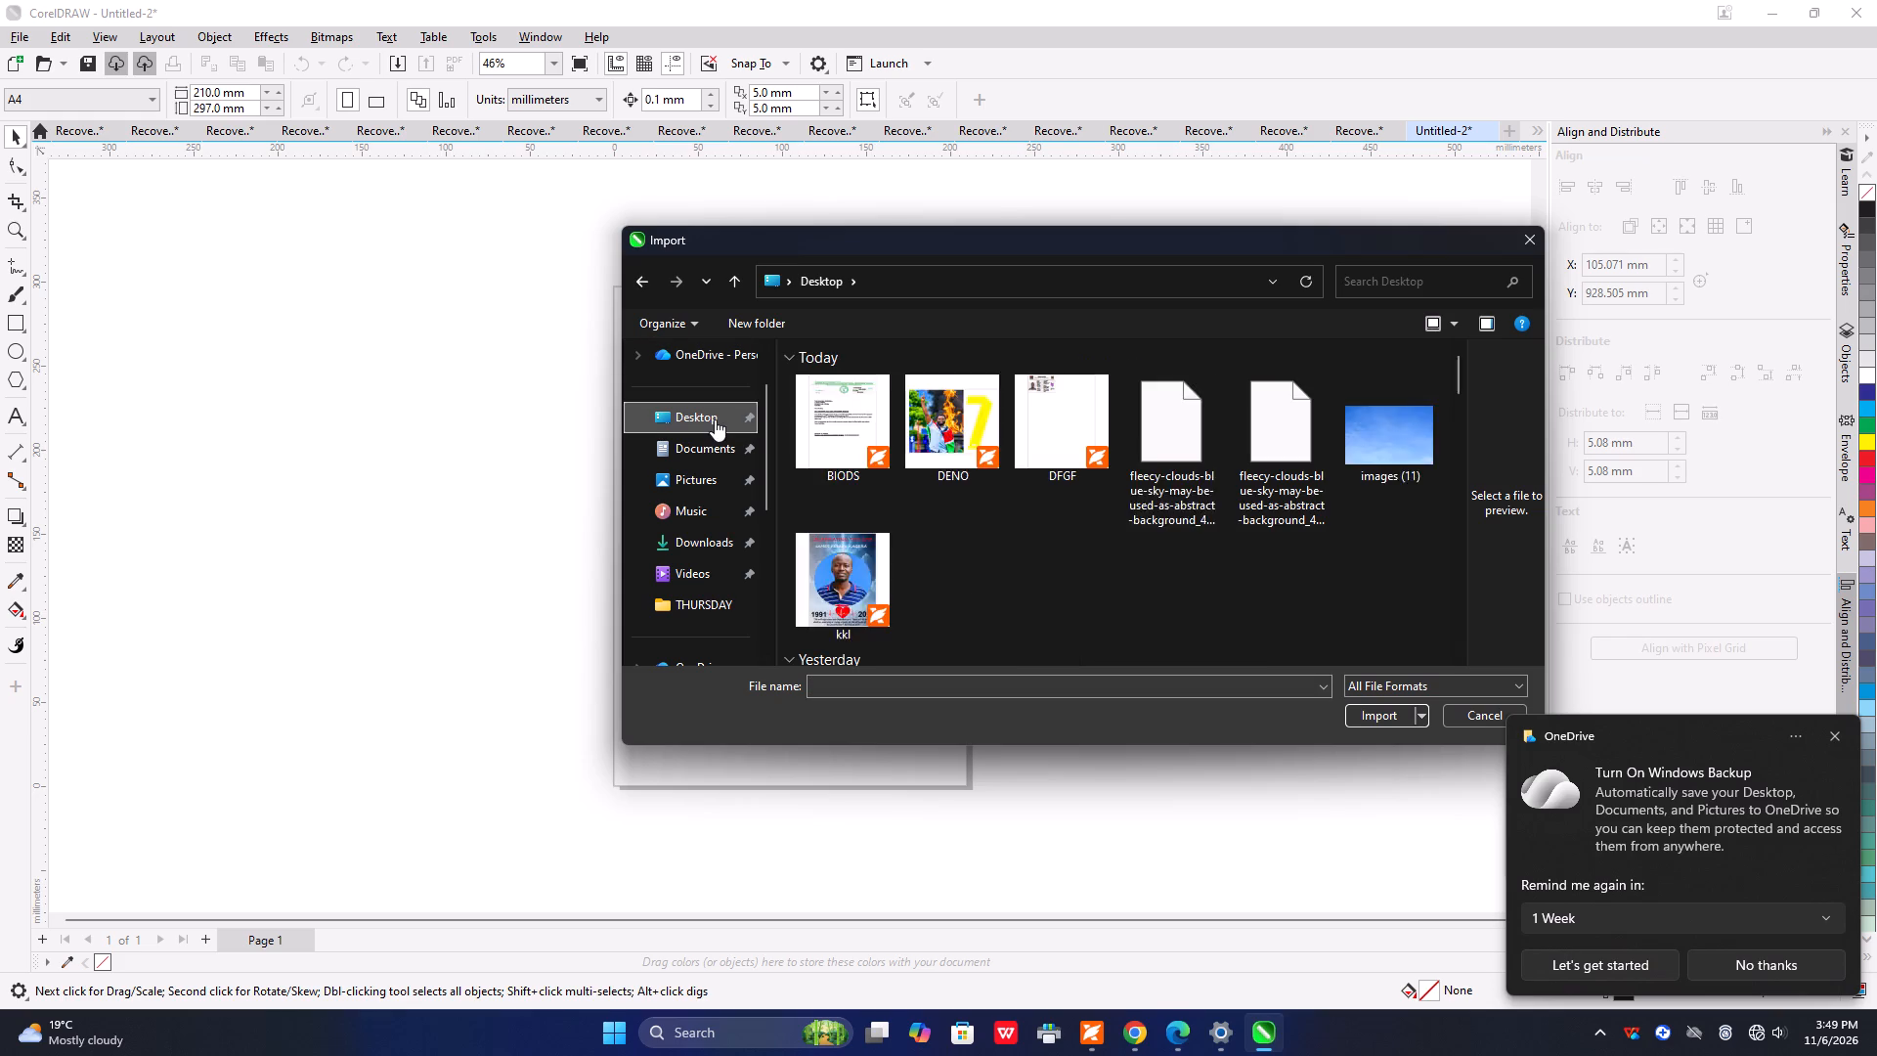
{"action": "left_click", "coordinate": [850, 439]}
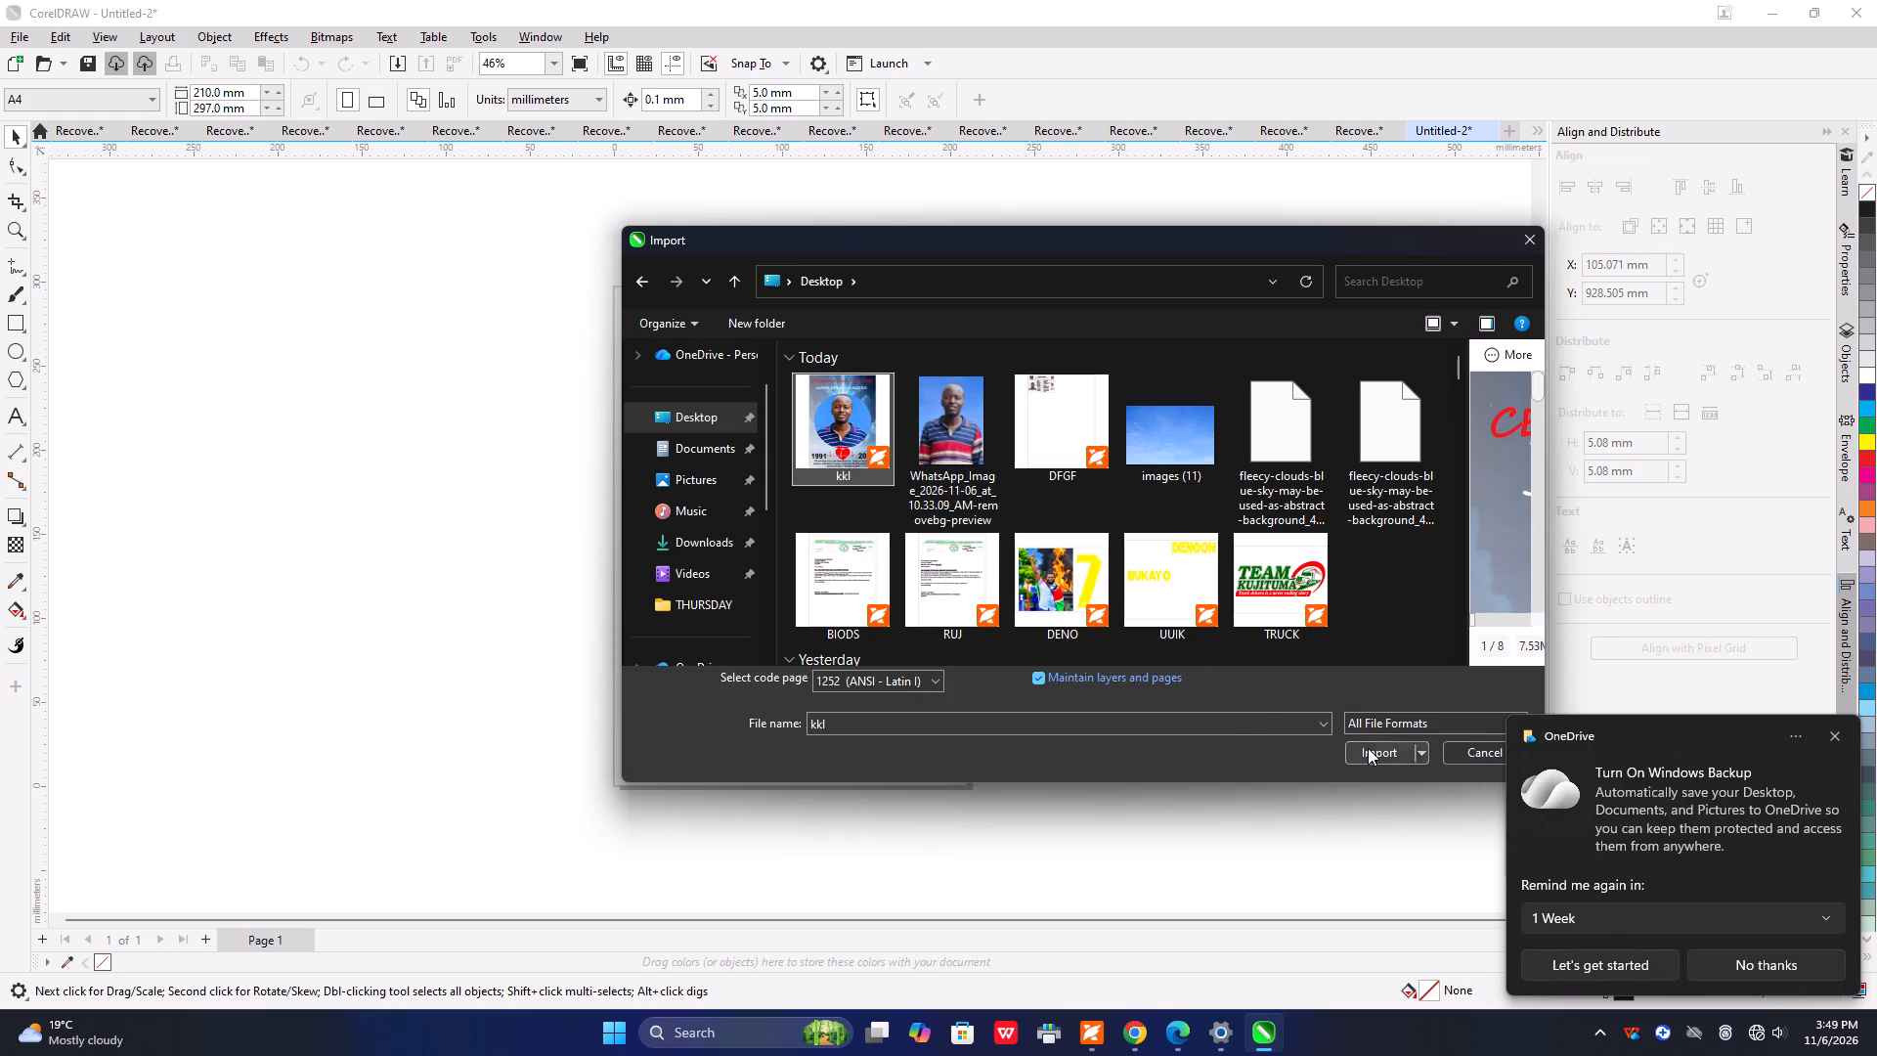
{"action": "left_click", "coordinate": [1368, 748]}
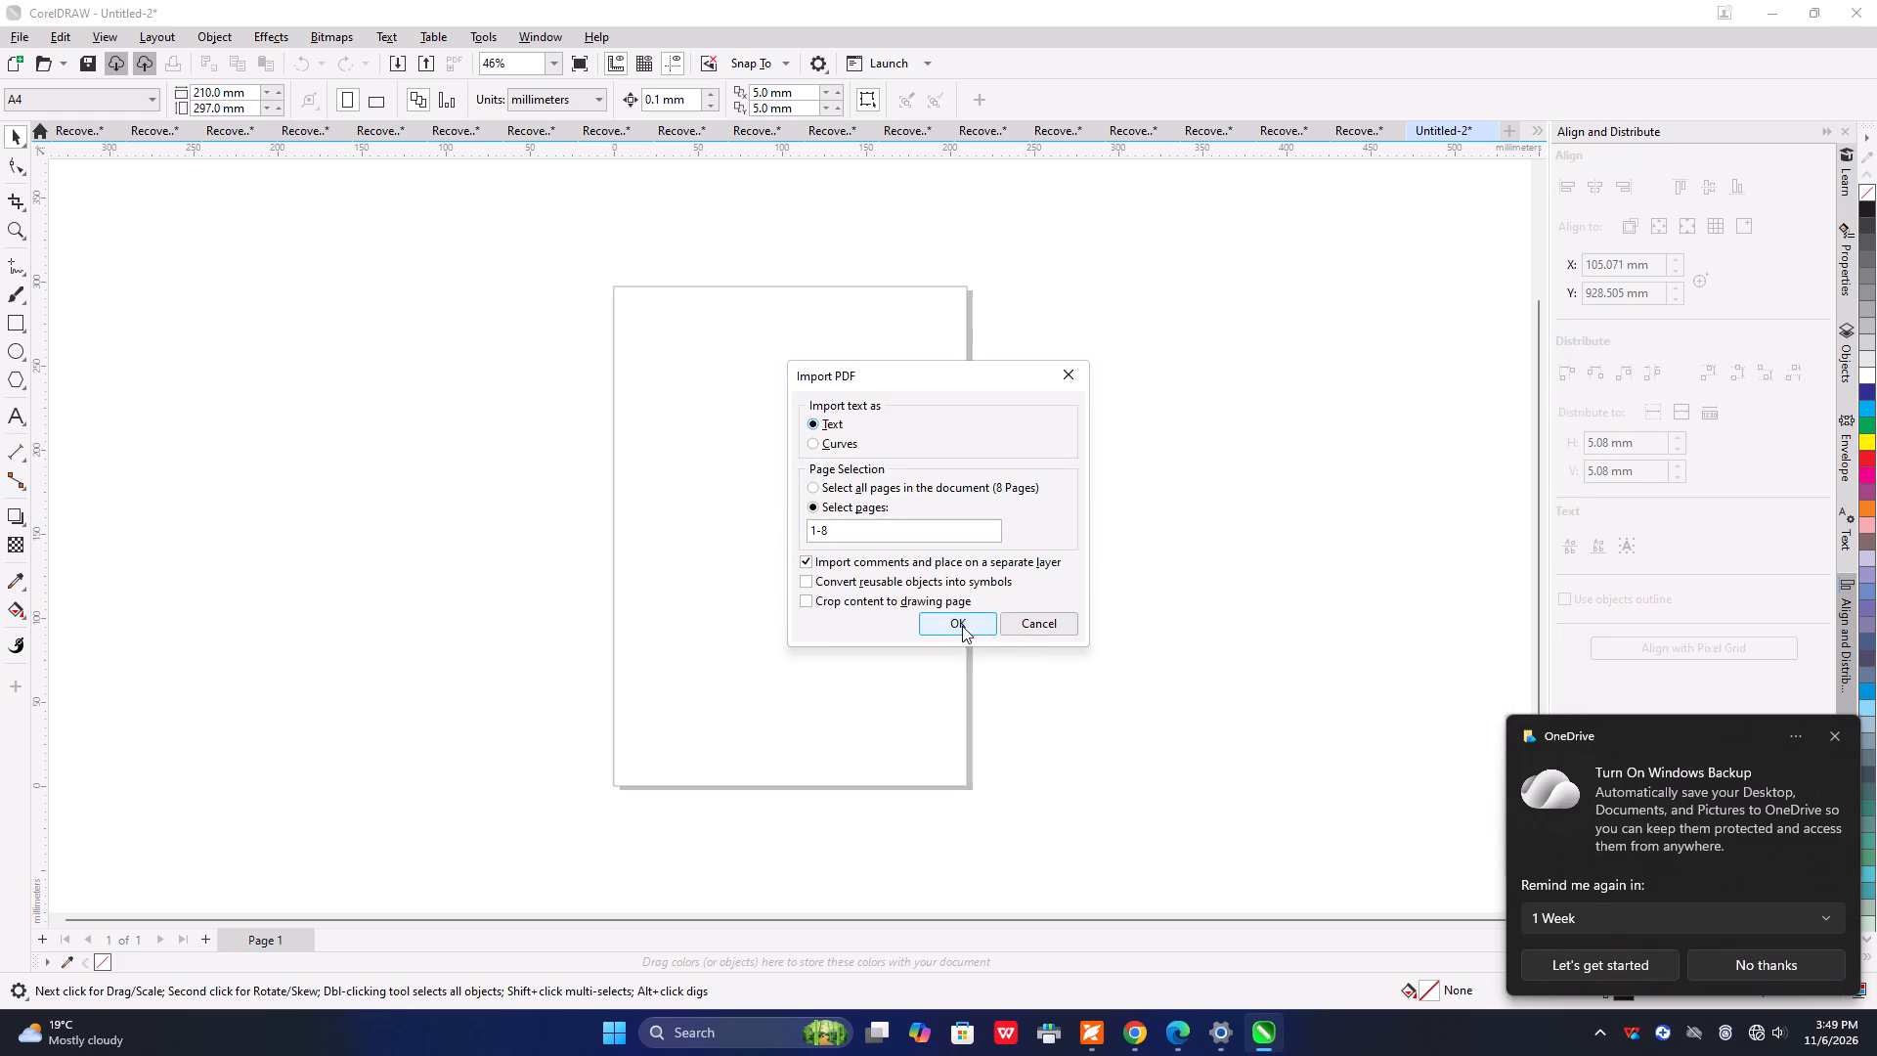
{"action": "left_click", "coordinate": [962, 626]}
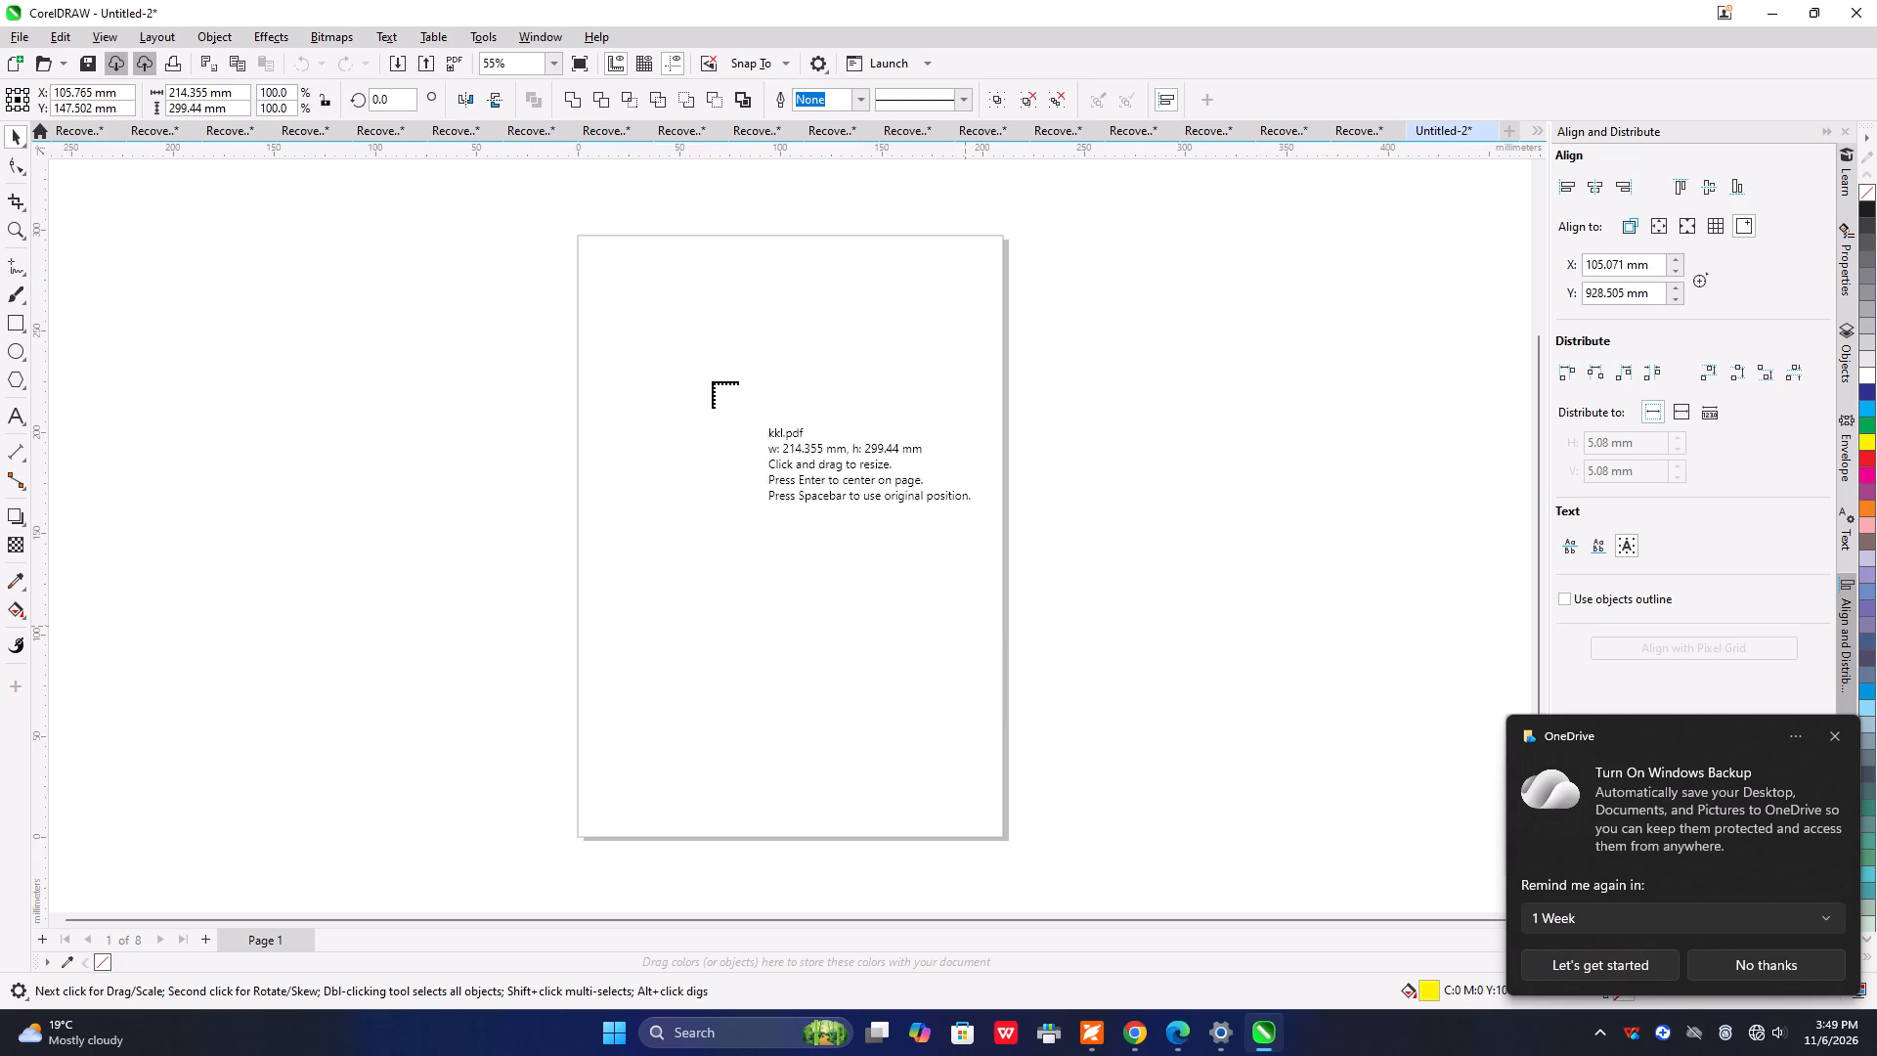
{"action": "left_click", "coordinate": [580, 237]}
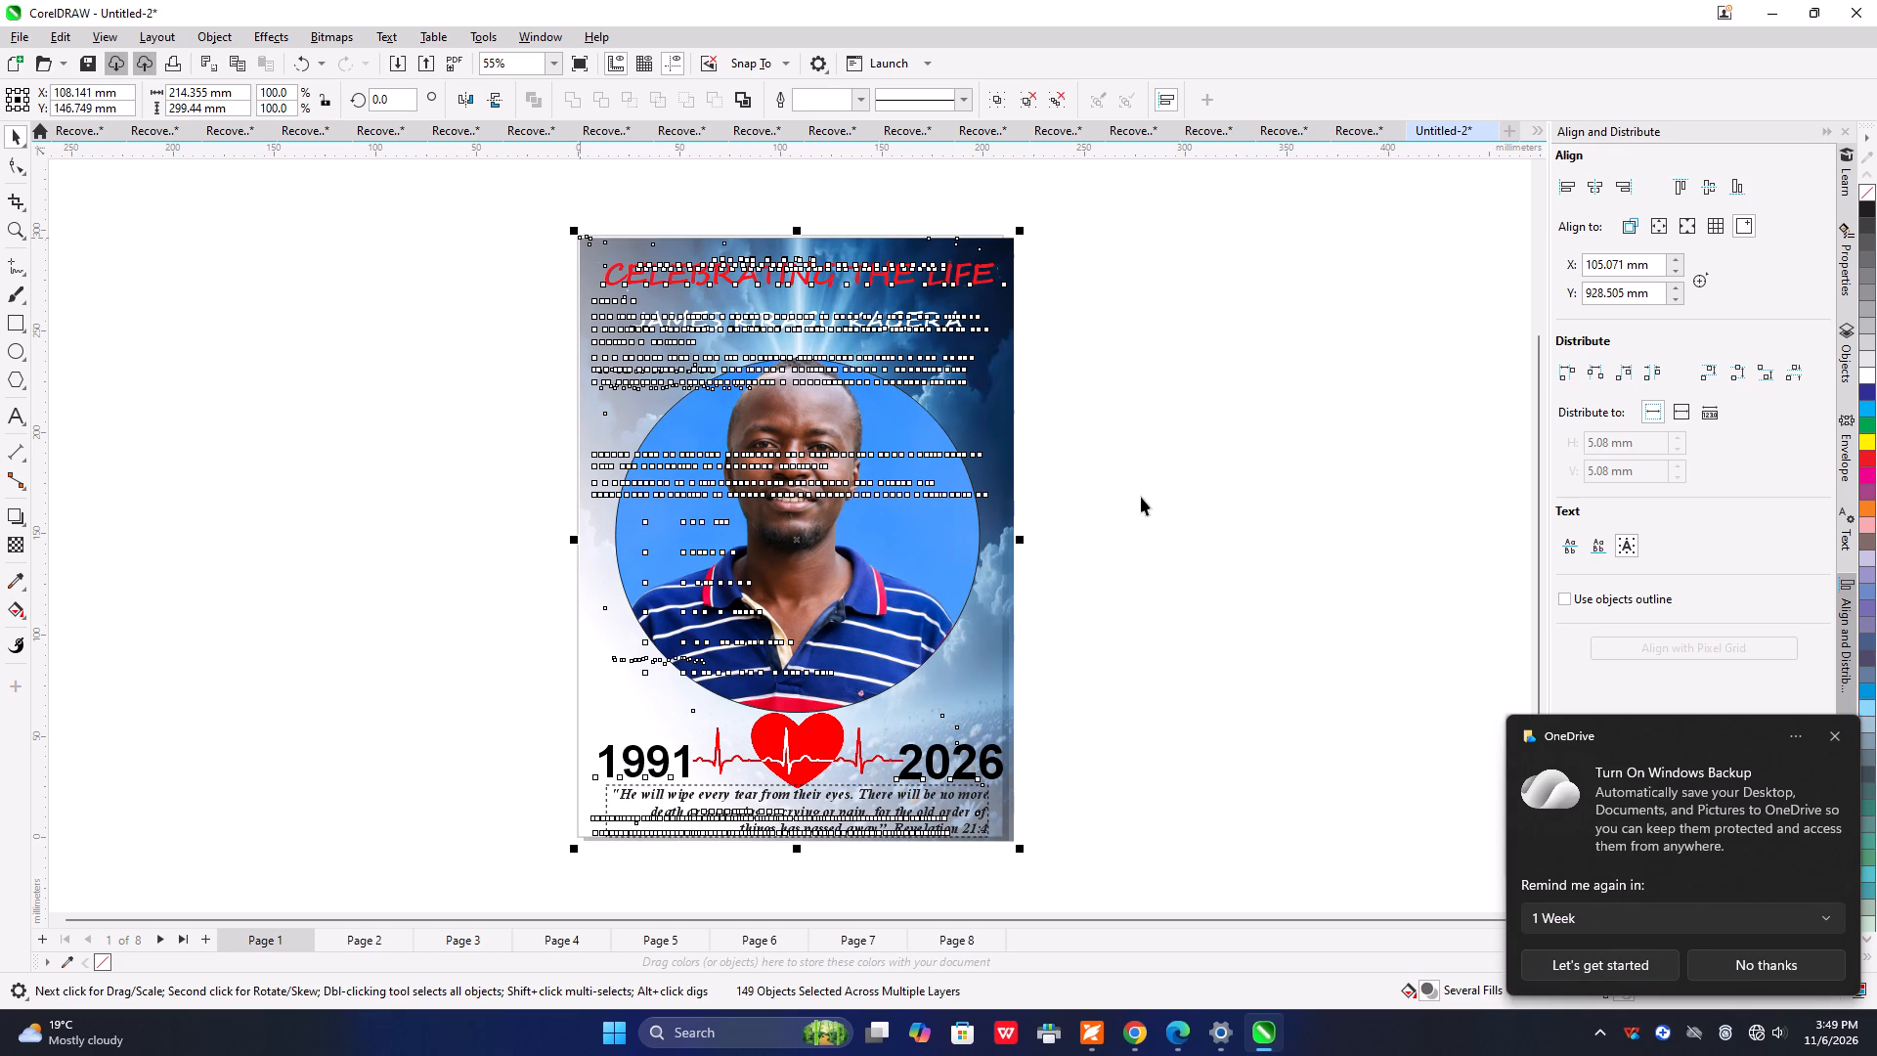
Examine the imported booklet's pages 2 through 8 one after another.
{"action": "left_click", "coordinate": [1216, 539]}
{"action": "left_click", "coordinate": [359, 936]}
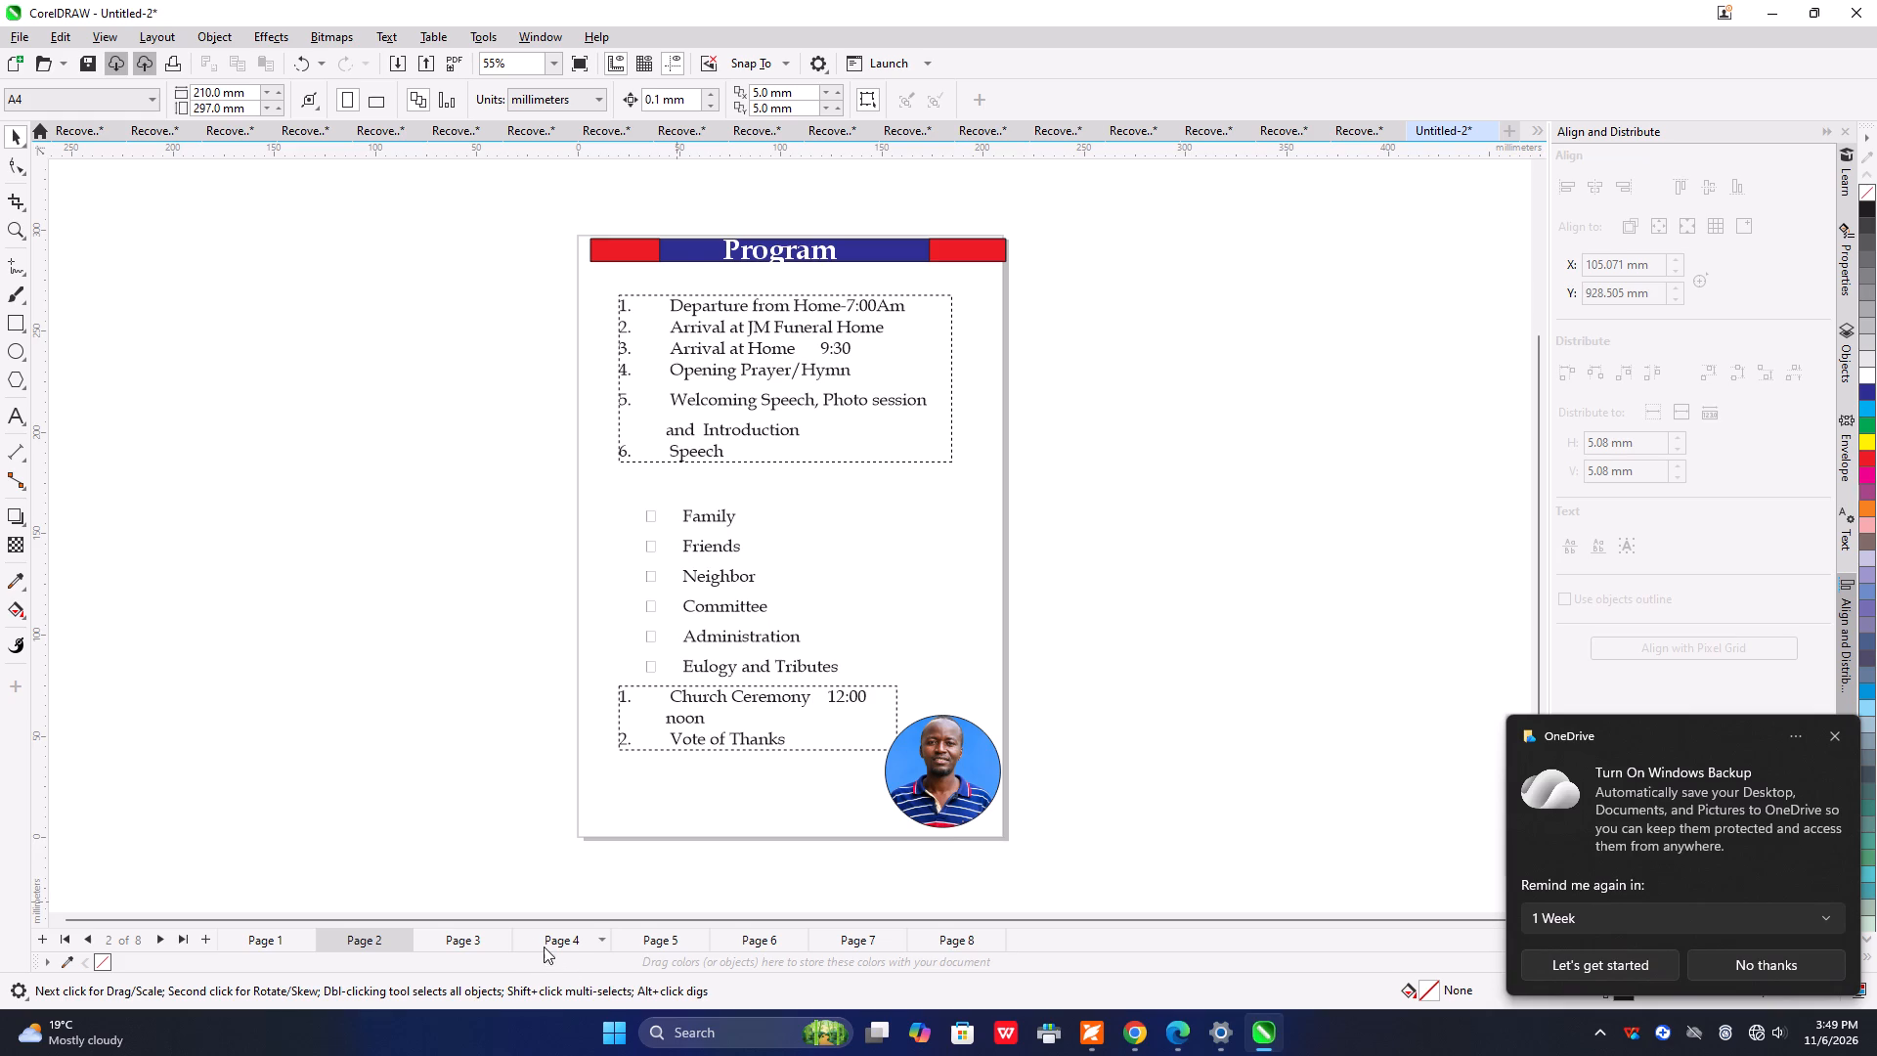
{"action": "left_click", "coordinate": [464, 945]}
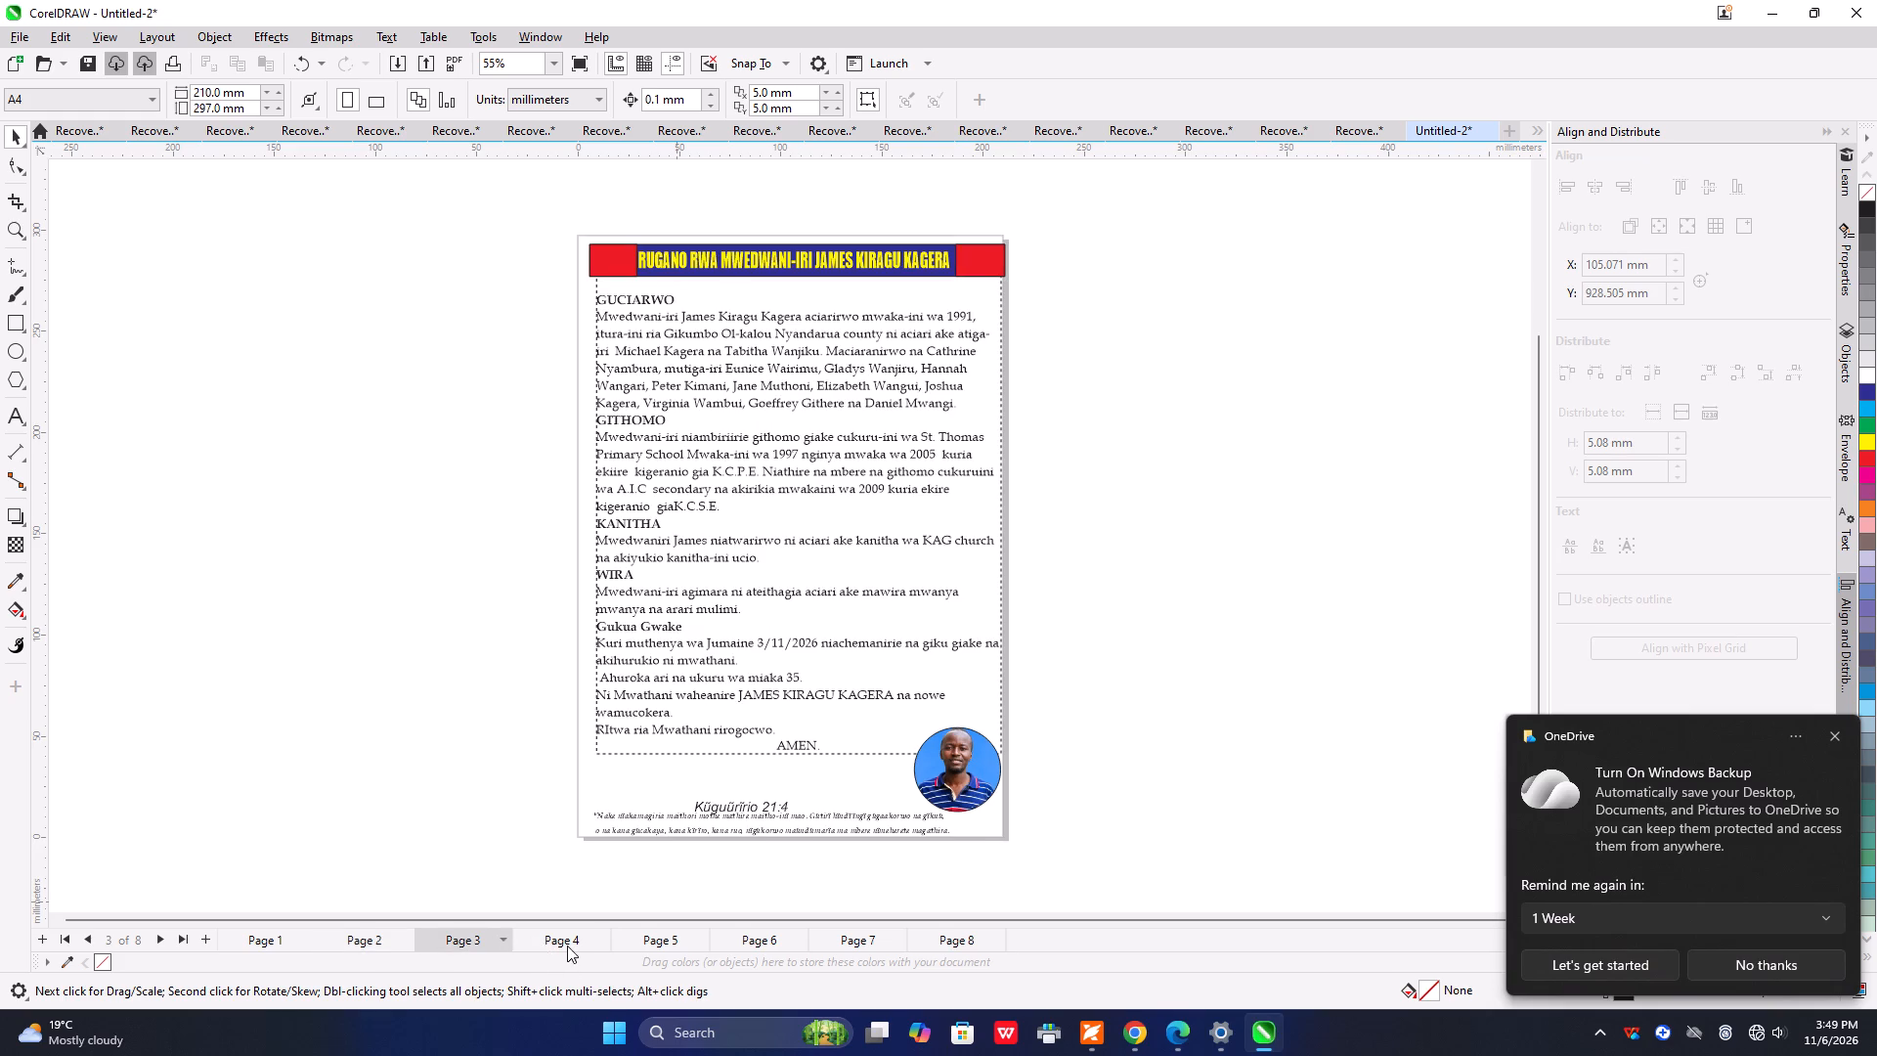
{"action": "left_click", "coordinate": [567, 946]}
{"action": "left_click", "coordinate": [653, 938]}
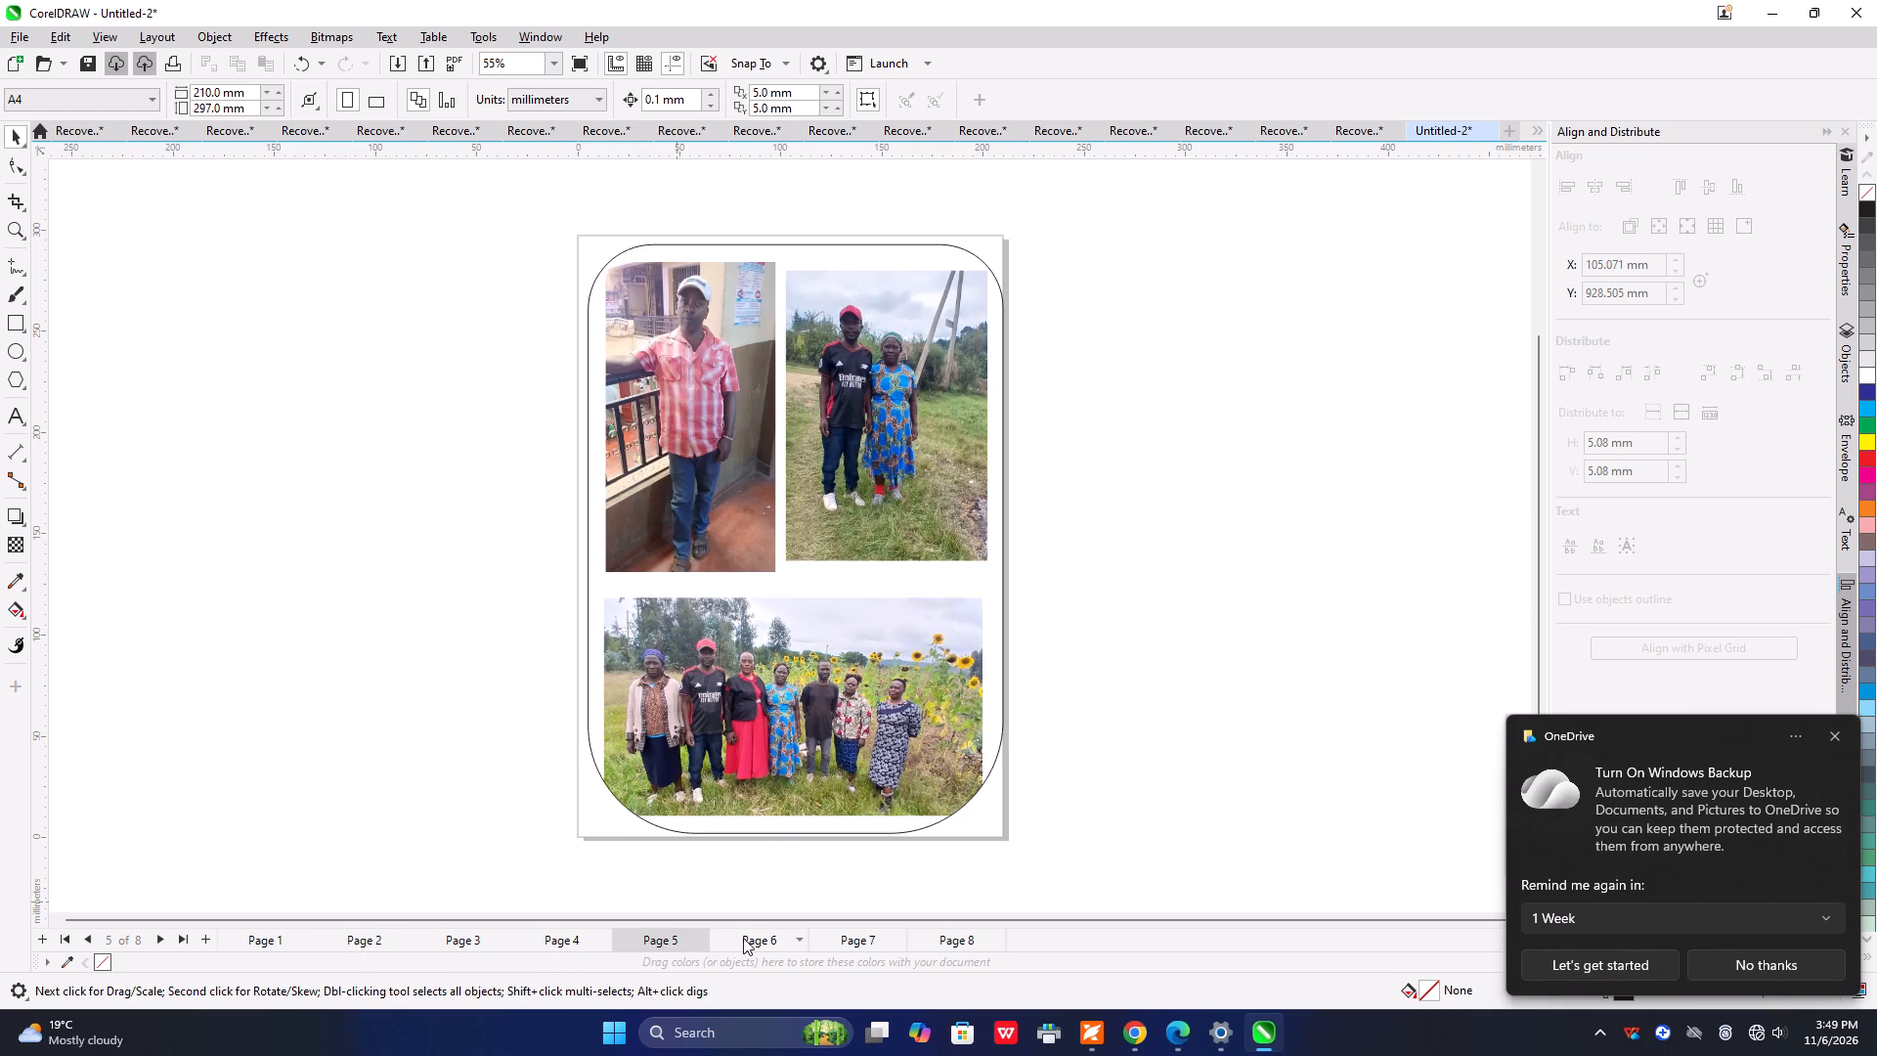
{"action": "left_click", "coordinate": [750, 938]}
{"action": "left_click", "coordinate": [850, 939]}
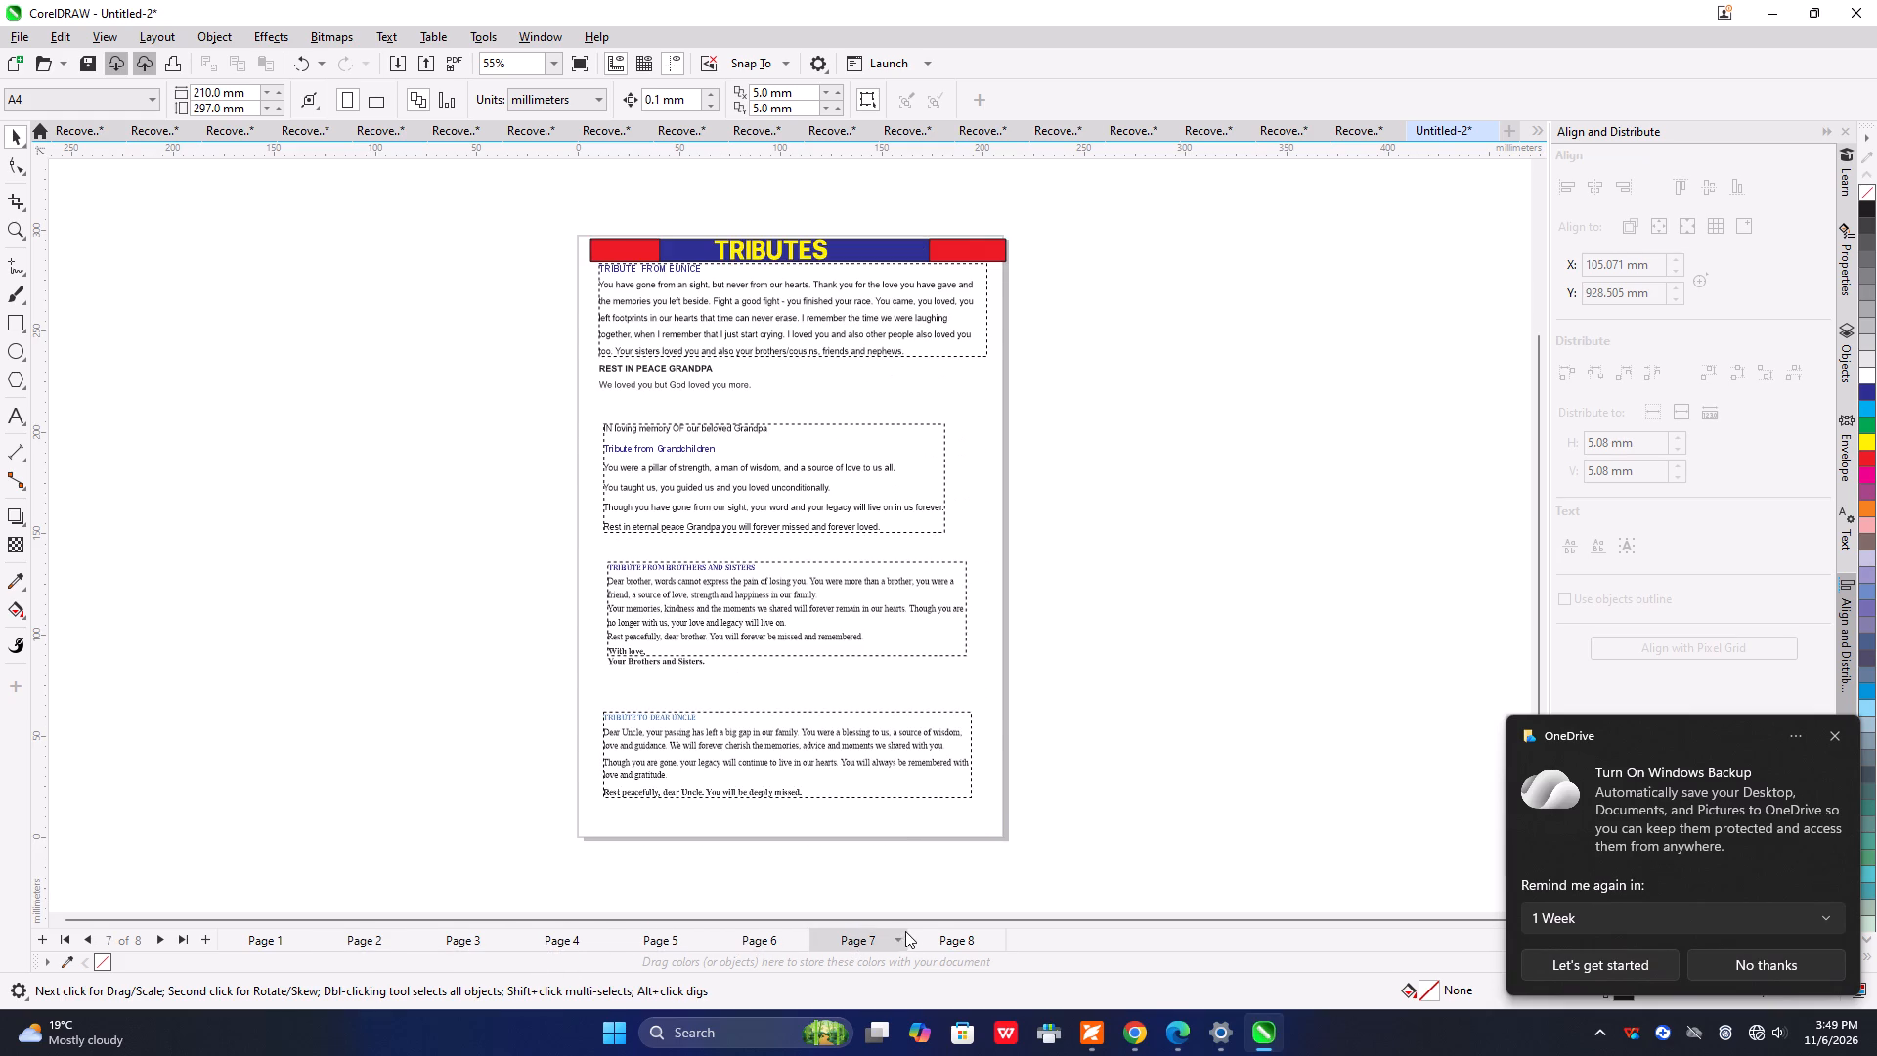
{"action": "left_click", "coordinate": [942, 936]}
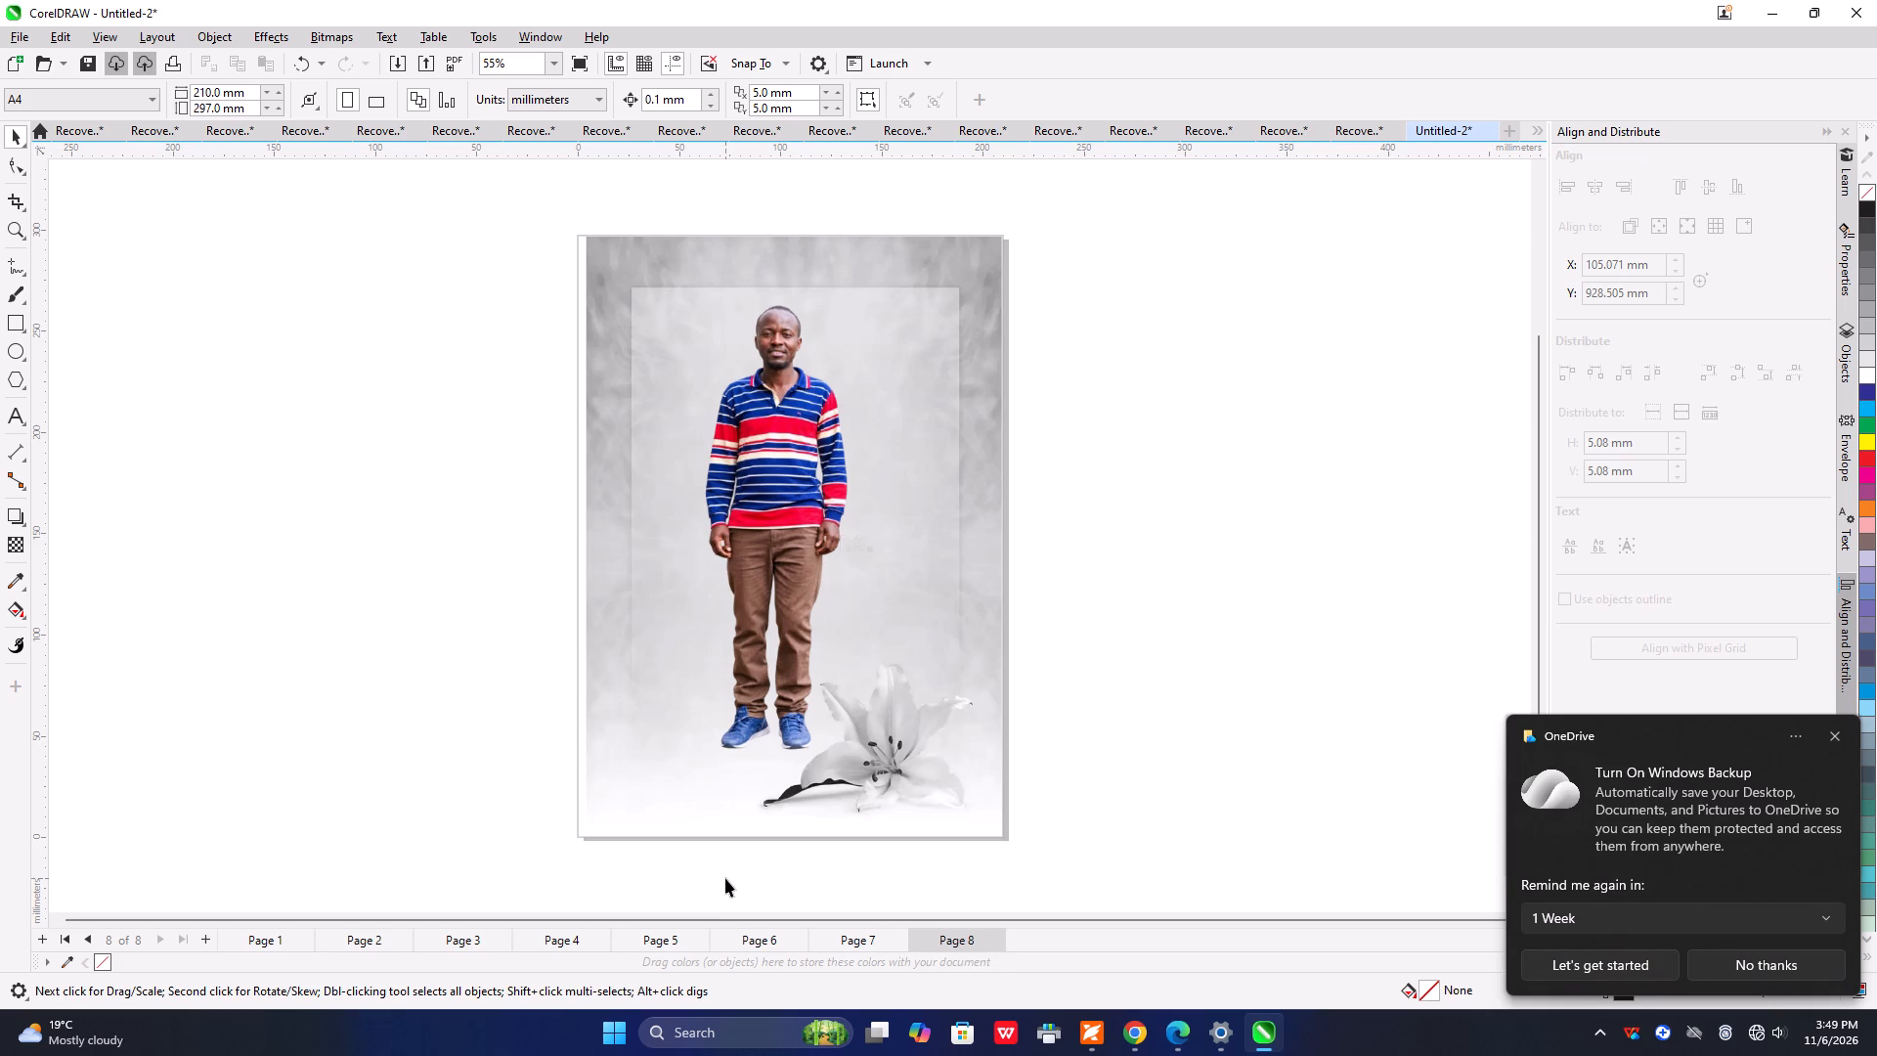
Export pages 1-8 as a PDF named final in the Pictures folder, using the Document Distribution preset.
{"action": "key", "text": "ctrl+e"}
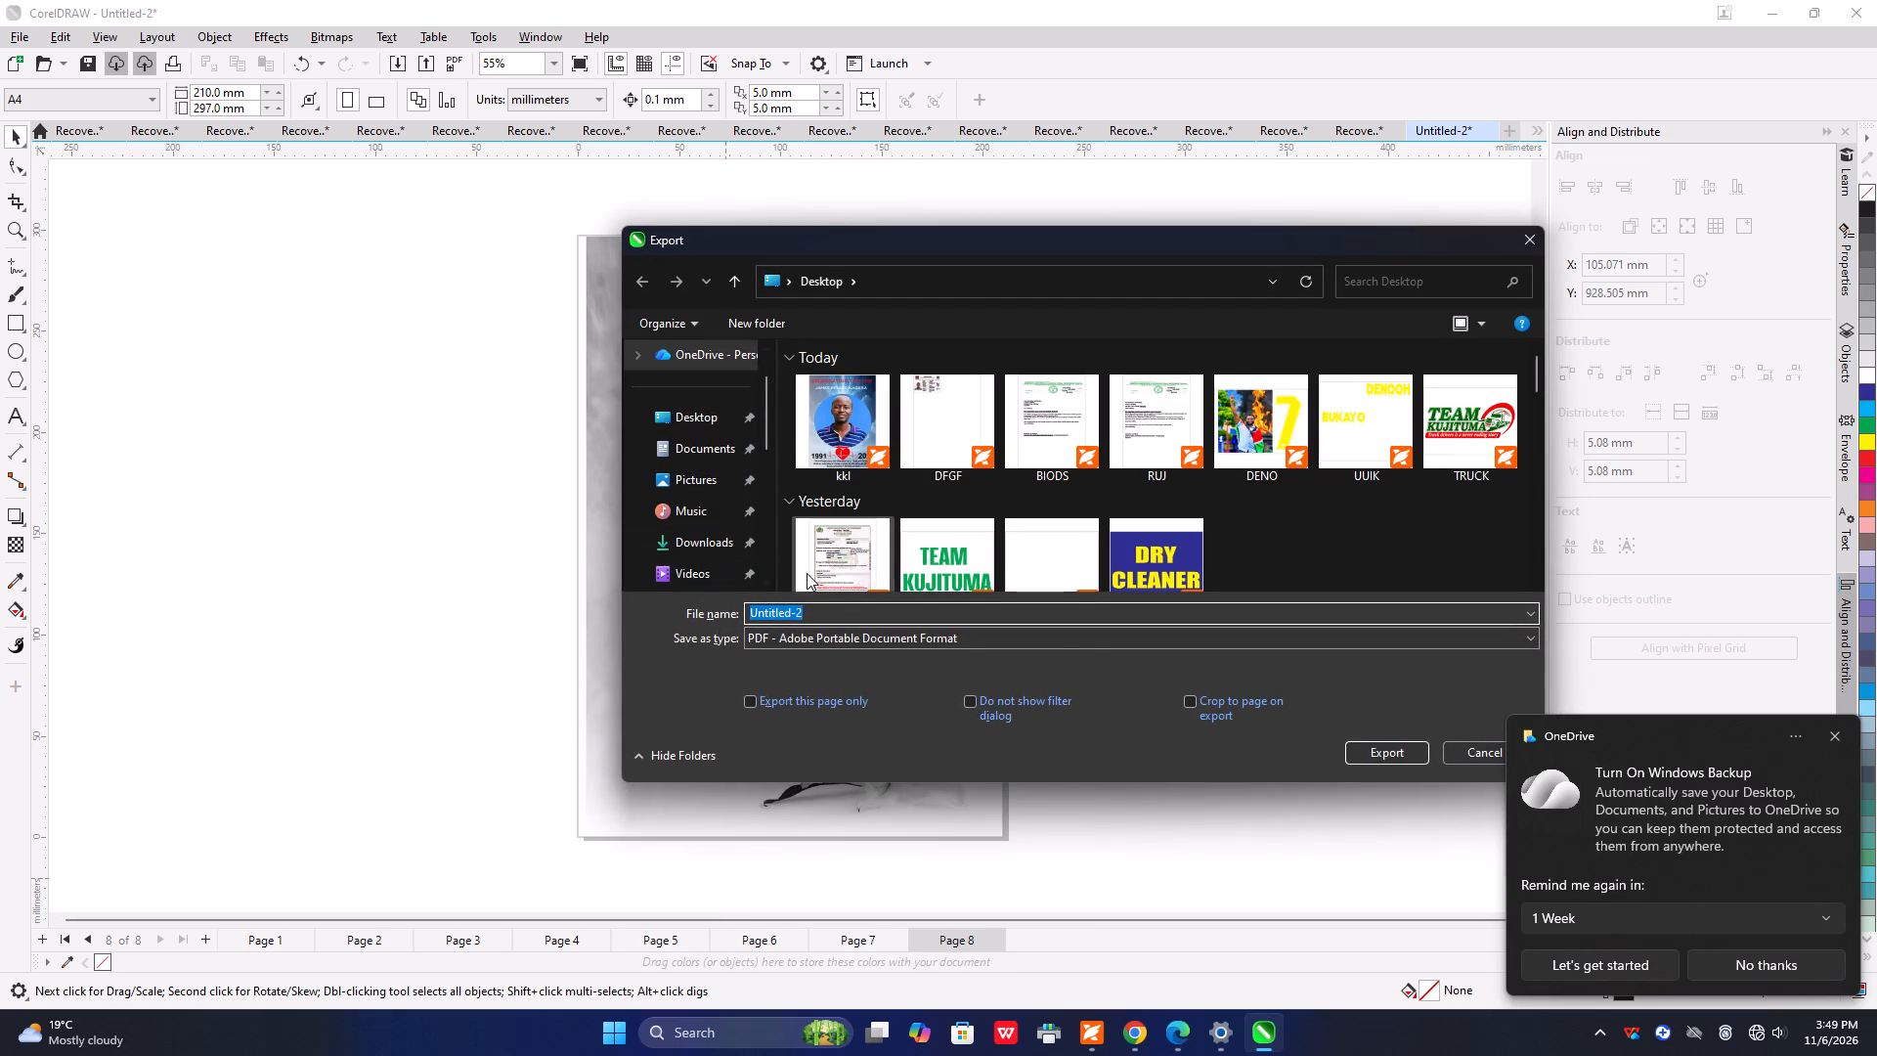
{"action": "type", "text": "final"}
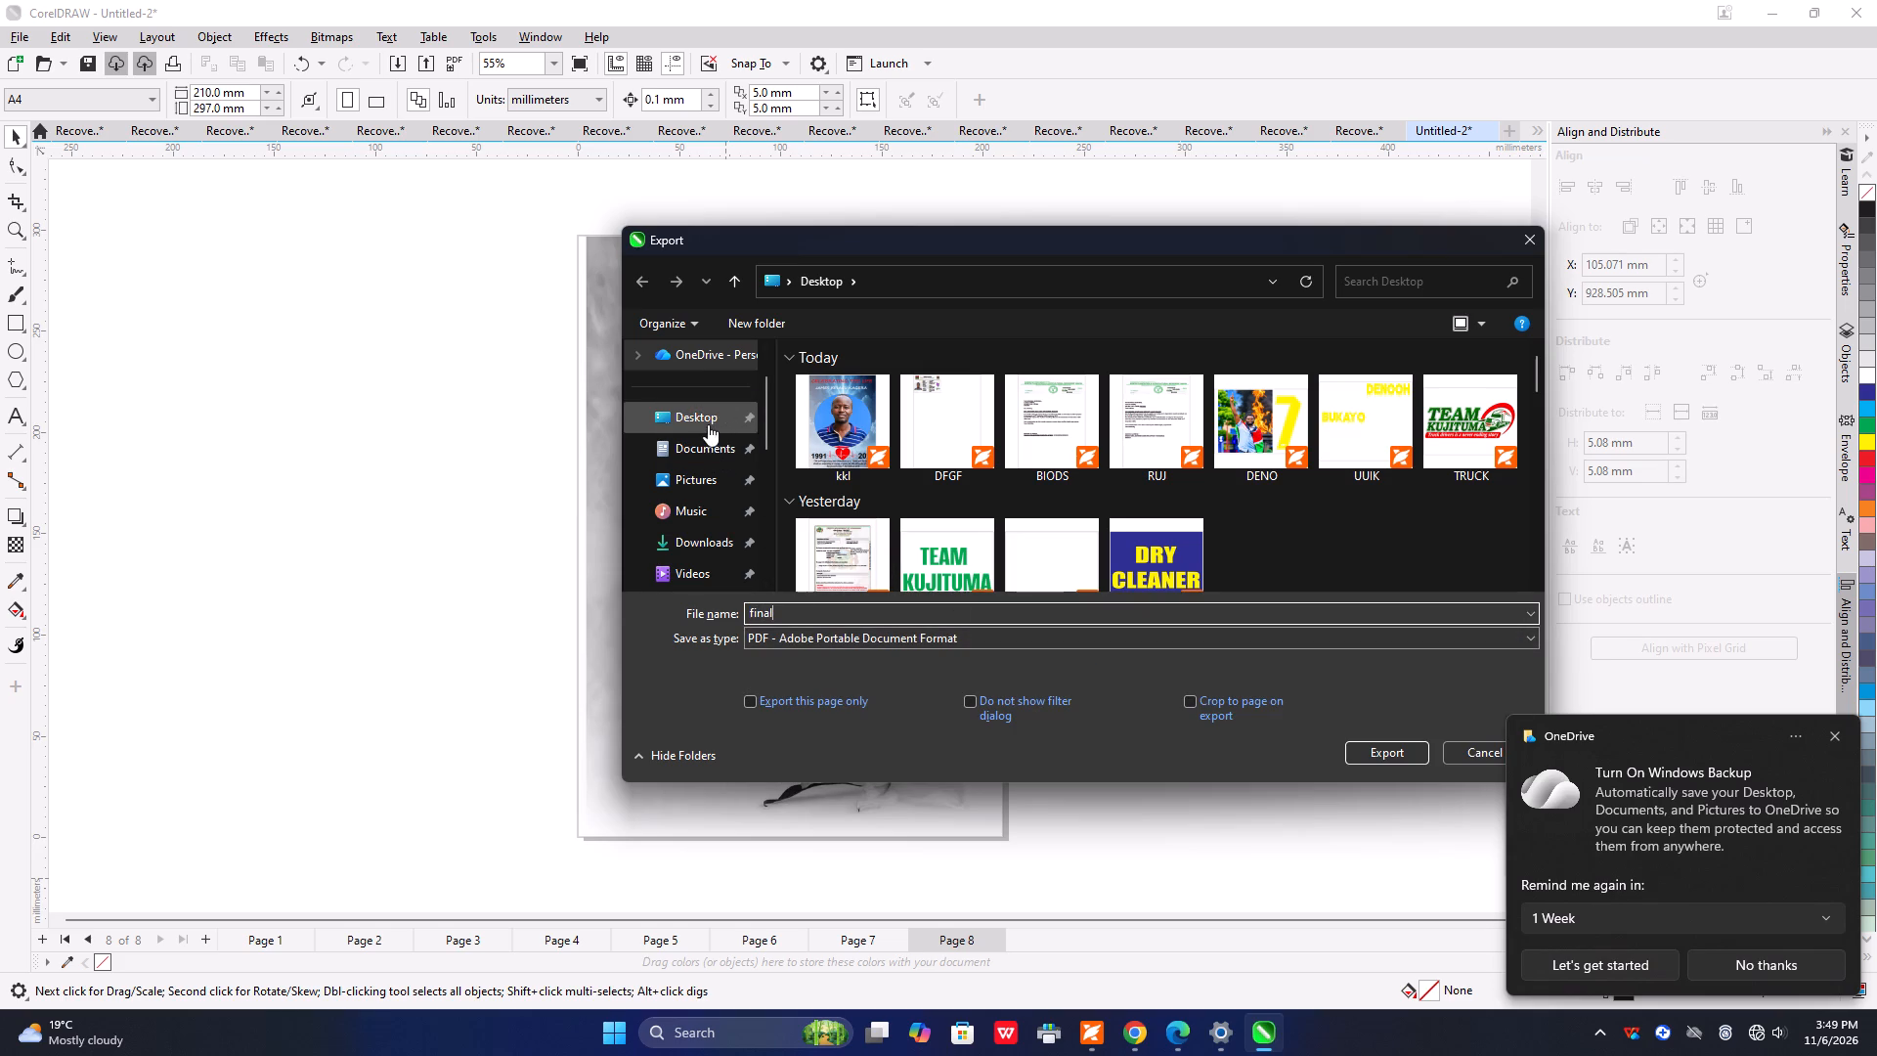
{"action": "left_click", "coordinate": [711, 484]}
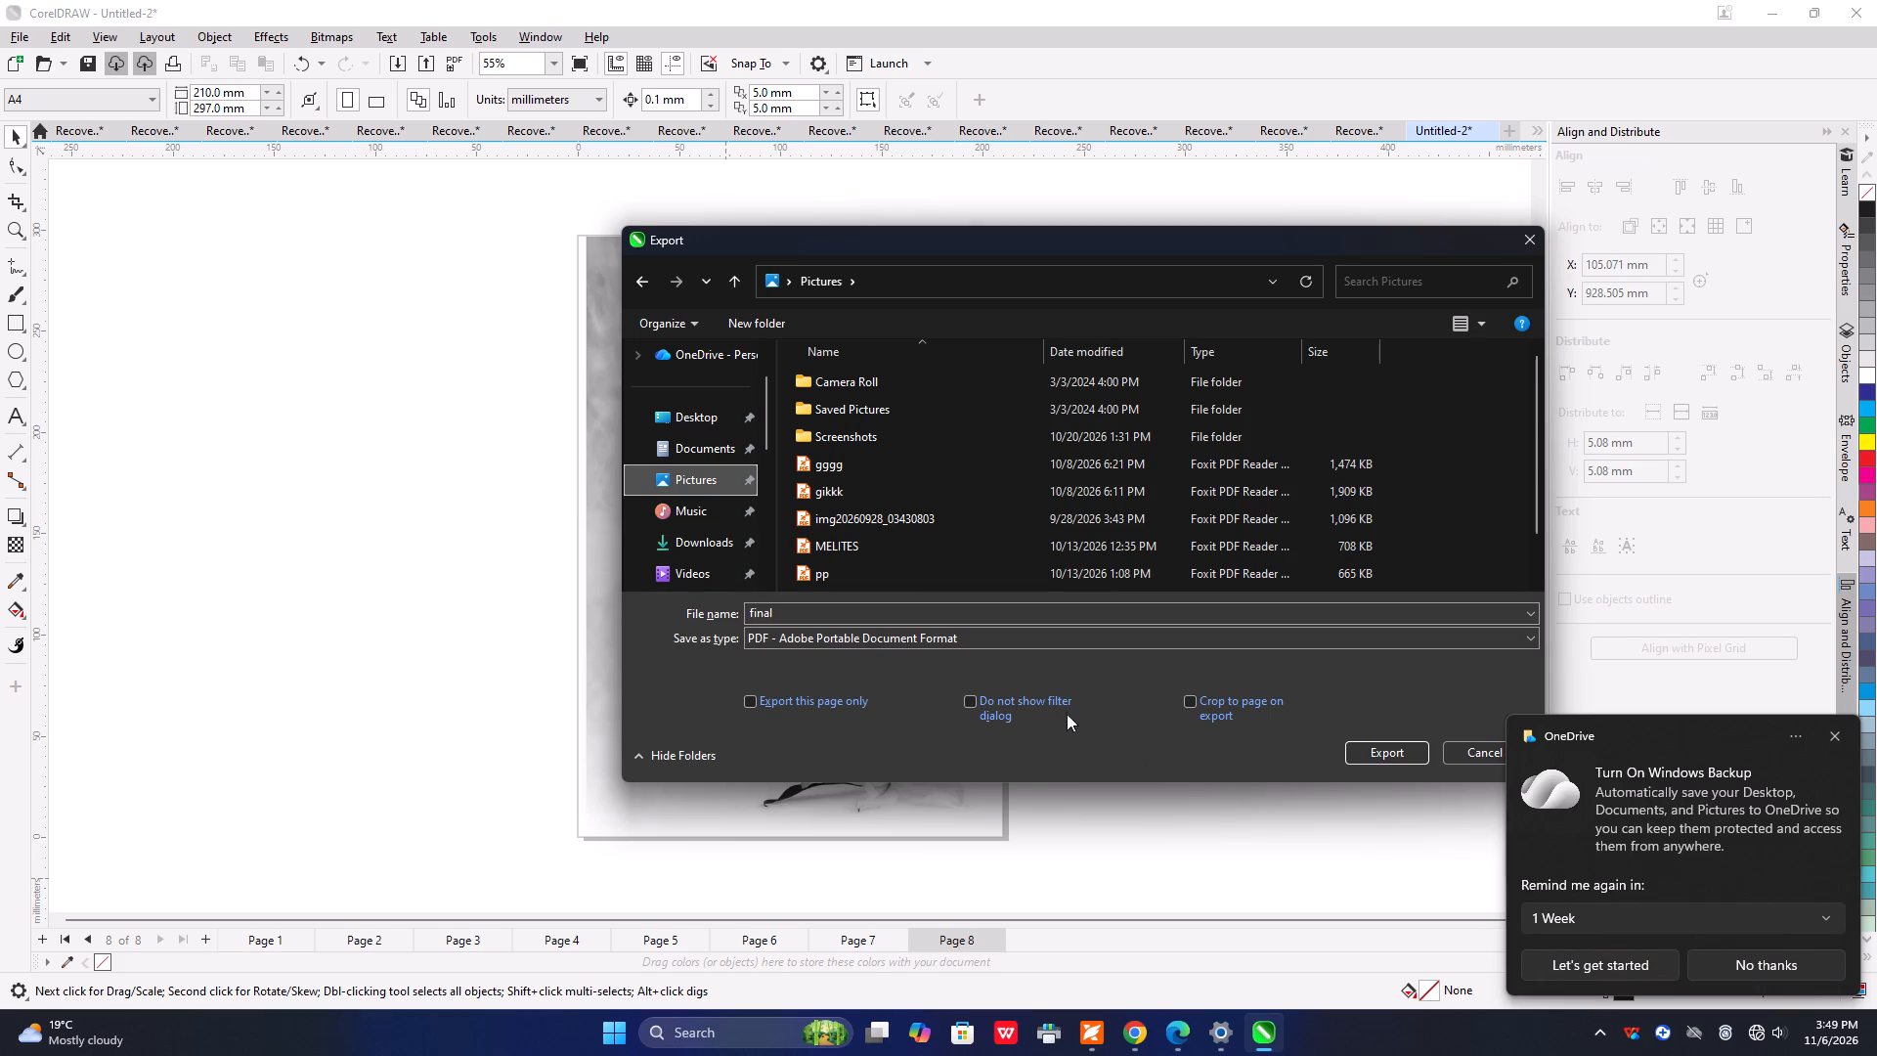
{"action": "left_click", "coordinate": [1381, 754]}
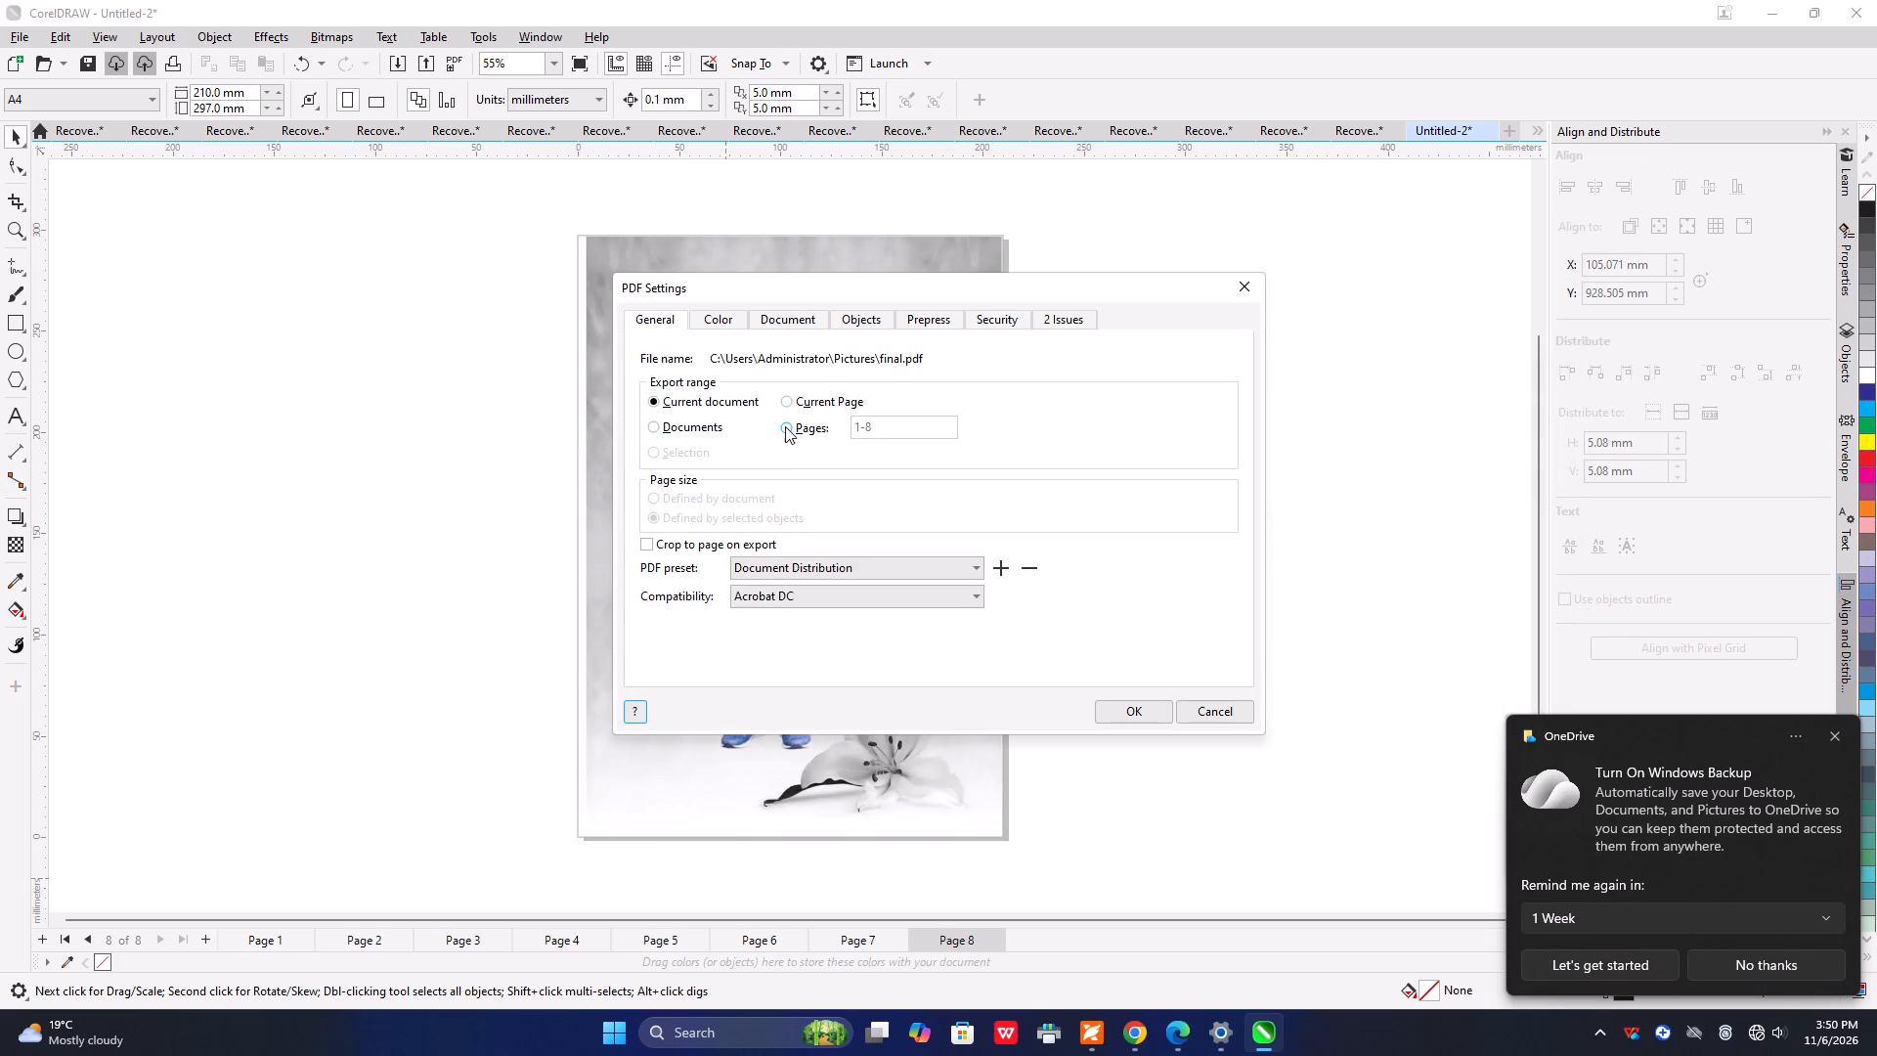
{"action": "left_click", "coordinate": [785, 426]}
{"action": "left_click", "coordinate": [1125, 701]}
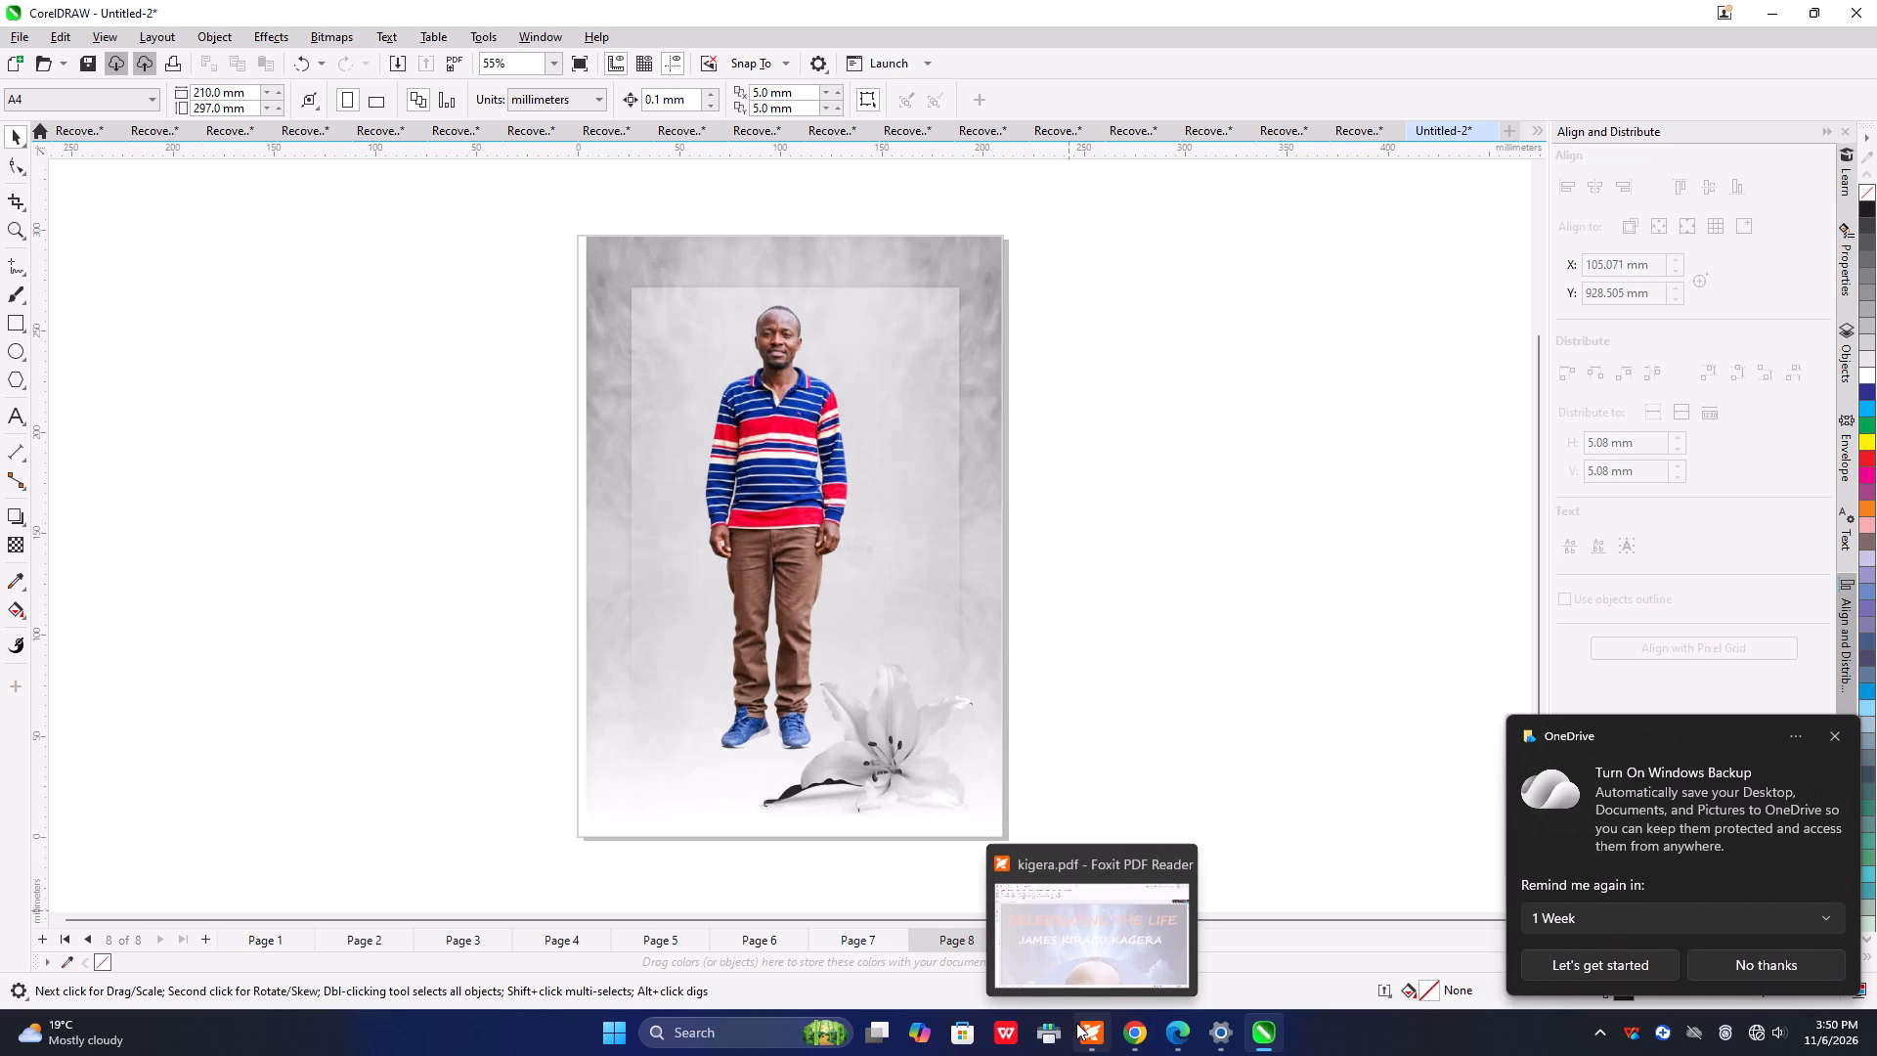
Switch to Foxit PDF Reader and open the final PDF from the Pictures folder, dismissing the OneDrive backup reminder.
{"action": "left_click", "coordinate": [1079, 1025]}
{"action": "left_click", "coordinate": [16, 57]}
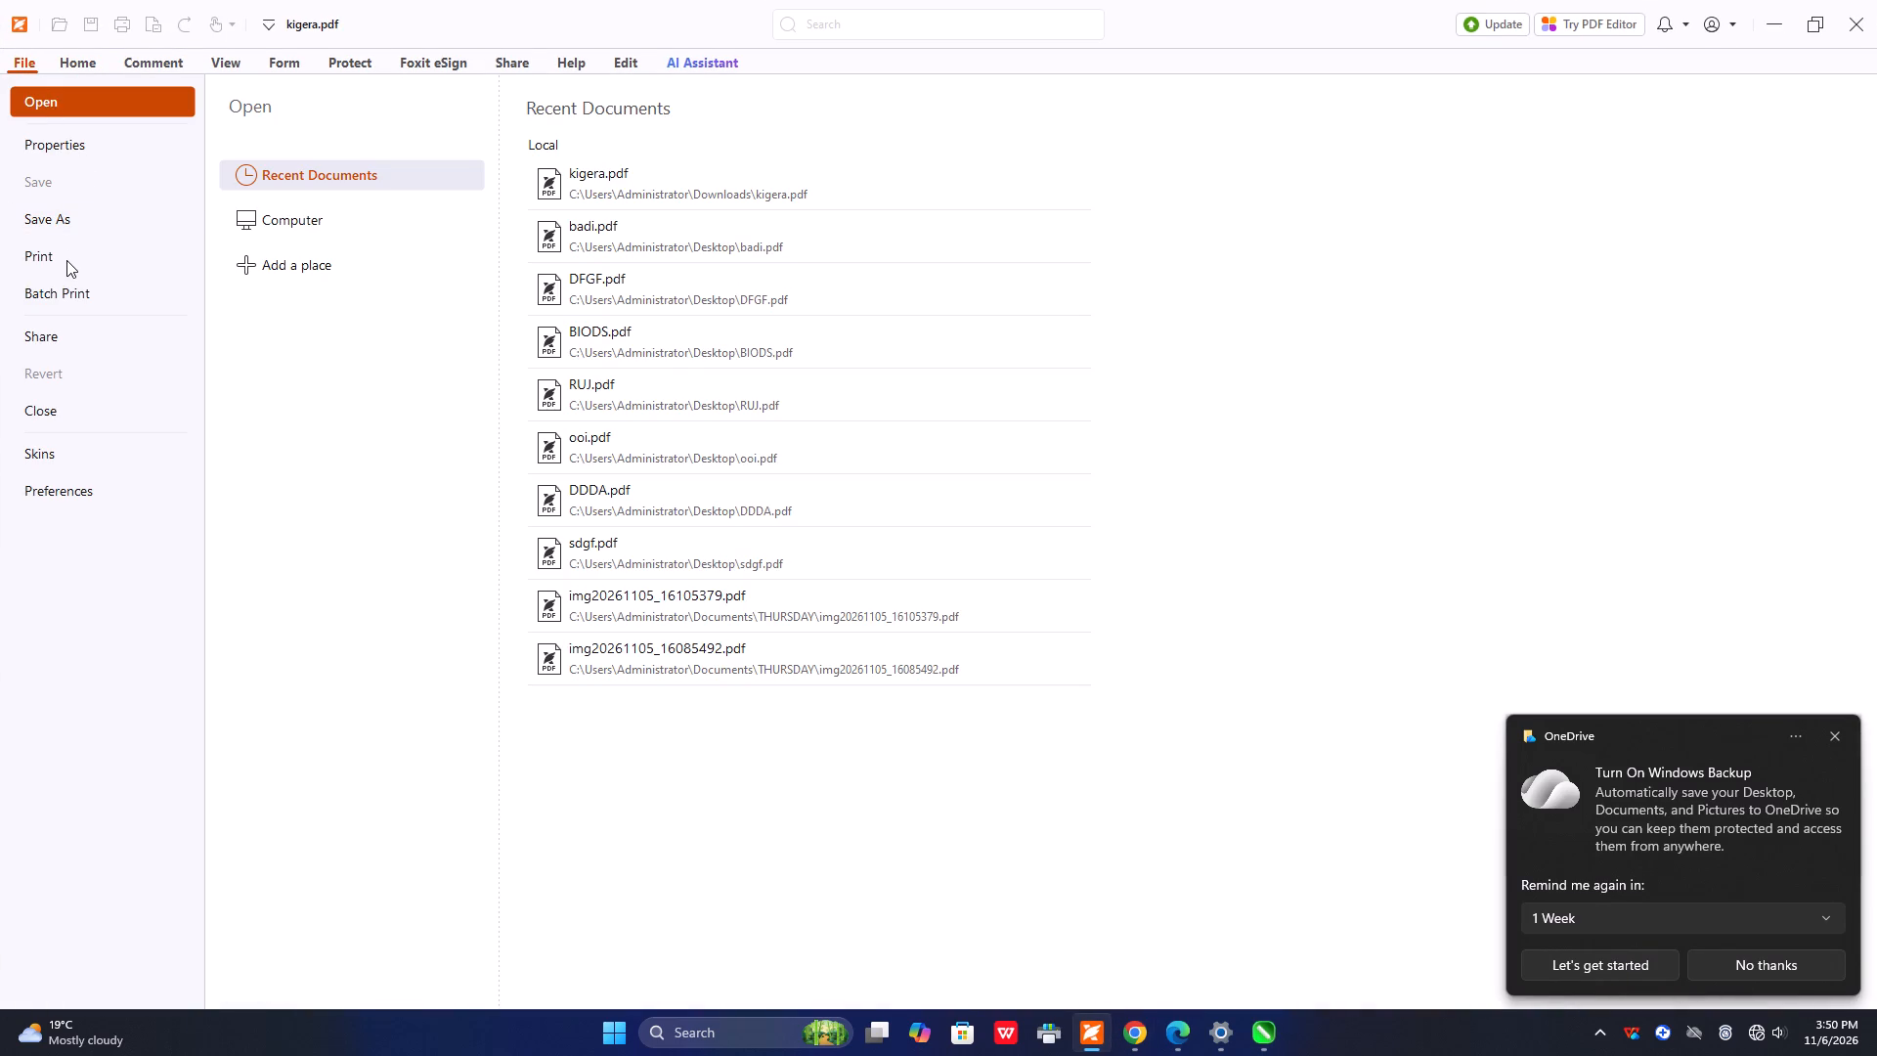
{"action": "left_click", "coordinate": [1833, 736]}
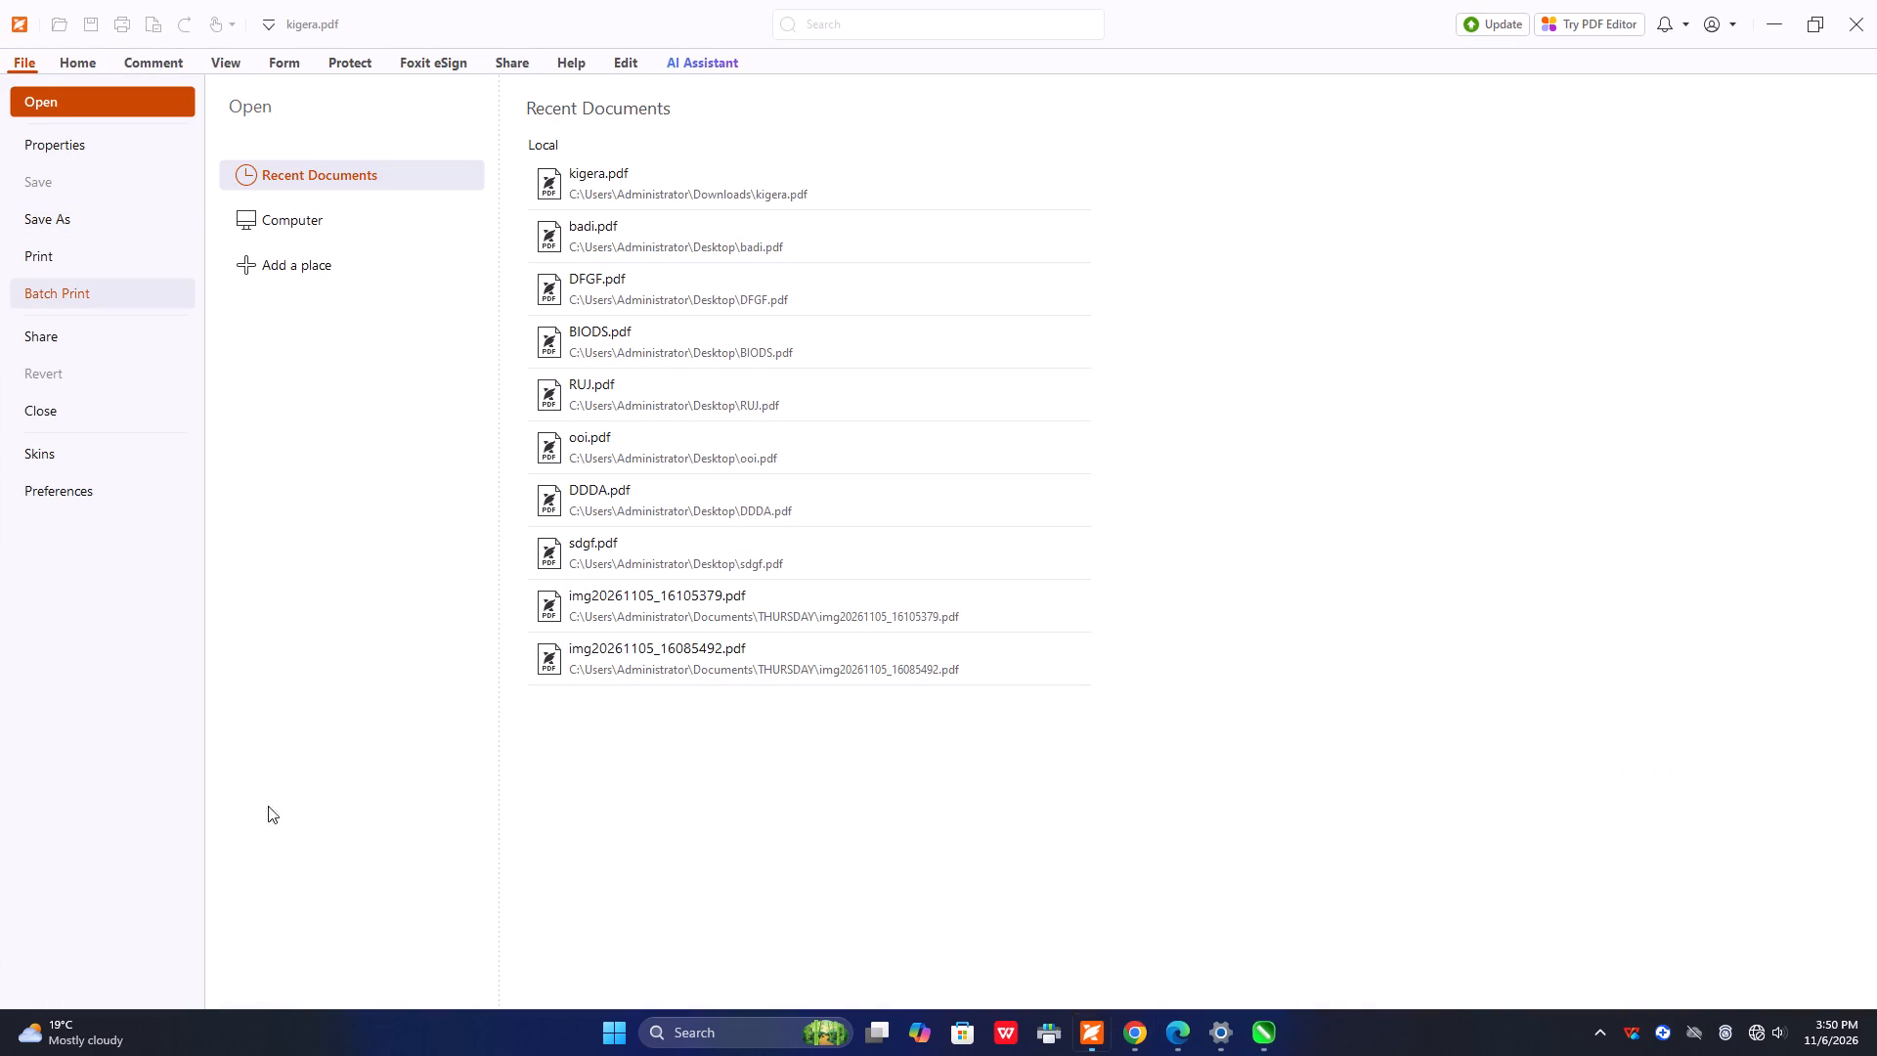
{"action": "left_click", "coordinate": [269, 220]}
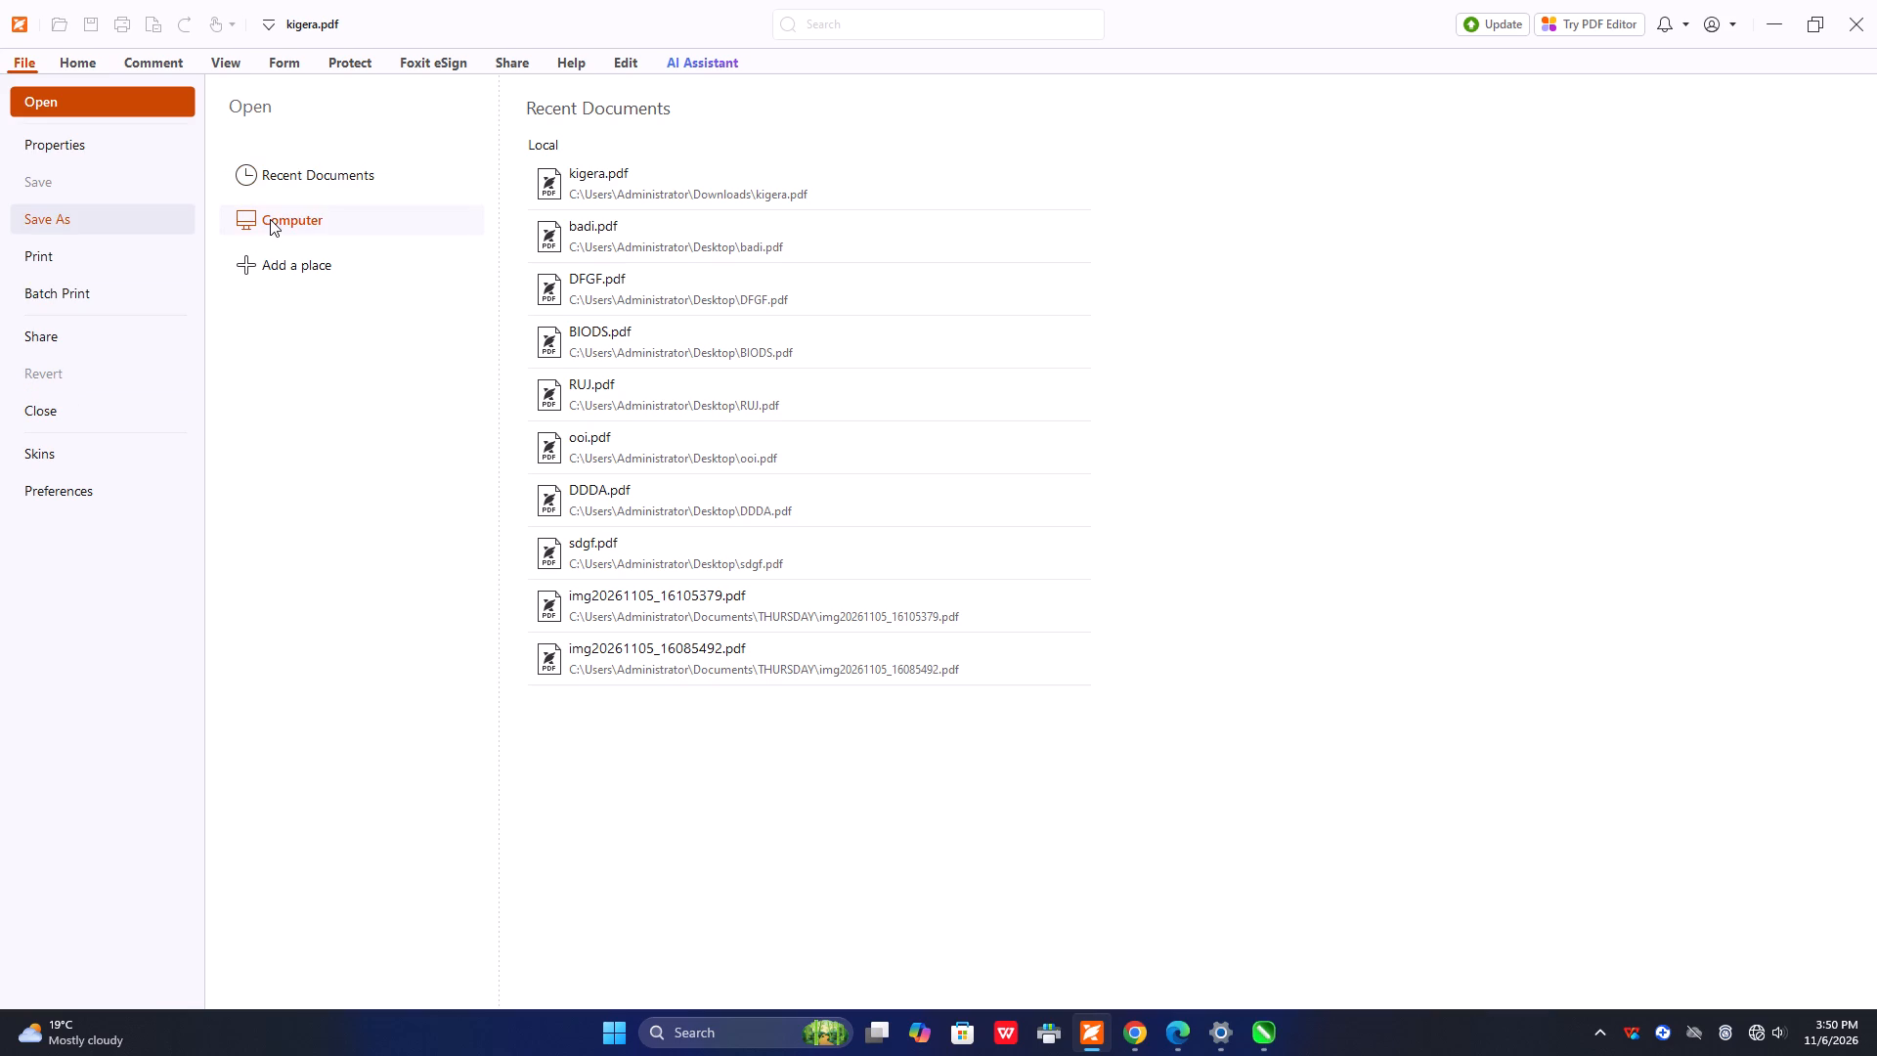
{"action": "left_click", "coordinate": [564, 833]}
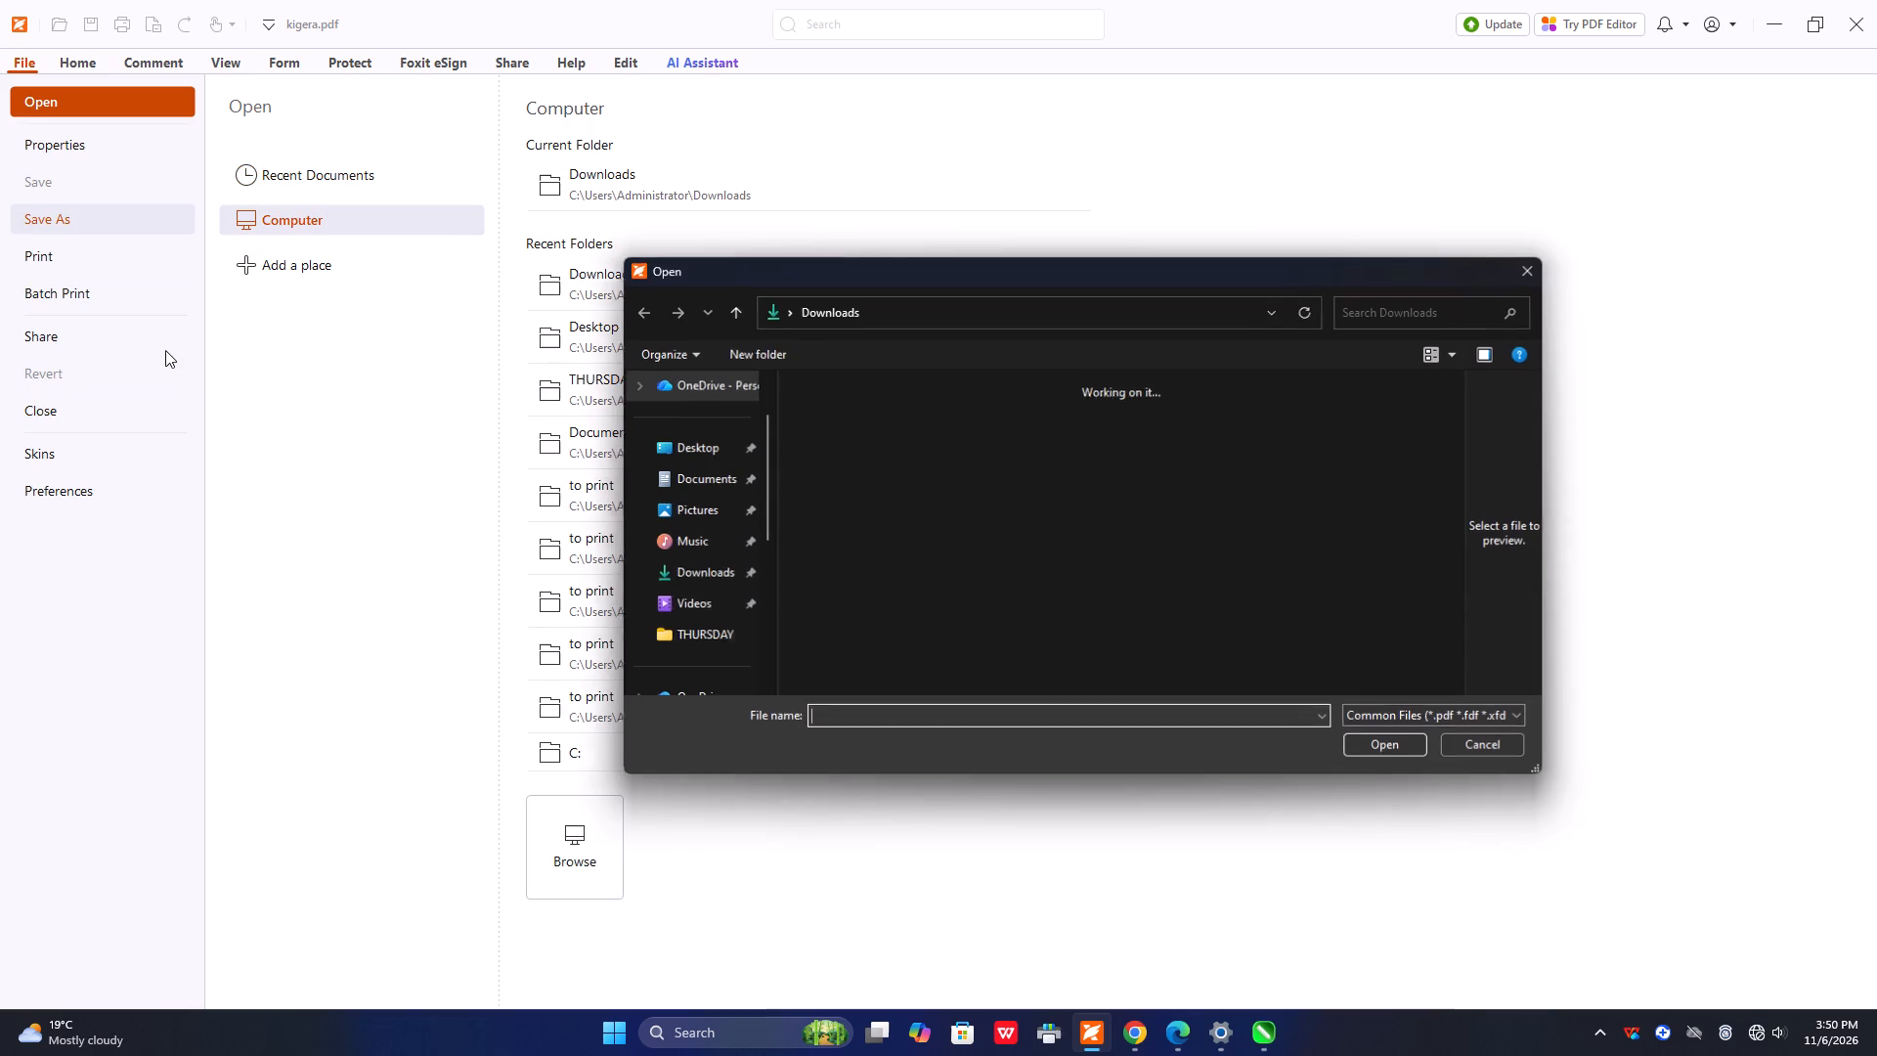
{"action": "left_click", "coordinate": [724, 511]}
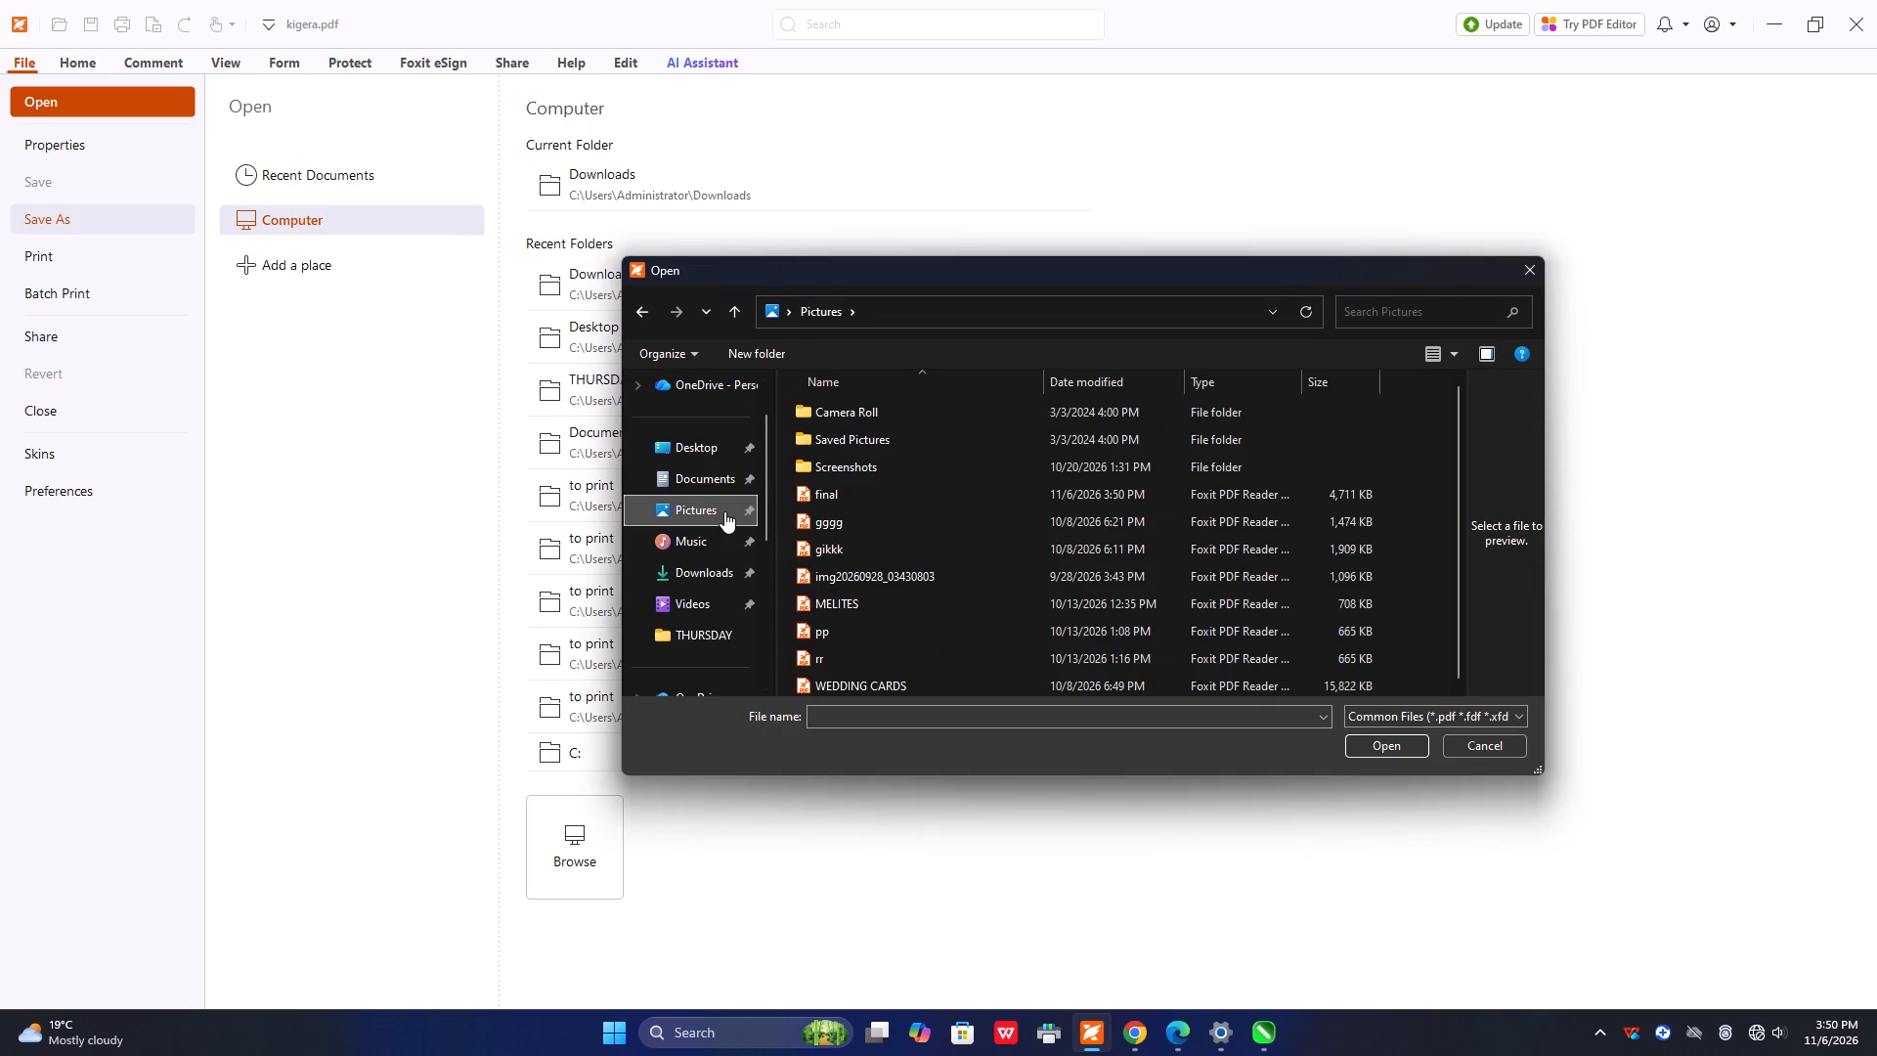
{"action": "left_click", "coordinate": [833, 496]}
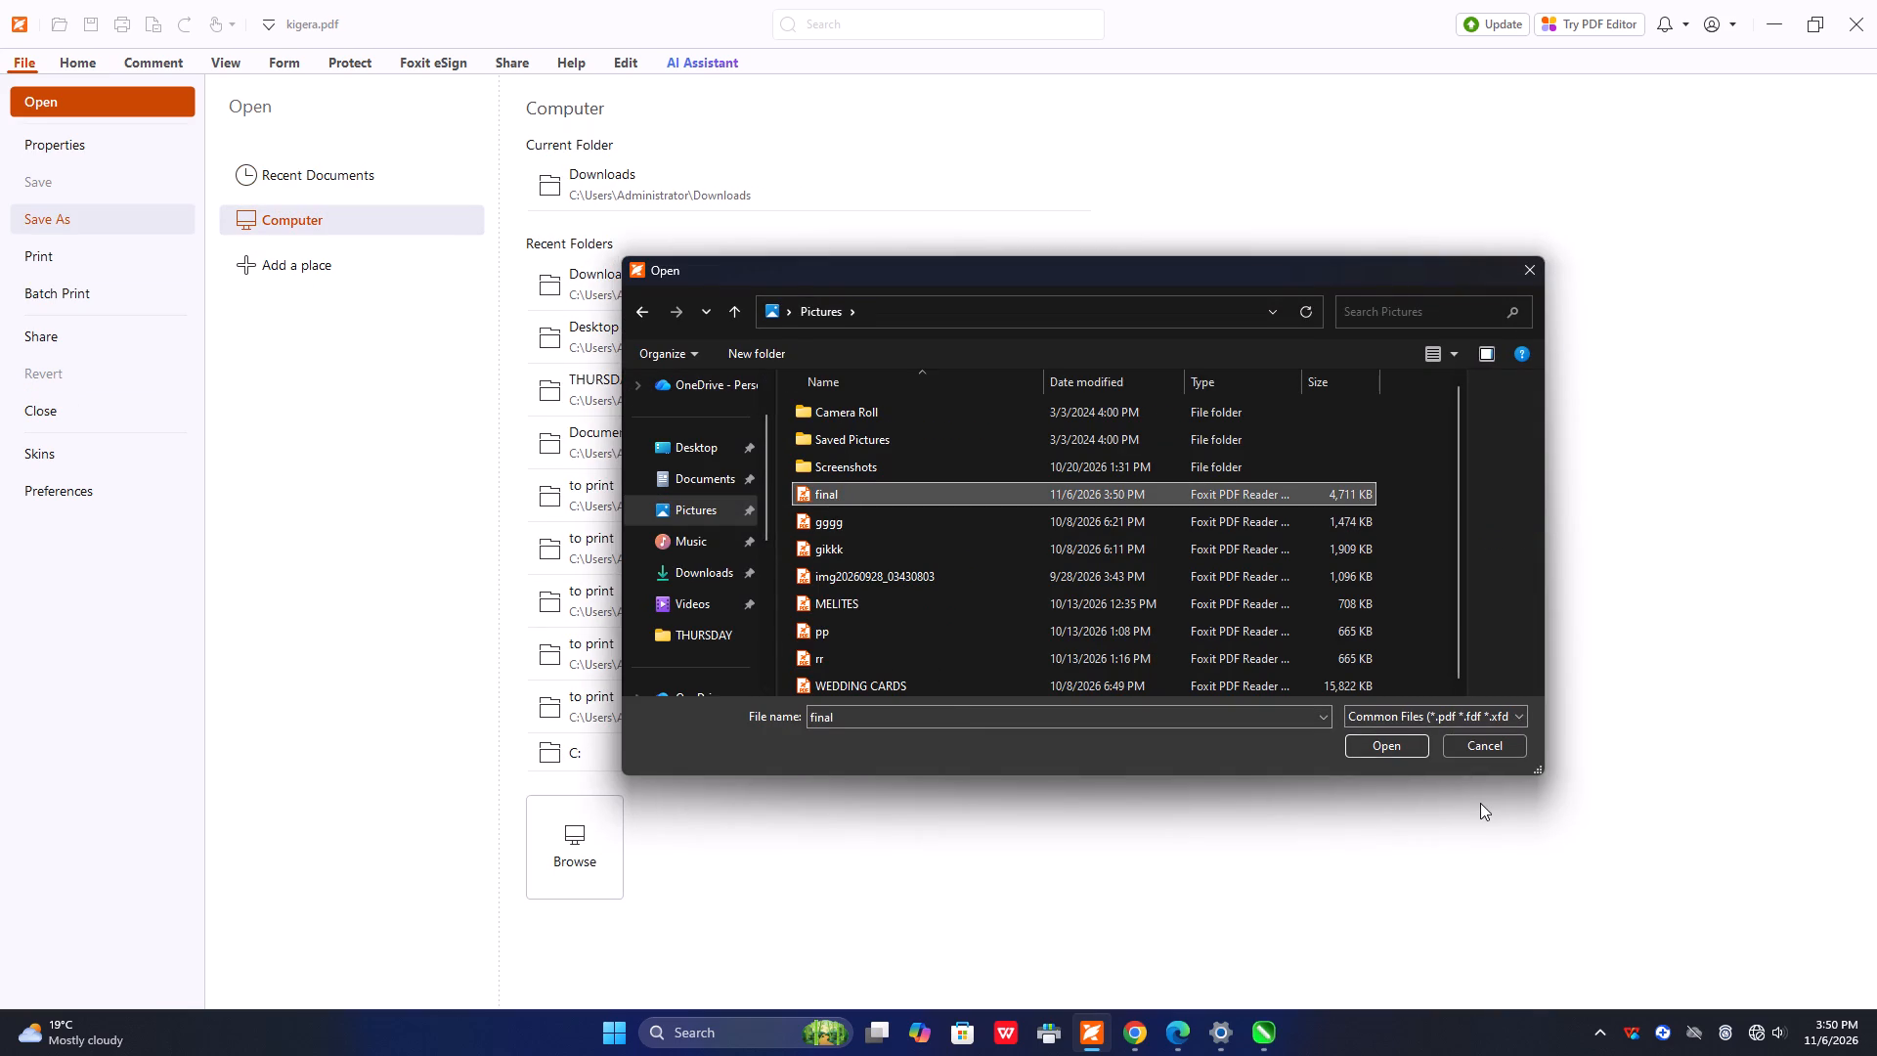
{"action": "left_click", "coordinate": [1373, 747]}
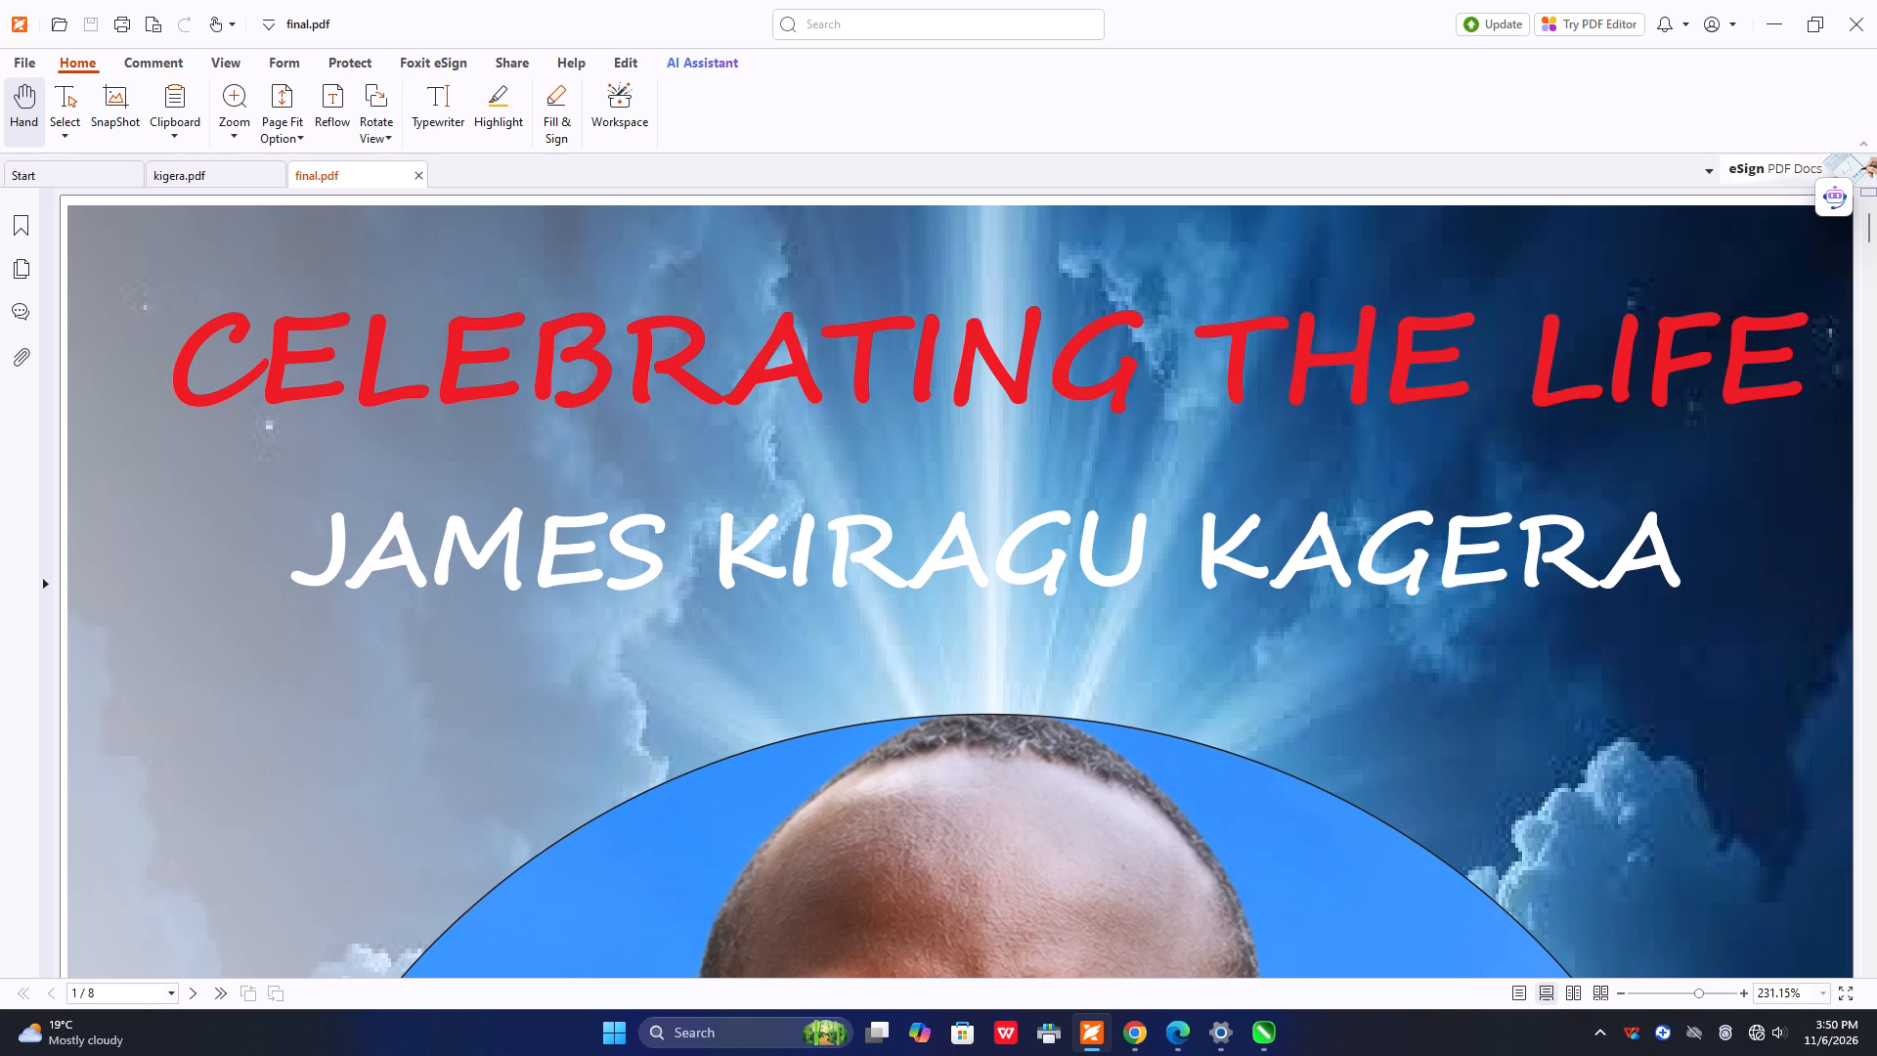
Print all pages in range of the final PDF as a booklet, front side subset, left binding, on the EPSON L3250 Series.
{"action": "left_click", "coordinate": [115, 27]}
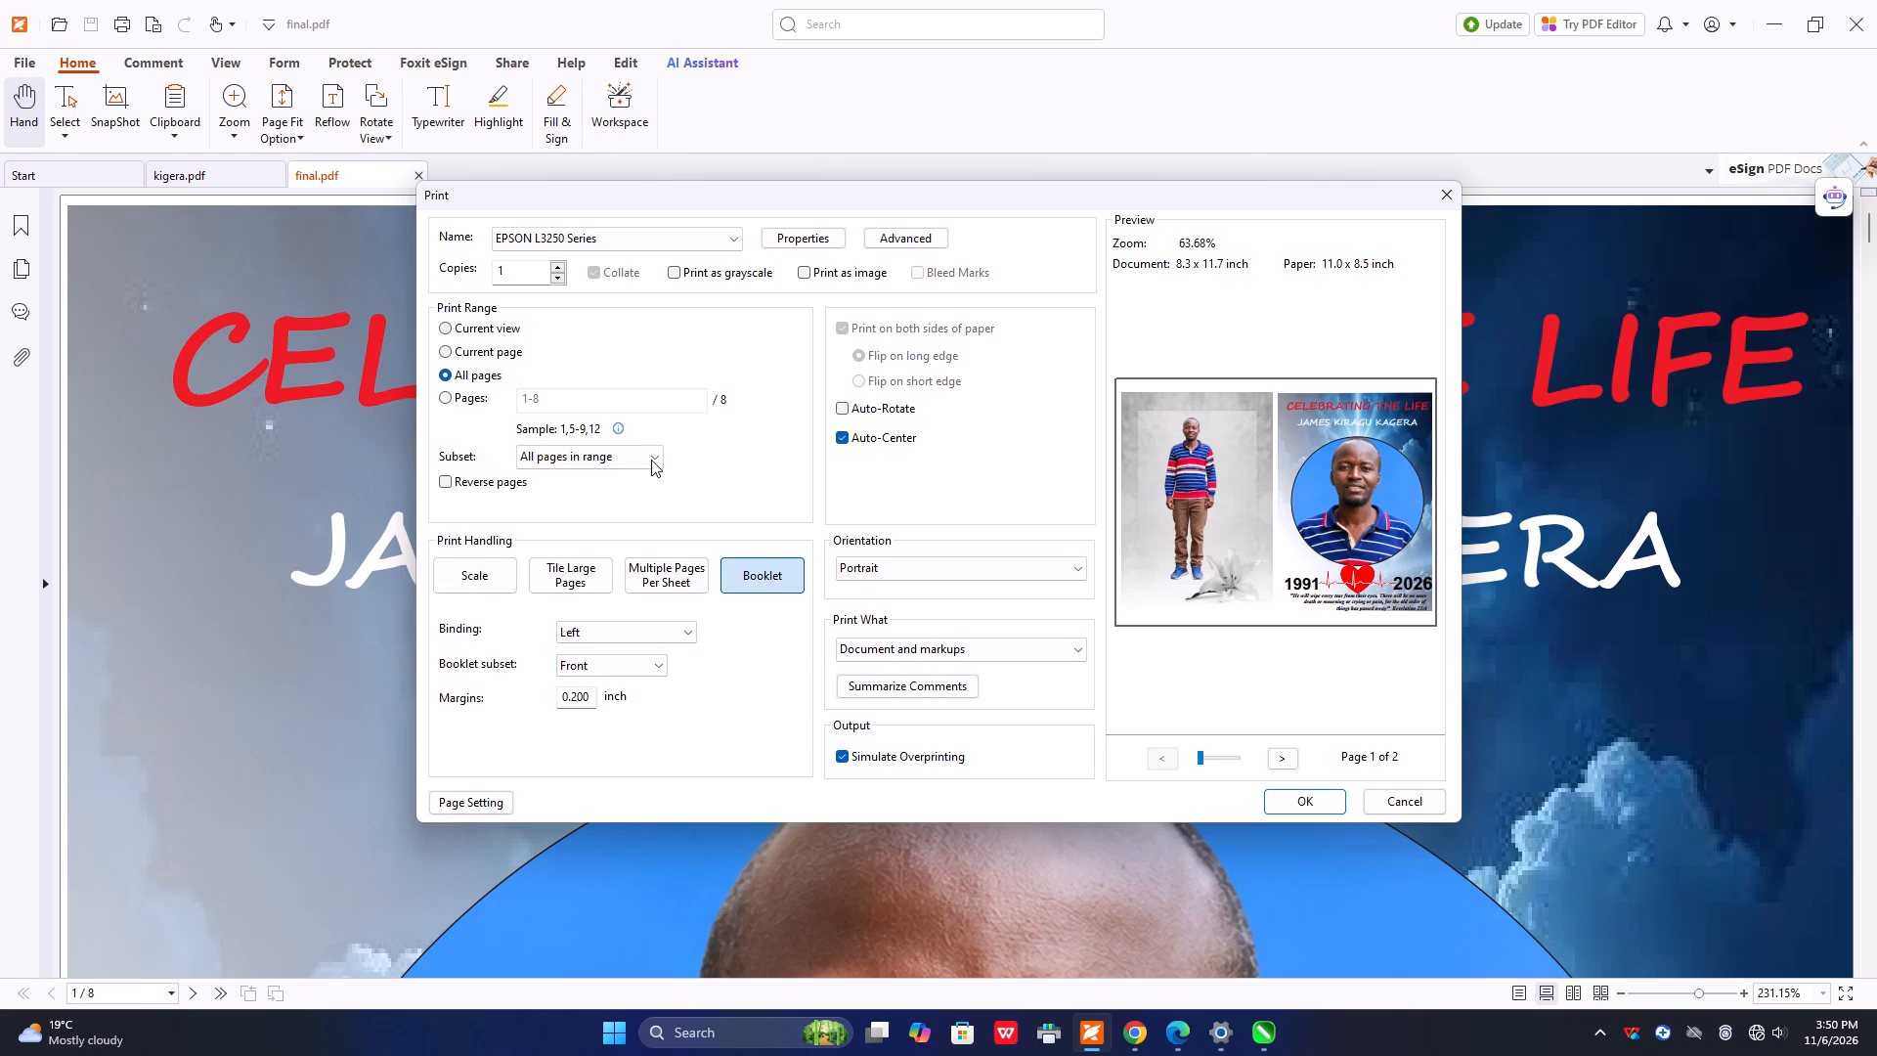
{"action": "left_click", "coordinate": [603, 454]}
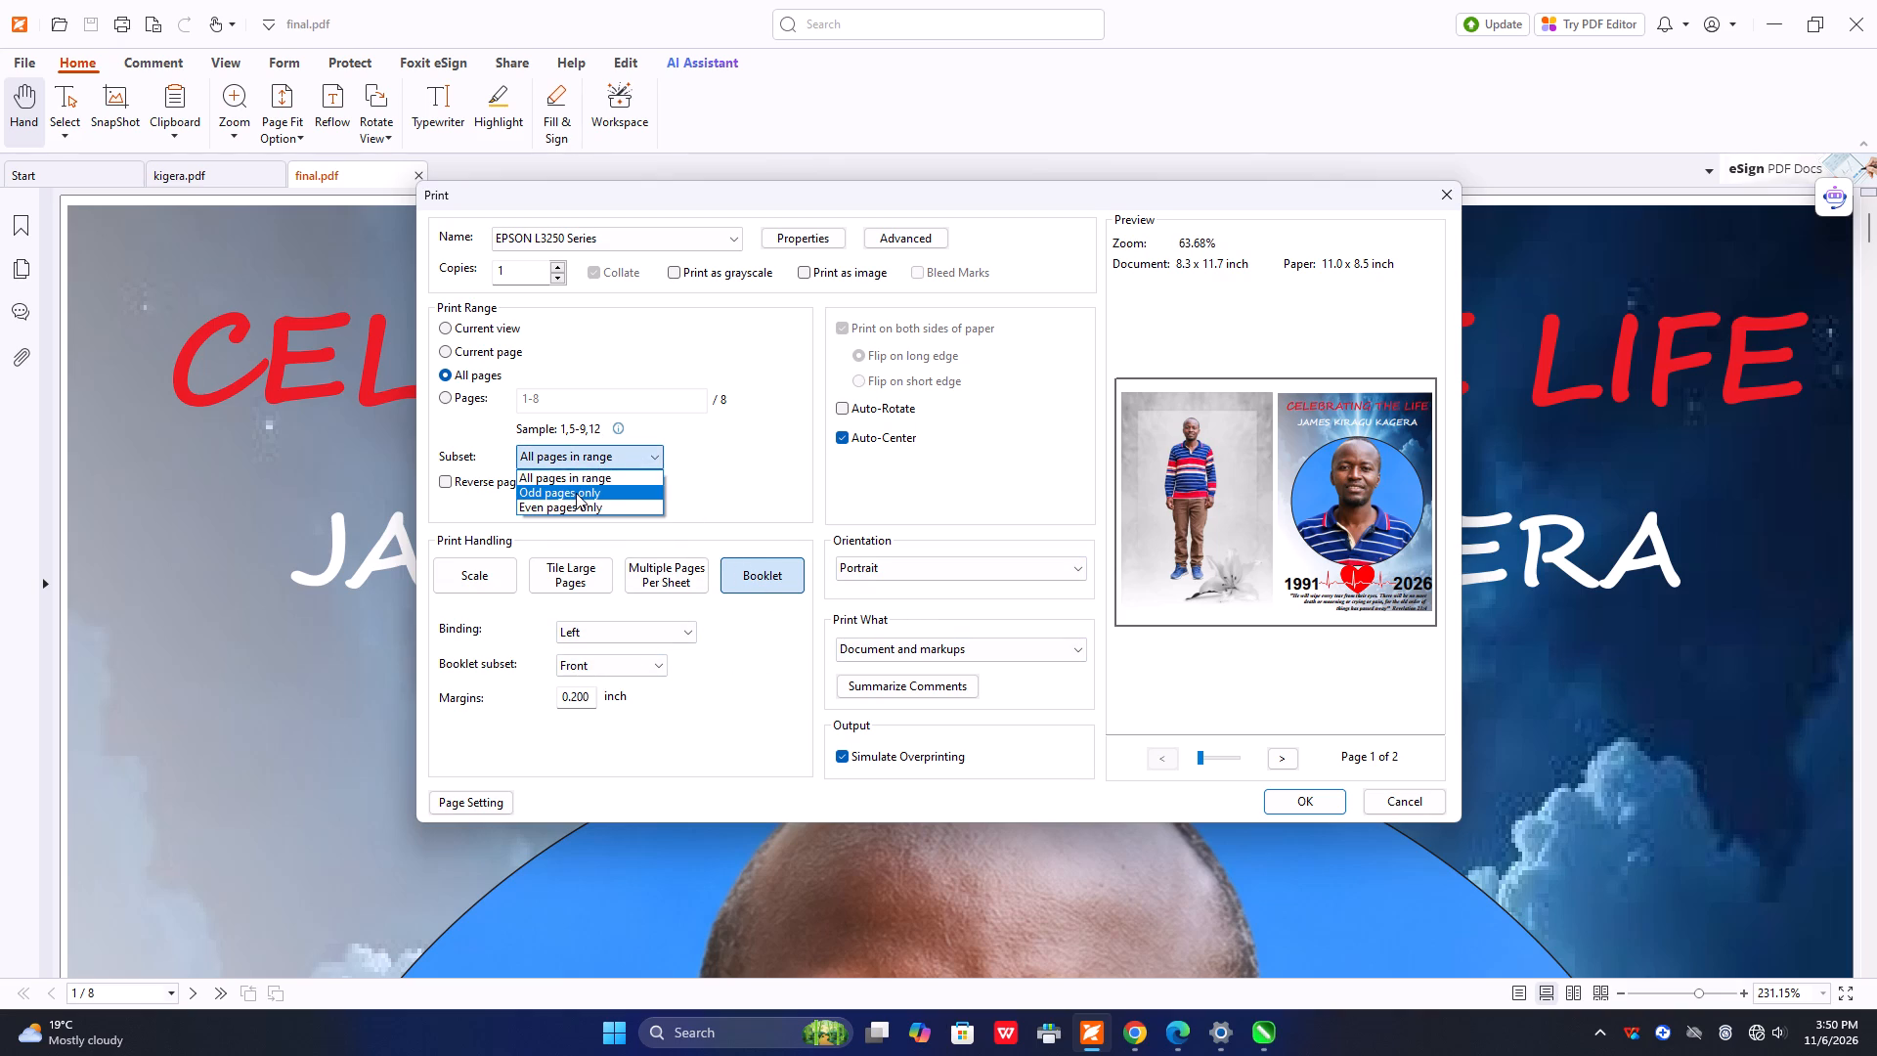
{"action": "left_click", "coordinate": [576, 493]}
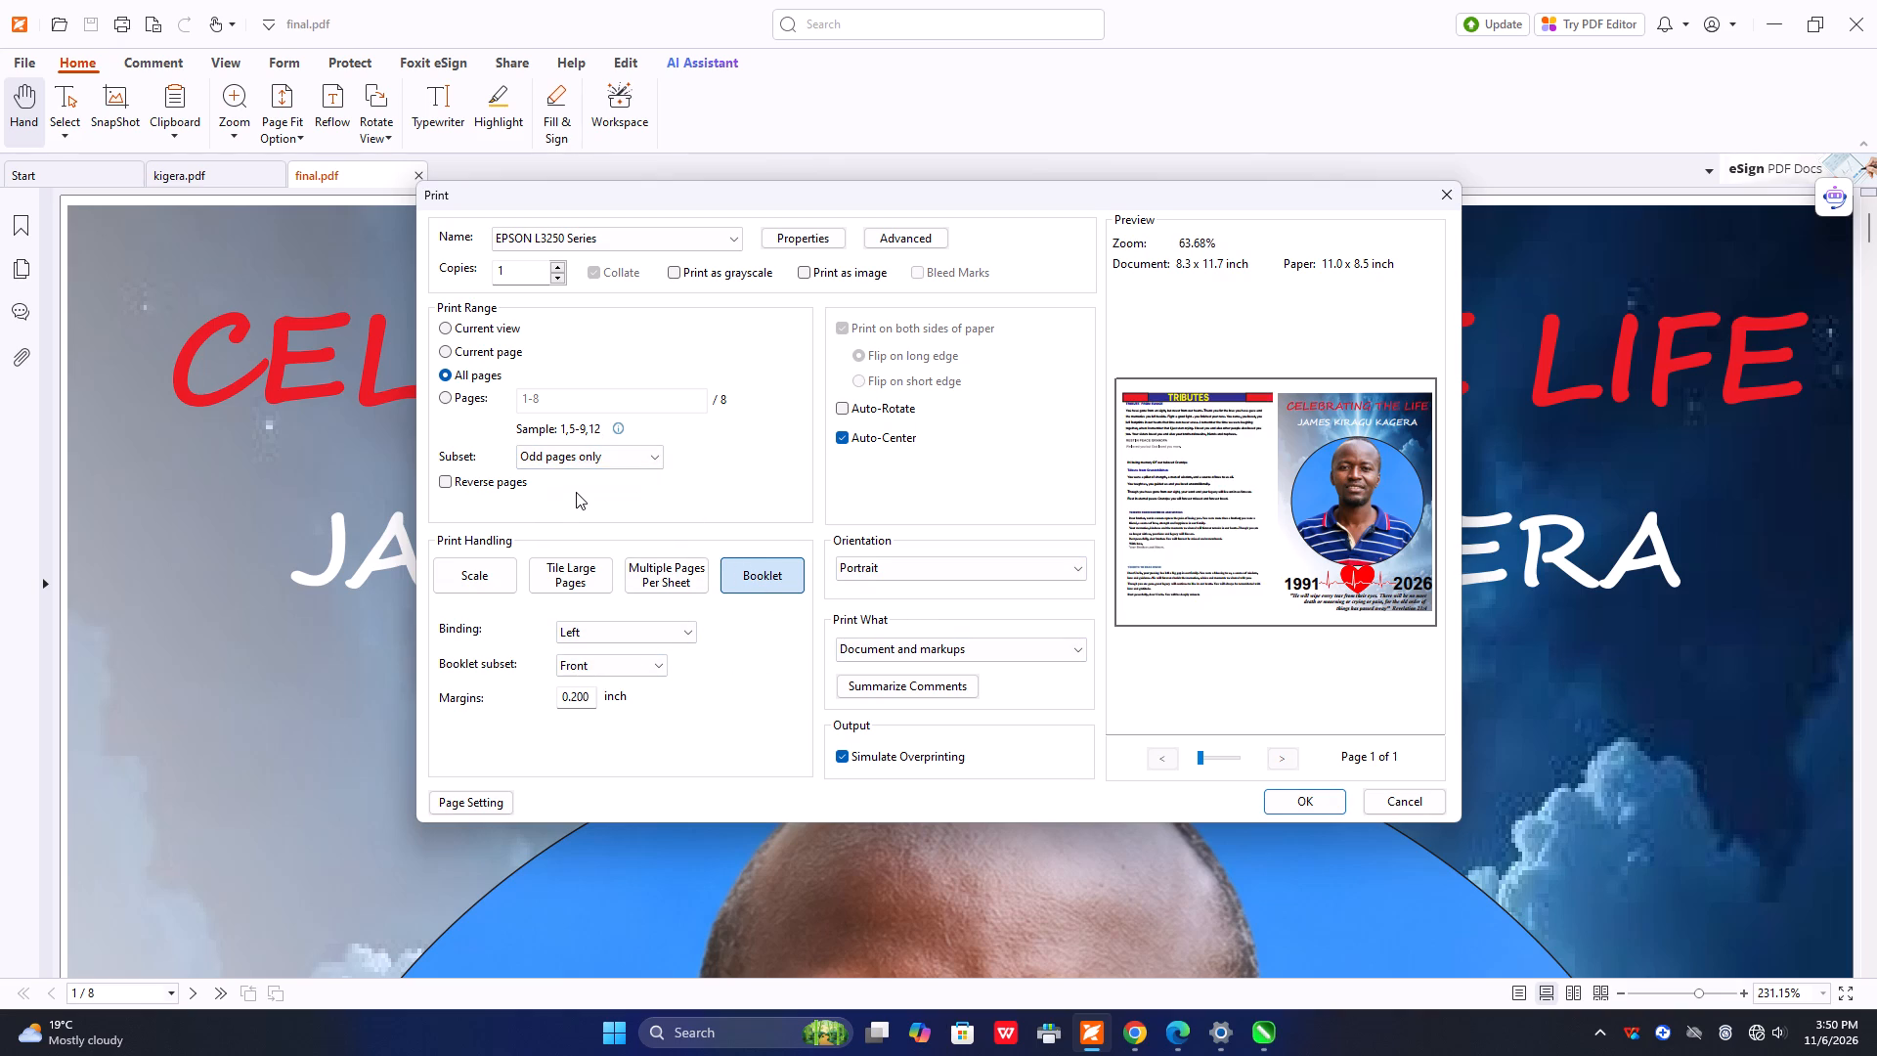
{"action": "left_click", "coordinate": [634, 457]}
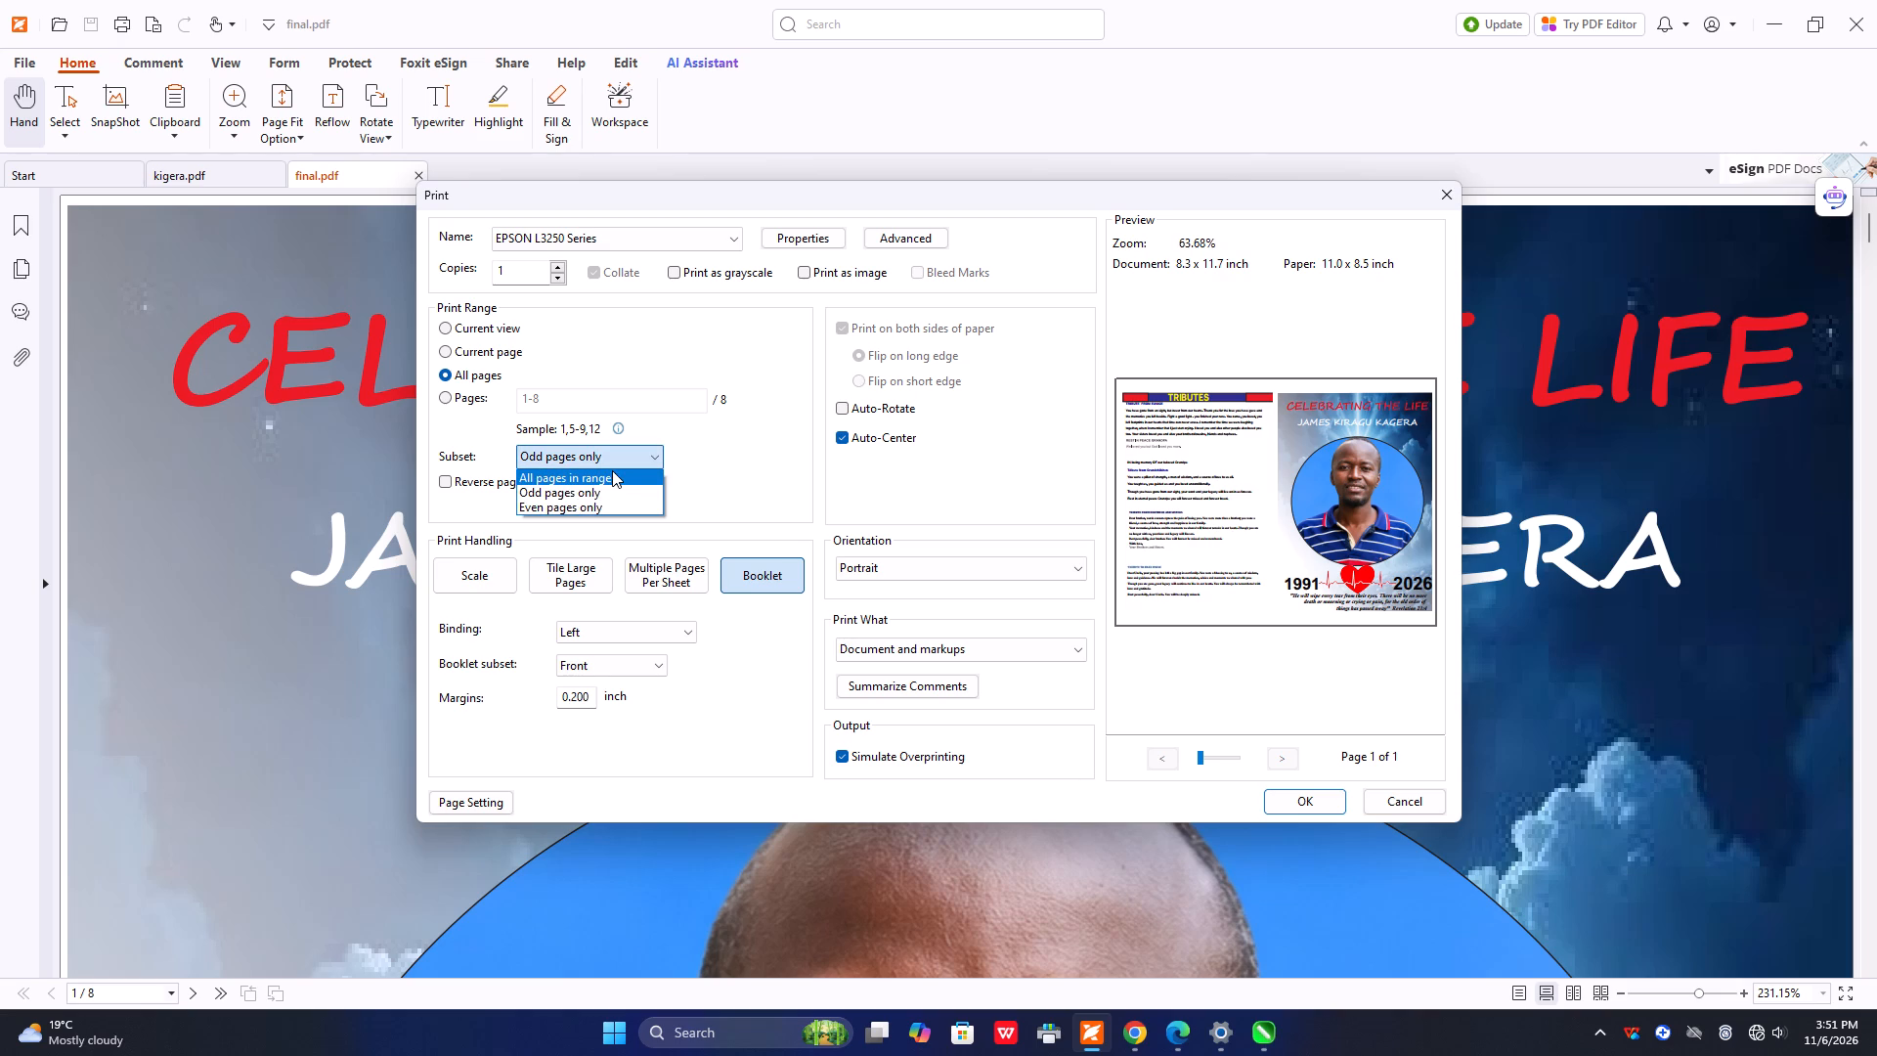
{"action": "left_click", "coordinate": [612, 470]}
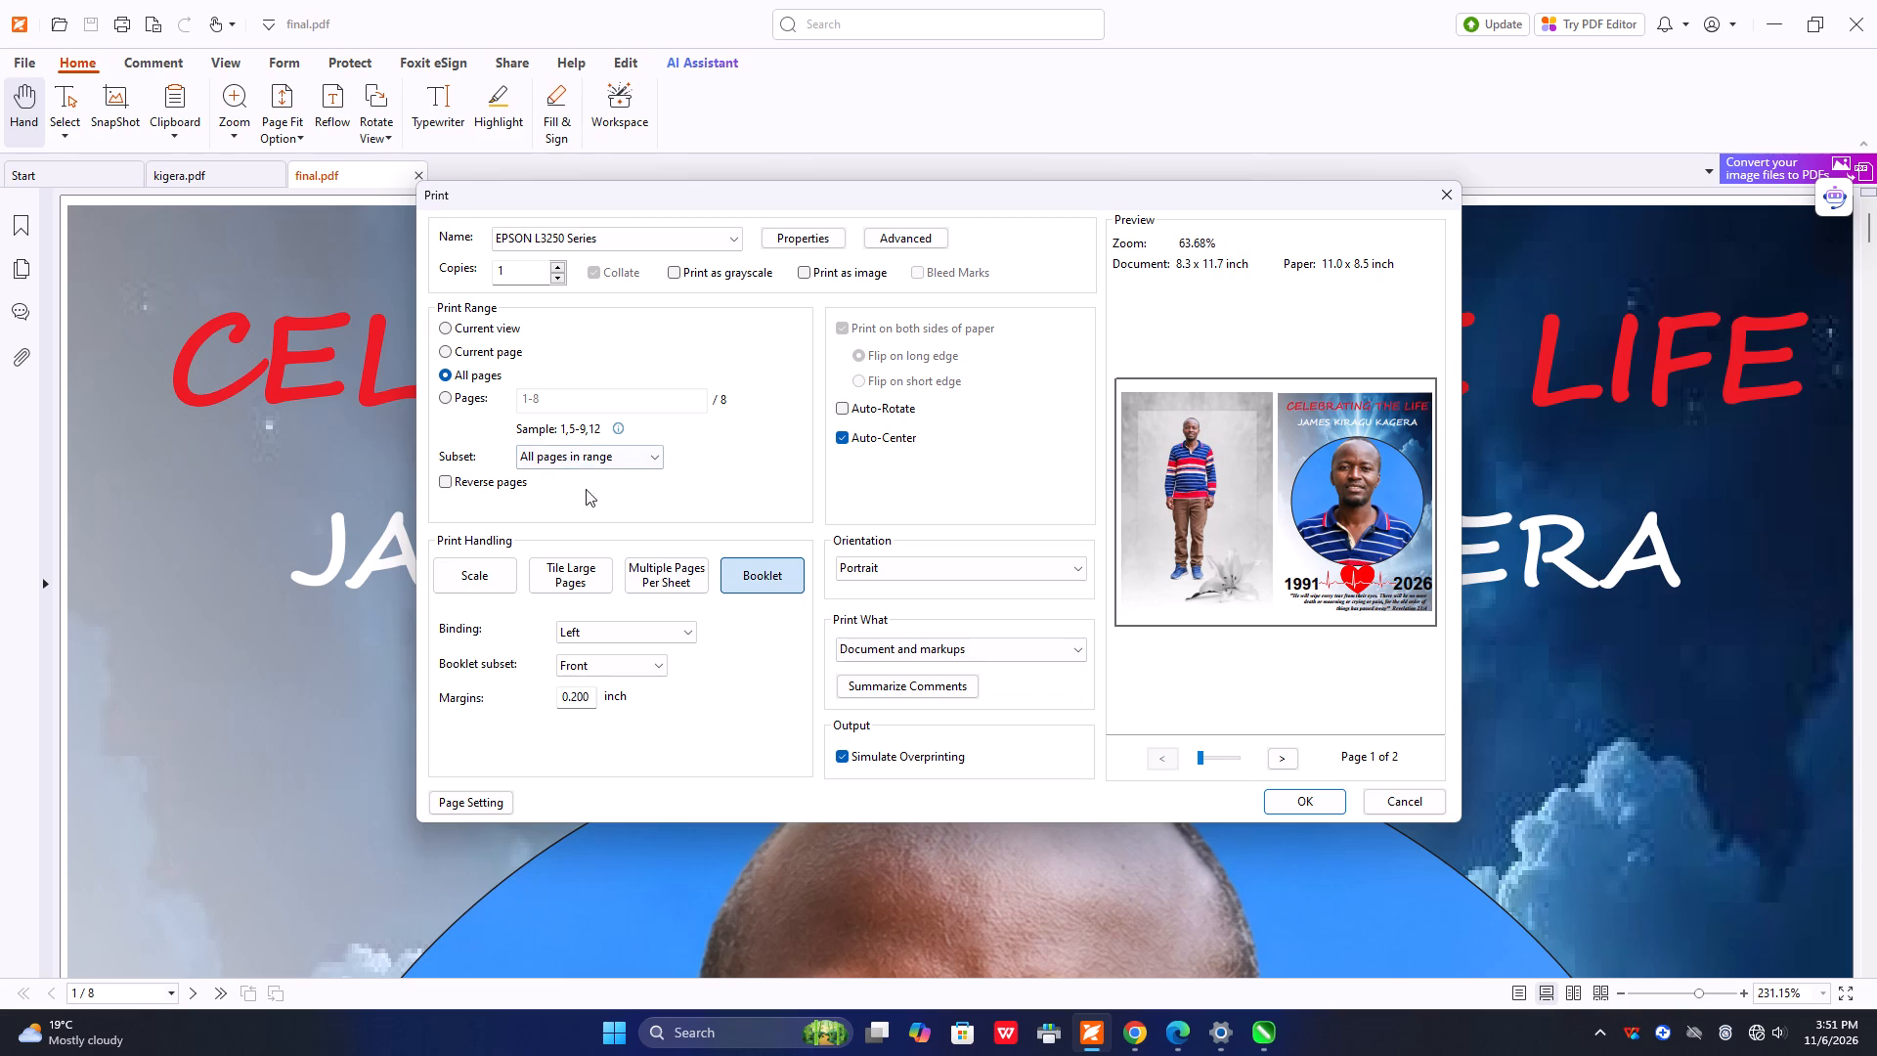
{"action": "left_click", "coordinate": [1298, 802]}
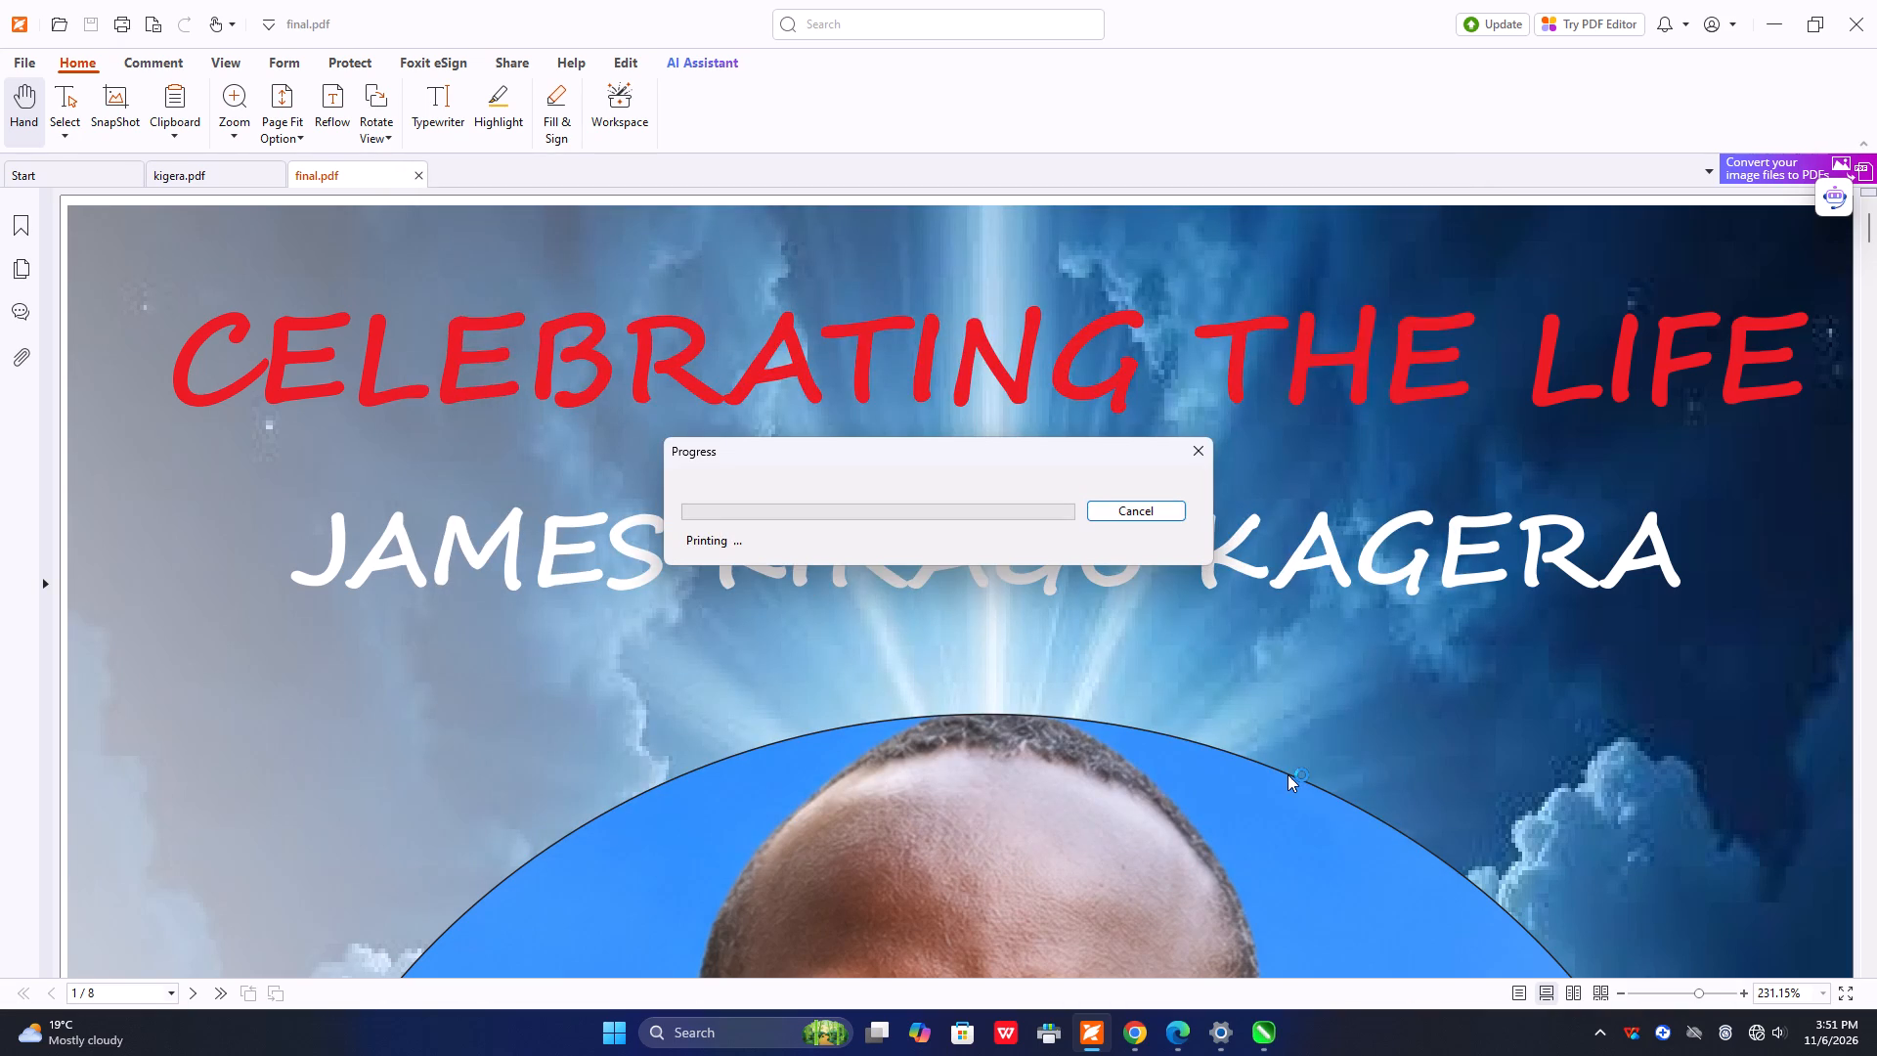
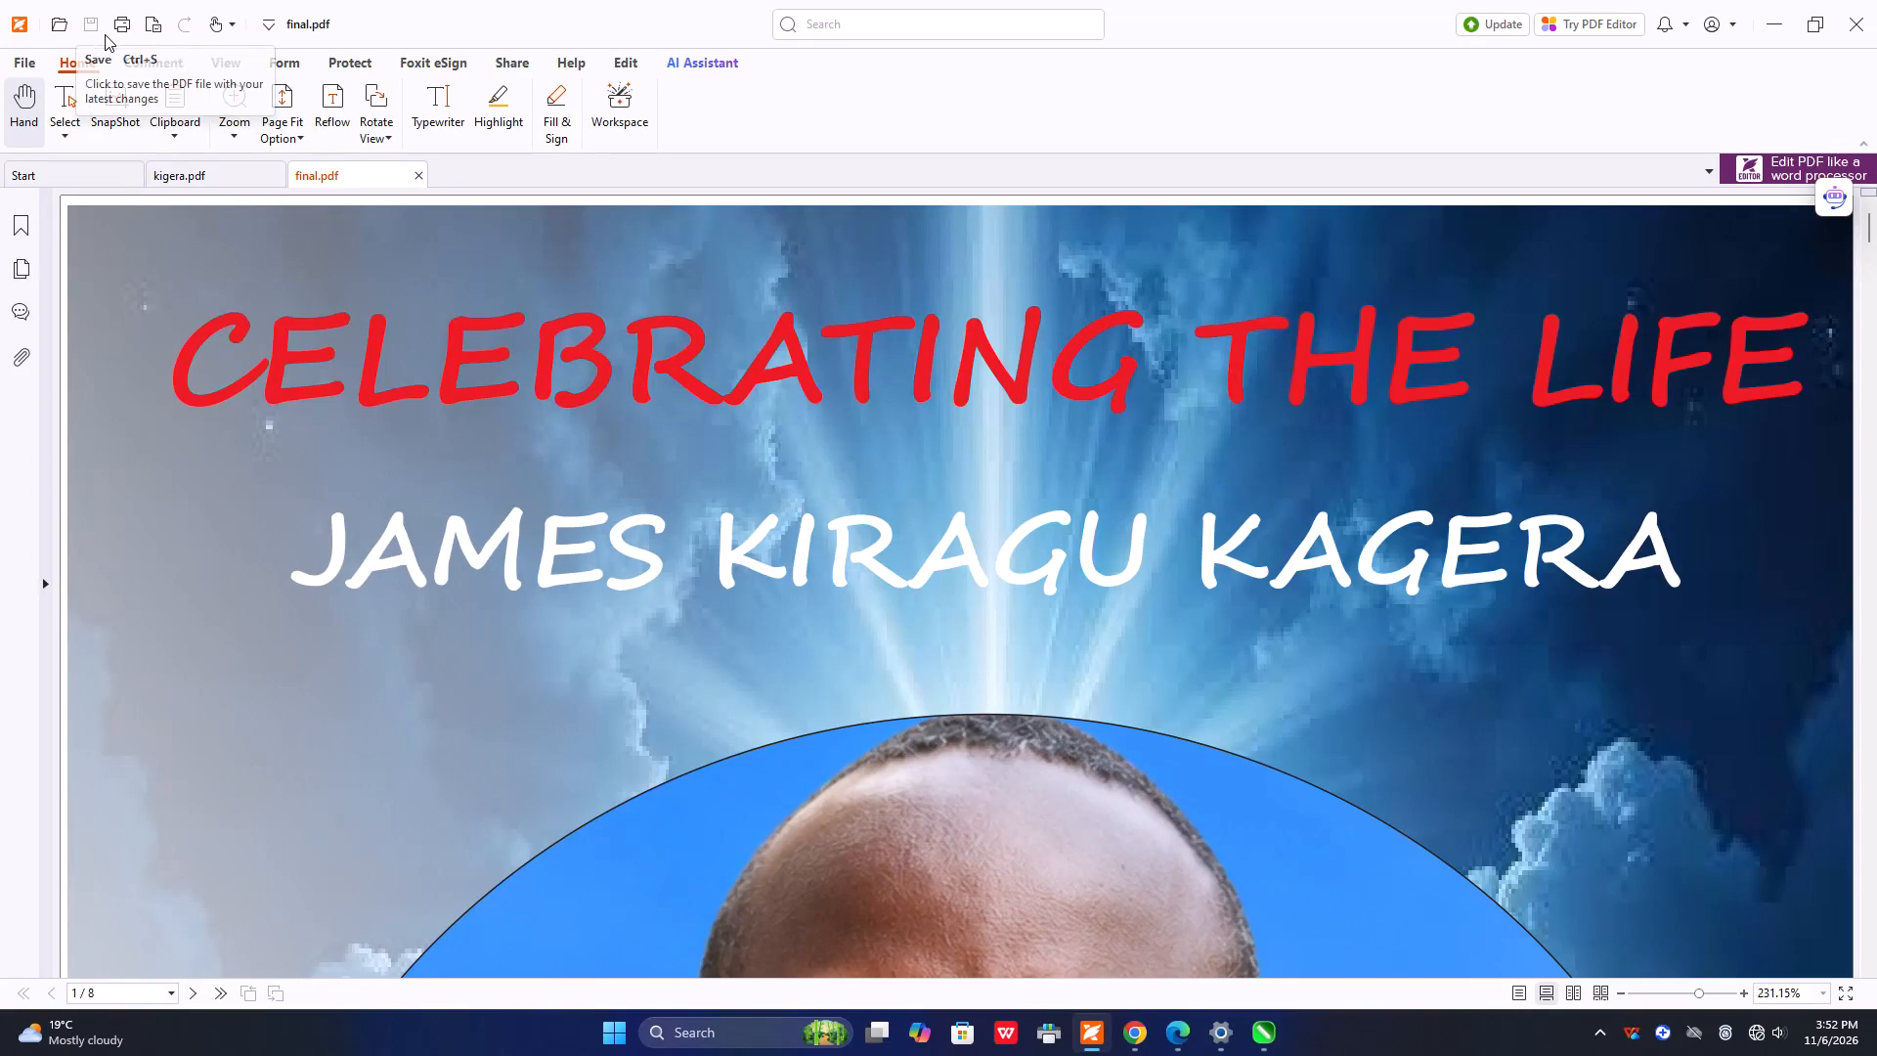
Print all pages of the final PDF as a left-bound booklet again with the booklet subset set to Back, on the EPSON L3250 Series.
{"action": "left_click", "coordinate": [122, 26]}
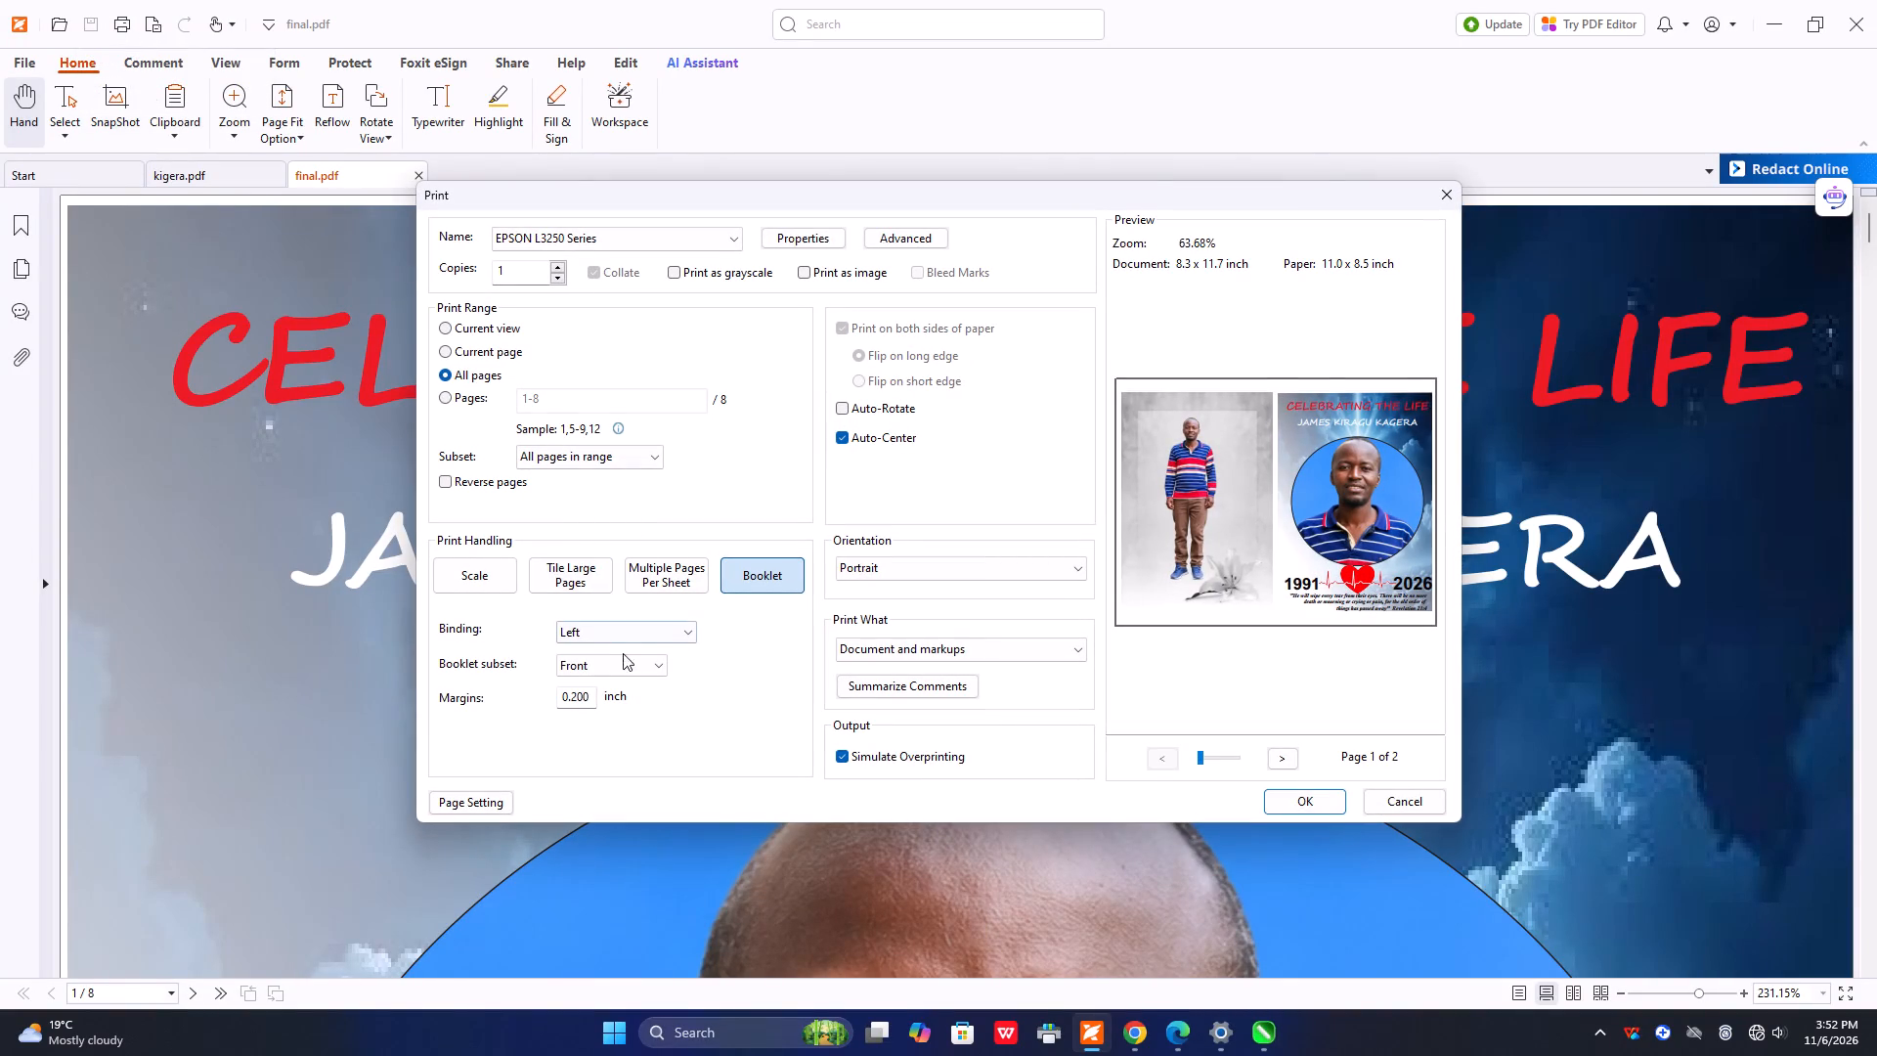
{"action": "left_click", "coordinate": [630, 659]}
{"action": "left_click", "coordinate": [597, 710]}
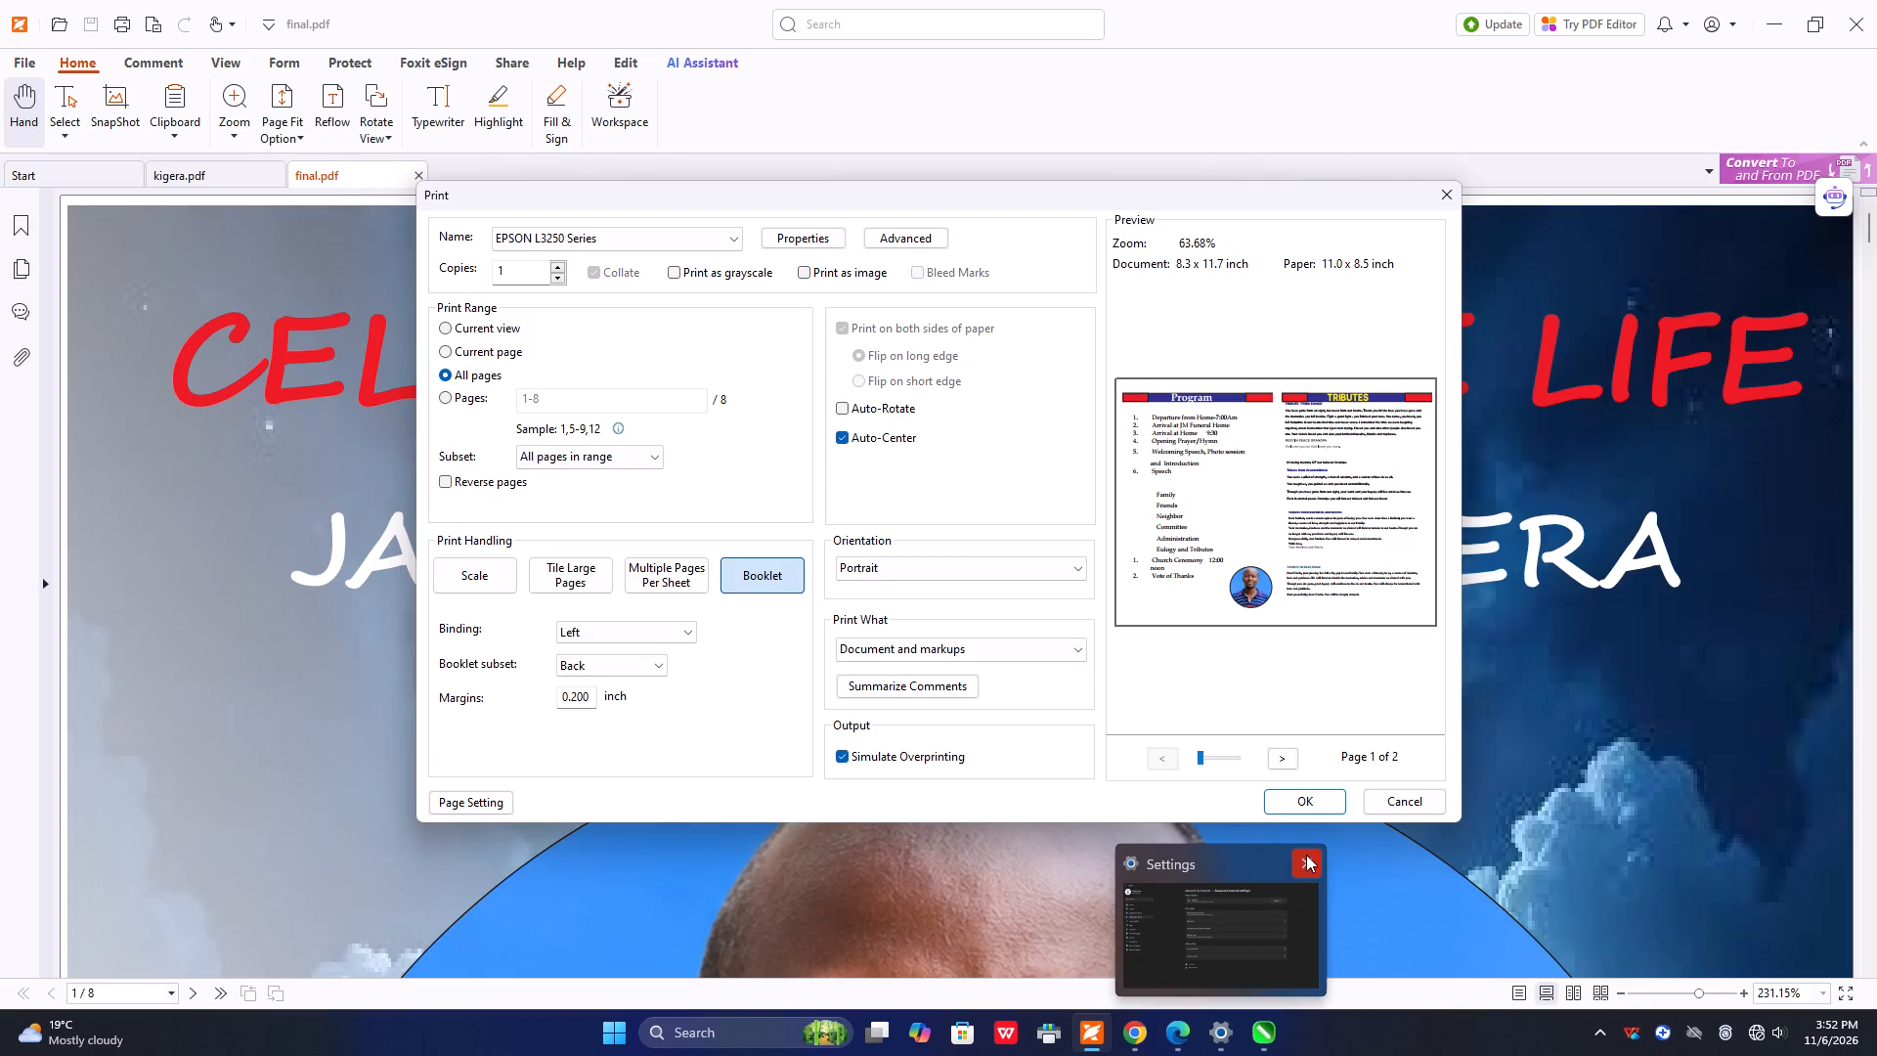
{"action": "left_click", "coordinate": [1284, 805]}
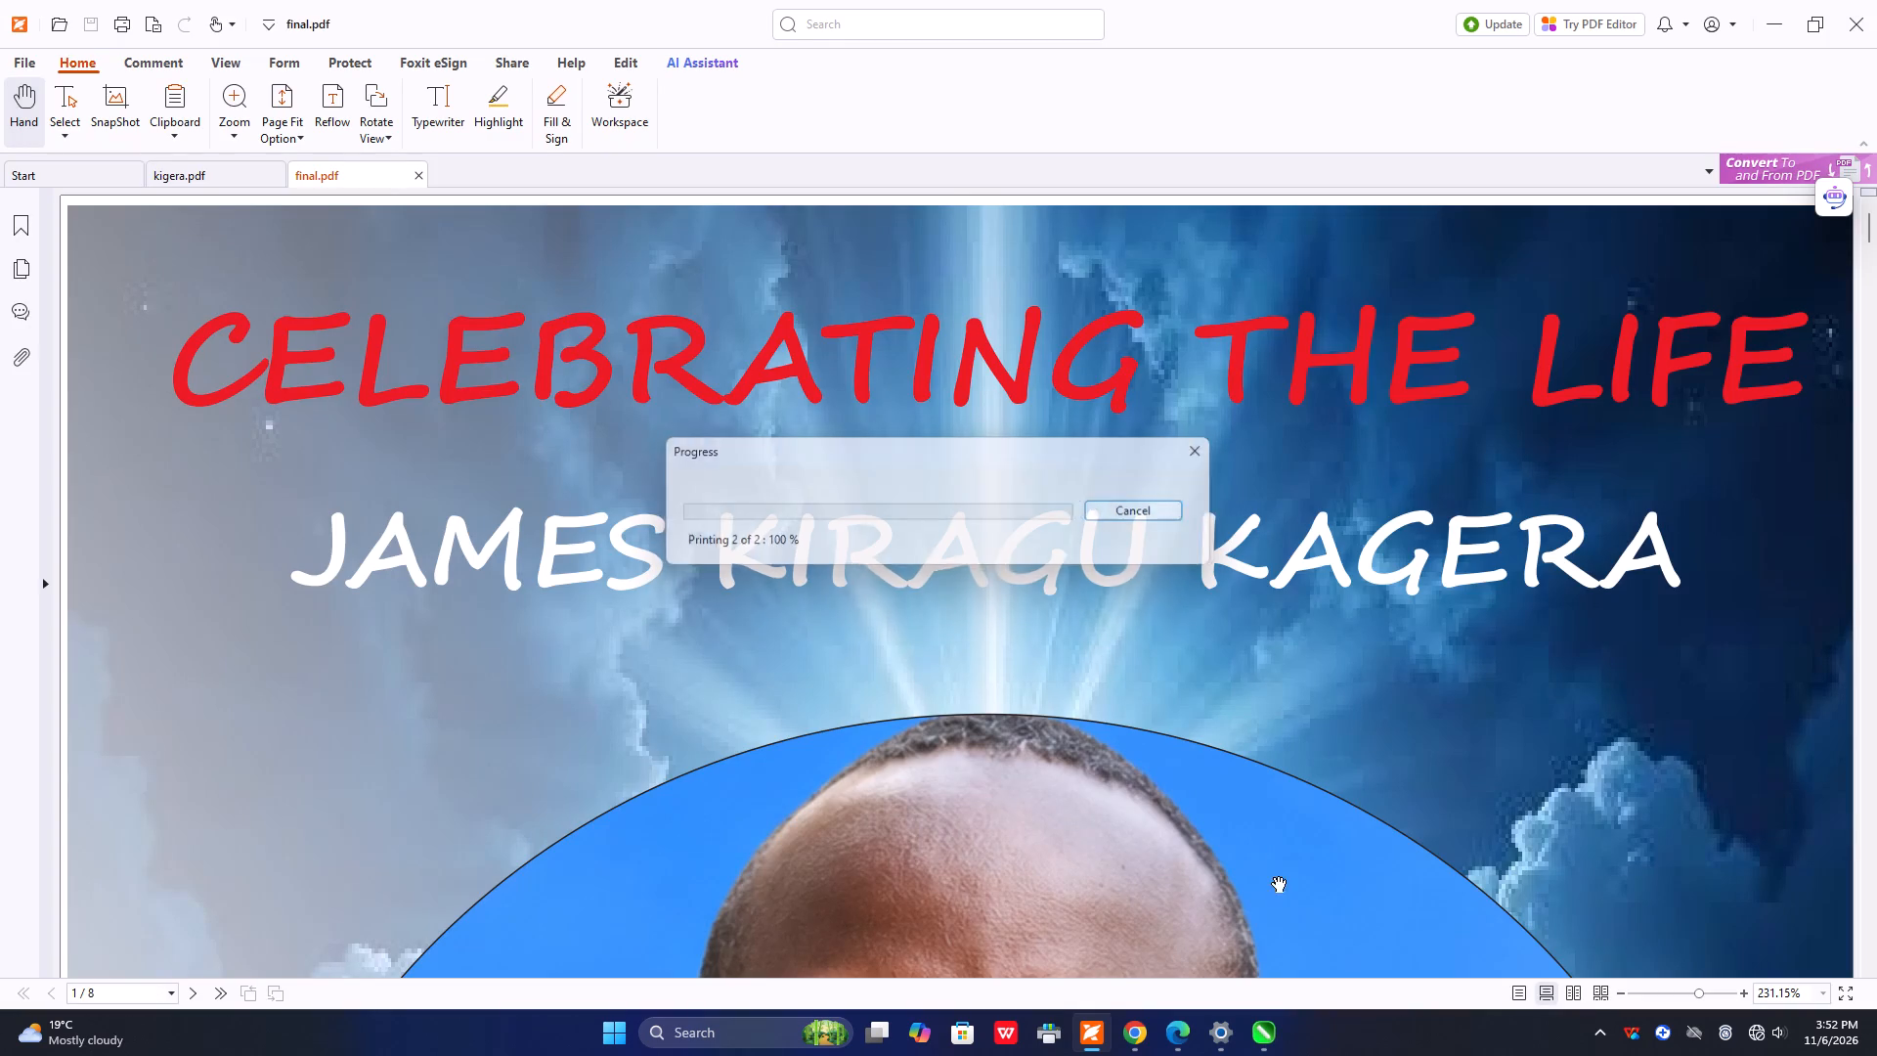
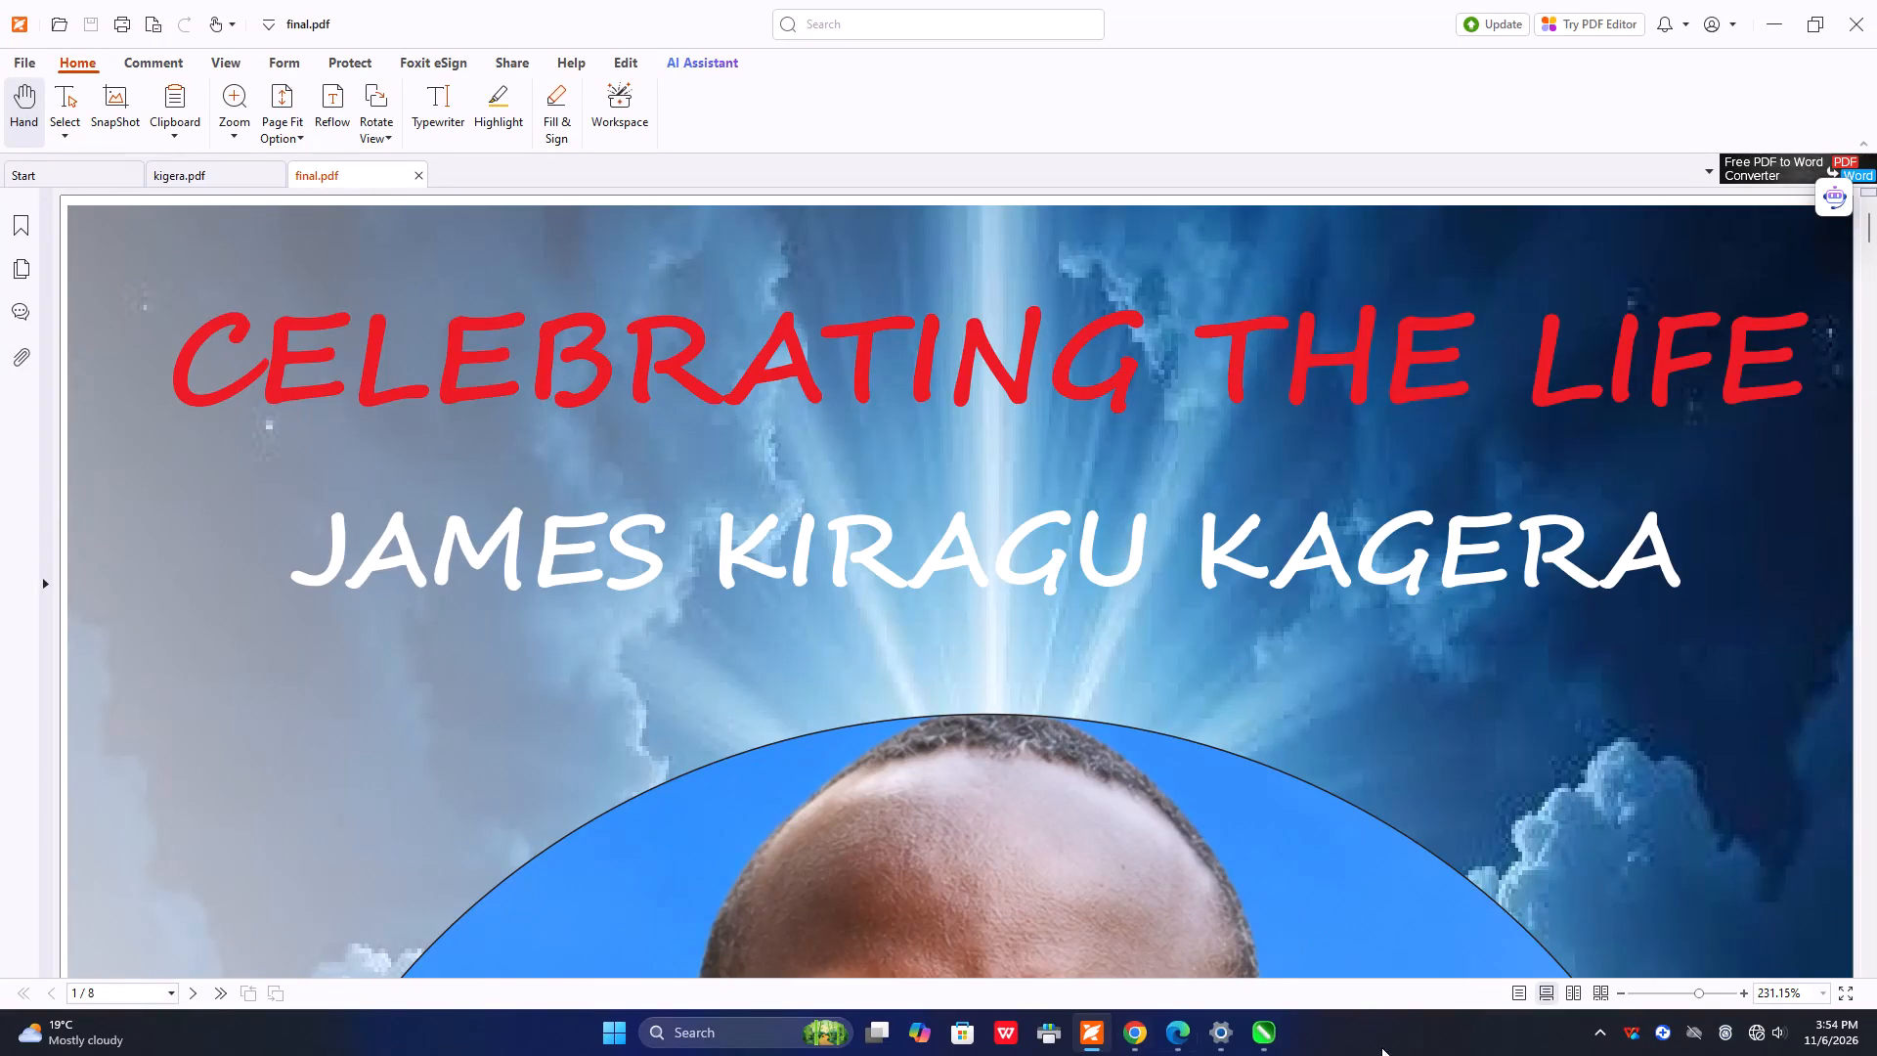
Switch to CorelDRAW and review booklet pages 1 through 8, checking how the artwork fits each page.
{"action": "left_click", "coordinate": [1272, 1036]}
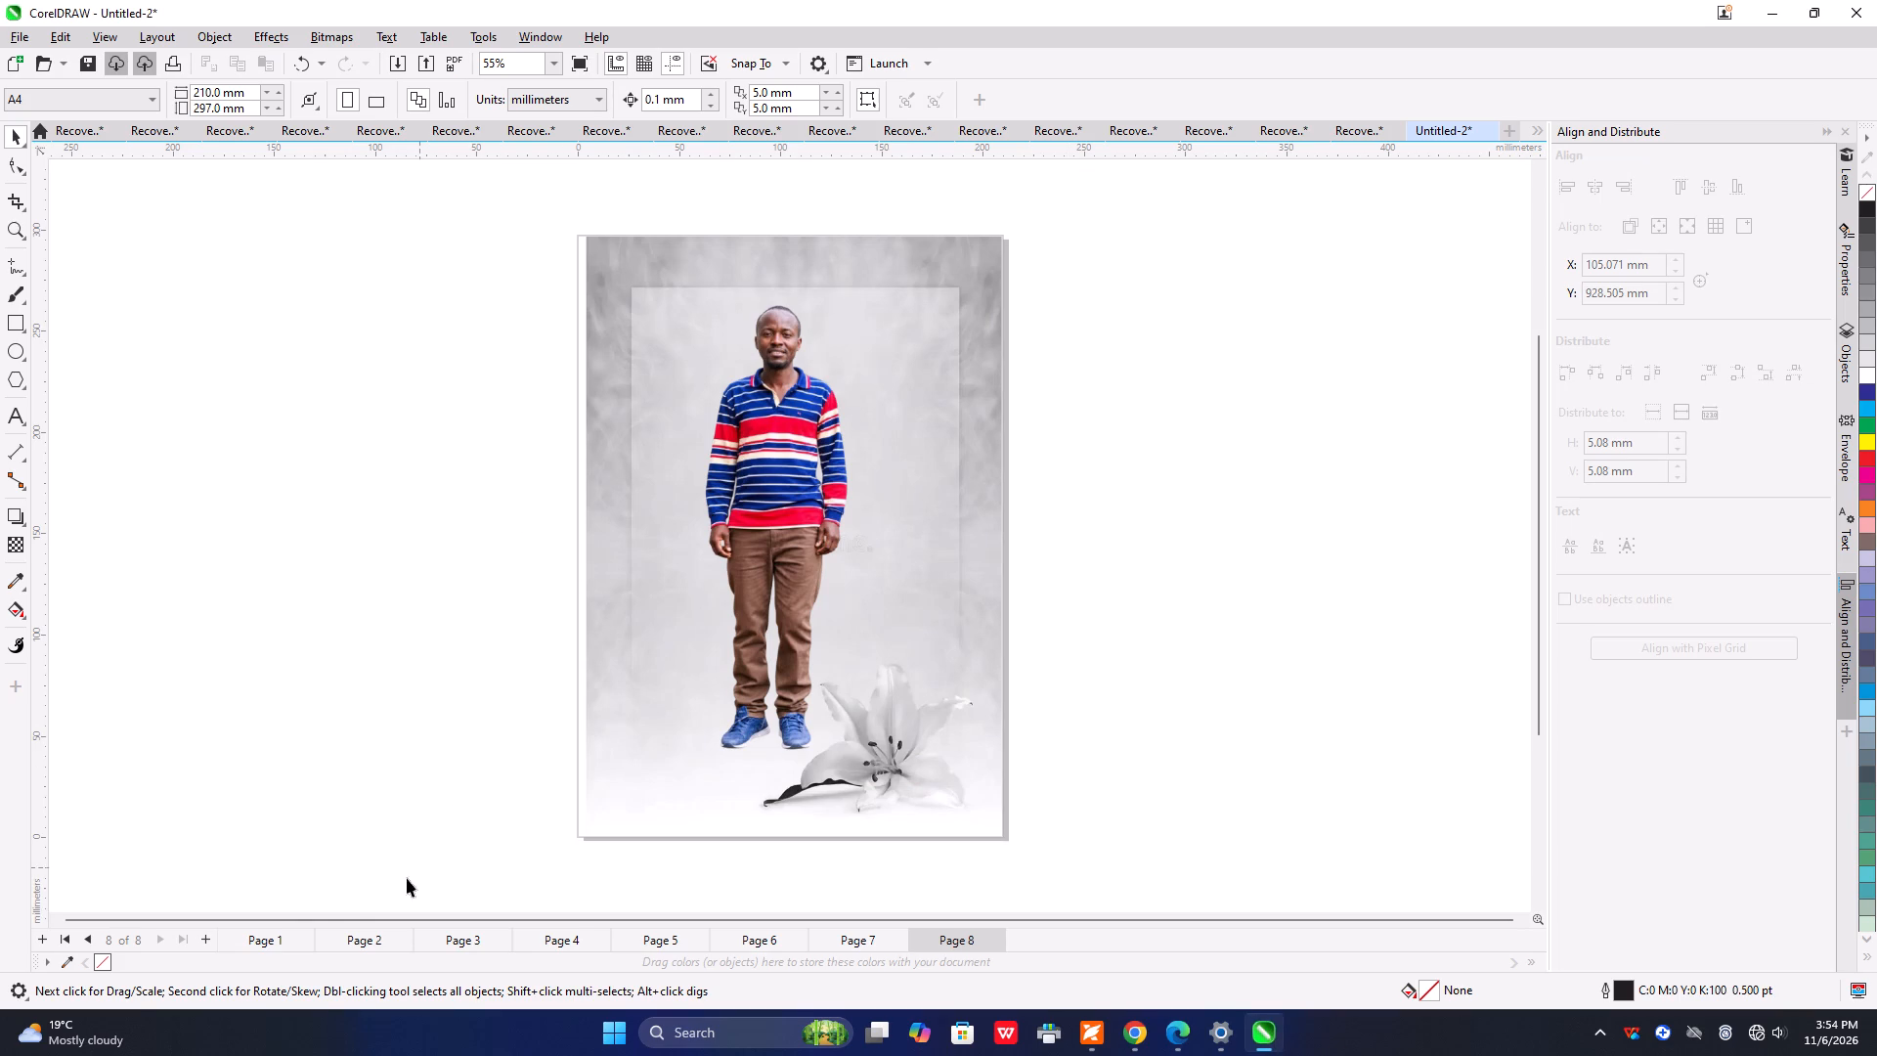
{"action": "left_click", "coordinate": [274, 939]}
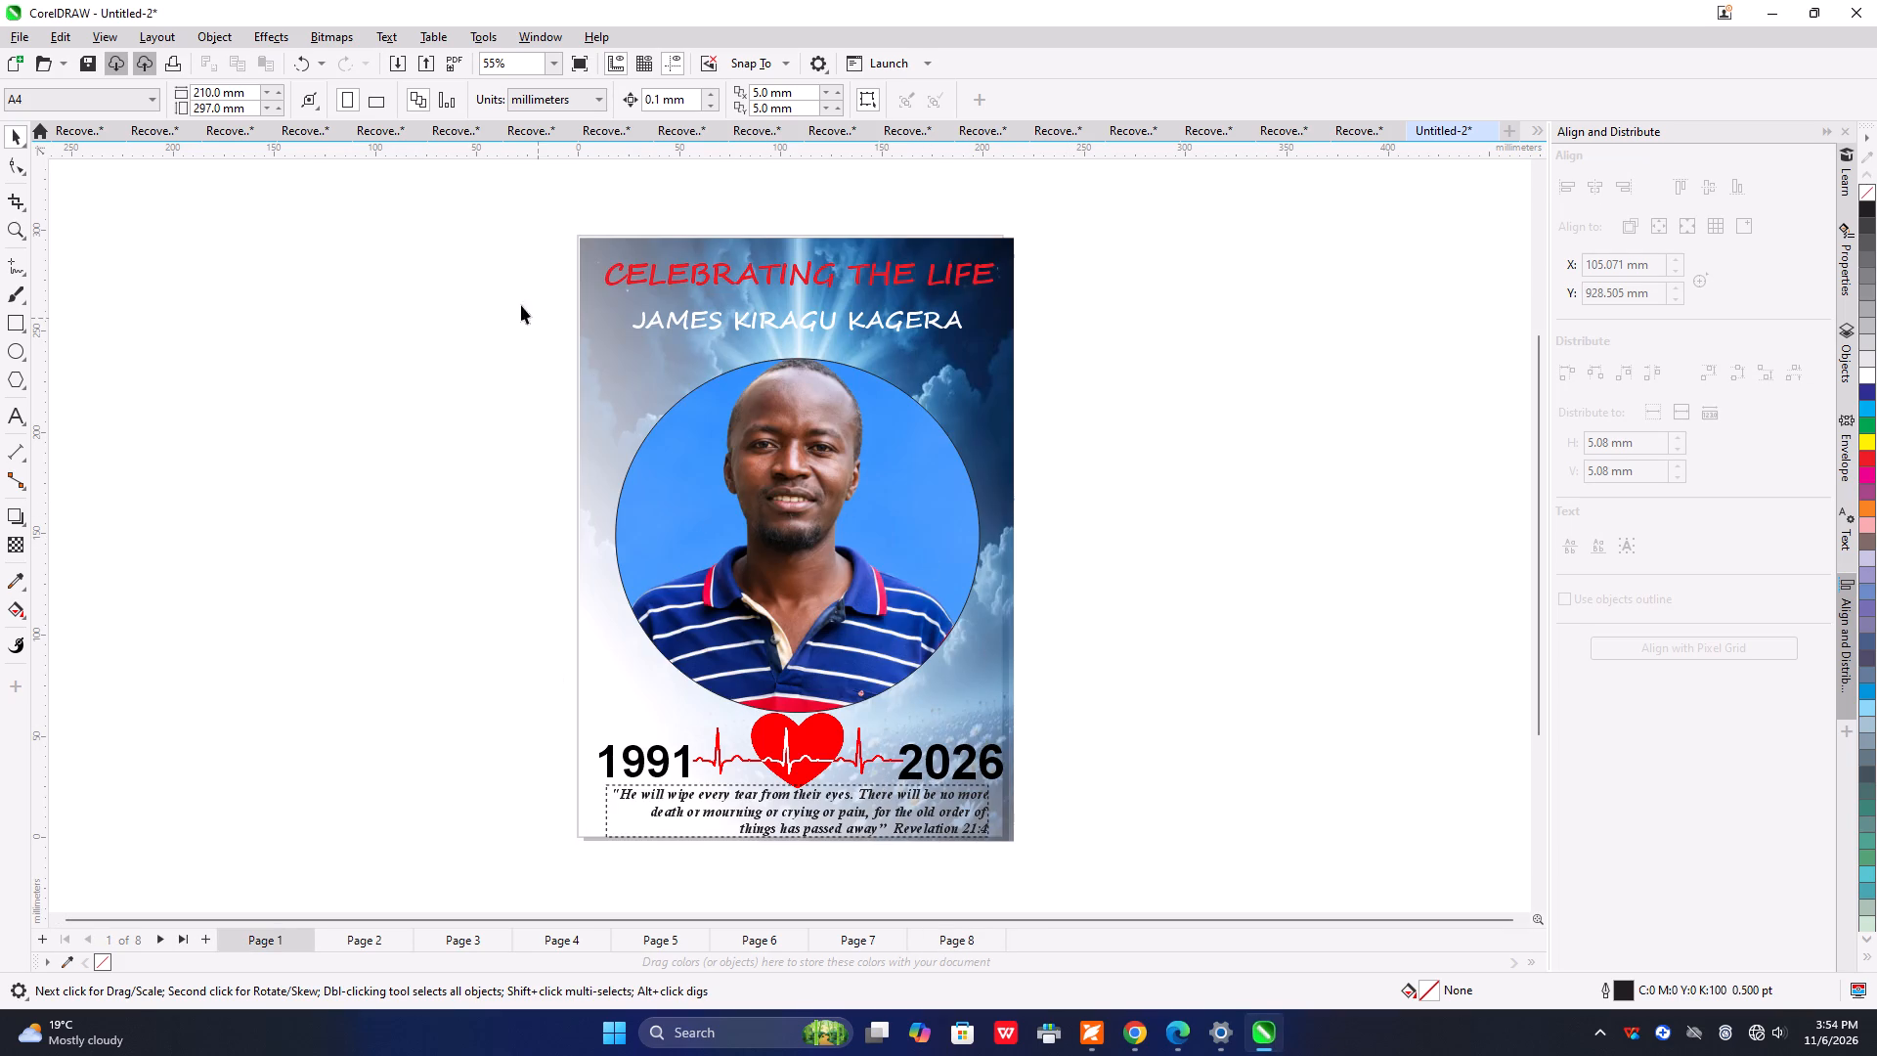
{"action": "left_click_drag", "start_coordinate": [510, 211], "coordinate": [1069, 850]}
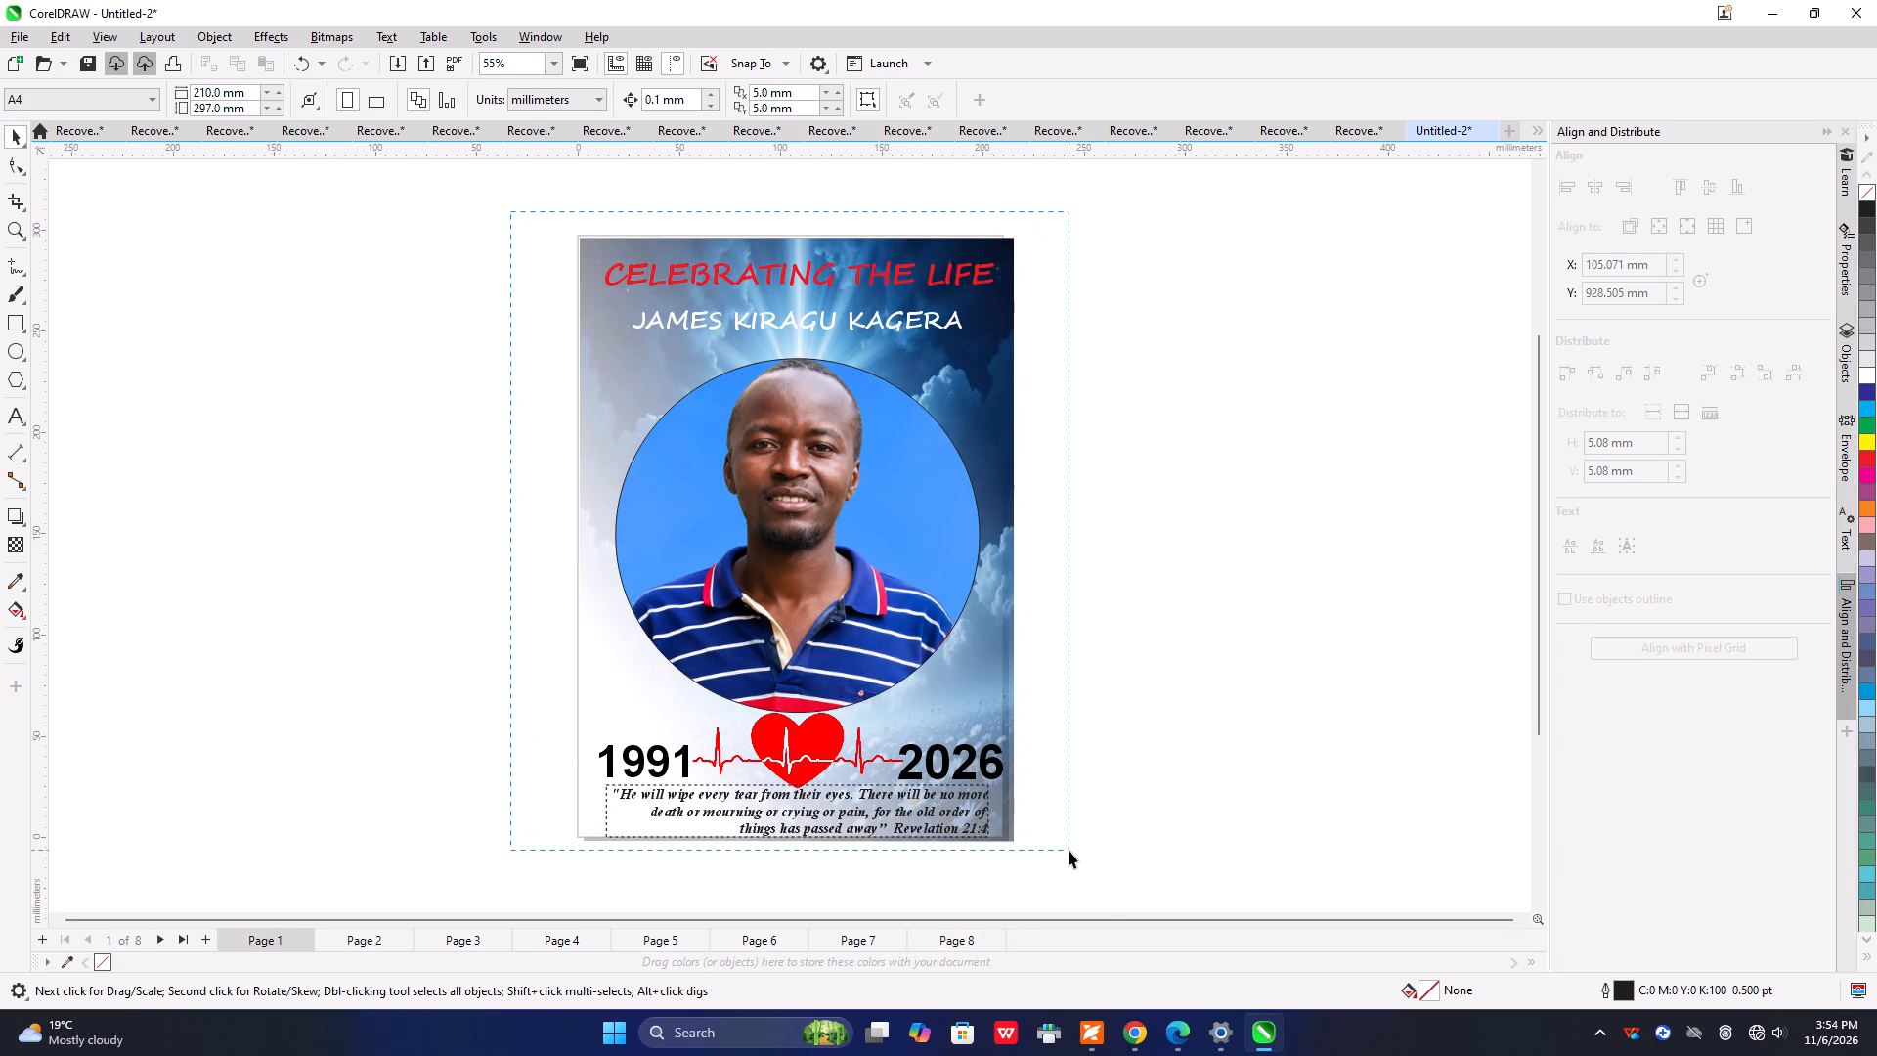
{"action": "left_click_drag", "start_coordinate": [1069, 850], "coordinate": [1100, 897]}
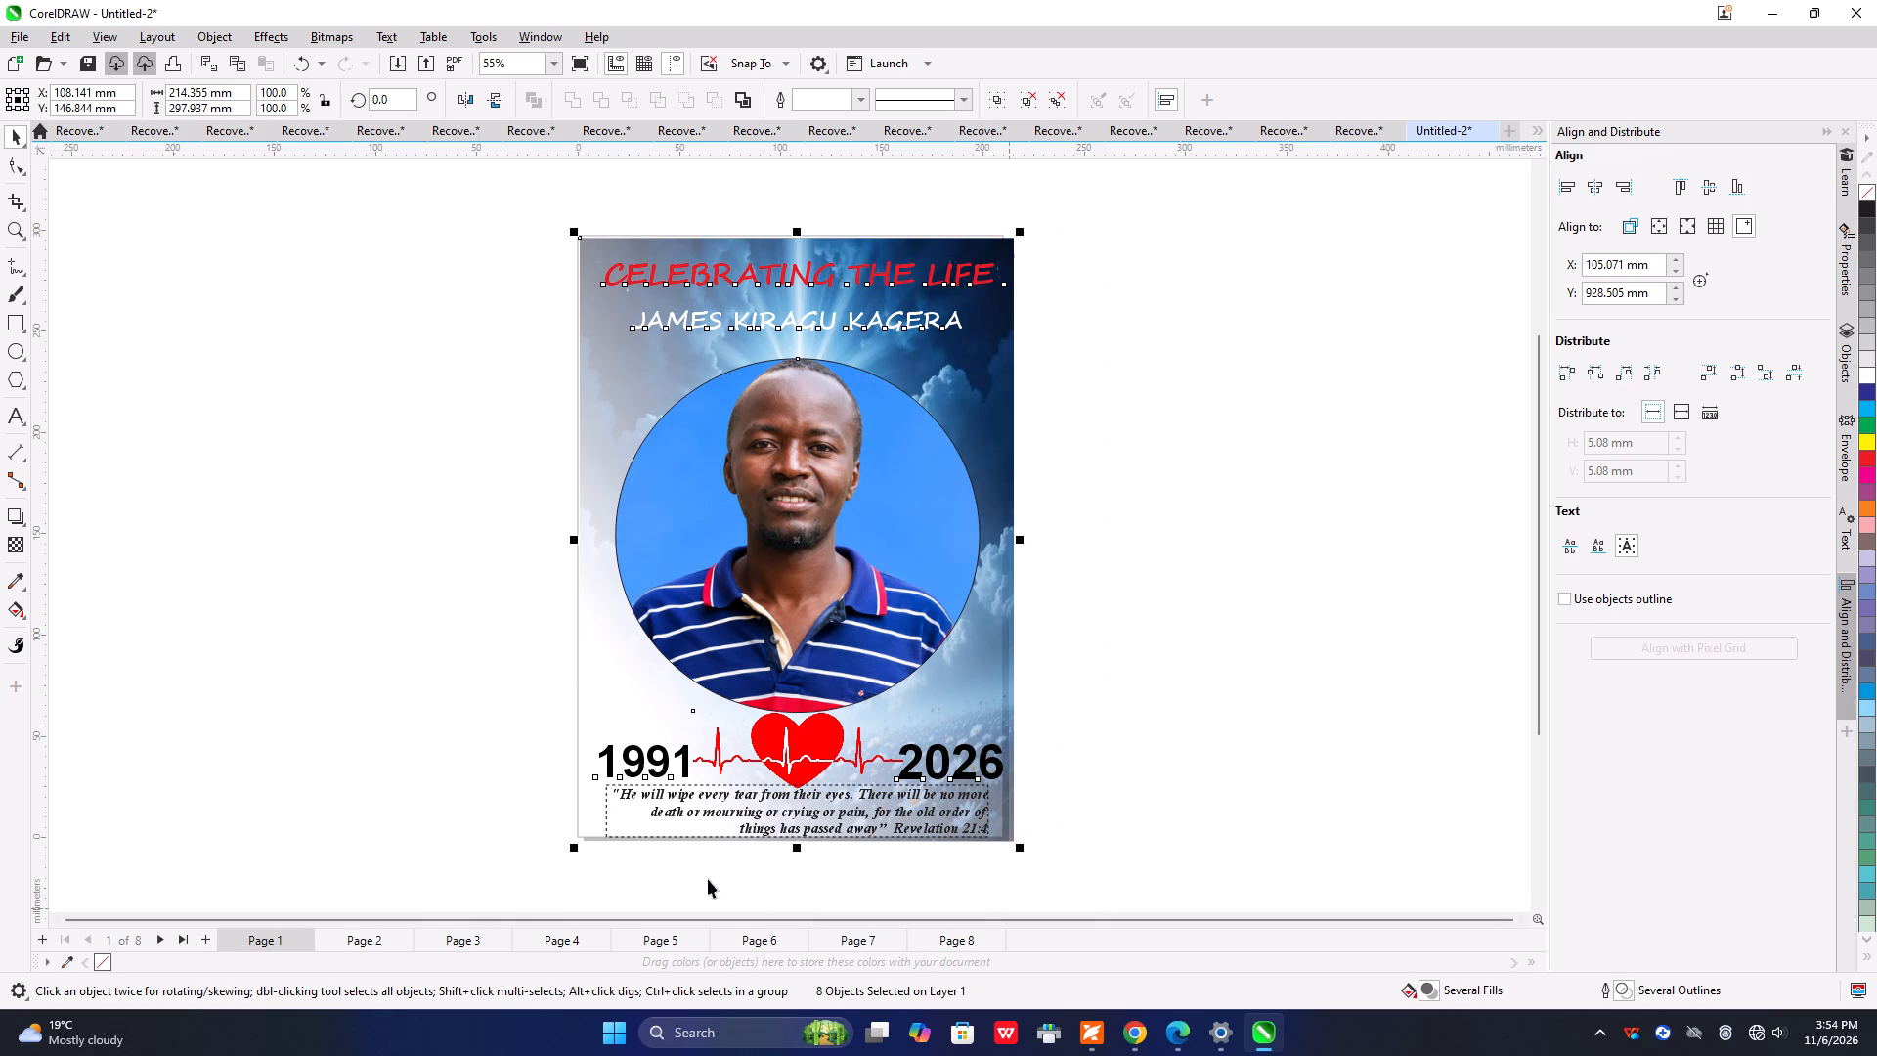
{"action": "left_click", "coordinate": [357, 941]}
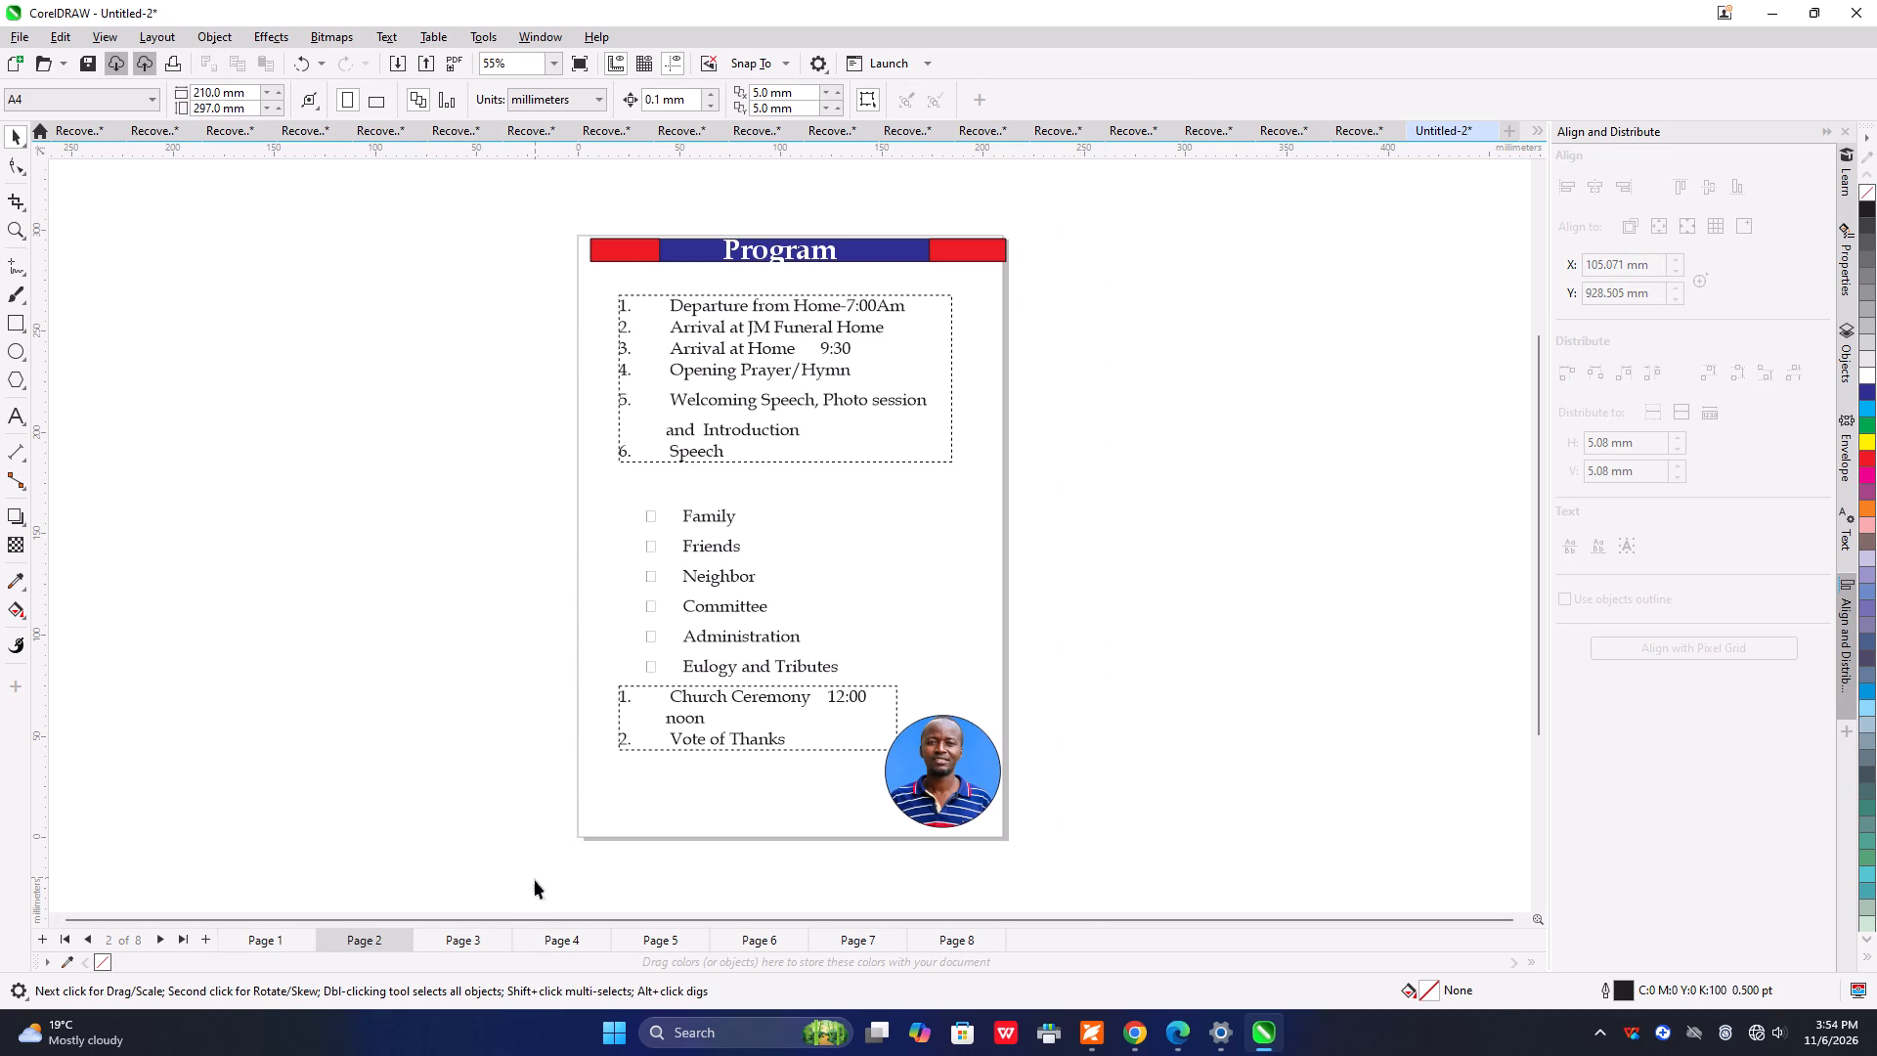
{"action": "left_click", "coordinate": [466, 940]}
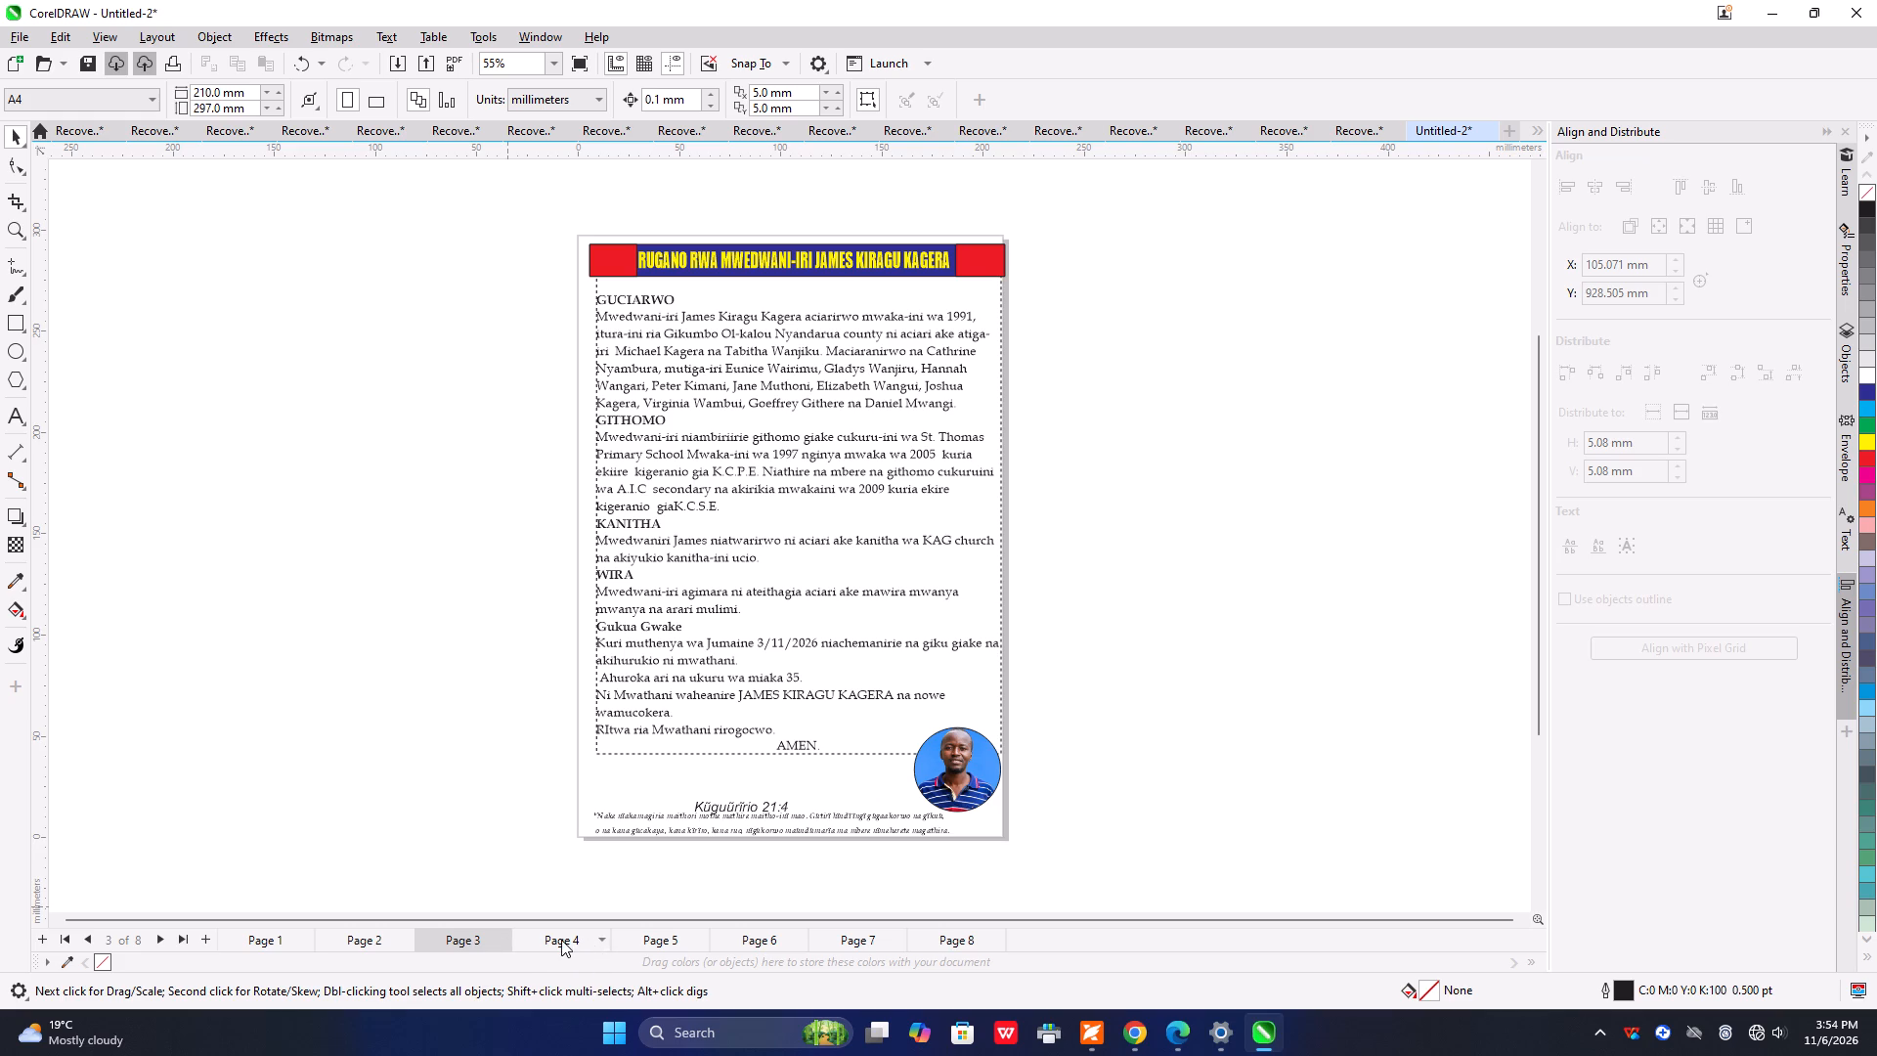
{"action": "left_click", "coordinate": [561, 940]}
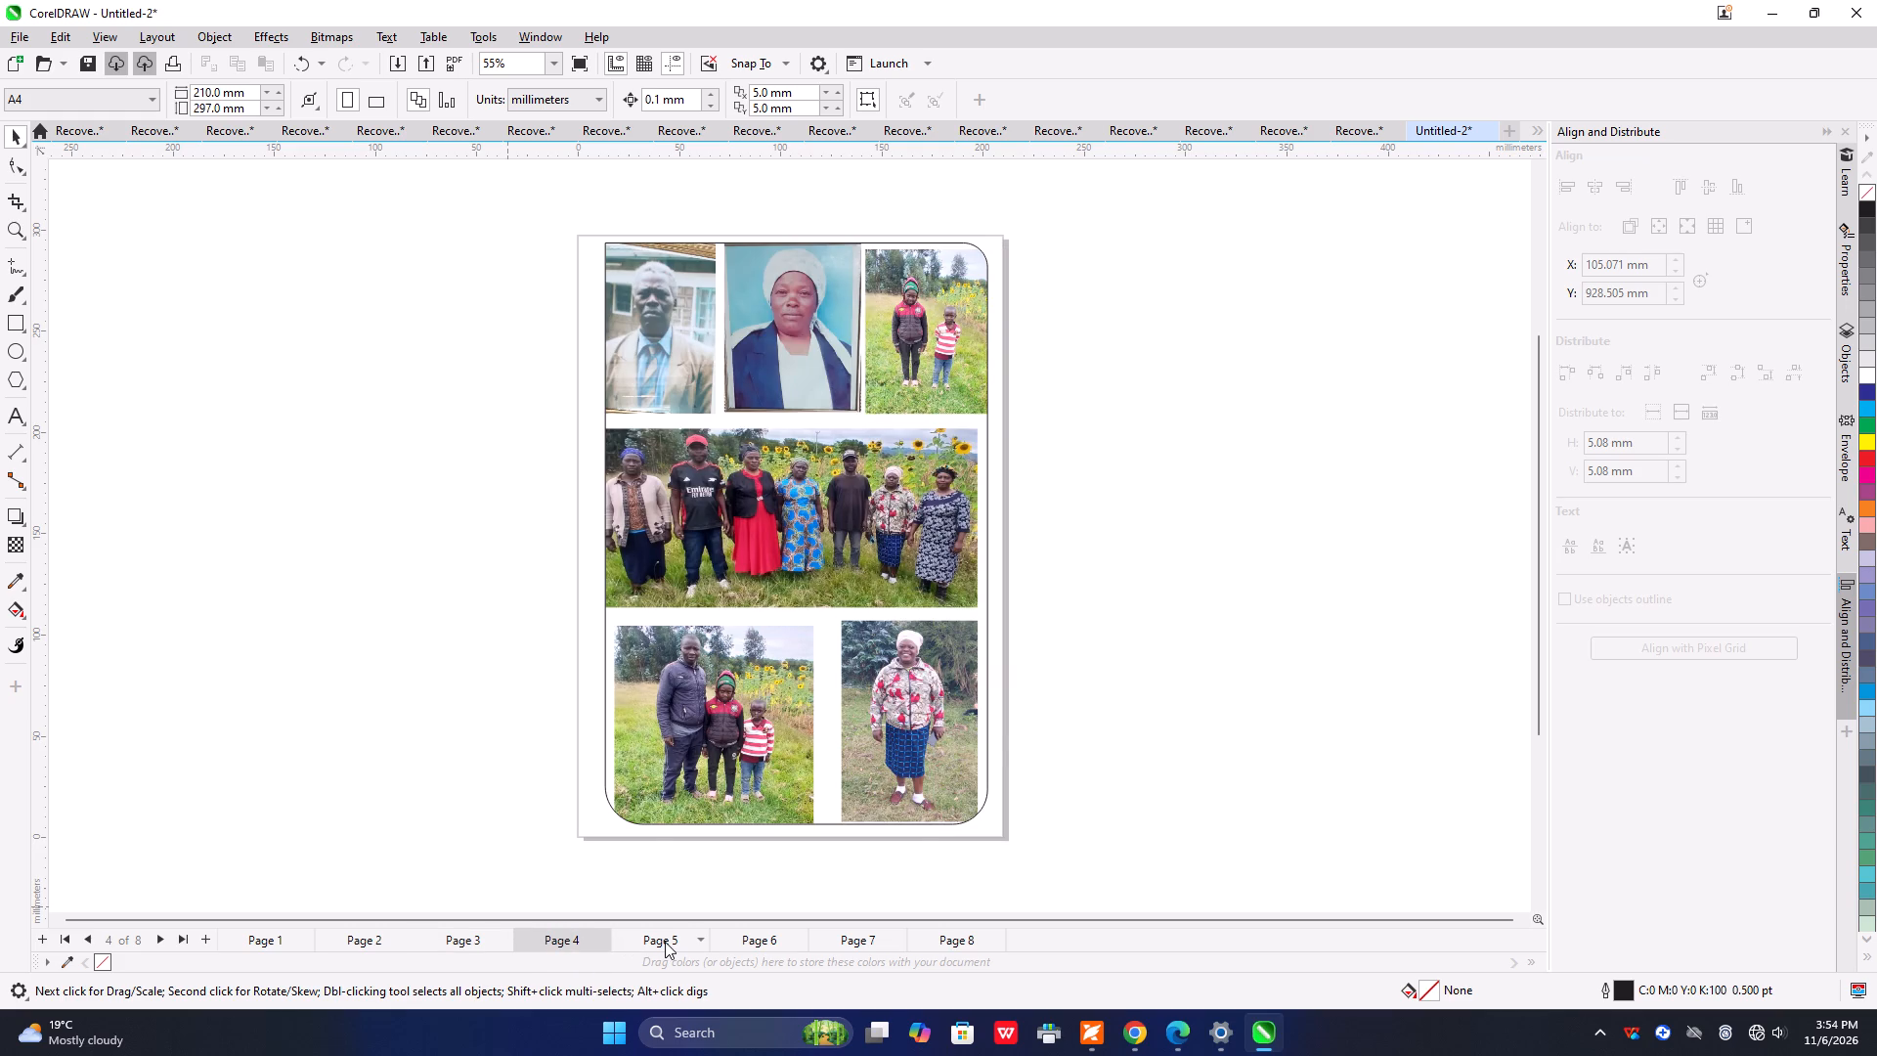
{"action": "left_click", "coordinate": [665, 942]}
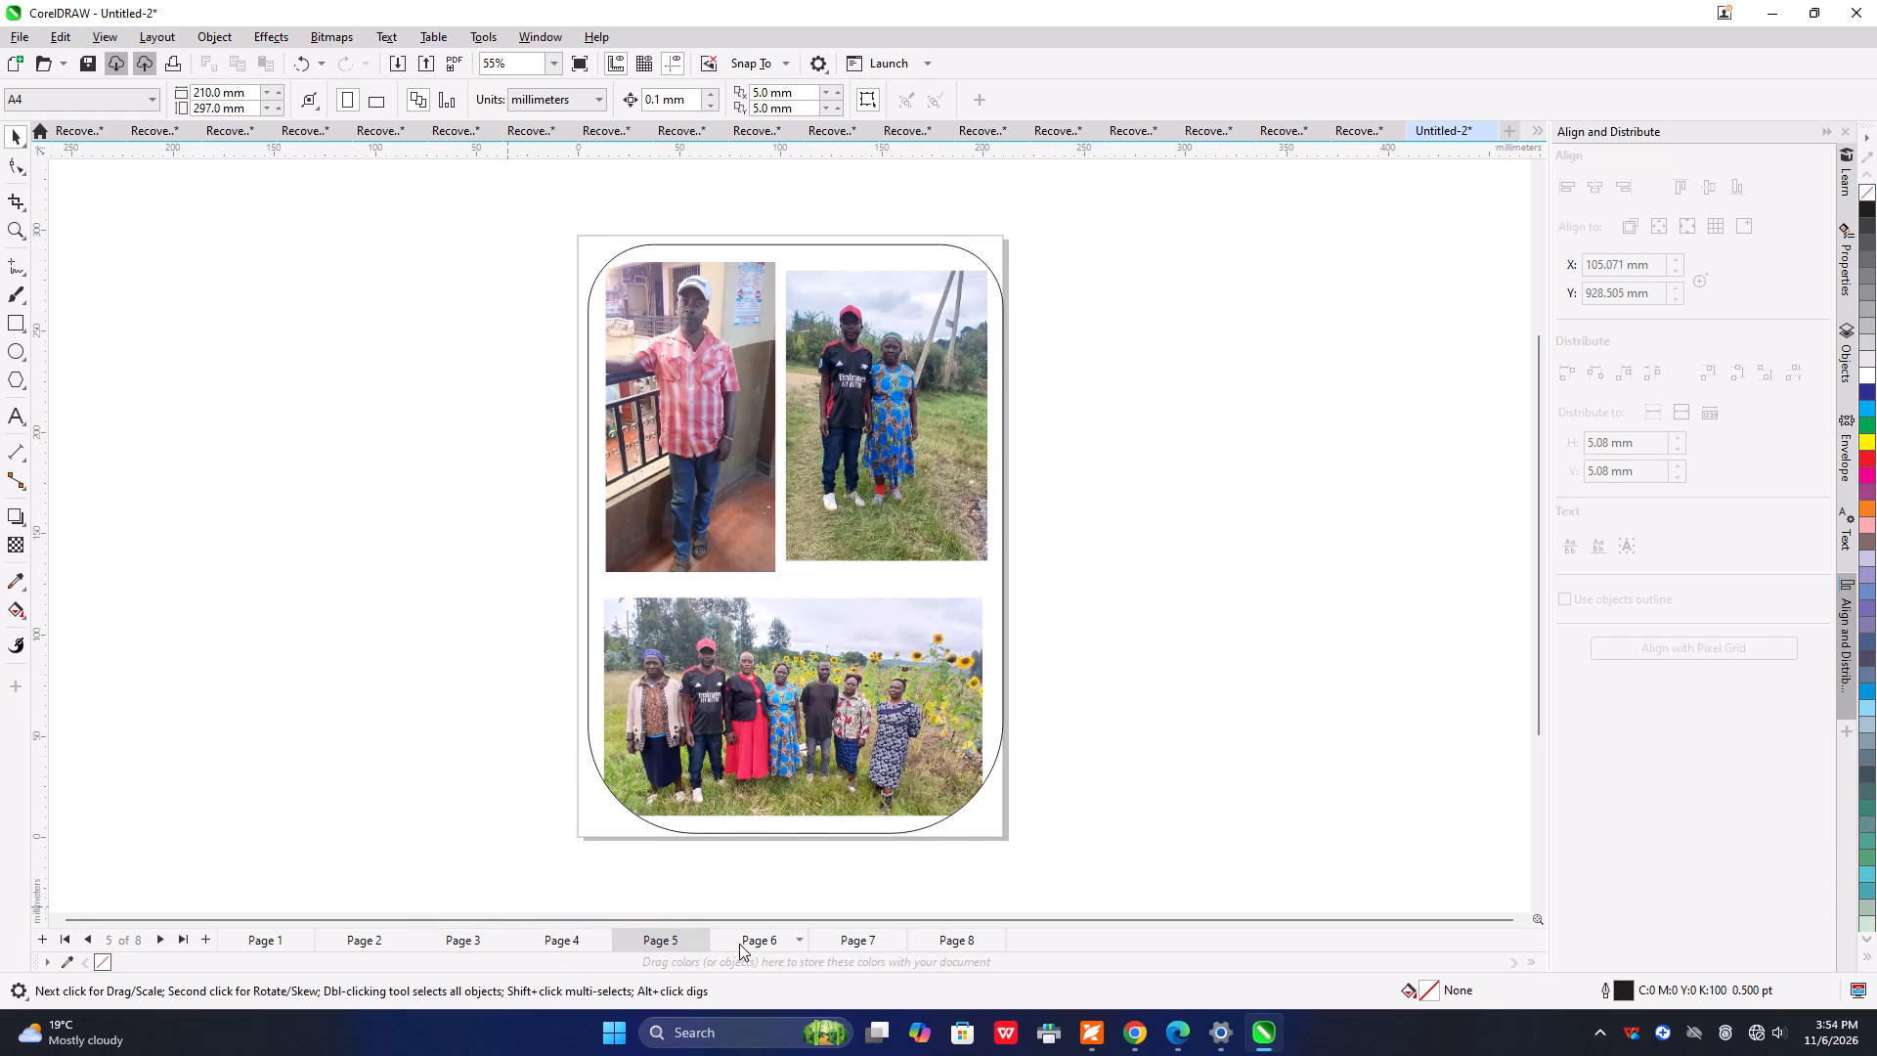
{"action": "left_click", "coordinate": [739, 944]}
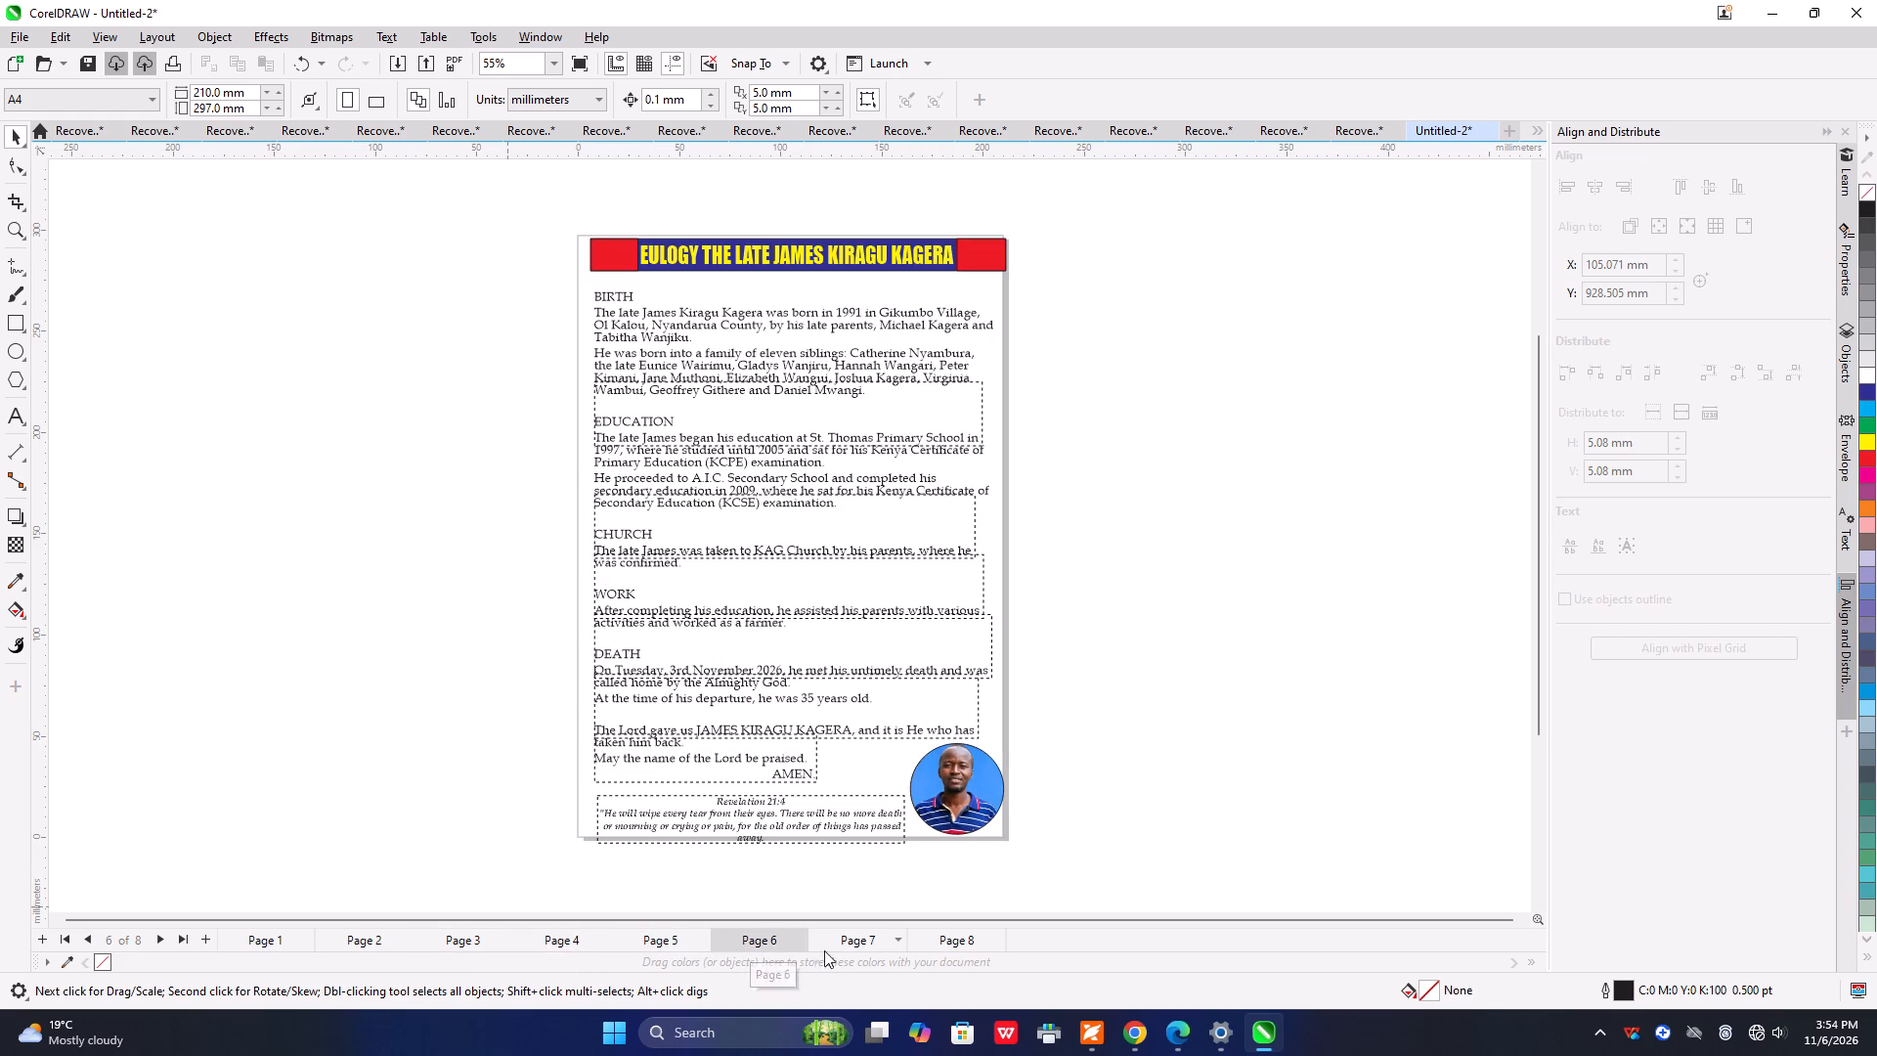
{"action": "left_click", "coordinate": [838, 944]}
{"action": "left_click", "coordinate": [953, 936]}
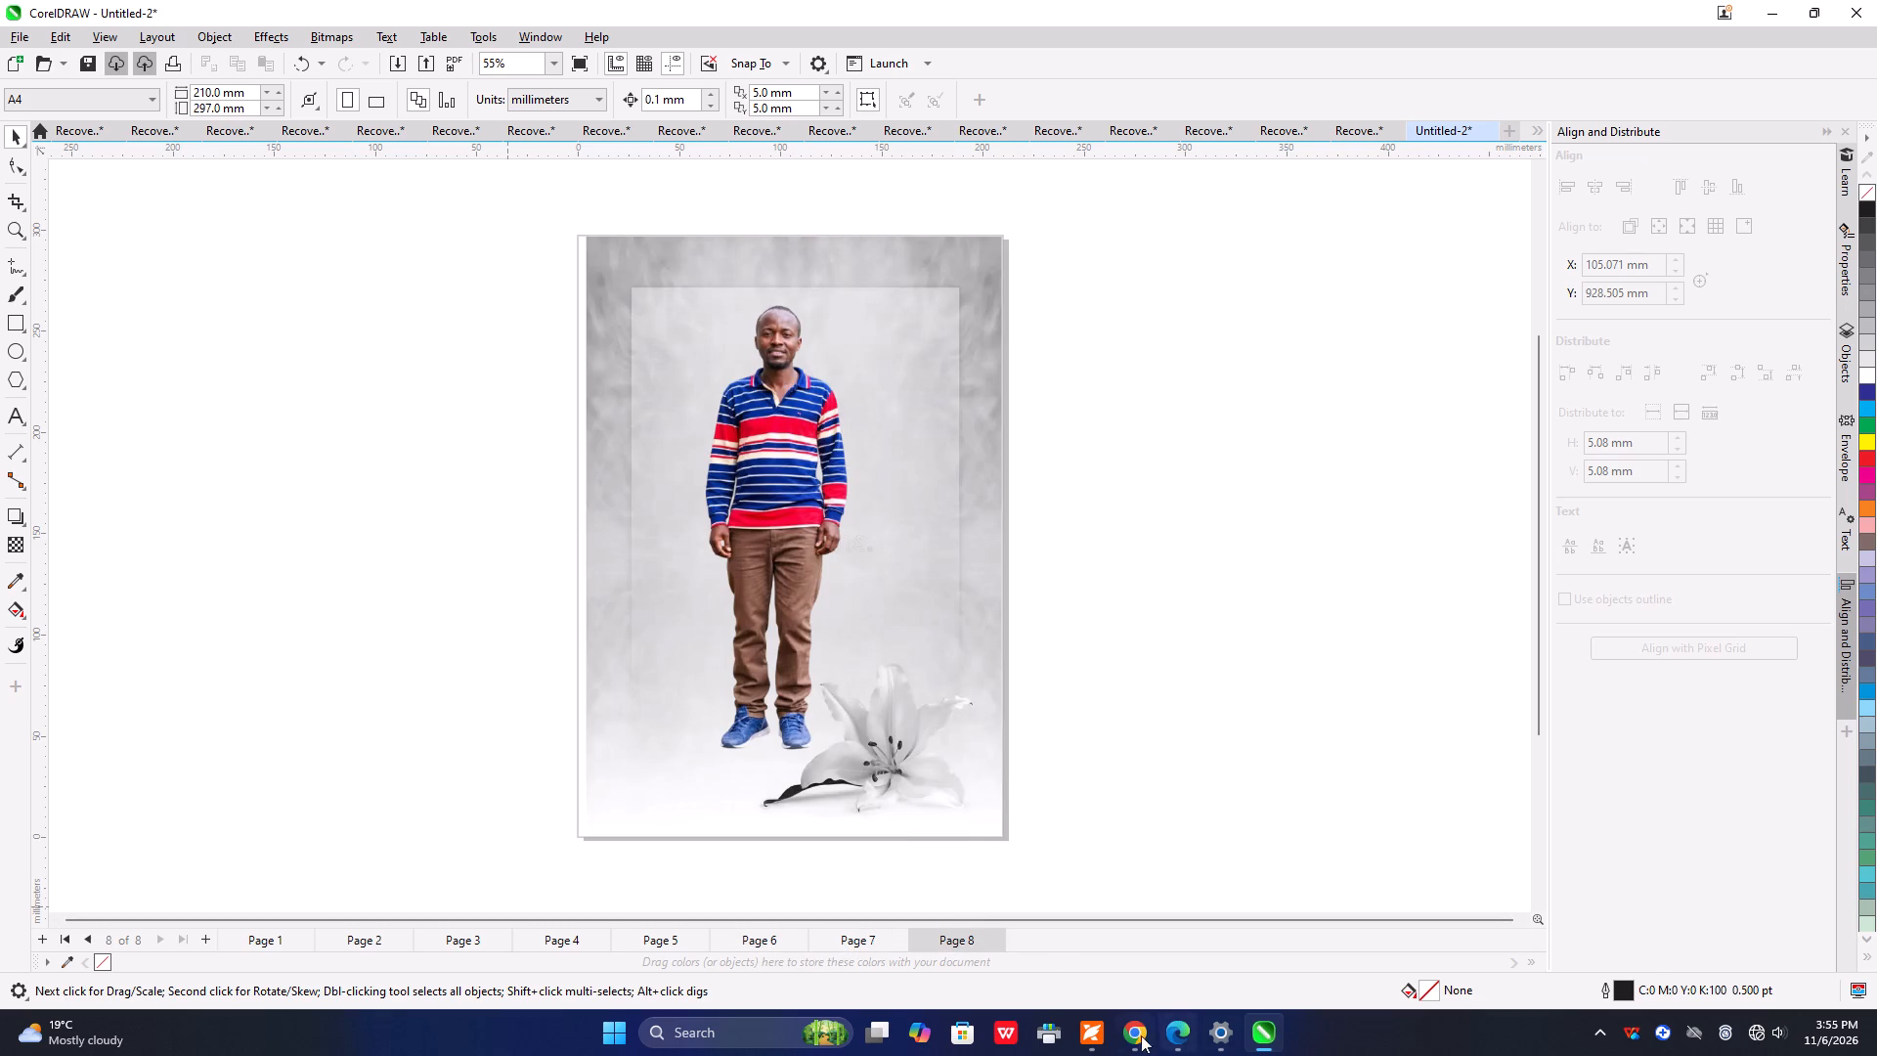
Switch to Foxit and open the print settings of final.pdf to examine the back-side booklet preview.
{"action": "left_click", "coordinate": [1087, 1031]}
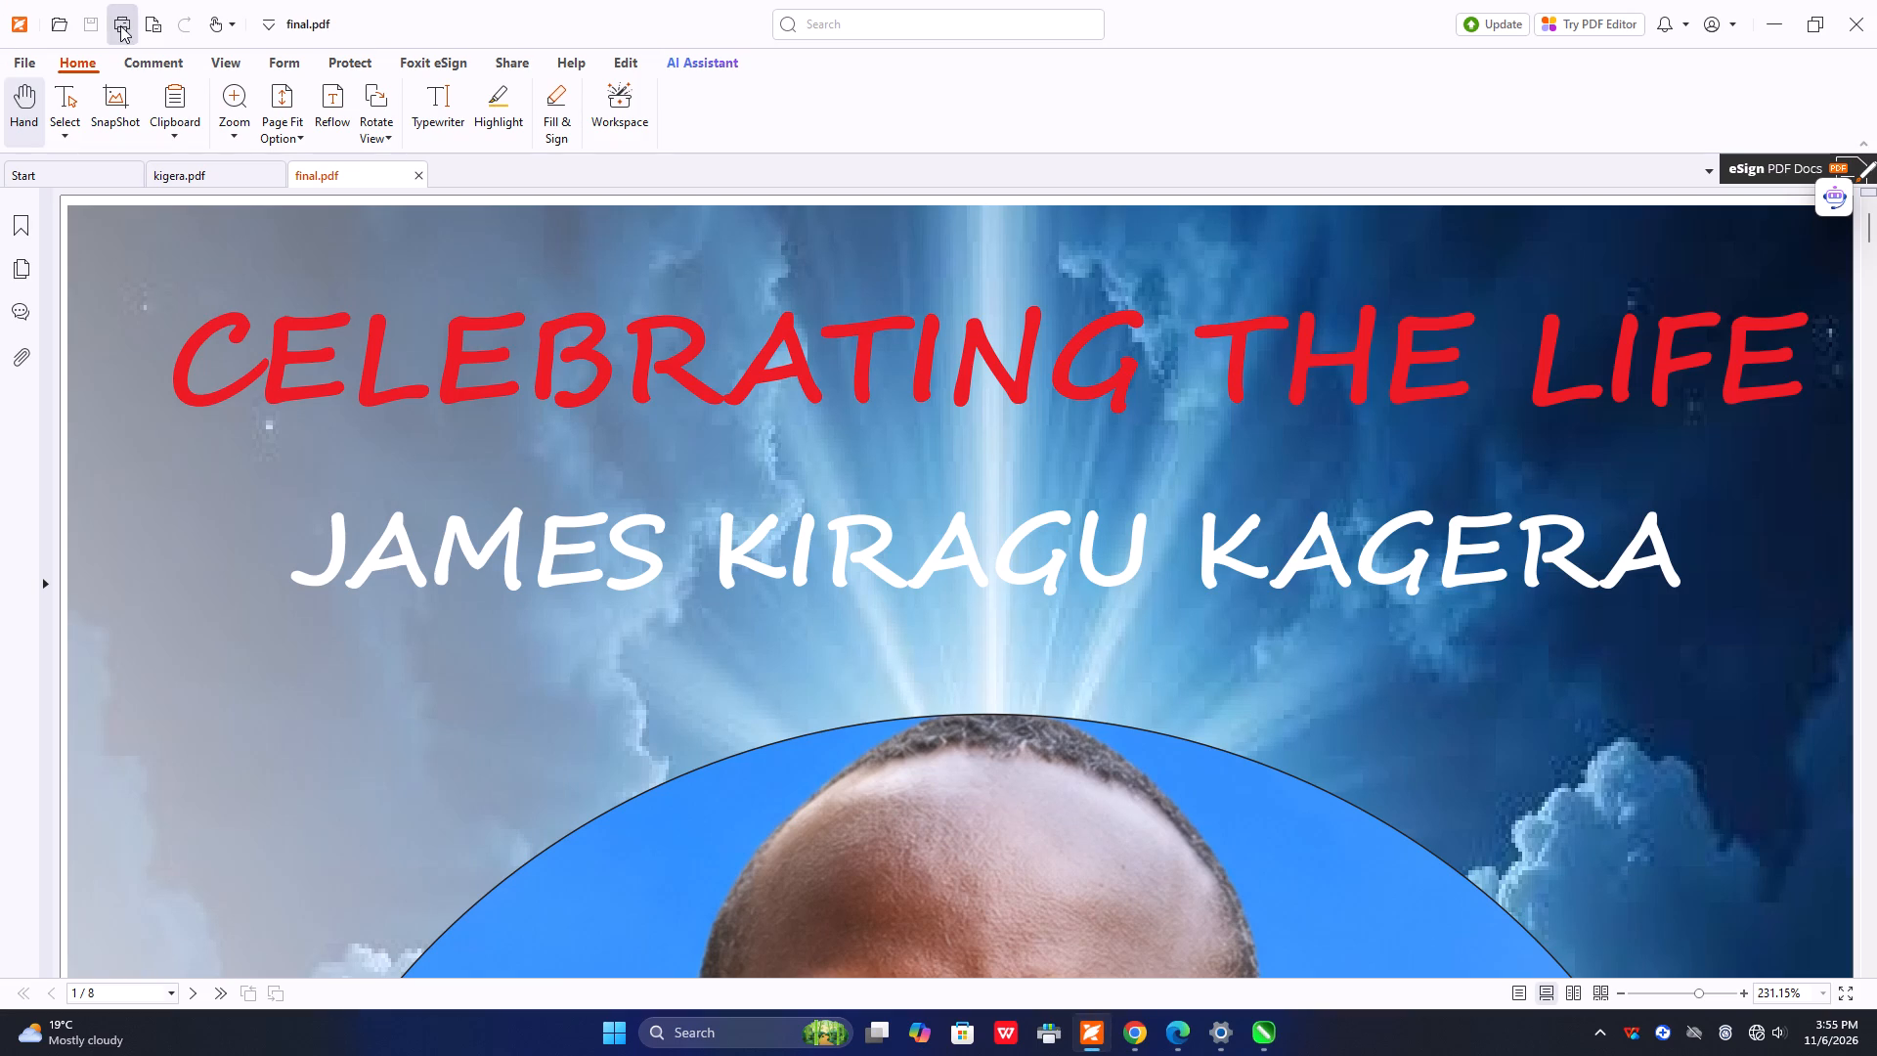
{"action": "left_click", "coordinate": [120, 25]}
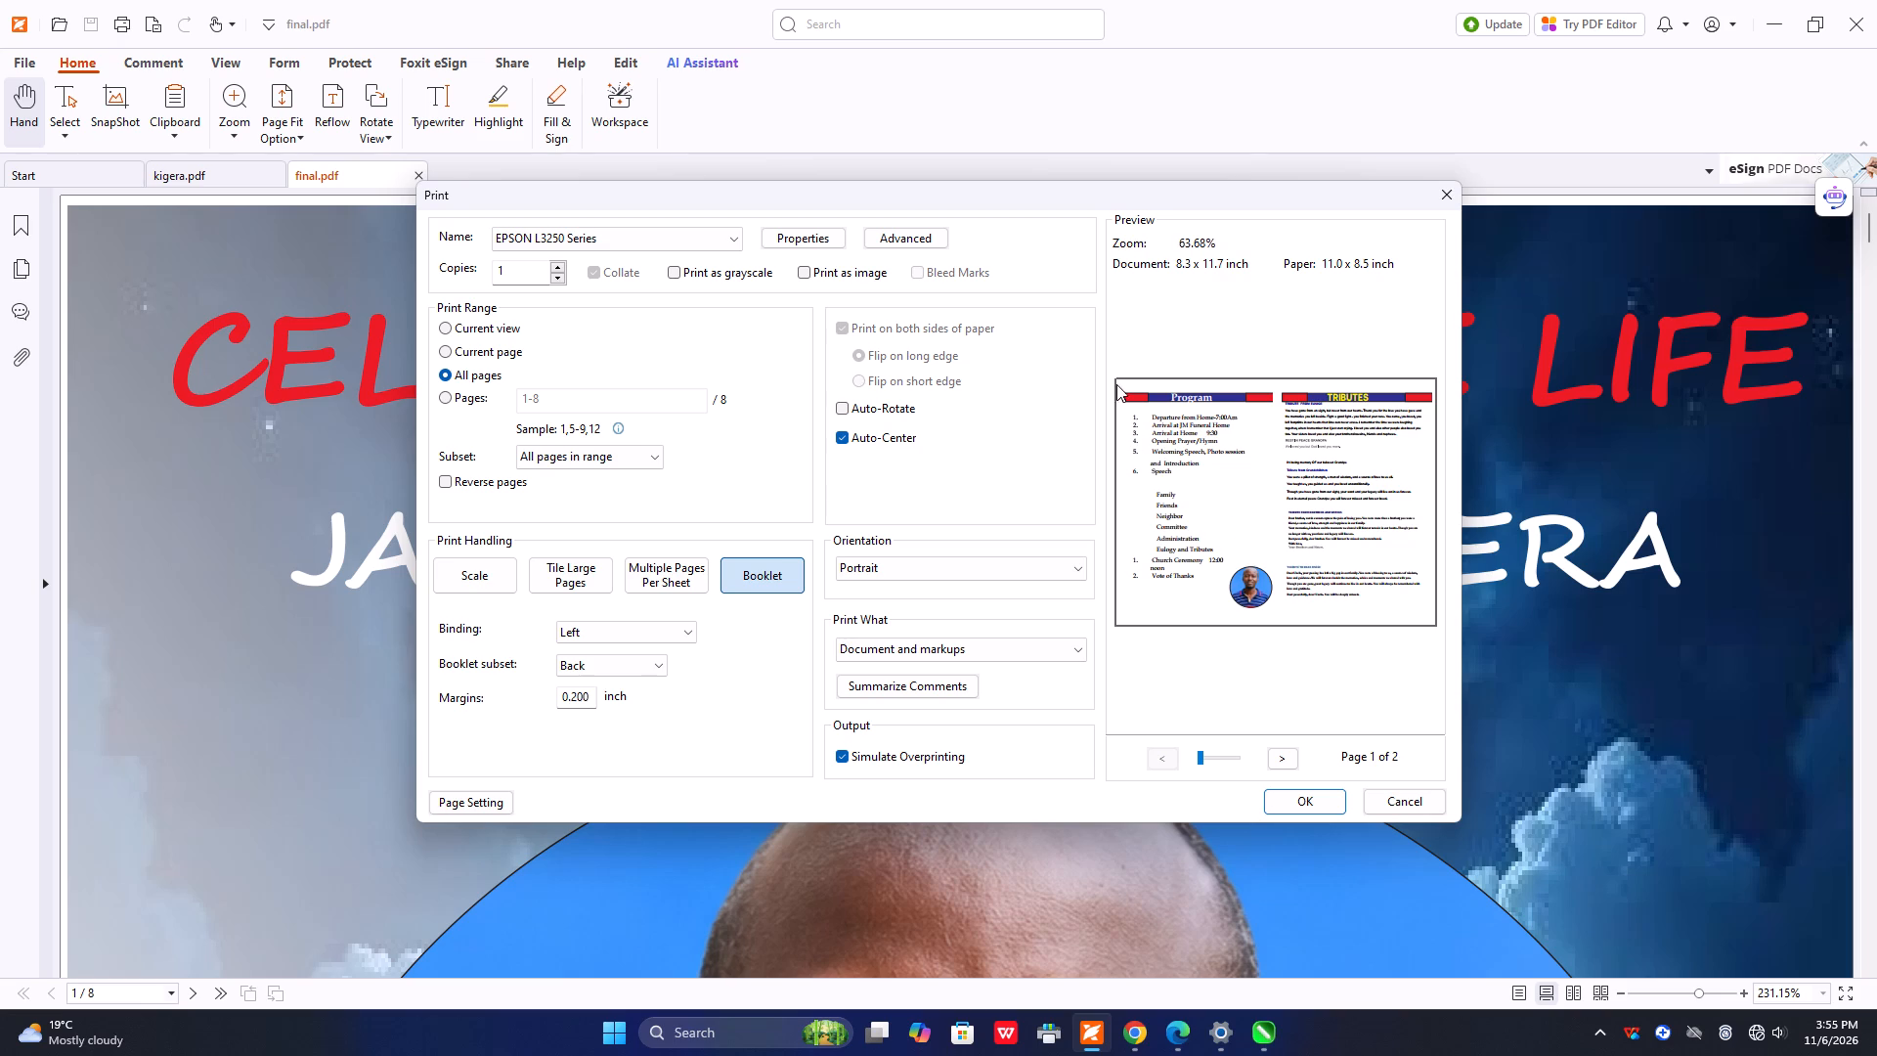
{"action": "left_click_drag", "start_coordinate": [1107, 355], "coordinate": [1101, 387]}
Back in CorelDRAW, stretch page 8's grayscale background bitmap to the page's left edge, making it about 209.3 mm wide.
{"action": "left_click", "coordinate": [1246, 1031]}
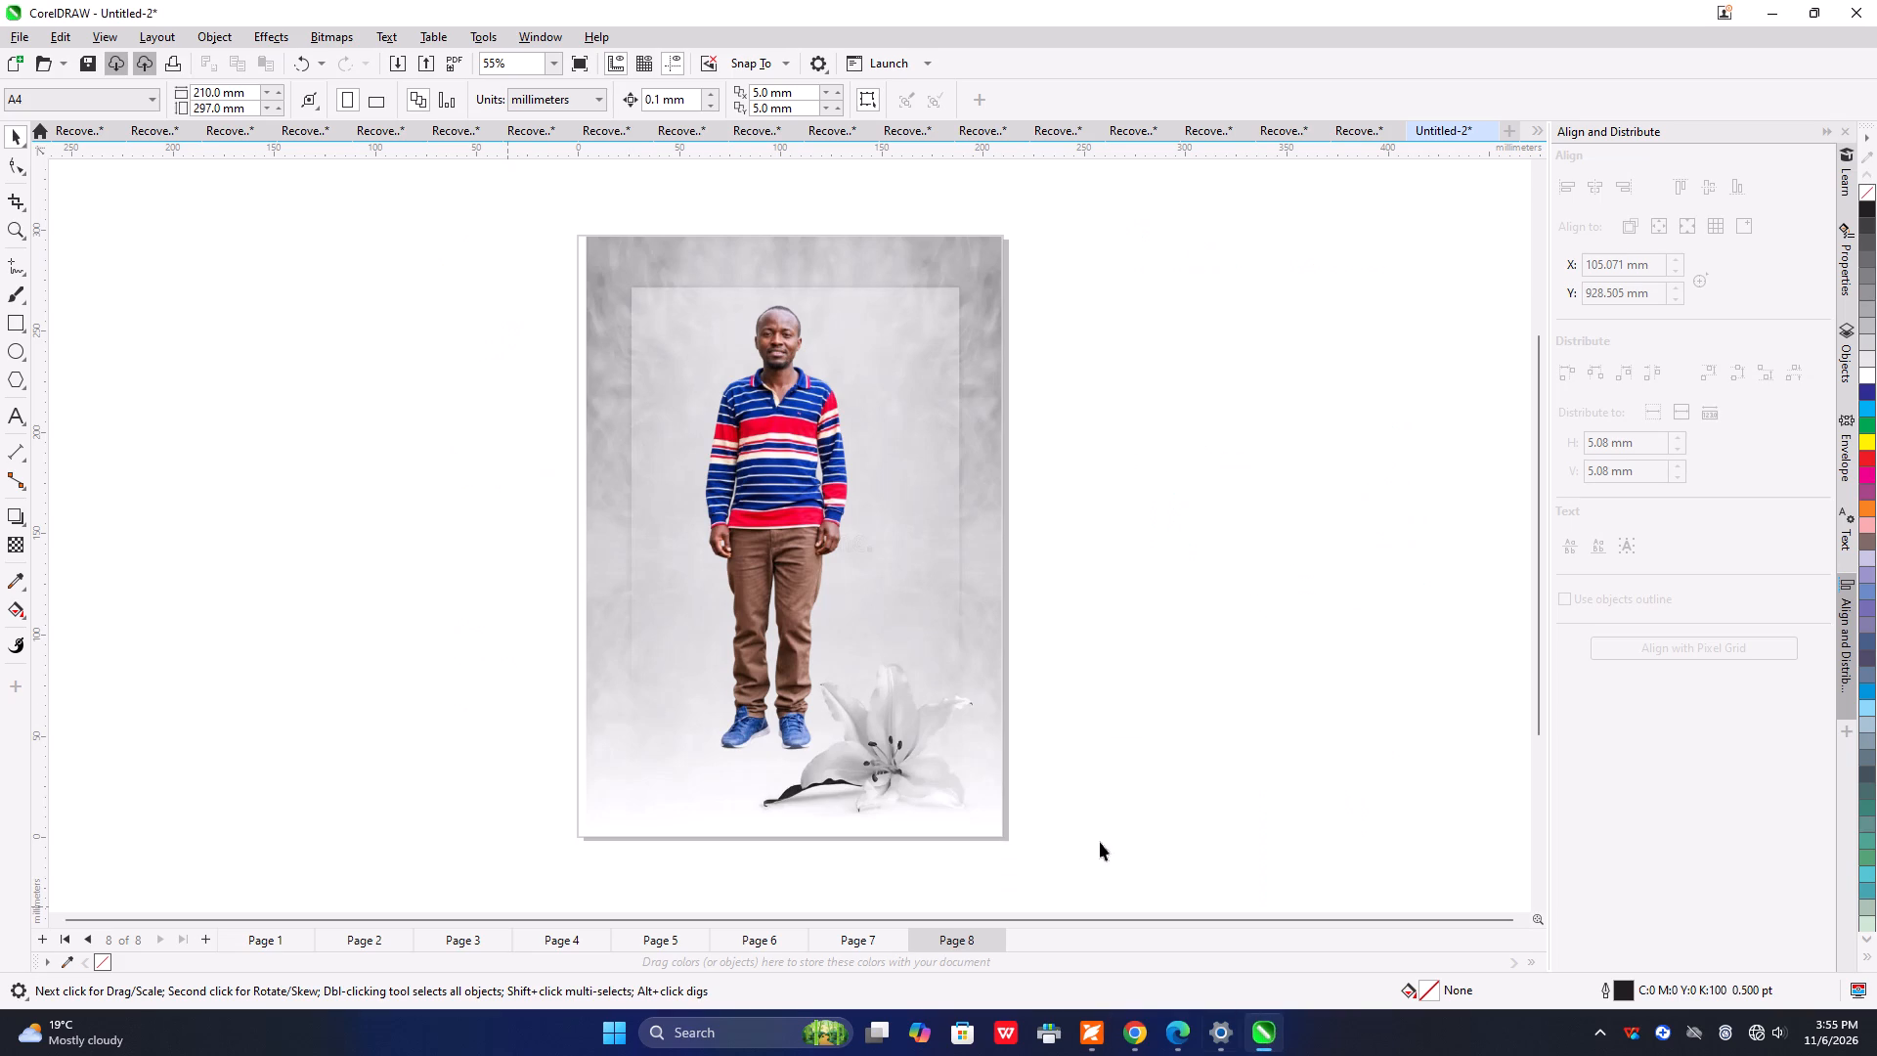
{"action": "left_click_drag", "start_coordinate": [569, 206], "coordinate": [896, 710]}
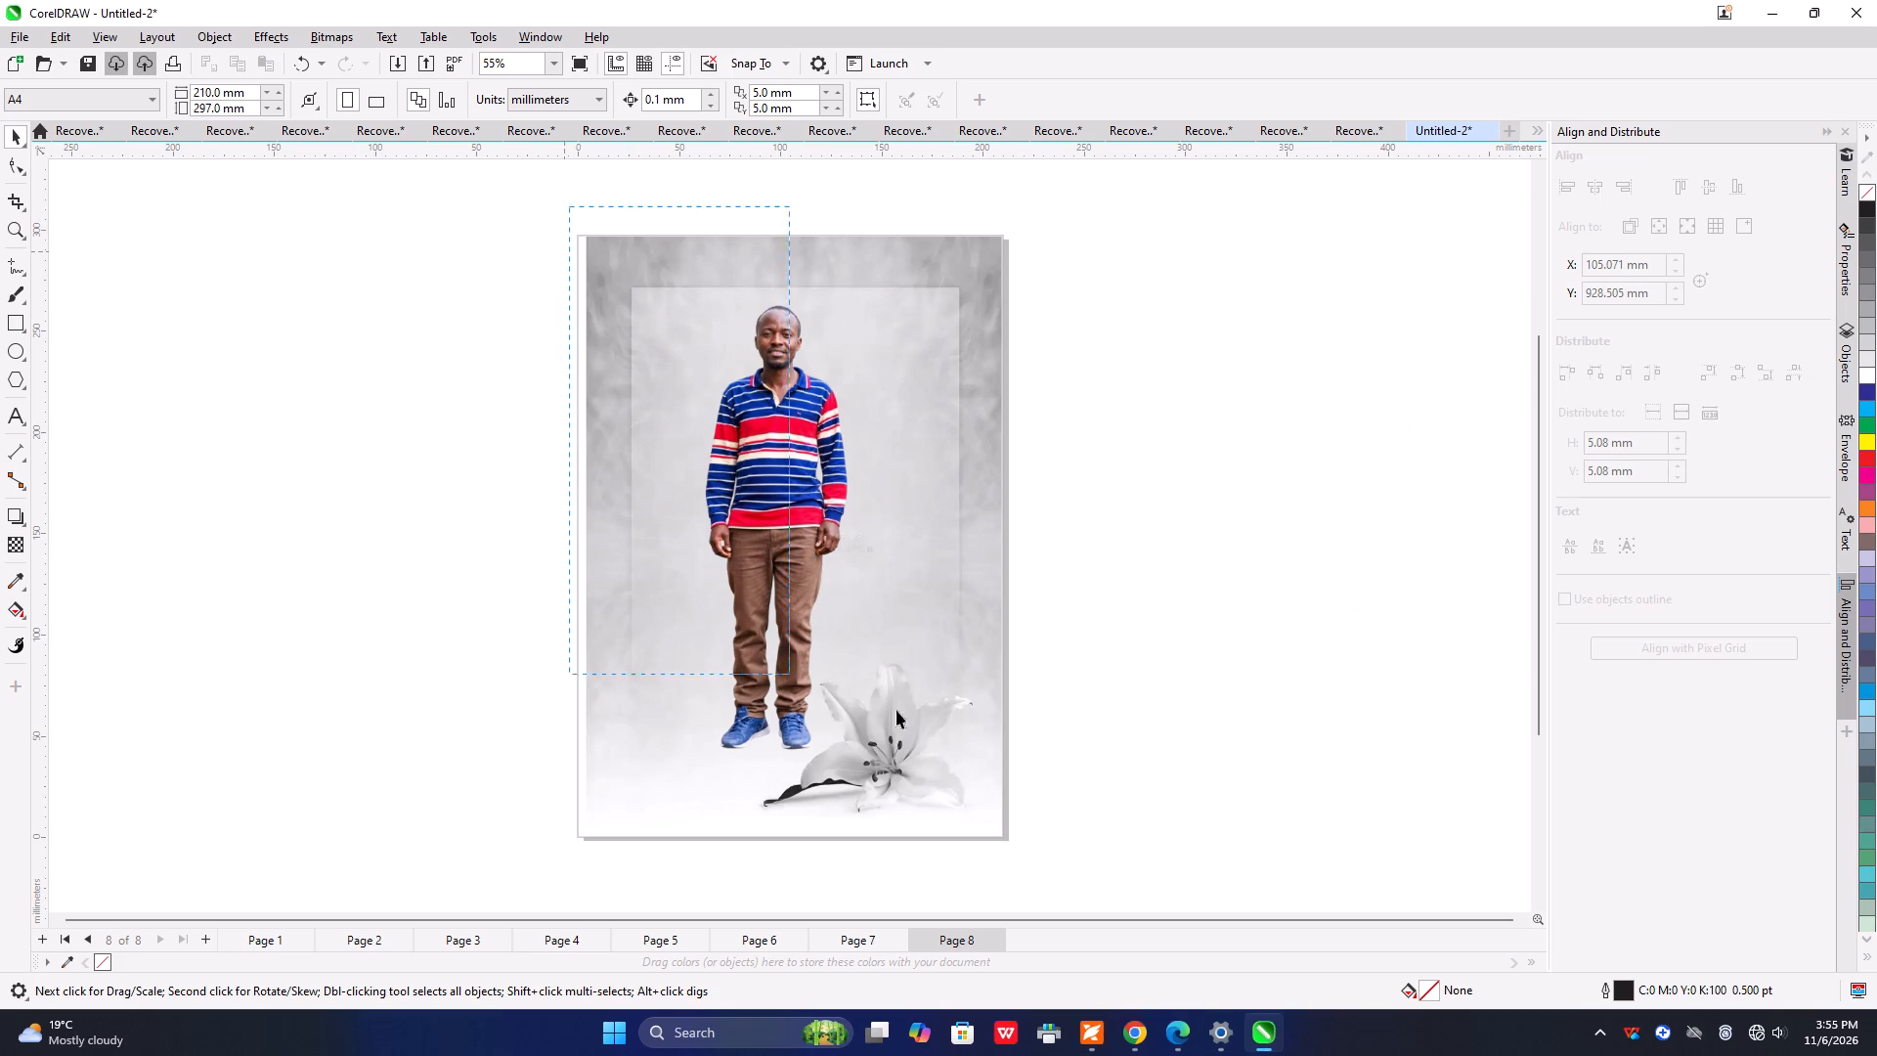
{"action": "left_click_drag", "start_coordinate": [896, 710], "coordinate": [1030, 835]}
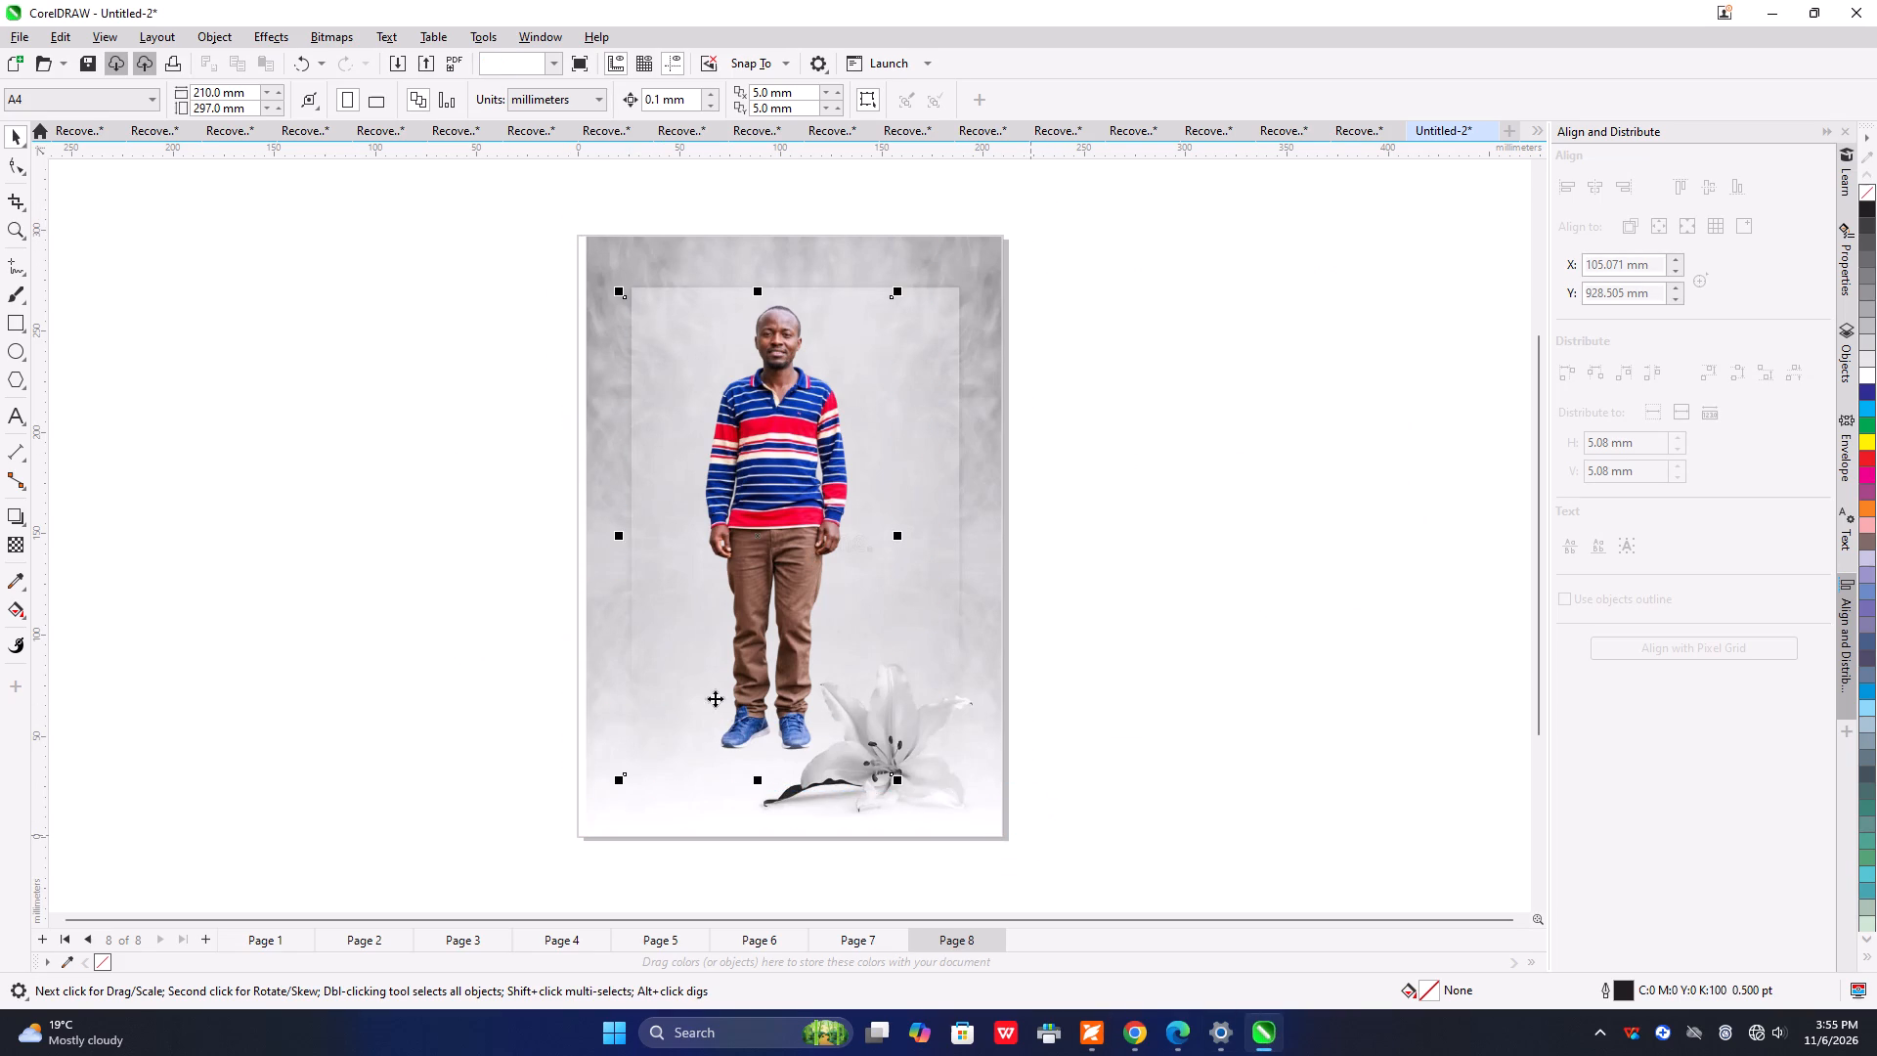
{"action": "left_click", "coordinate": [626, 831]}
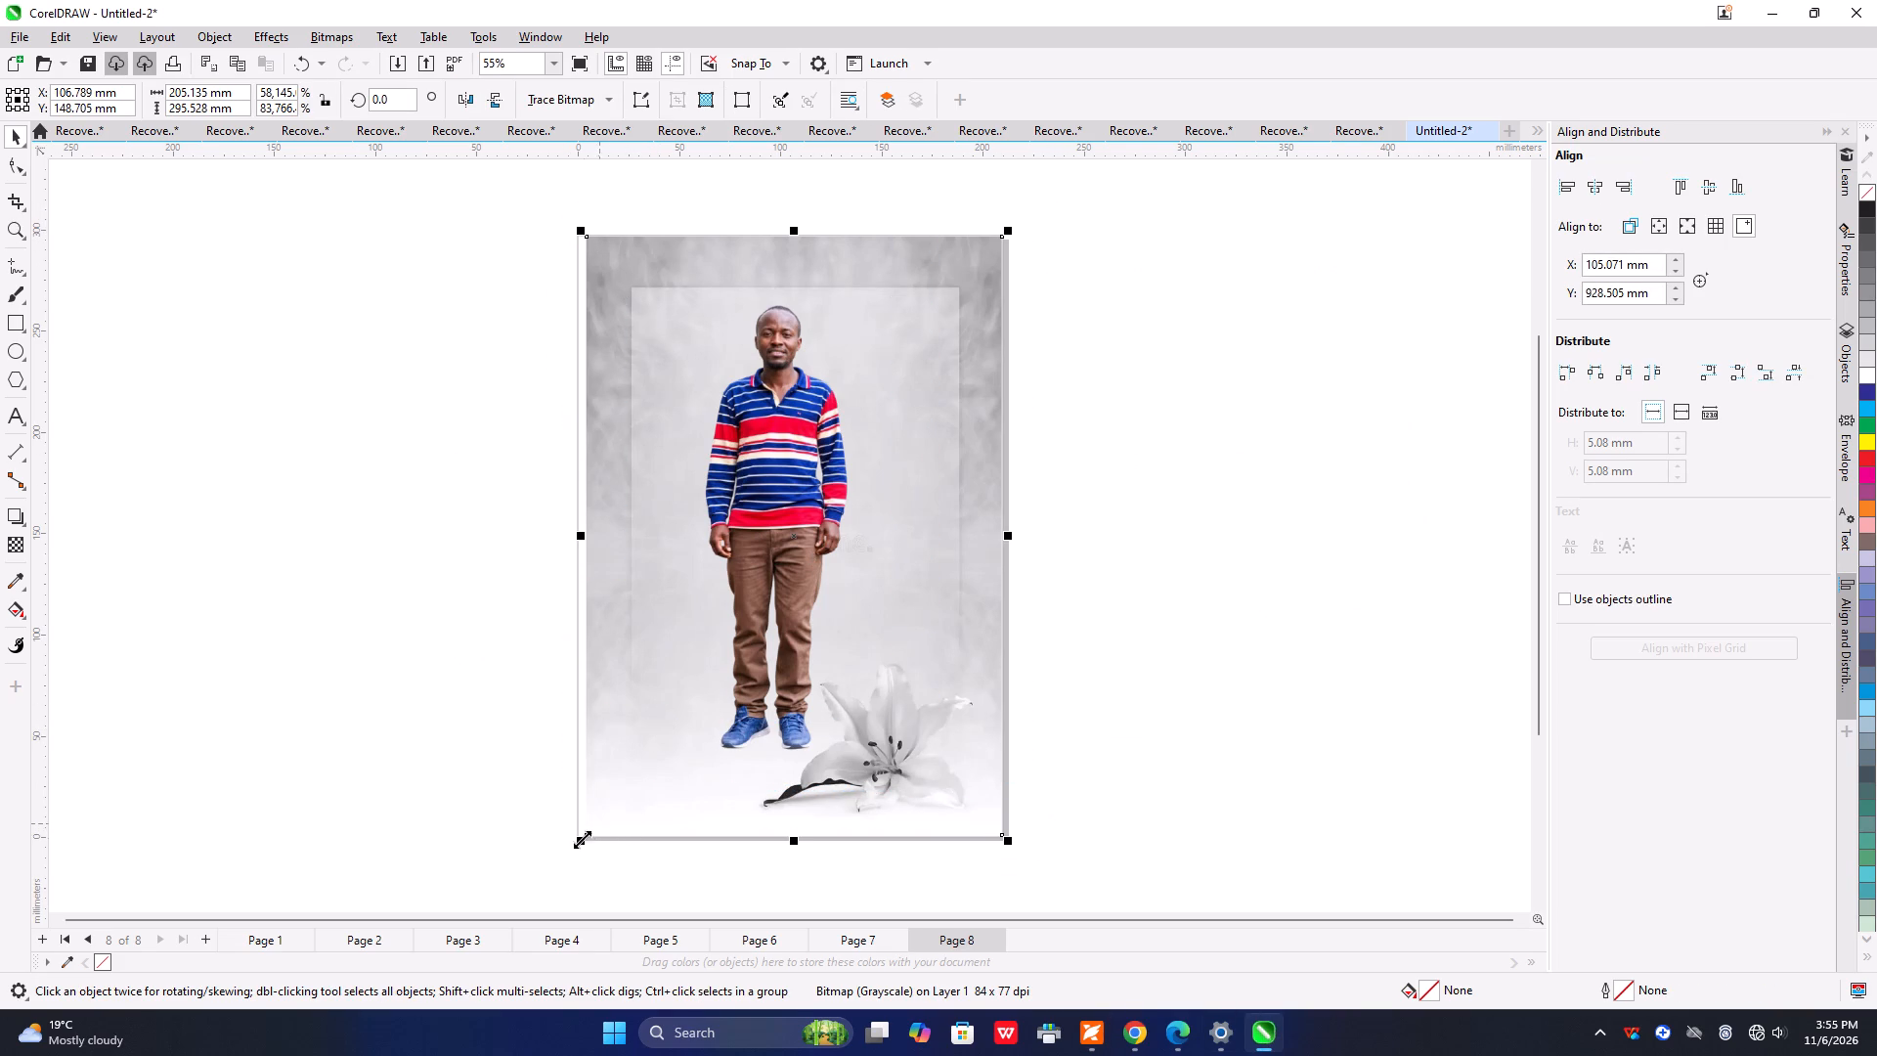
{"action": "left_click", "coordinate": [582, 839]}
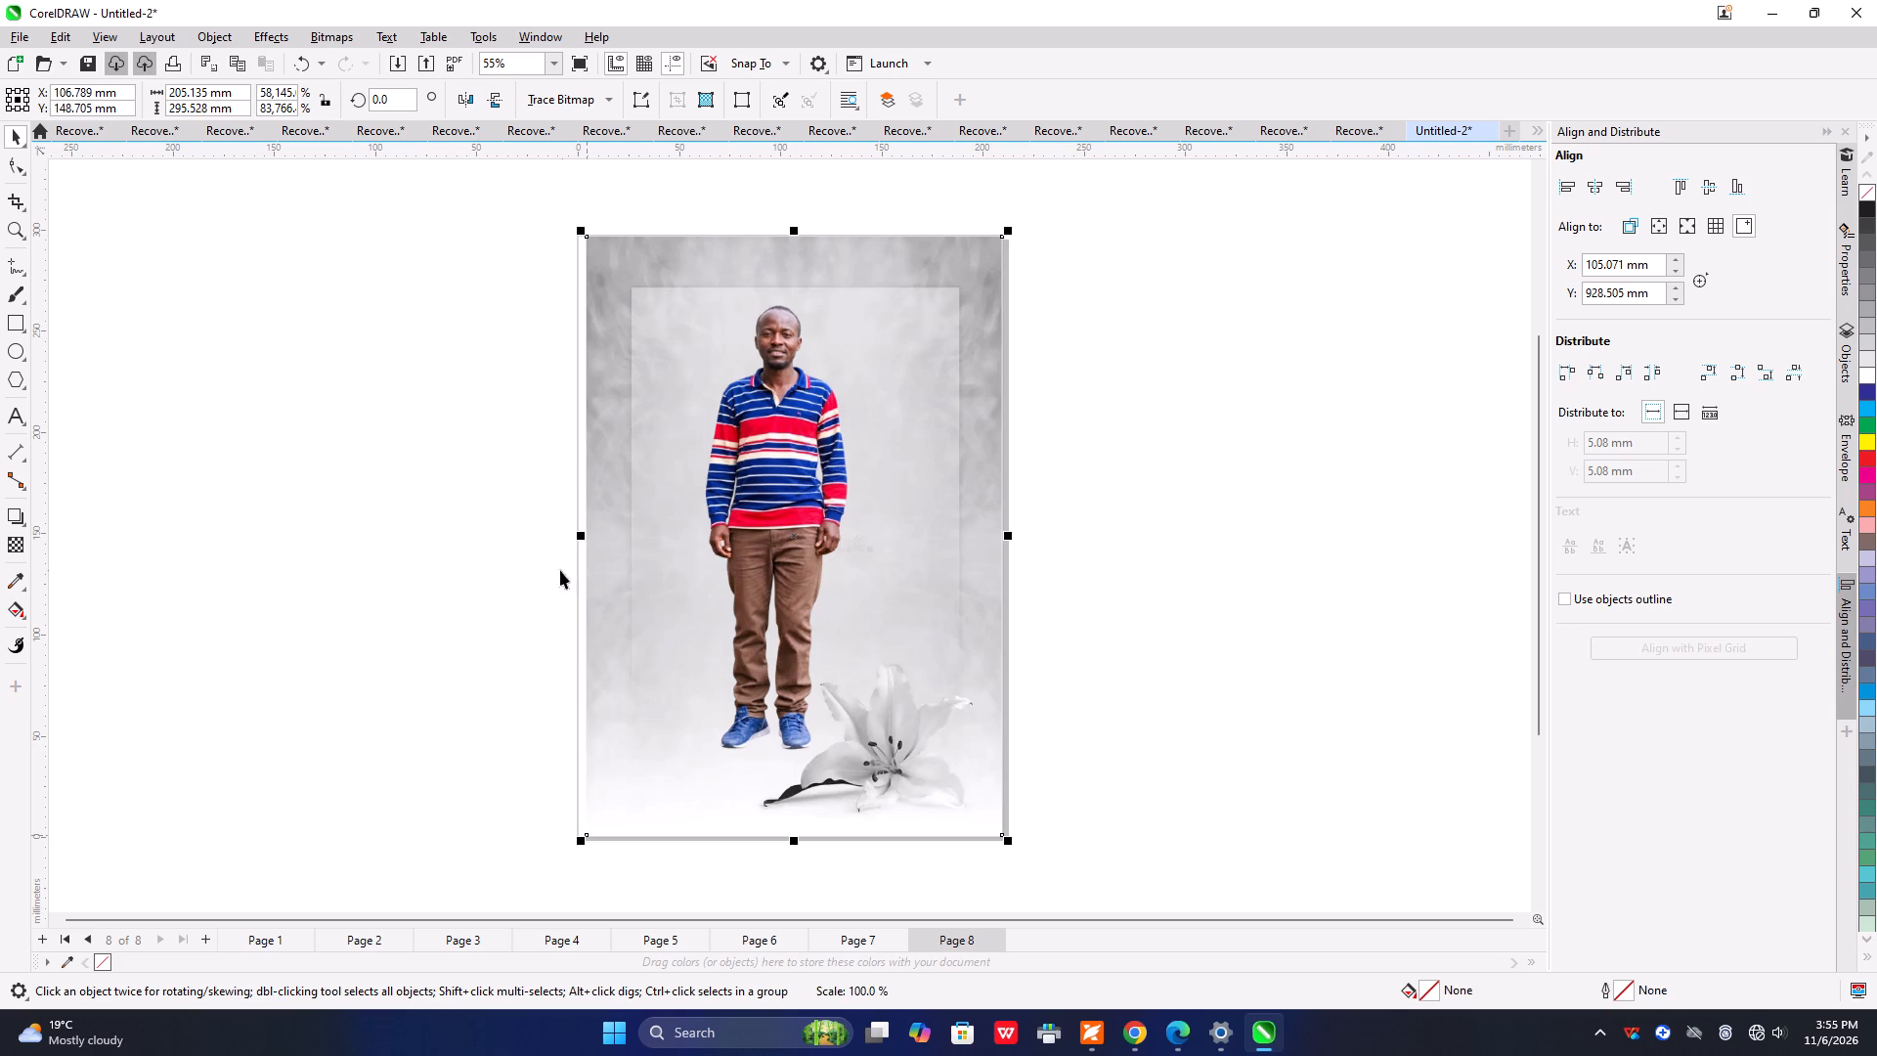
{"action": "left_click_drag", "start_coordinate": [582, 536], "coordinate": [570, 534]}
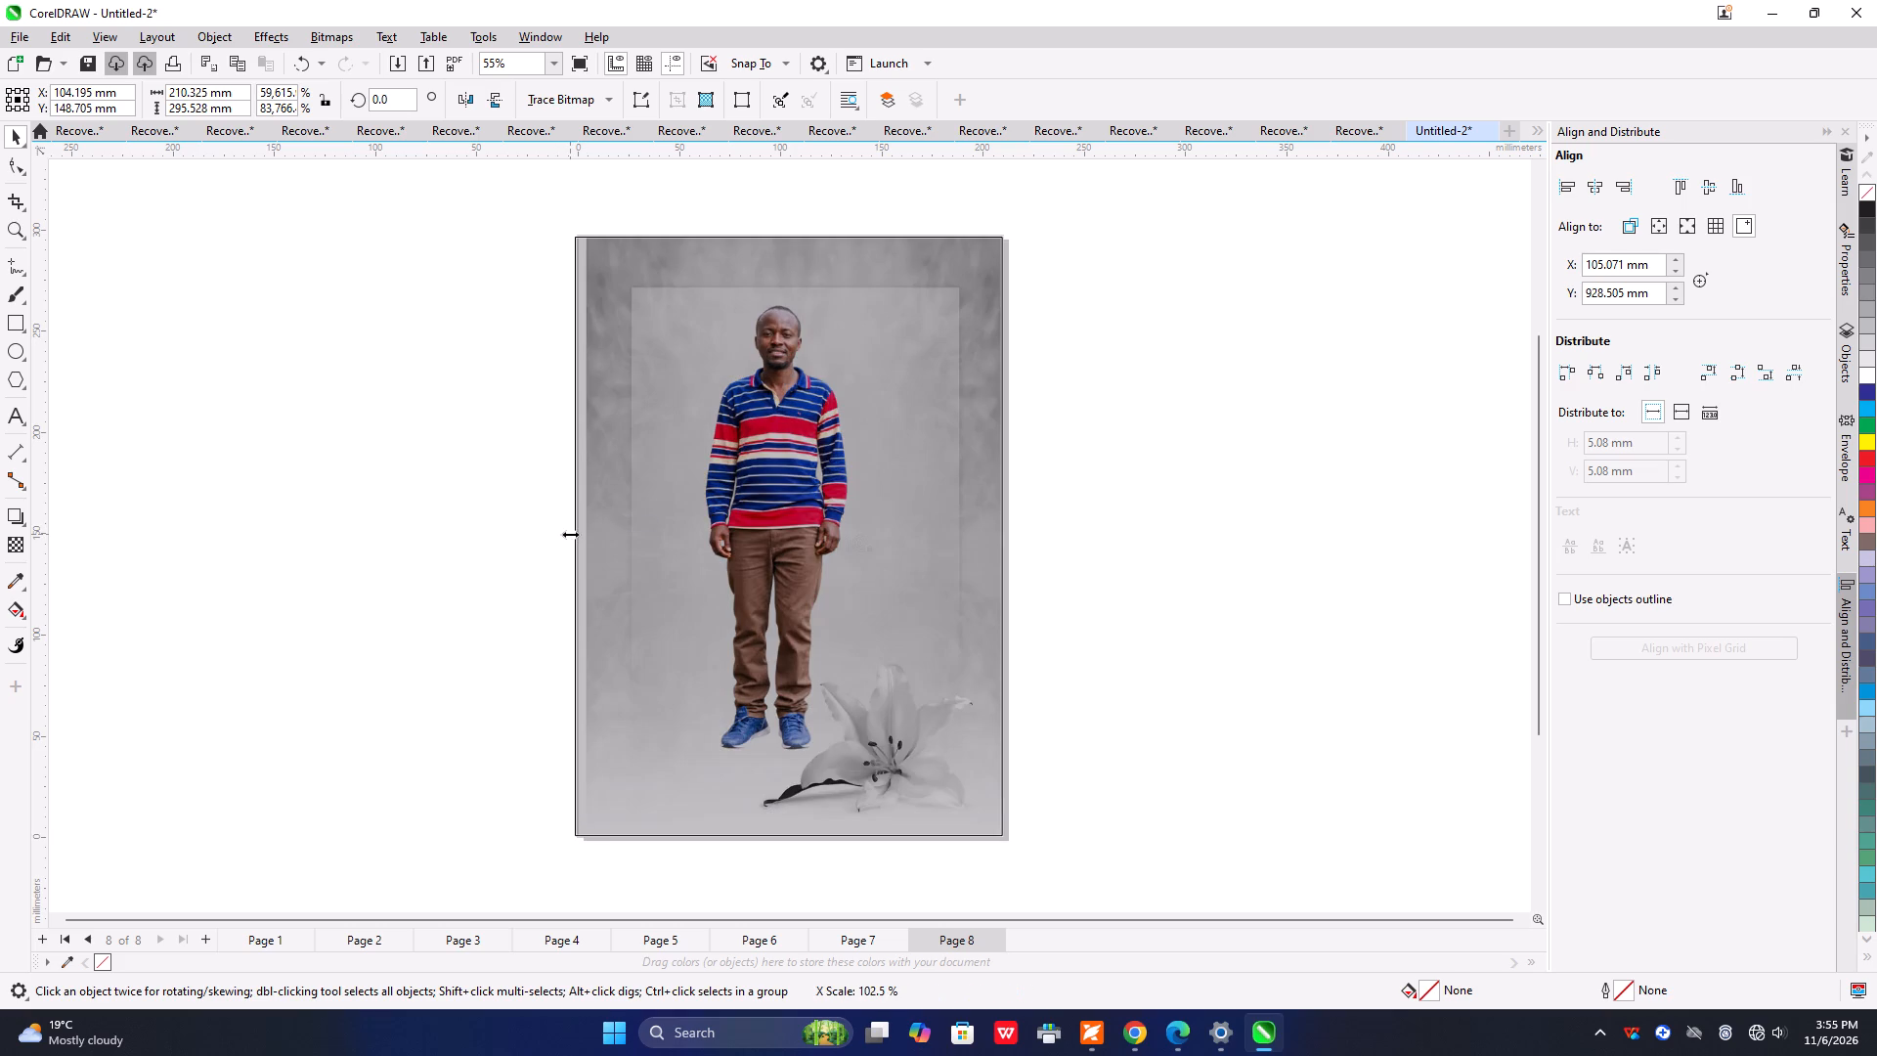
{"action": "left_click_drag", "start_coordinate": [570, 534], "coordinate": [572, 534]}
{"action": "scroll", "coordinate": [576, 534], "scroll_direction": "up", "scroll_amount": 13}
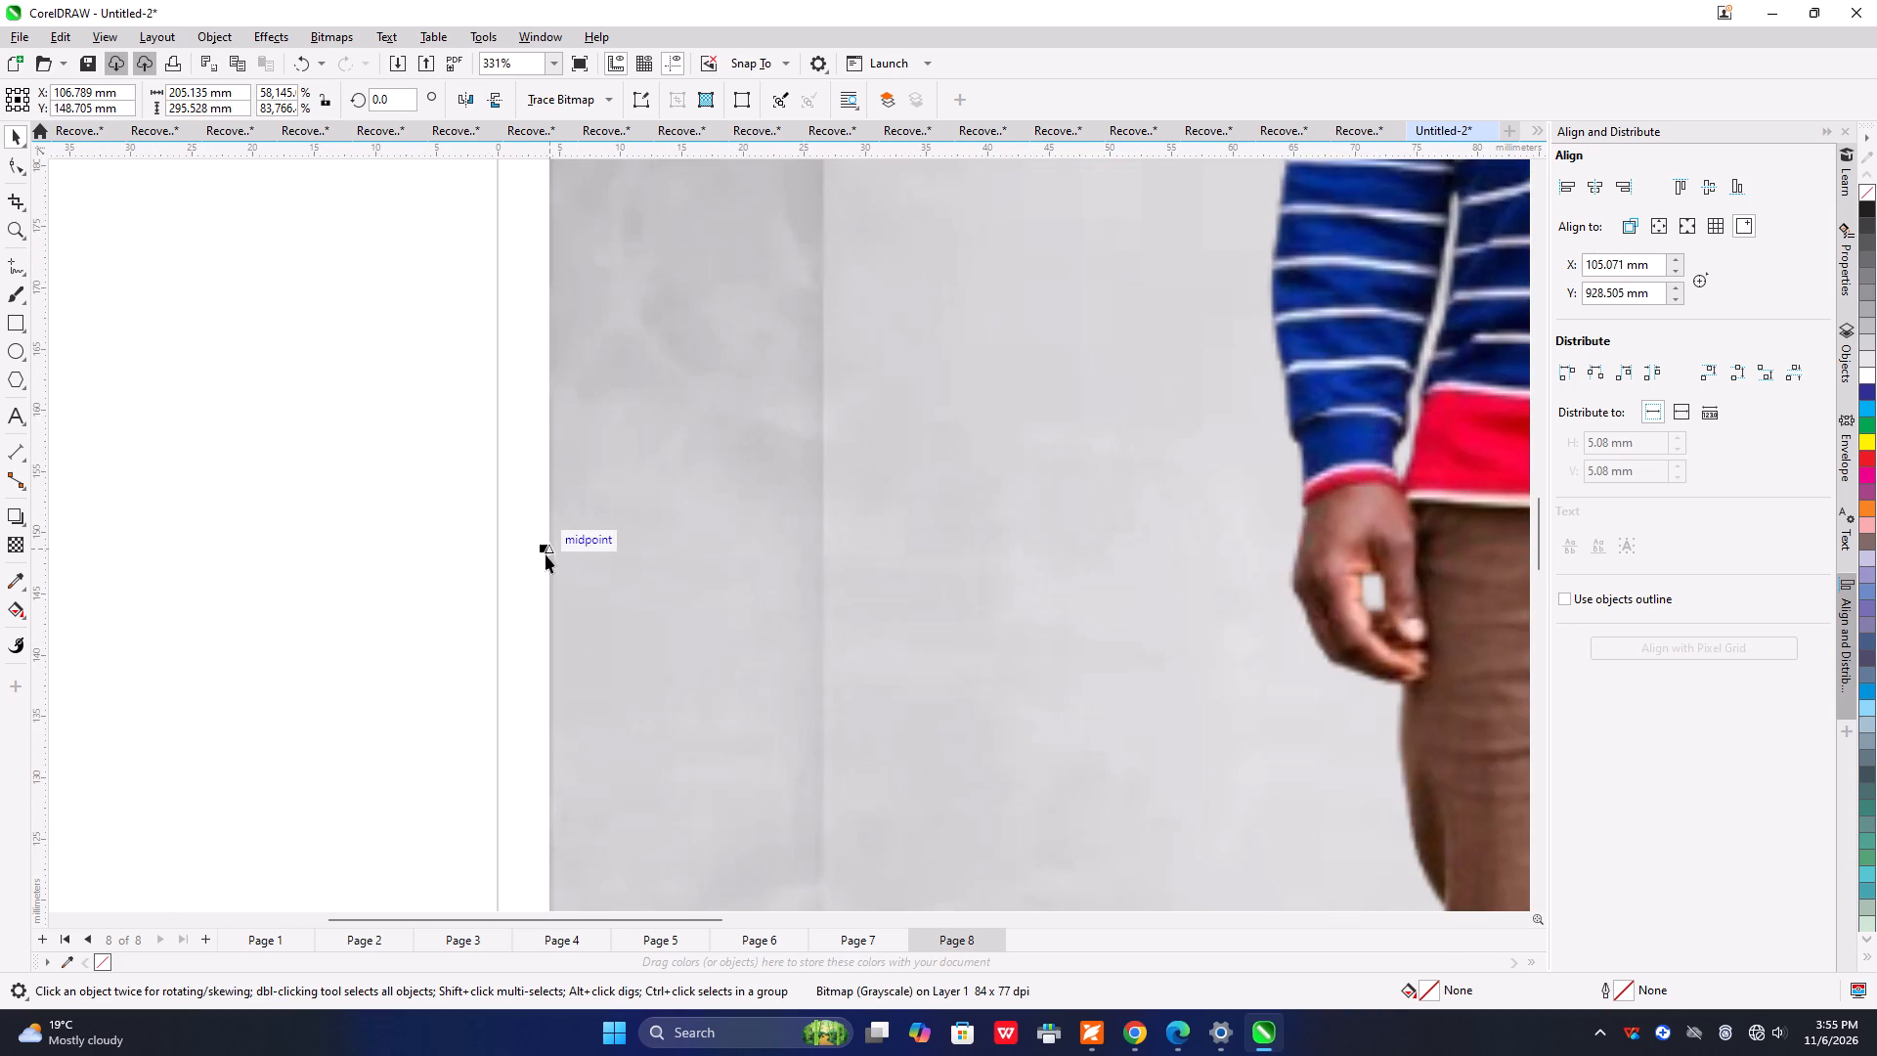
{"action": "left_click_drag", "start_coordinate": [546, 550], "coordinate": [498, 566]}
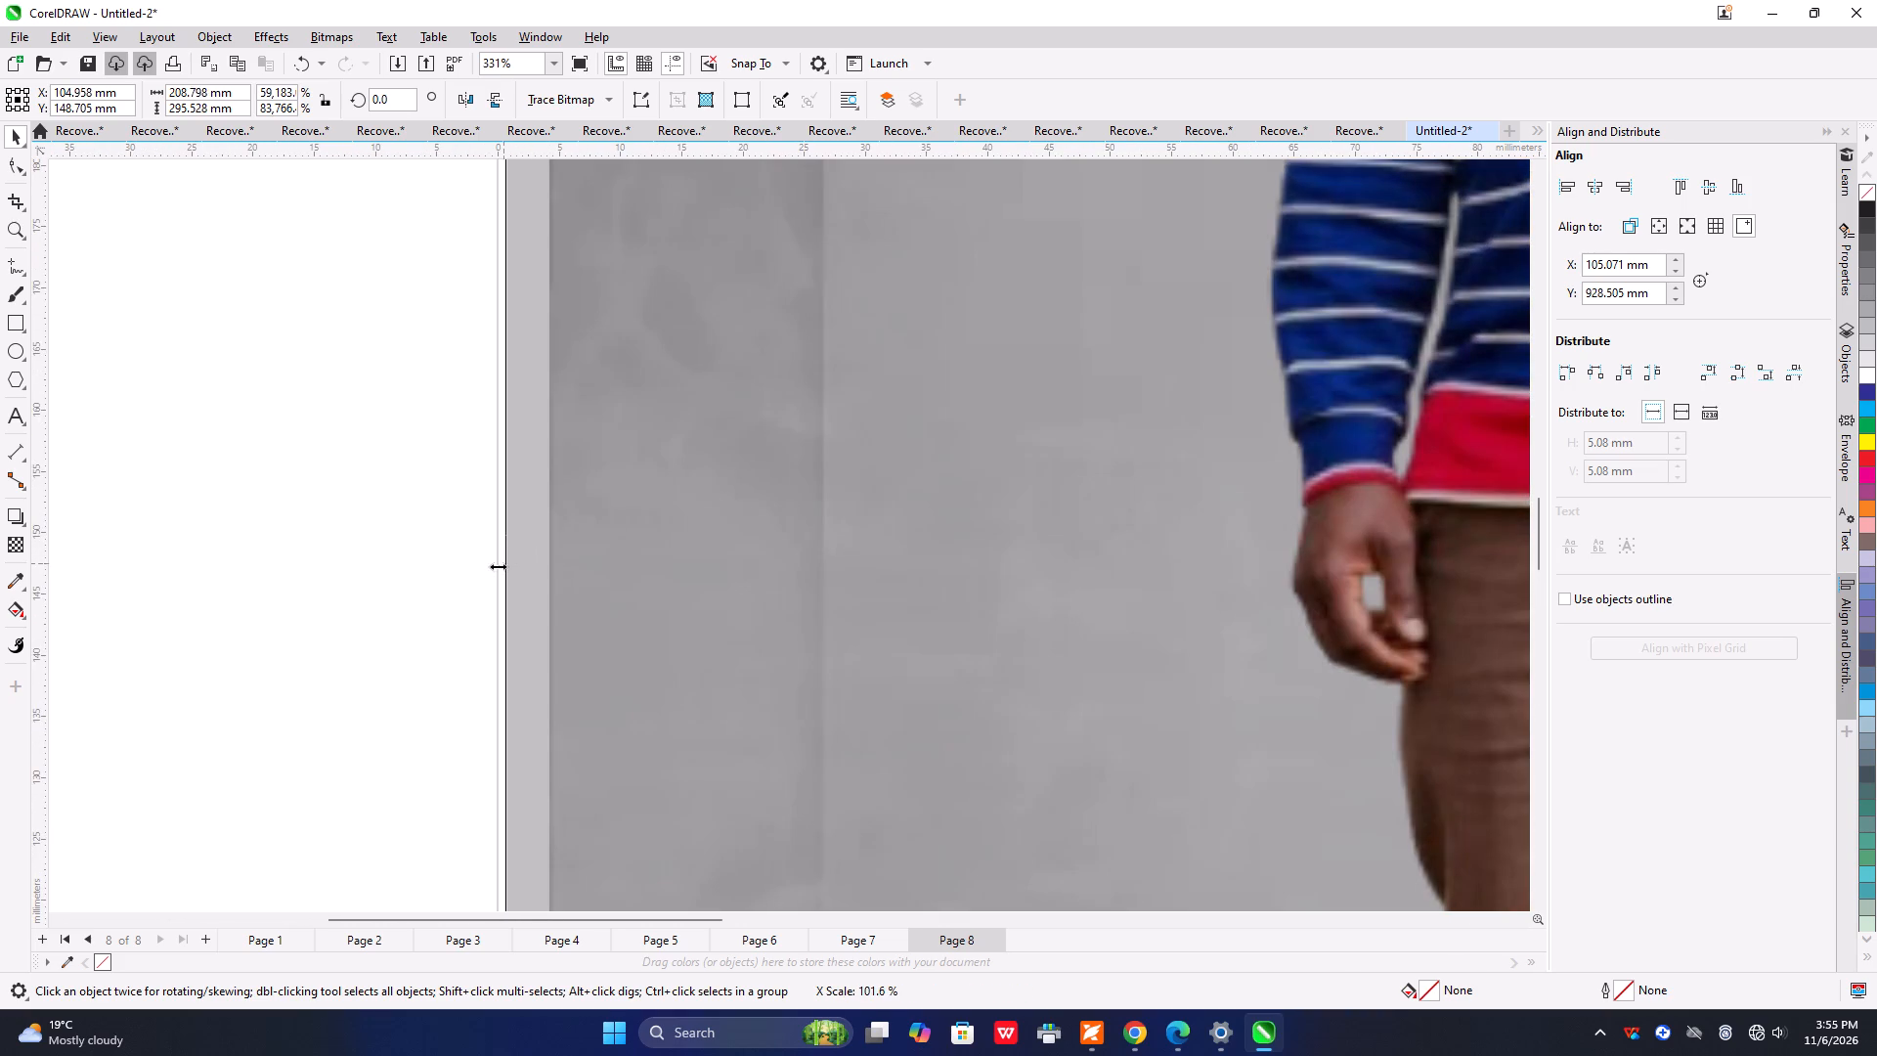
{"action": "left_click_drag", "start_coordinate": [498, 566], "coordinate": [495, 570]}
Stretch the page 8 background bitmap up to the page's top edge, making it about 296.1 mm high.
{"action": "scroll", "coordinate": [617, 536], "scroll_direction": "down", "scroll_amount": 5}
{"action": "scroll", "coordinate": [1210, 577], "scroll_direction": "down", "scroll_amount": 4}
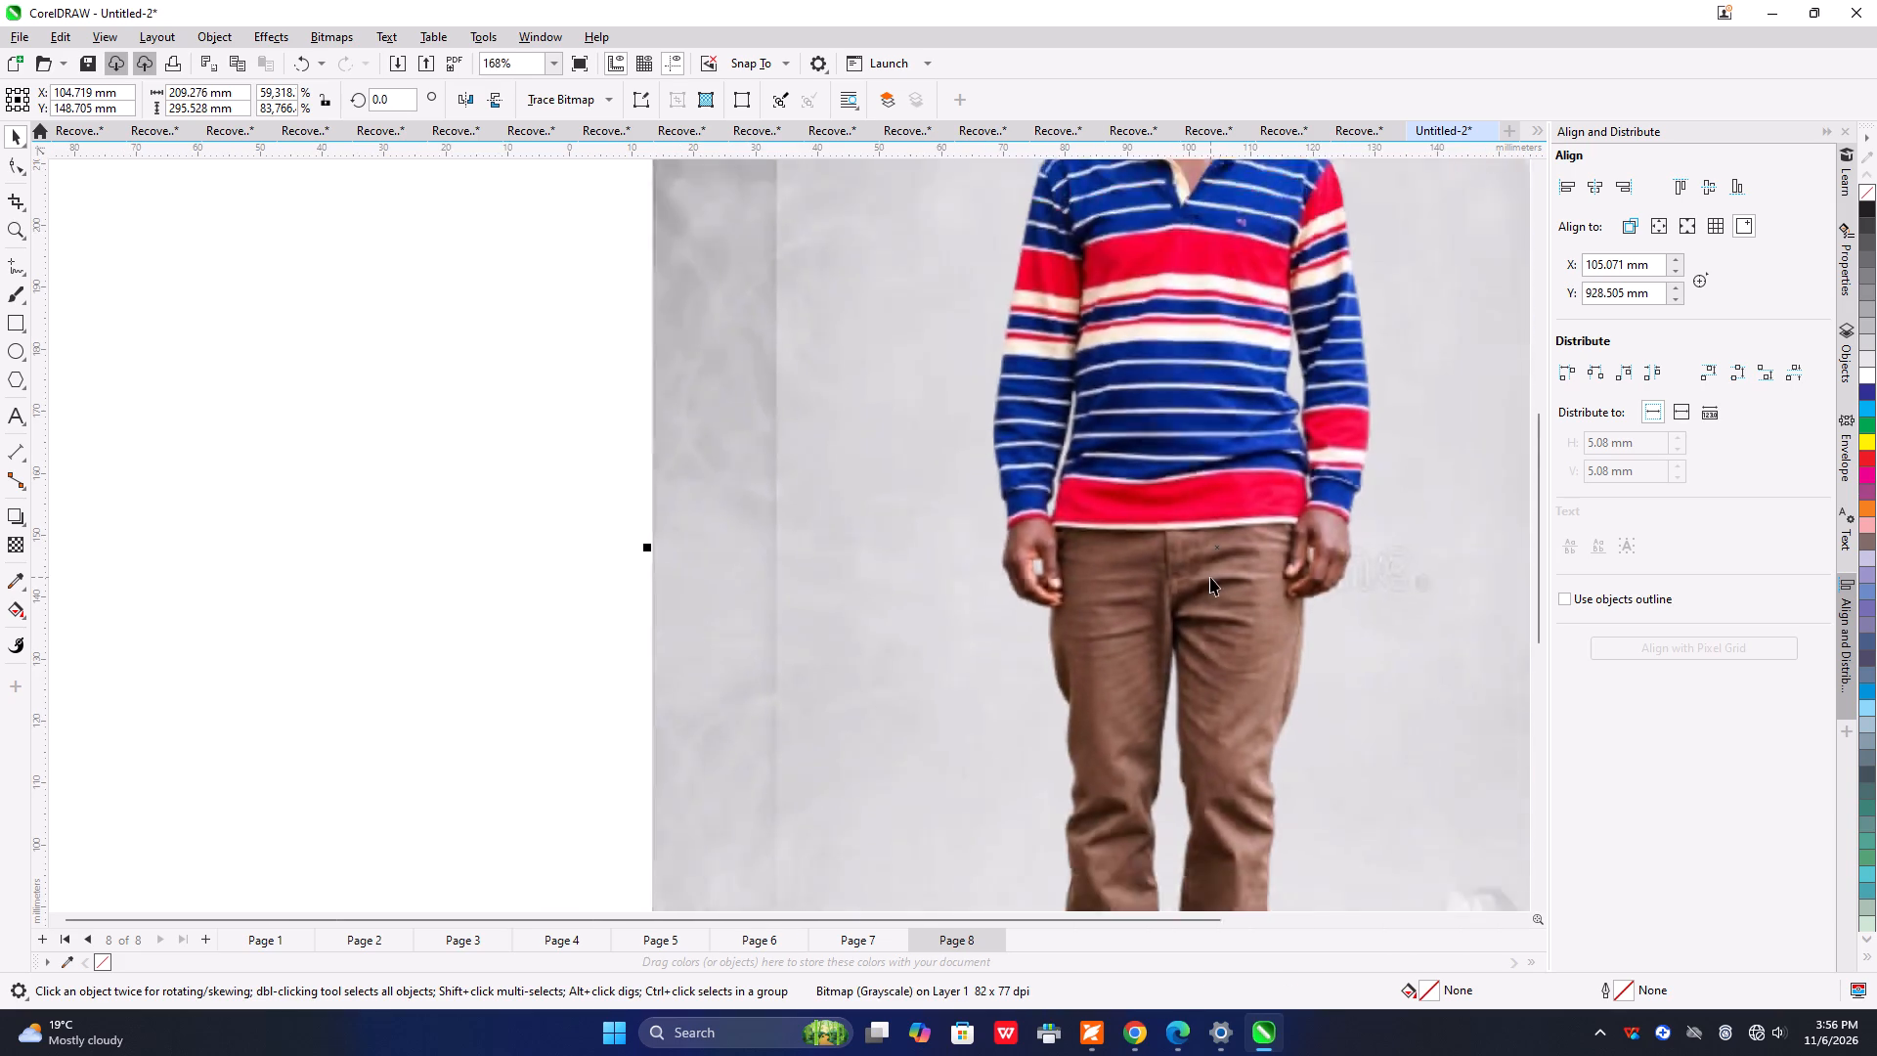
{"action": "scroll", "coordinate": [1210, 577], "scroll_direction": "down", "scroll_amount": 1}
{"action": "scroll", "coordinate": [1513, 623], "scroll_direction": "down", "scroll_amount": 5}
{"action": "scroll", "coordinate": [1347, 402], "scroll_direction": "up", "scroll_amount": 8}
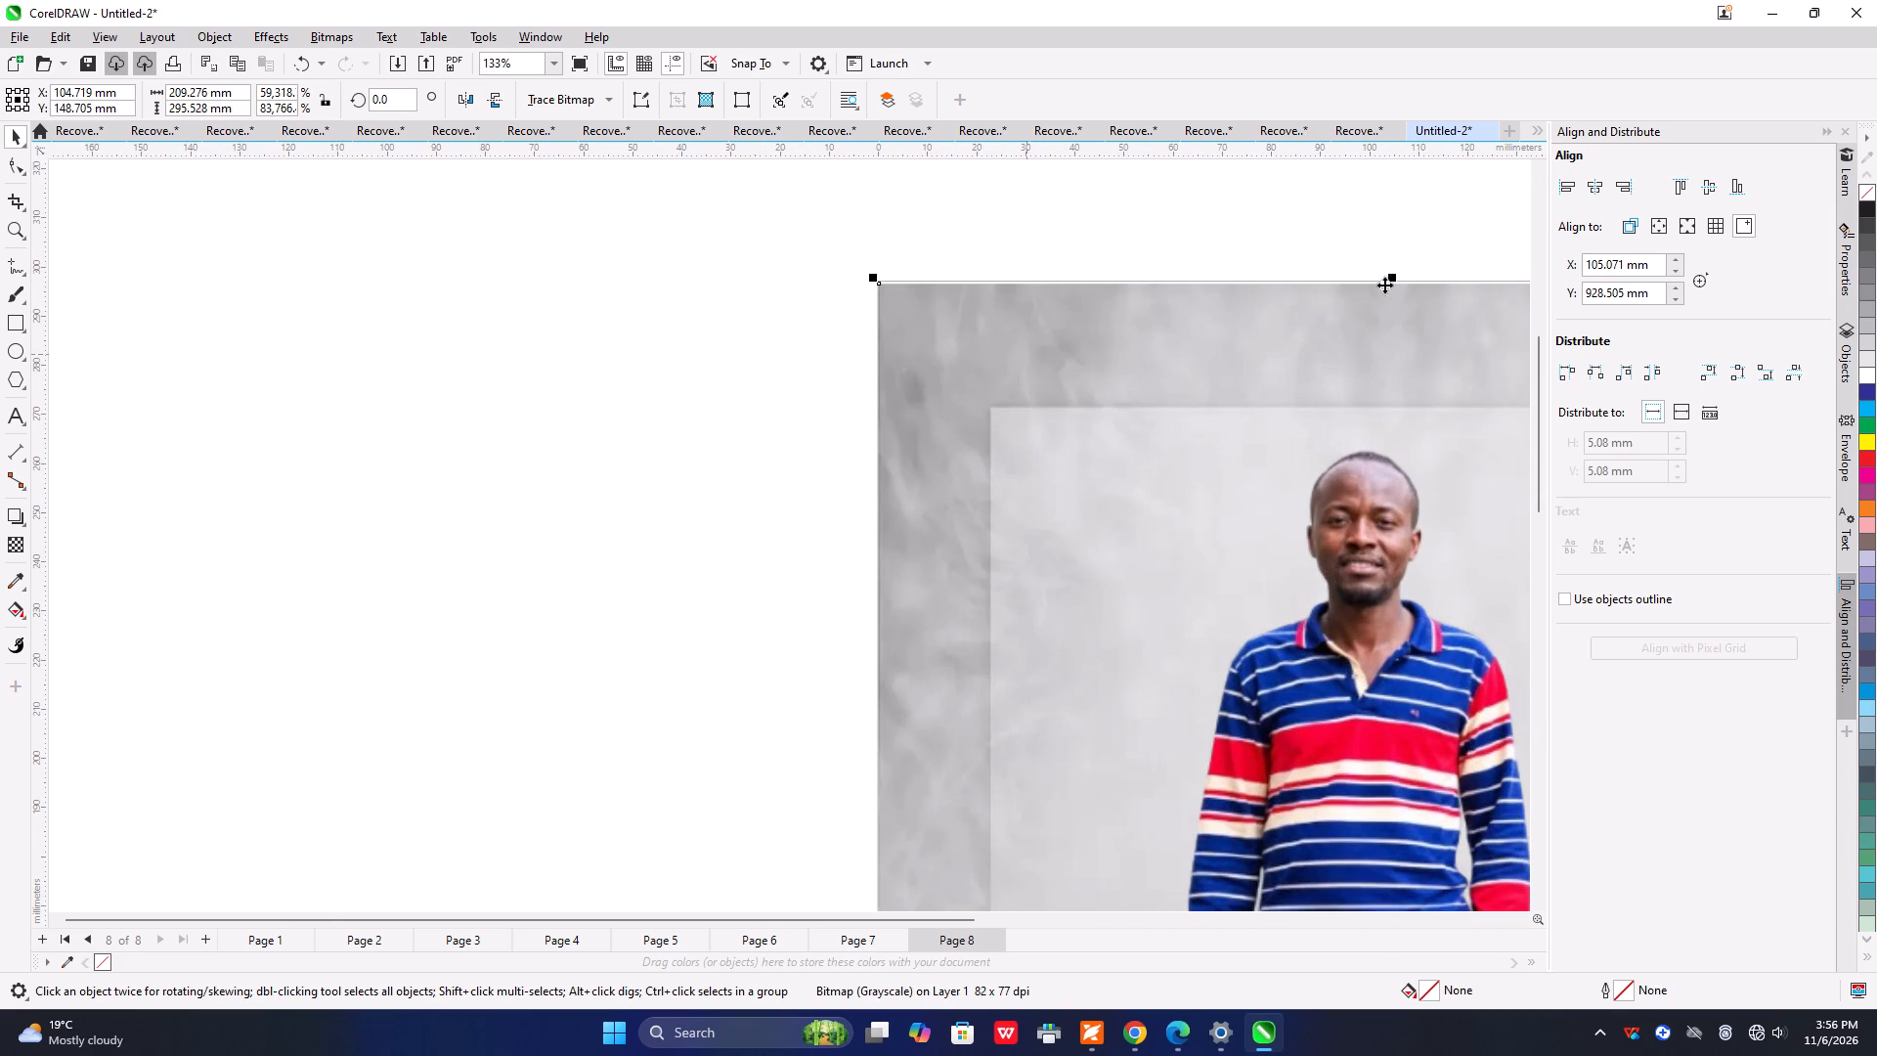
{"action": "scroll", "coordinate": [1395, 277], "scroll_direction": "up", "scroll_amount": 13}
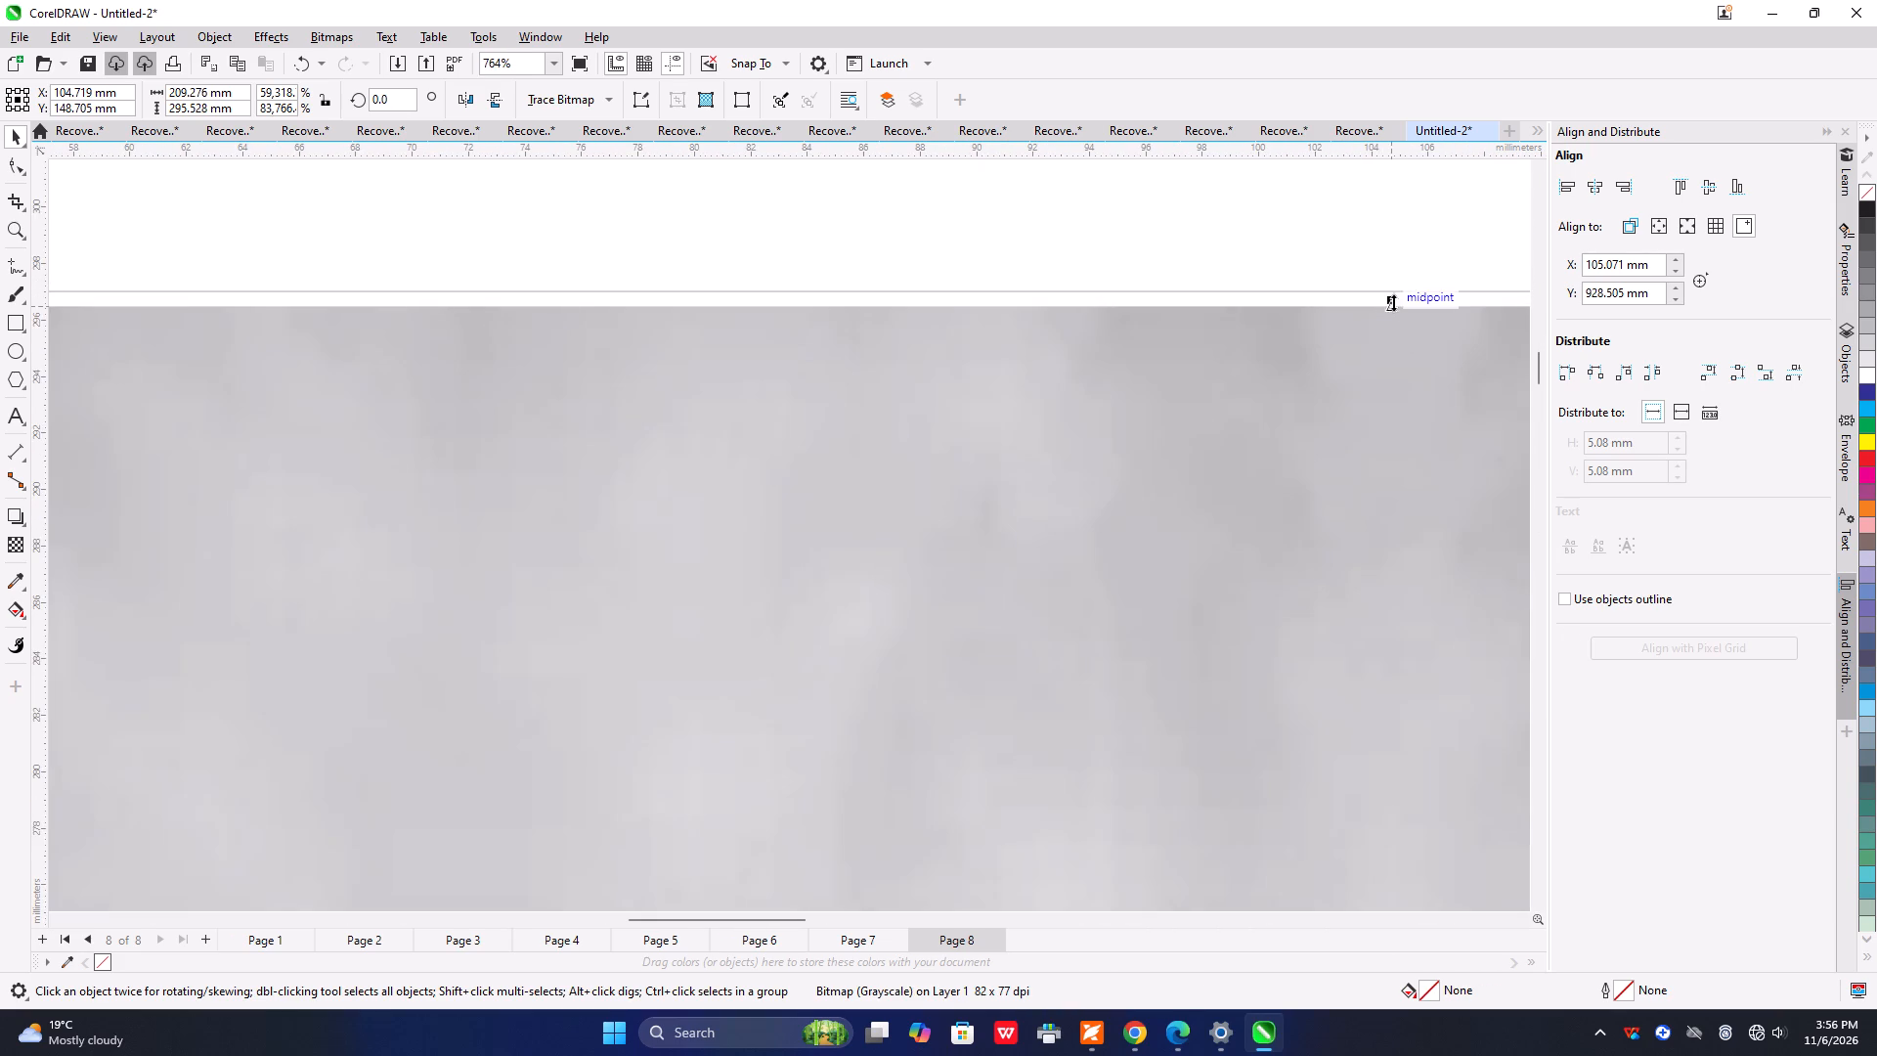
{"action": "left_click_drag", "start_coordinate": [1397, 301], "coordinate": [1395, 289]}
{"action": "scroll", "coordinate": [1399, 299], "scroll_direction": "down", "scroll_amount": 5}
{"action": "scroll", "coordinate": [1382, 314], "scroll_direction": "up", "scroll_amount": 15}
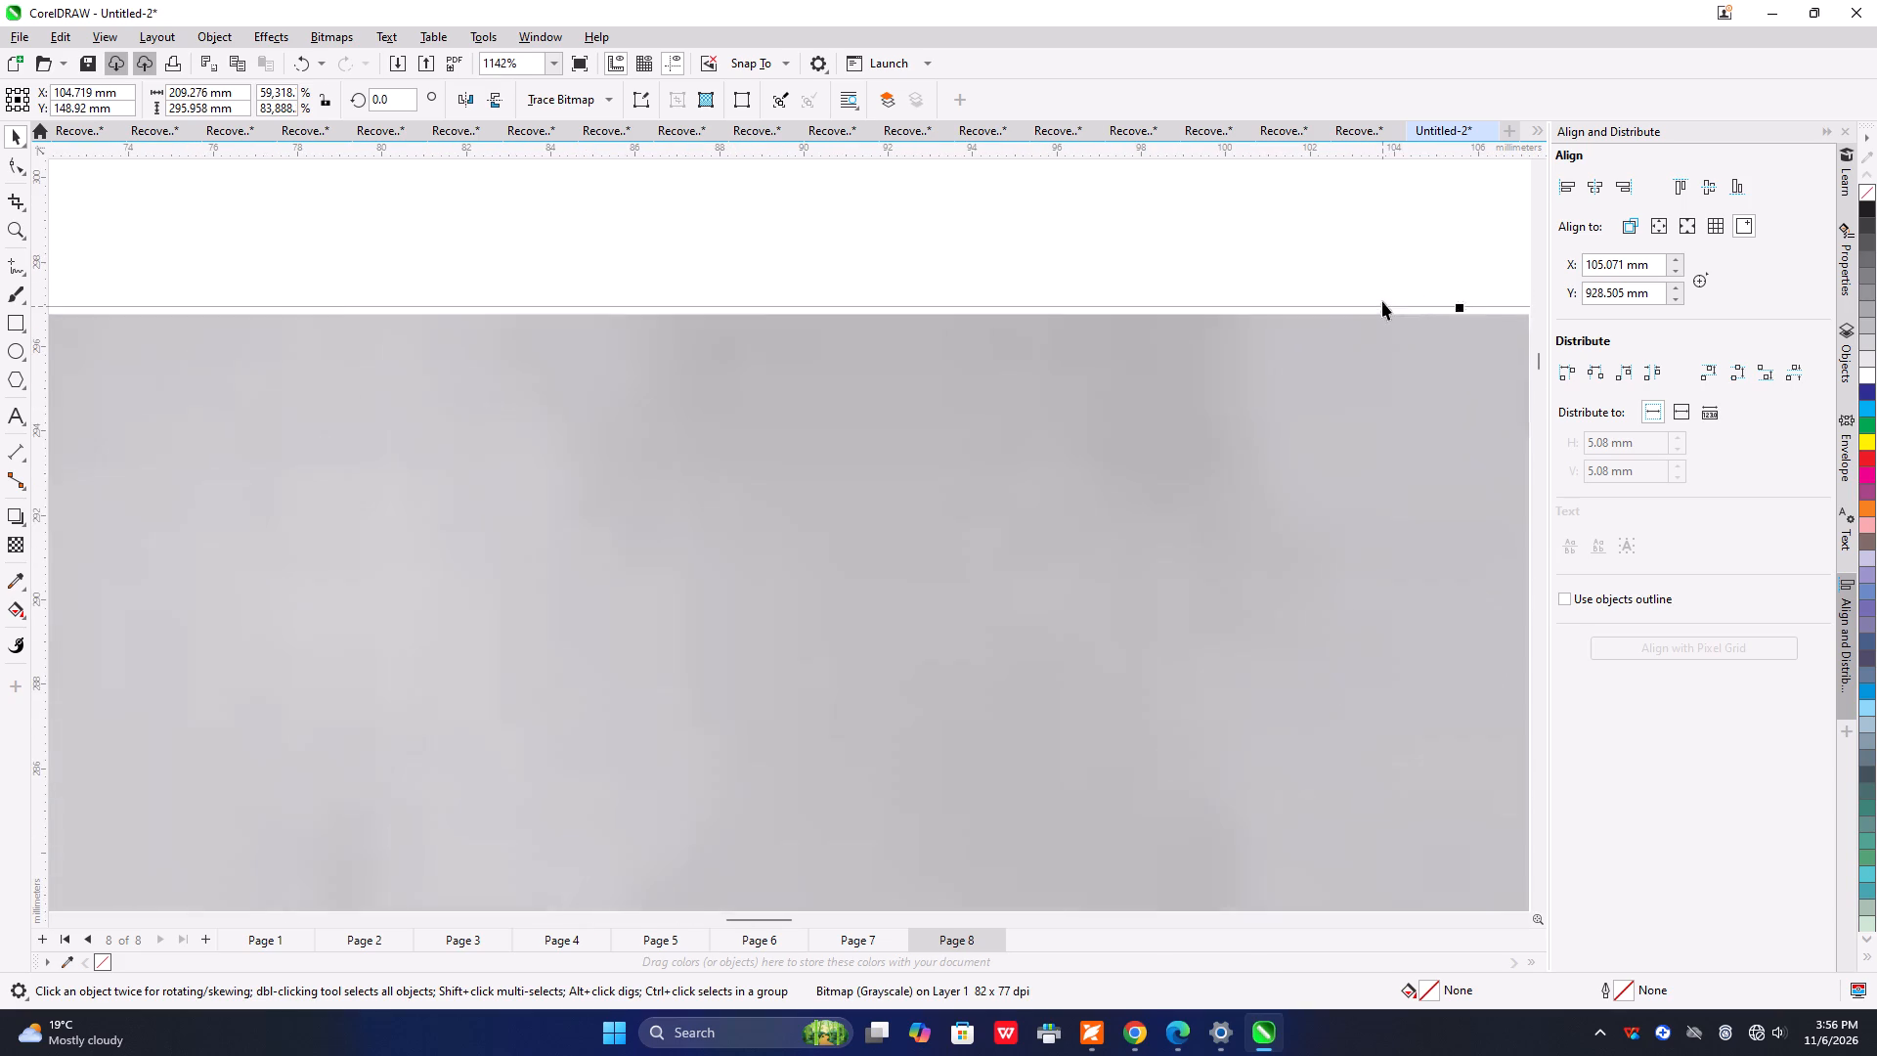
{"action": "scroll", "coordinate": [1391, 290], "scroll_direction": "up", "scroll_amount": 6}
{"action": "scroll", "coordinate": [1517, 353], "scroll_direction": "down", "scroll_amount": 15}
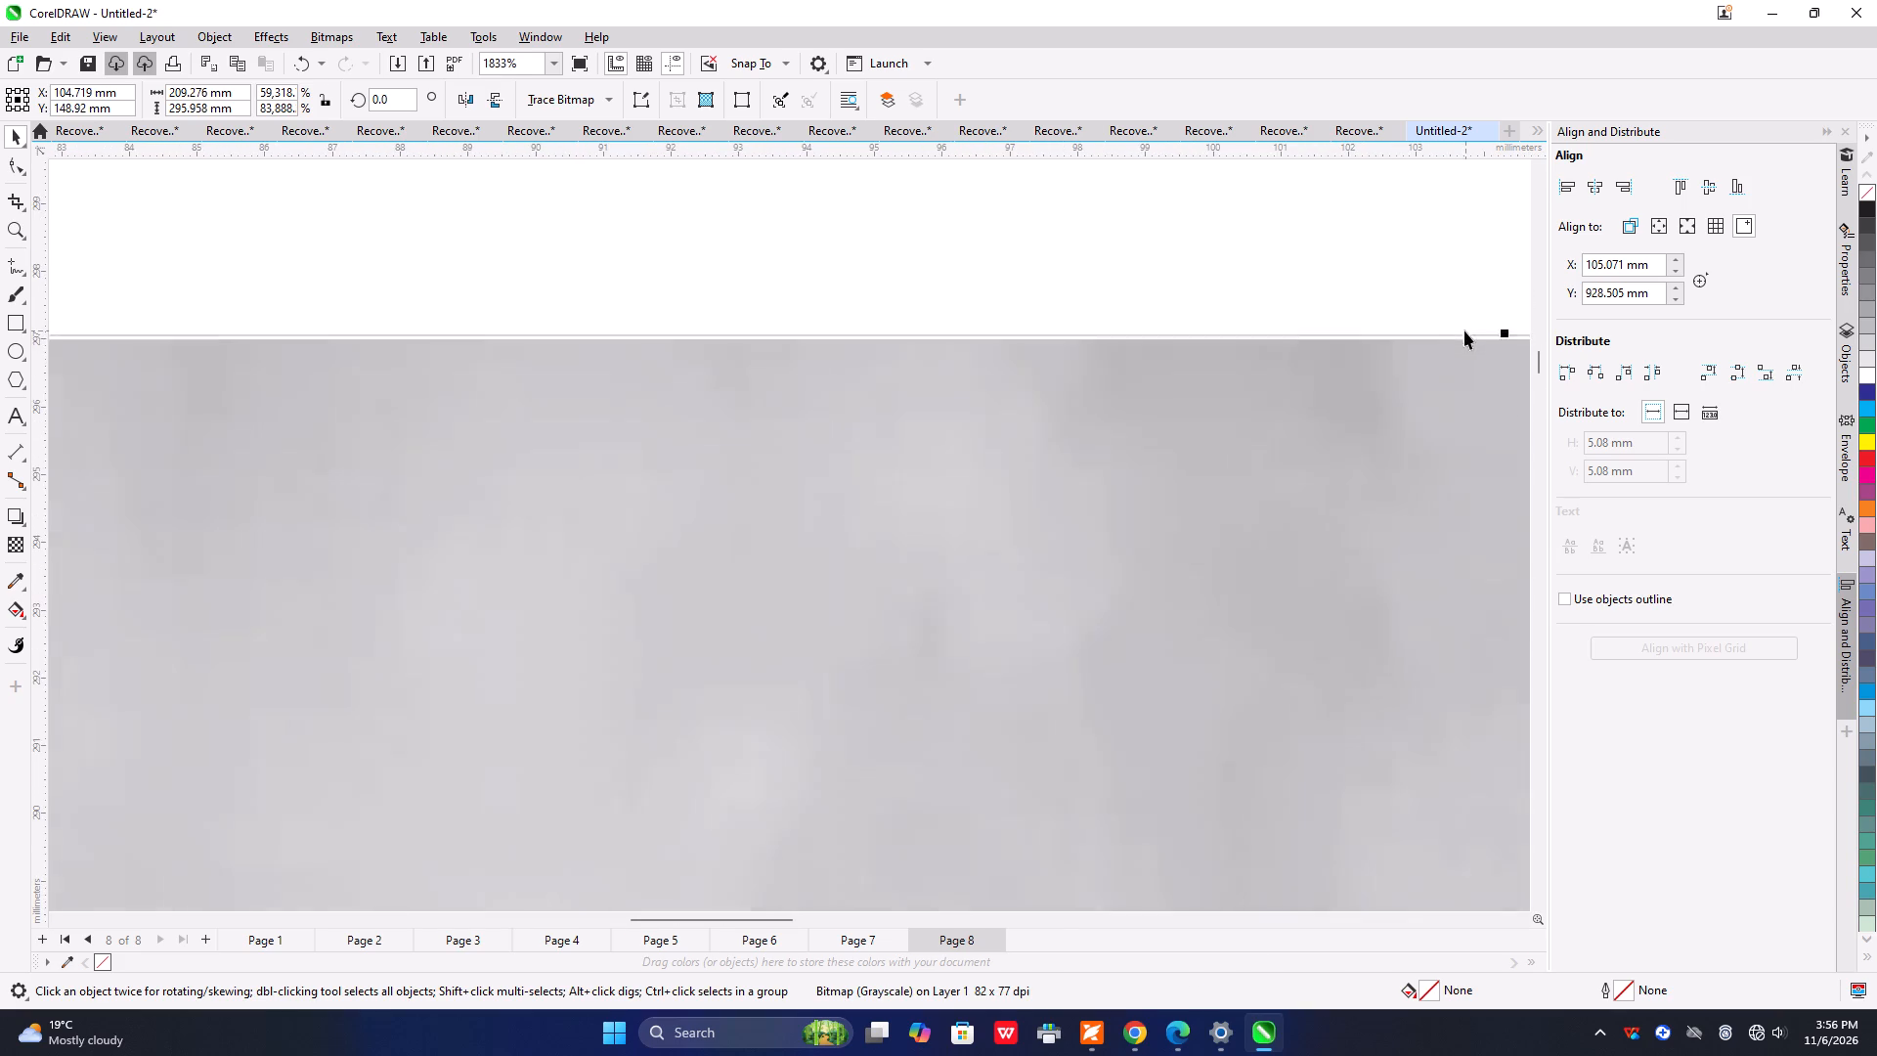
{"action": "scroll", "coordinate": [1490, 331], "scroll_direction": "up", "scroll_amount": 10}
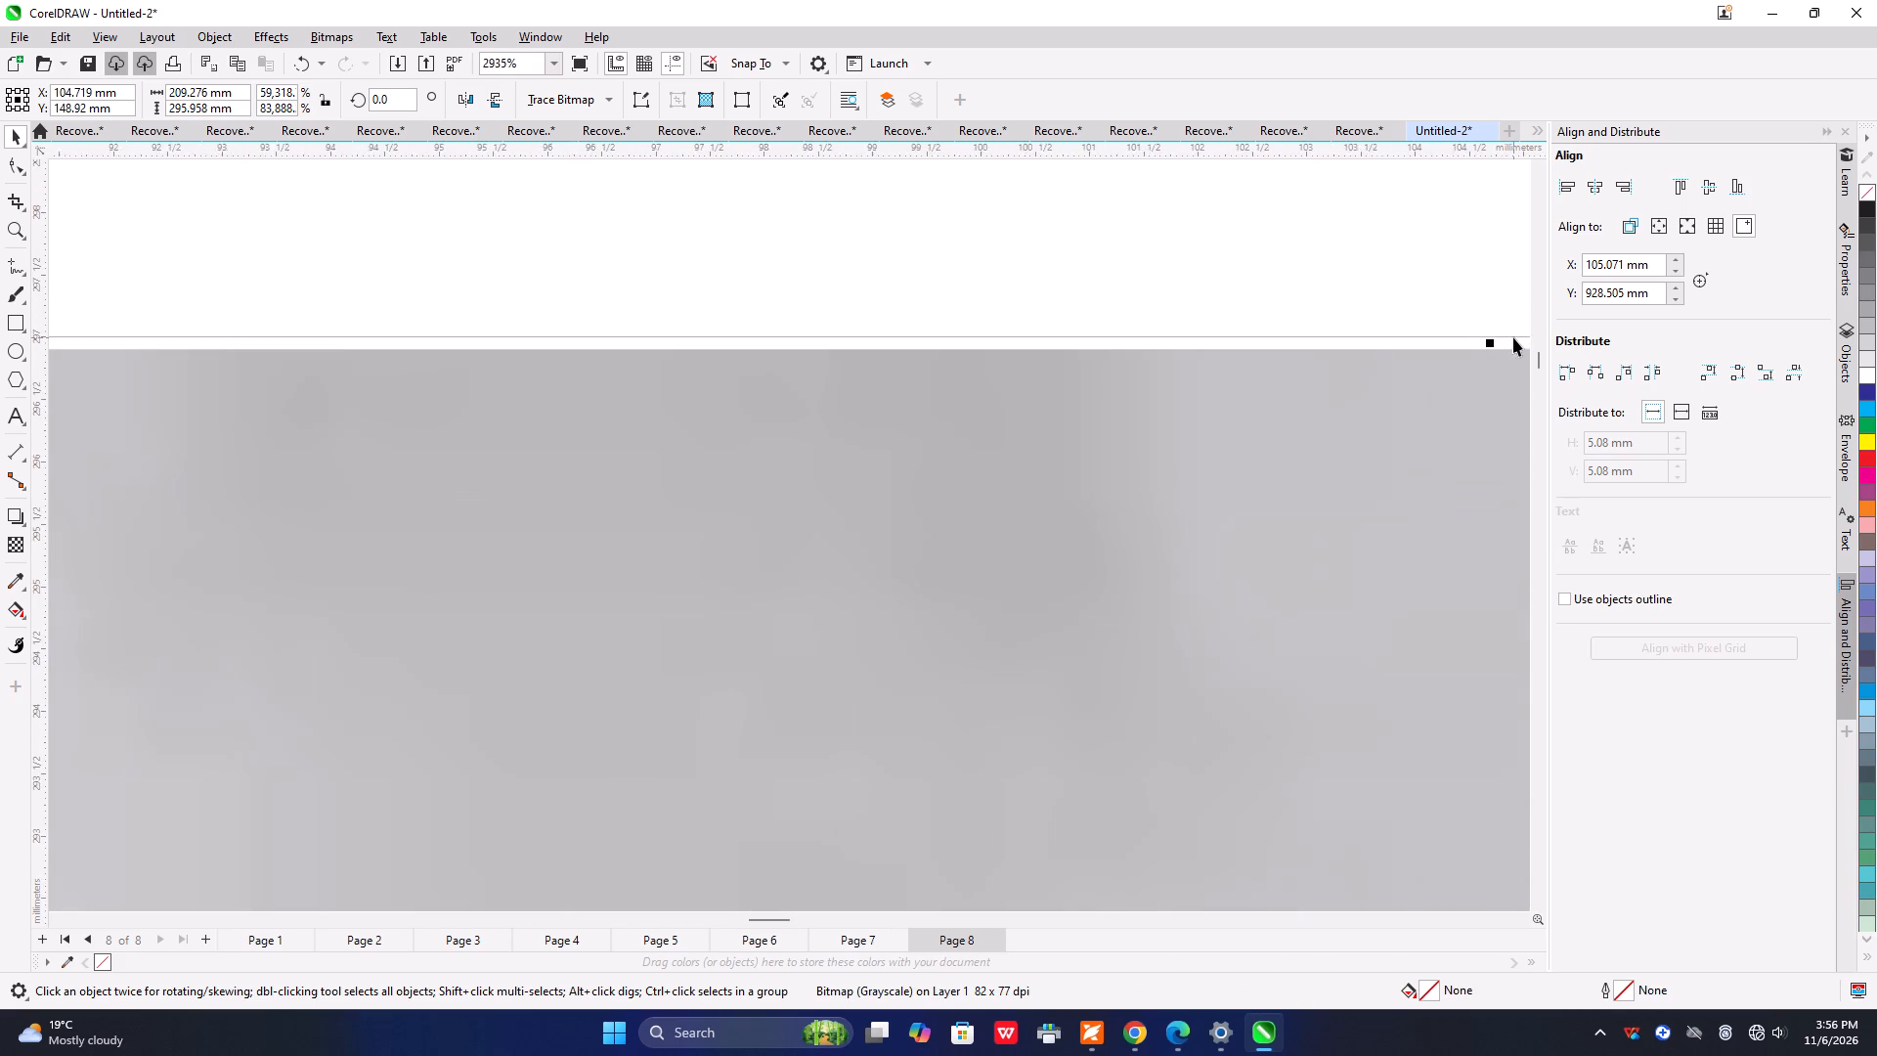
{"action": "scroll", "coordinate": [1514, 337], "scroll_direction": "up", "scroll_amount": 13}
{"action": "left_click_drag", "start_coordinate": [1373, 397], "coordinate": [1383, 323]}
Stretch the page 8 background bitmap to the page's right edge, making it about 209.9 mm wide.
{"action": "scroll", "coordinate": [1389, 325], "scroll_direction": "down", "scroll_amount": 16}
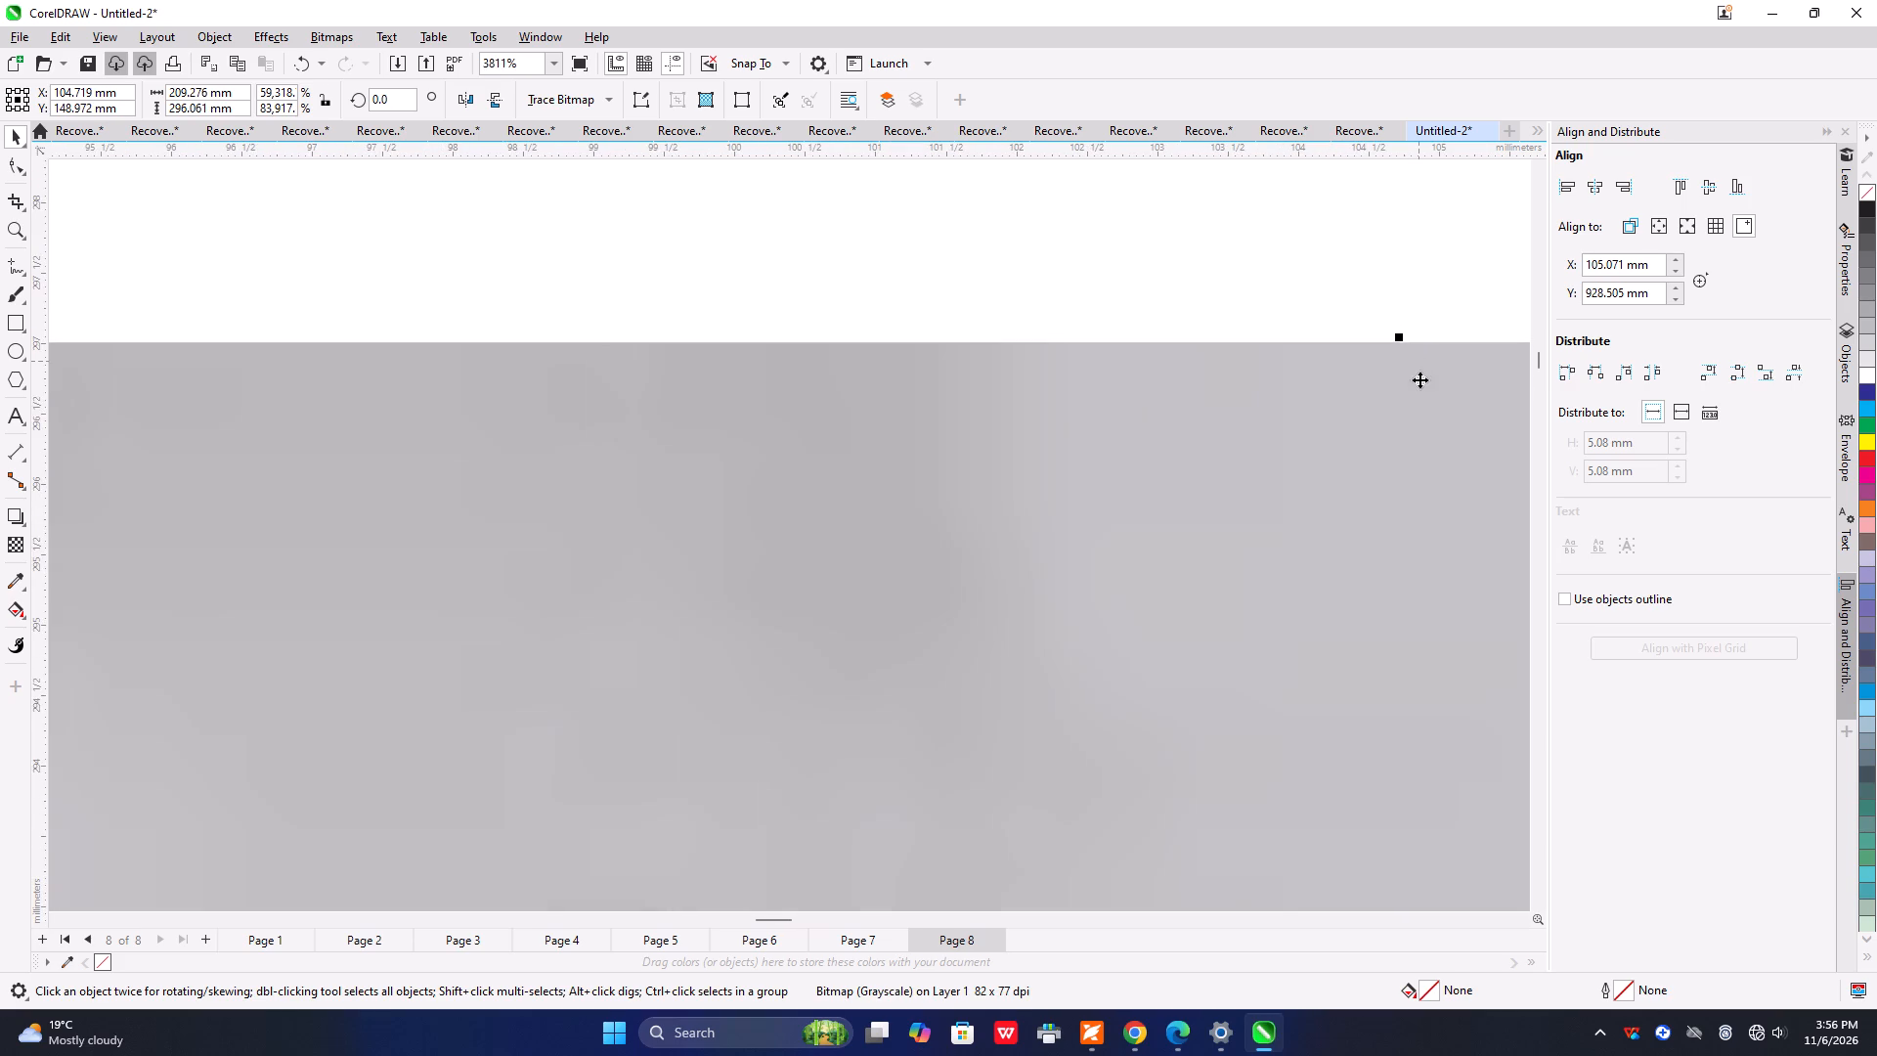
{"action": "scroll", "coordinate": [1419, 379], "scroll_direction": "down", "scroll_amount": 10}
{"action": "scroll", "coordinate": [985, 491], "scroll_direction": "down", "scroll_amount": 20}
{"action": "scroll", "coordinate": [985, 491], "scroll_direction": "down", "scroll_amount": 2}
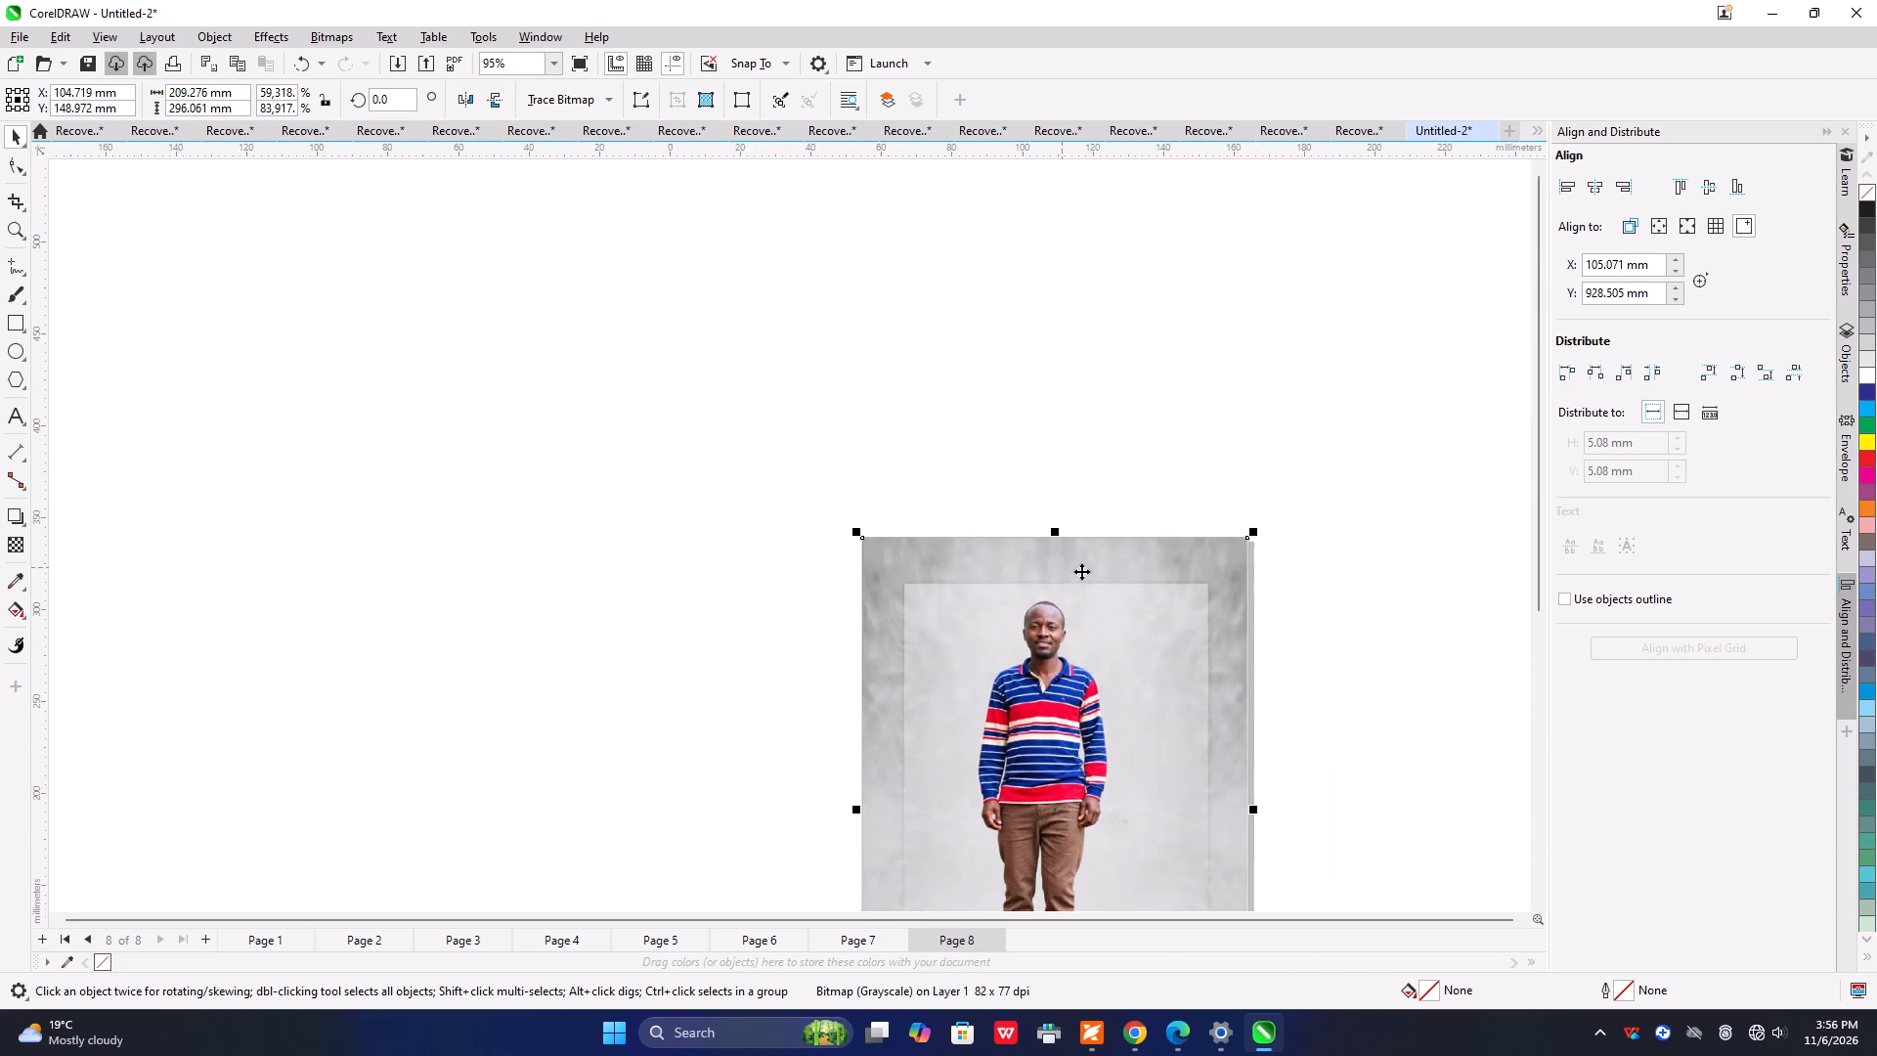
{"action": "scroll", "coordinate": [1259, 736], "scroll_direction": "up", "scroll_amount": 14}
{"action": "scroll", "coordinate": [1258, 738], "scroll_direction": "down", "scroll_amount": 8}
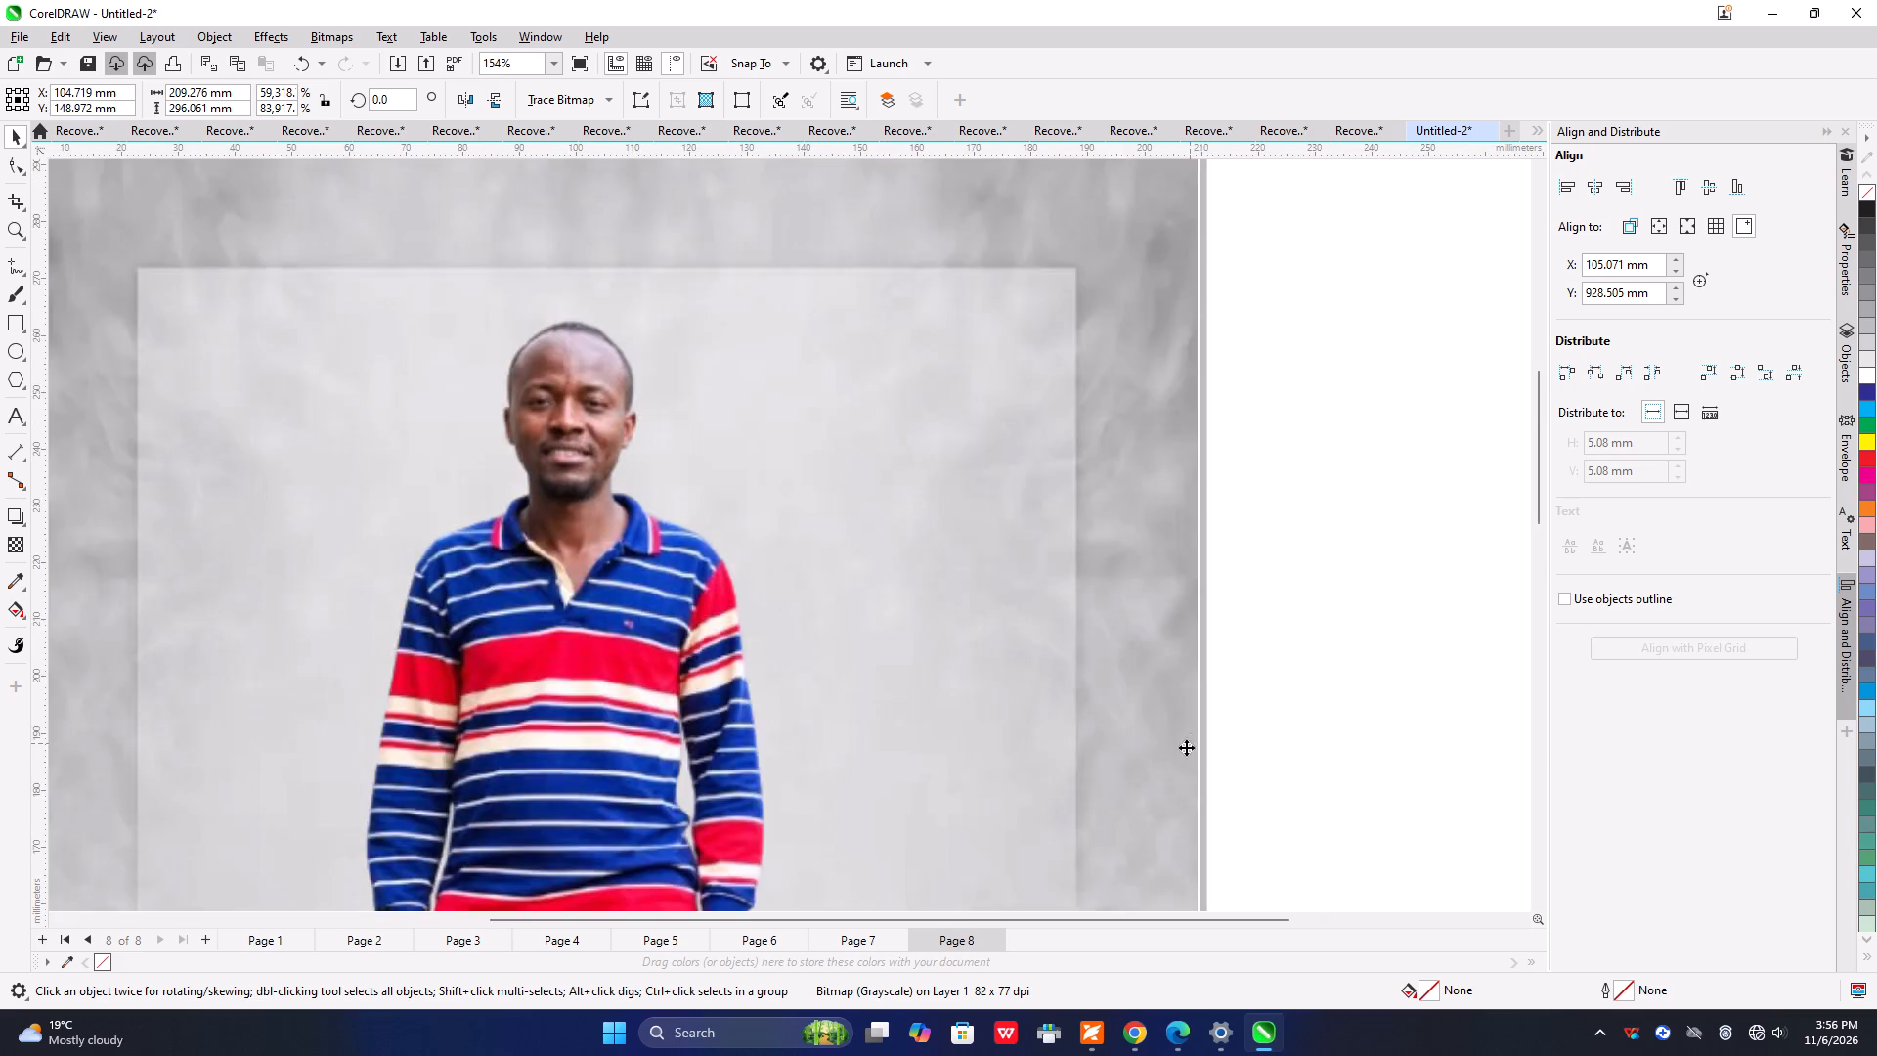
{"action": "scroll", "coordinate": [1186, 747], "scroll_direction": "down", "scroll_amount": 8}
{"action": "scroll", "coordinate": [1201, 883], "scroll_direction": "up", "scroll_amount": 15}
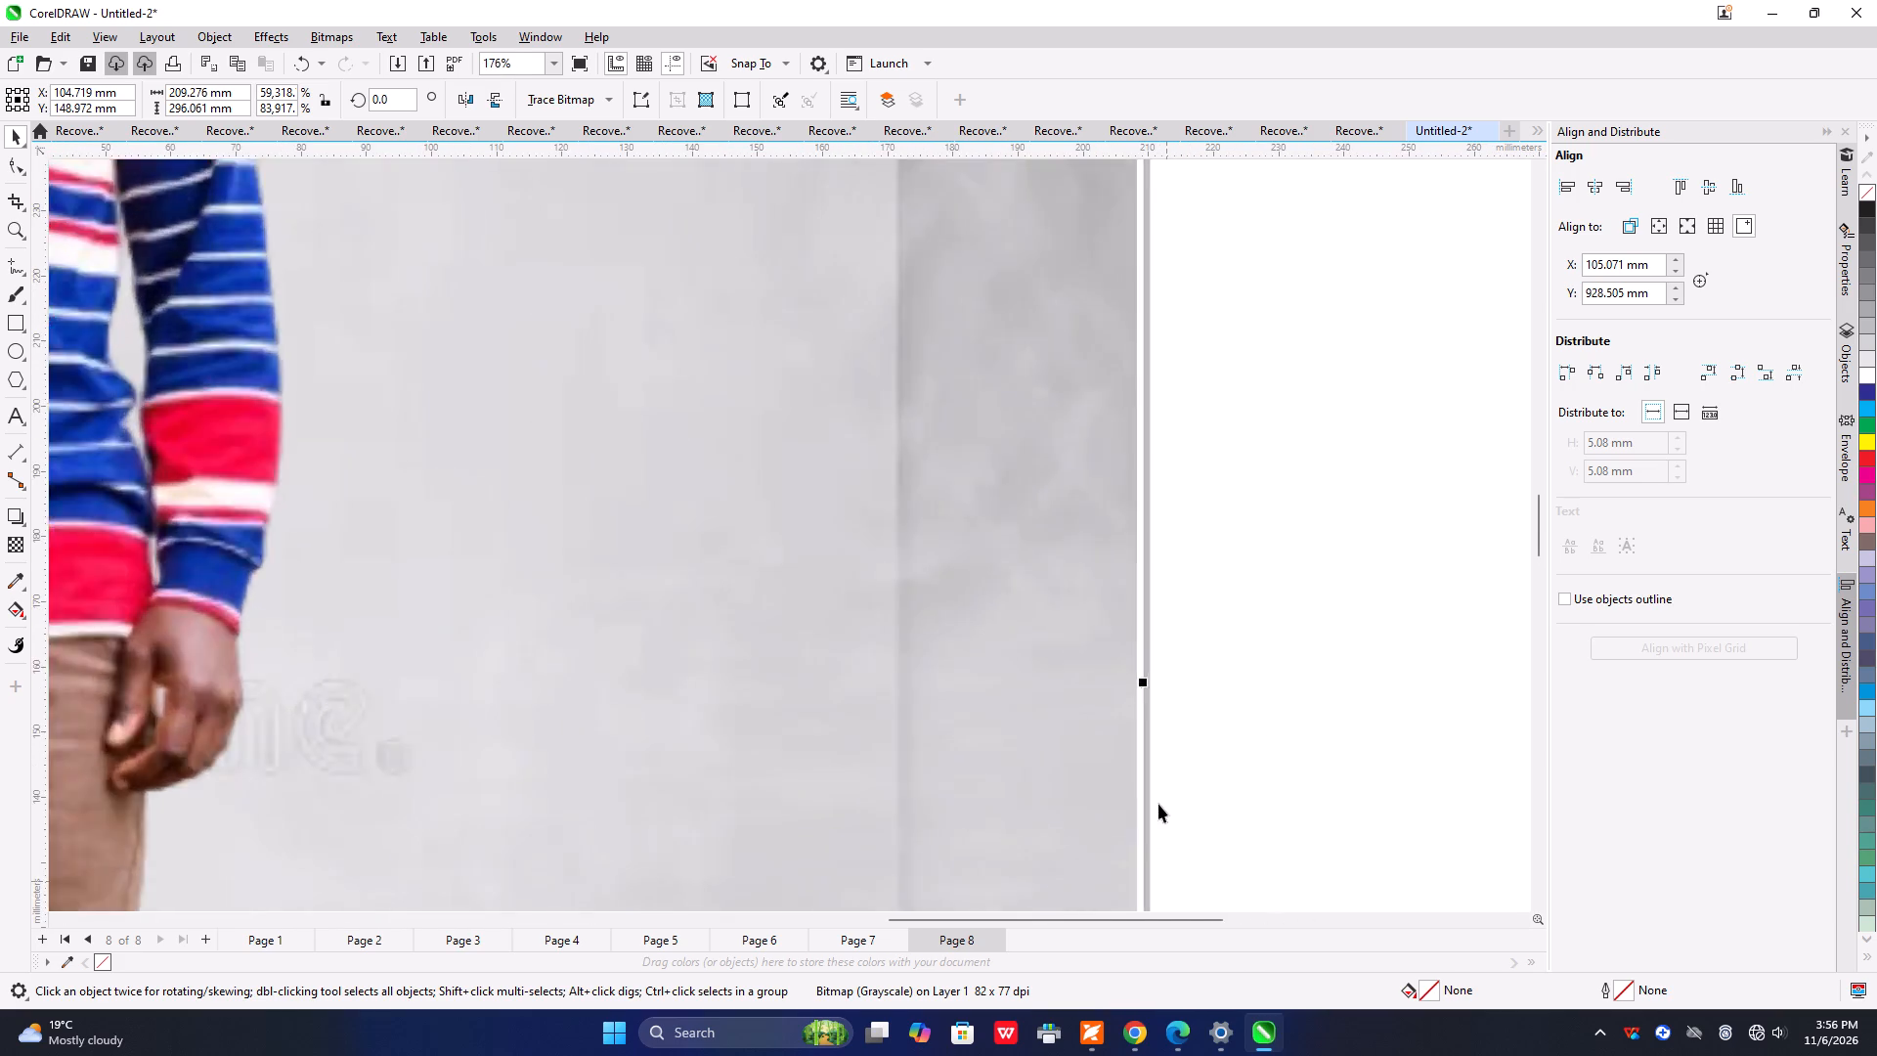
{"action": "scroll", "coordinate": [1158, 804], "scroll_direction": "up", "scroll_amount": 7}
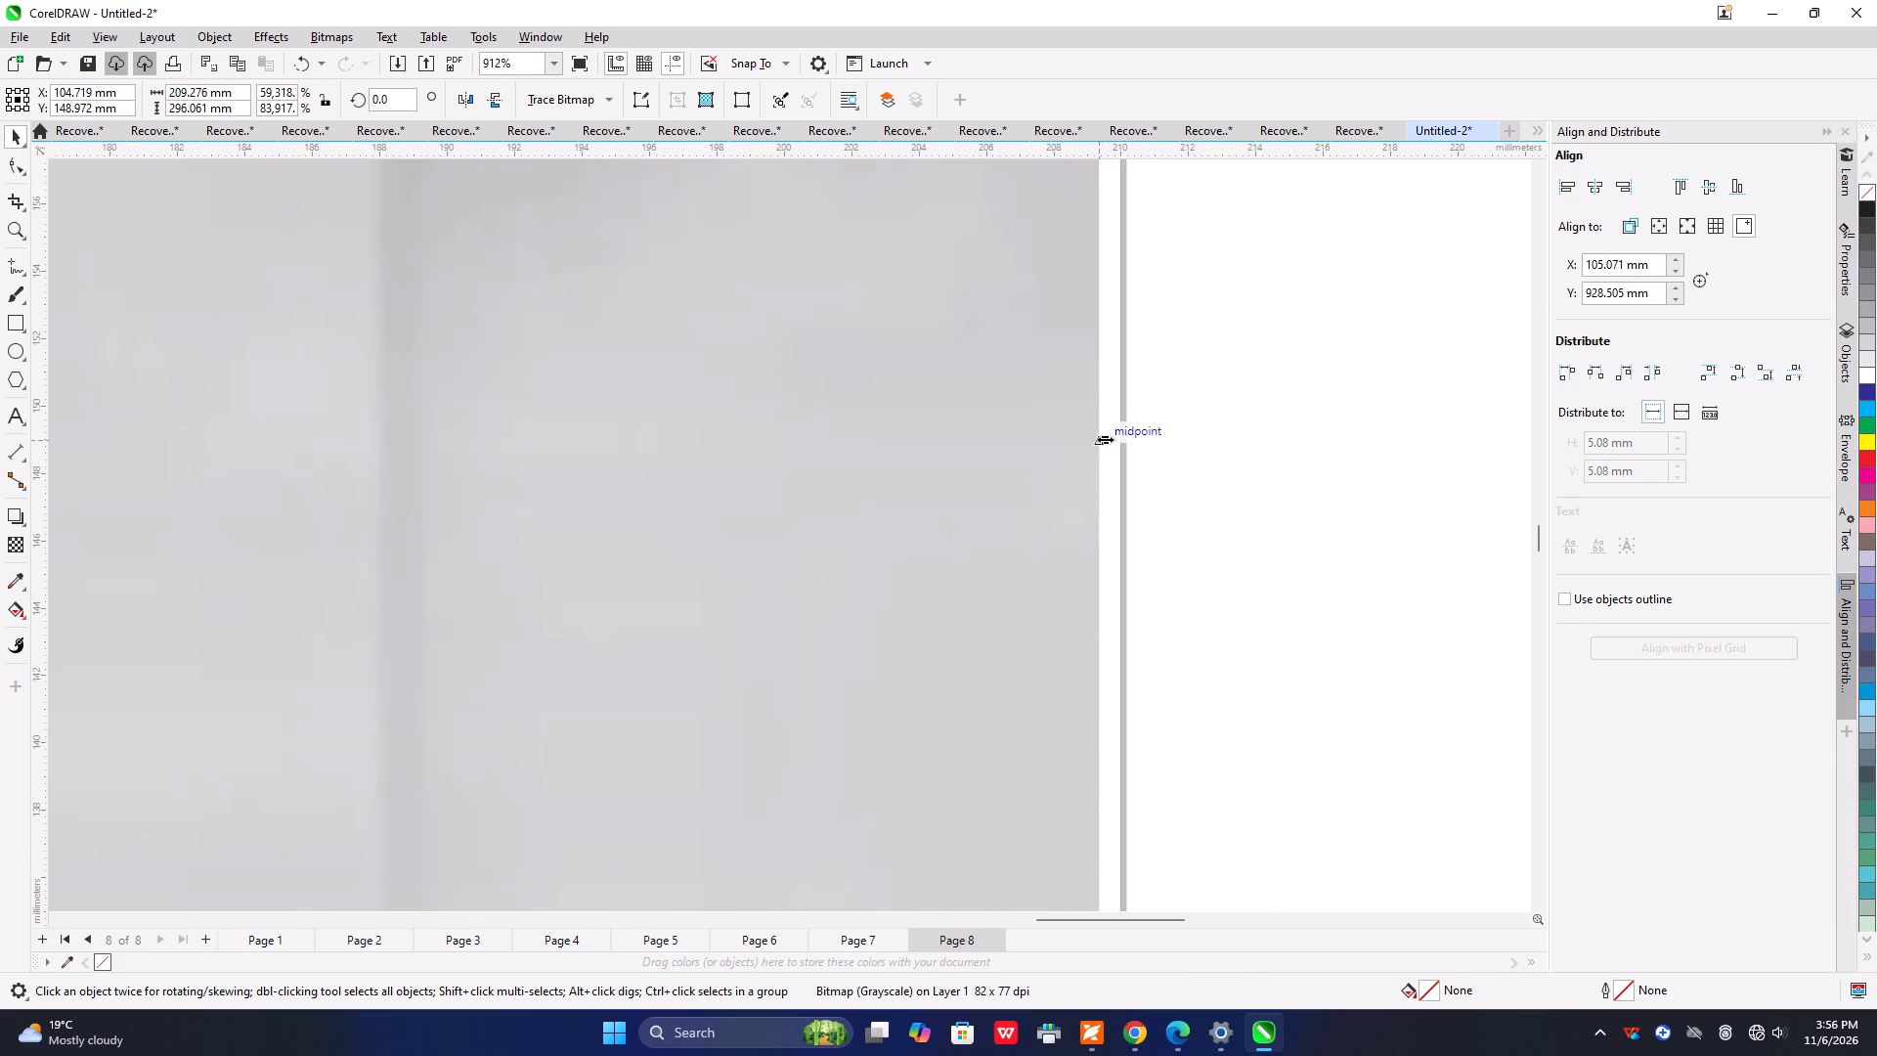
{"action": "left_click", "coordinate": [1105, 439]}
{"action": "left_click_drag", "start_coordinate": [1109, 437], "coordinate": [1115, 437]}
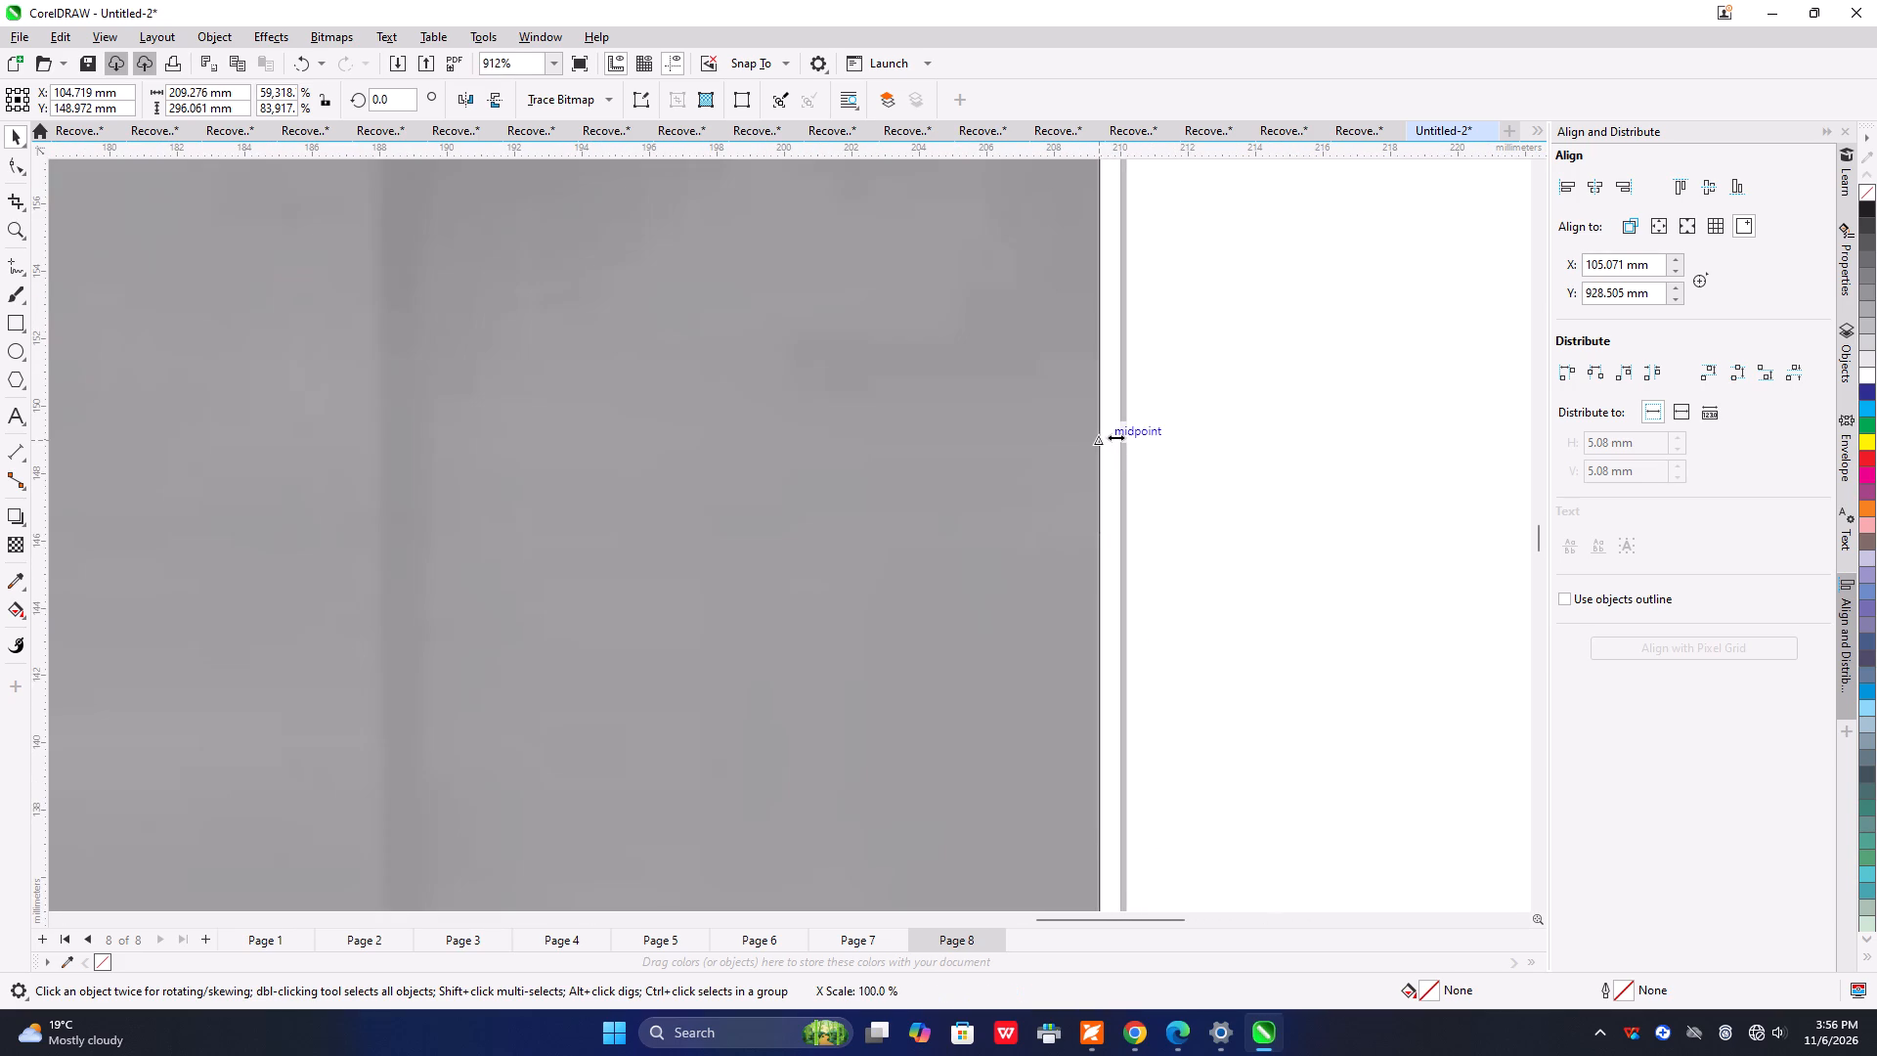
{"action": "left_click_drag", "start_coordinate": [1115, 437], "coordinate": [1129, 438]}
Select all the tributes content on page 7 and stretch it to the page's left edge, making it about 210.7 mm wide.
{"action": "scroll", "coordinate": [1130, 451], "scroll_direction": "down", "scroll_amount": 10}
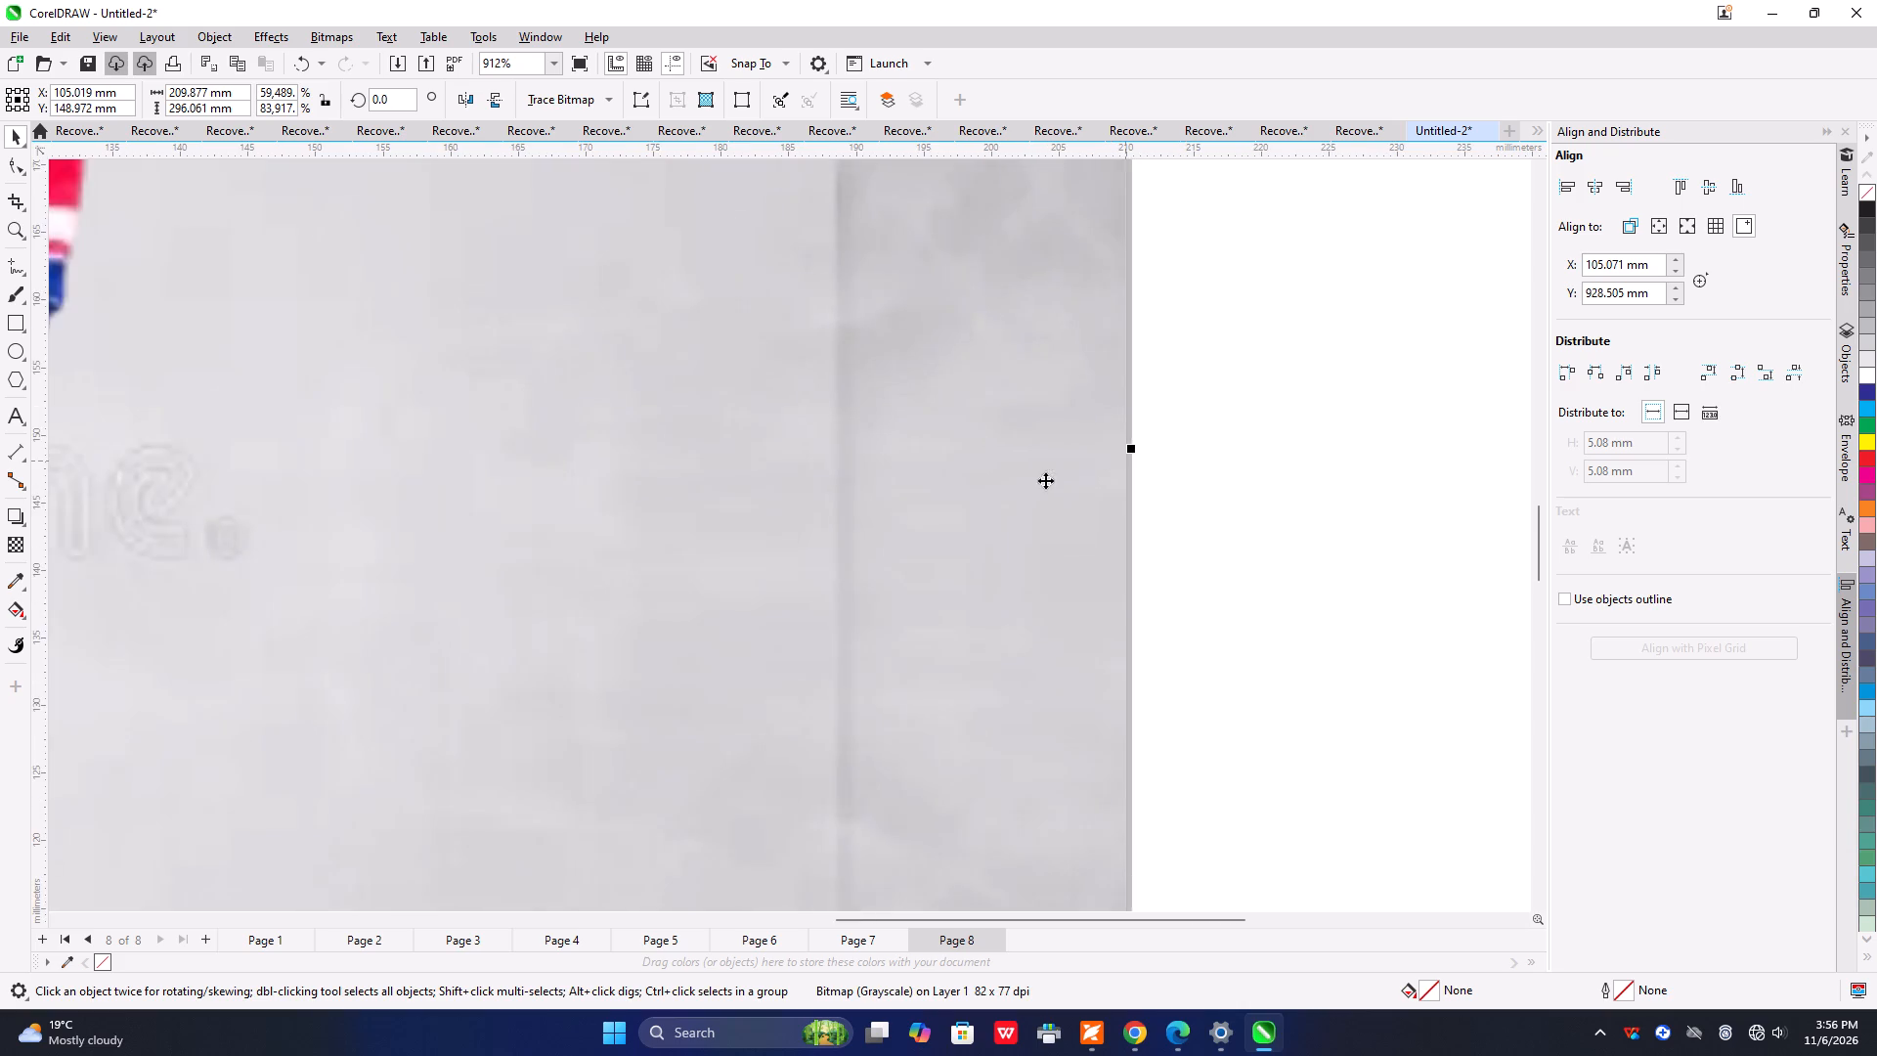
{"action": "scroll", "coordinate": [1045, 480], "scroll_direction": "down", "scroll_amount": 9}
{"action": "scroll", "coordinate": [847, 459], "scroll_direction": "down", "scroll_amount": 5}
{"action": "scroll", "coordinate": [780, 708], "scroll_direction": "up", "scroll_amount": 6}
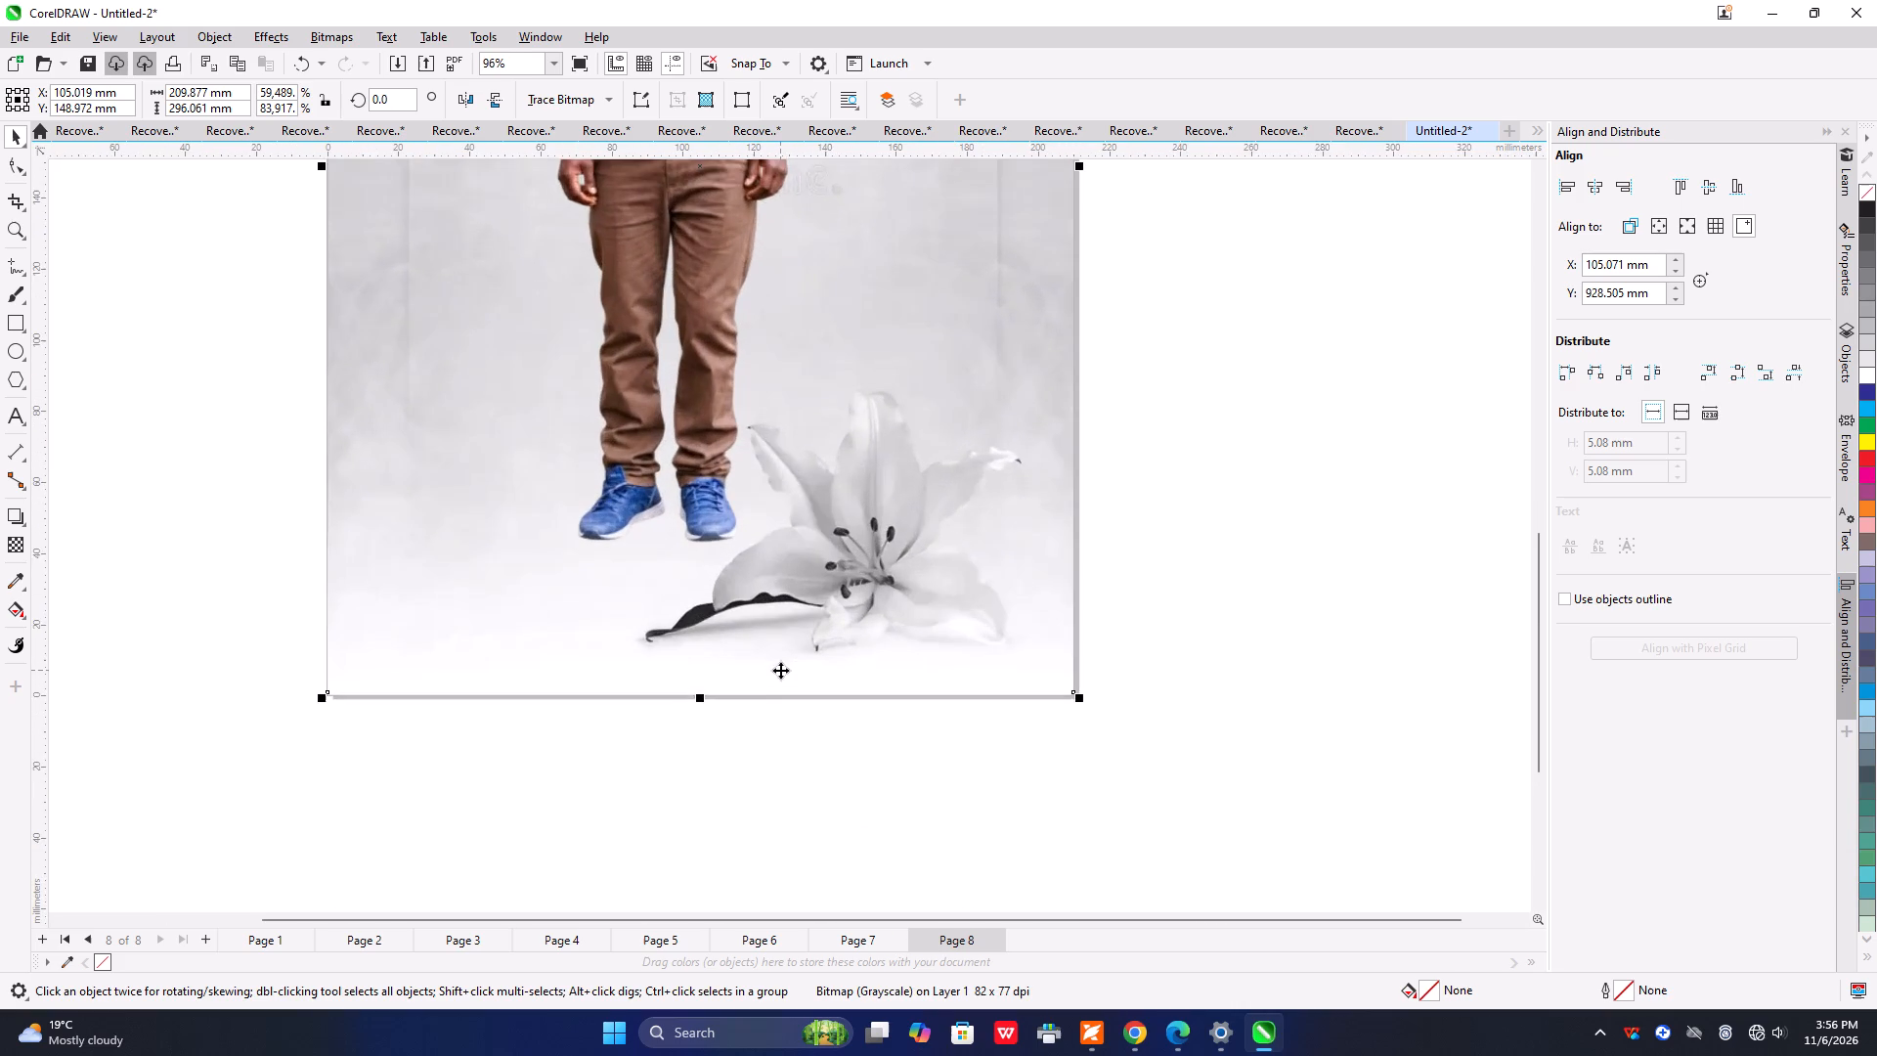
{"action": "scroll", "coordinate": [776, 674], "scroll_direction": "up", "scroll_amount": 2}
{"action": "scroll", "coordinate": [772, 703], "scroll_direction": "down", "scroll_amount": 2}
{"action": "left_click", "coordinate": [853, 941]}
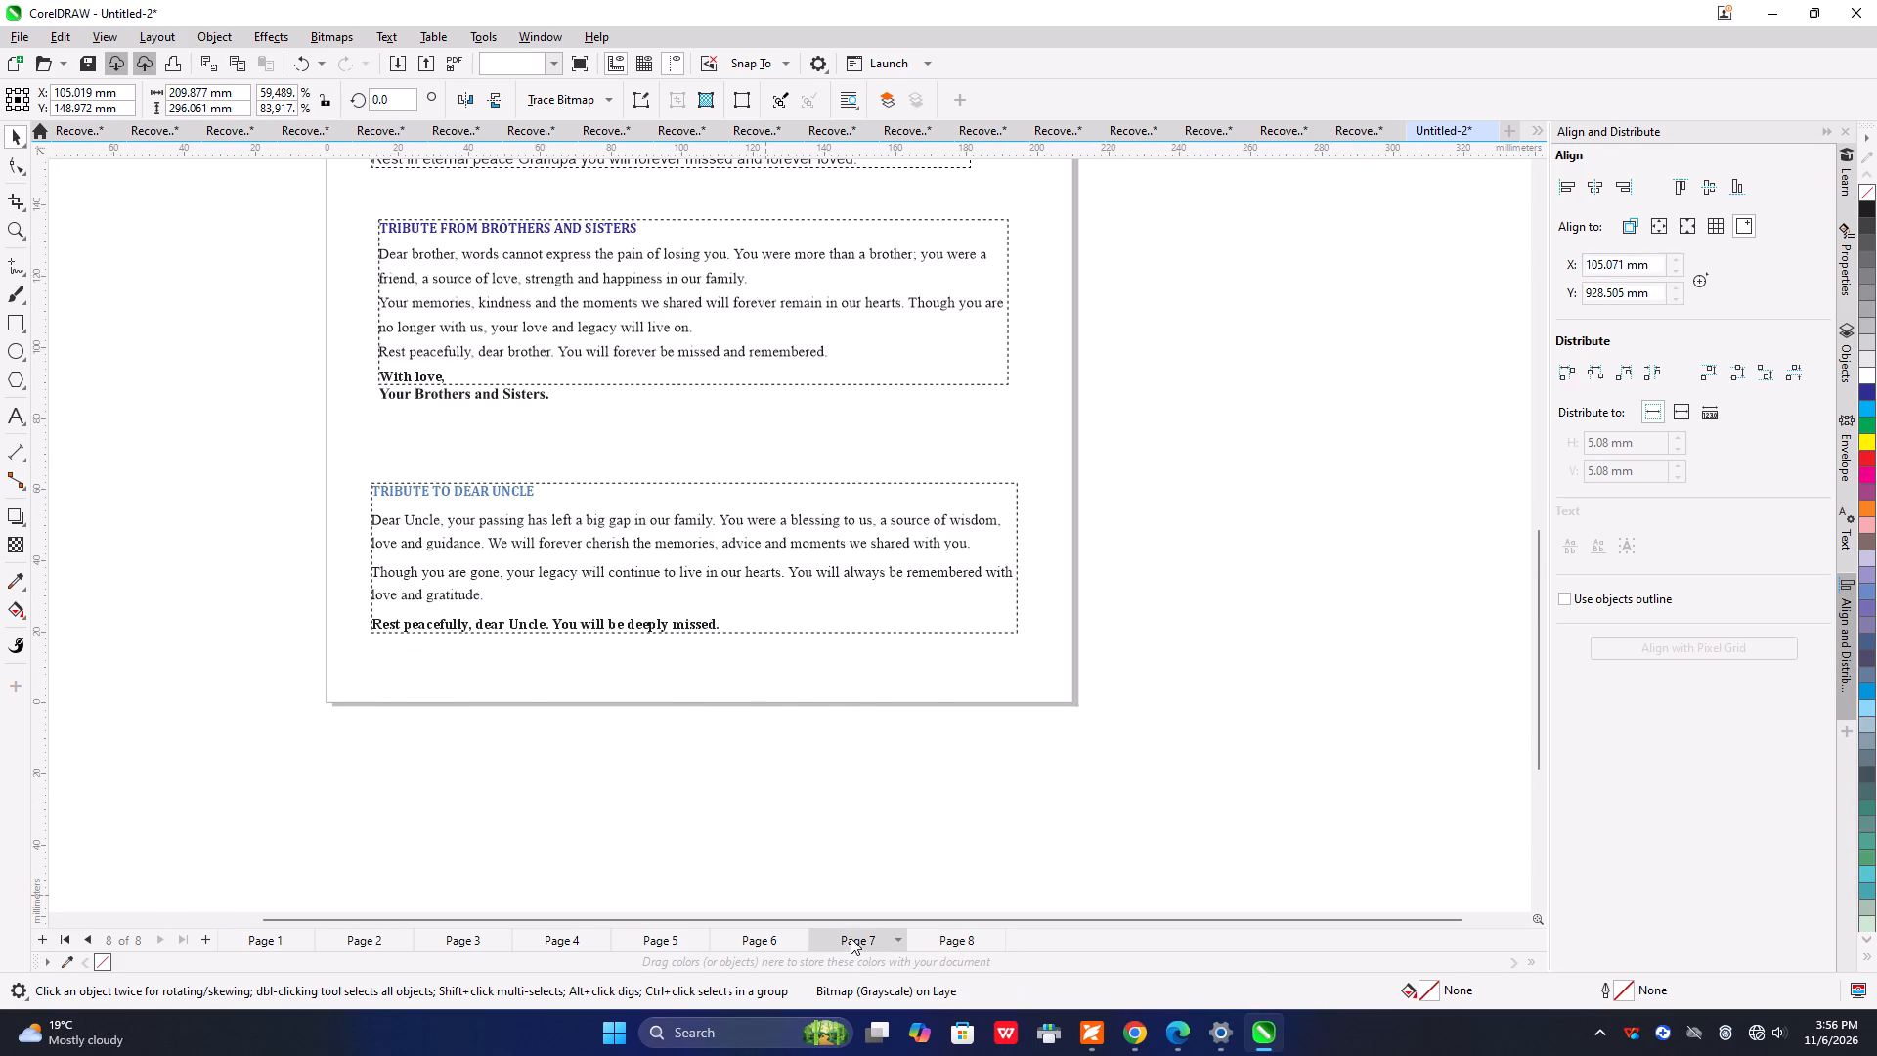
{"action": "scroll", "coordinate": [960, 699], "scroll_direction": "down", "scroll_amount": 6}
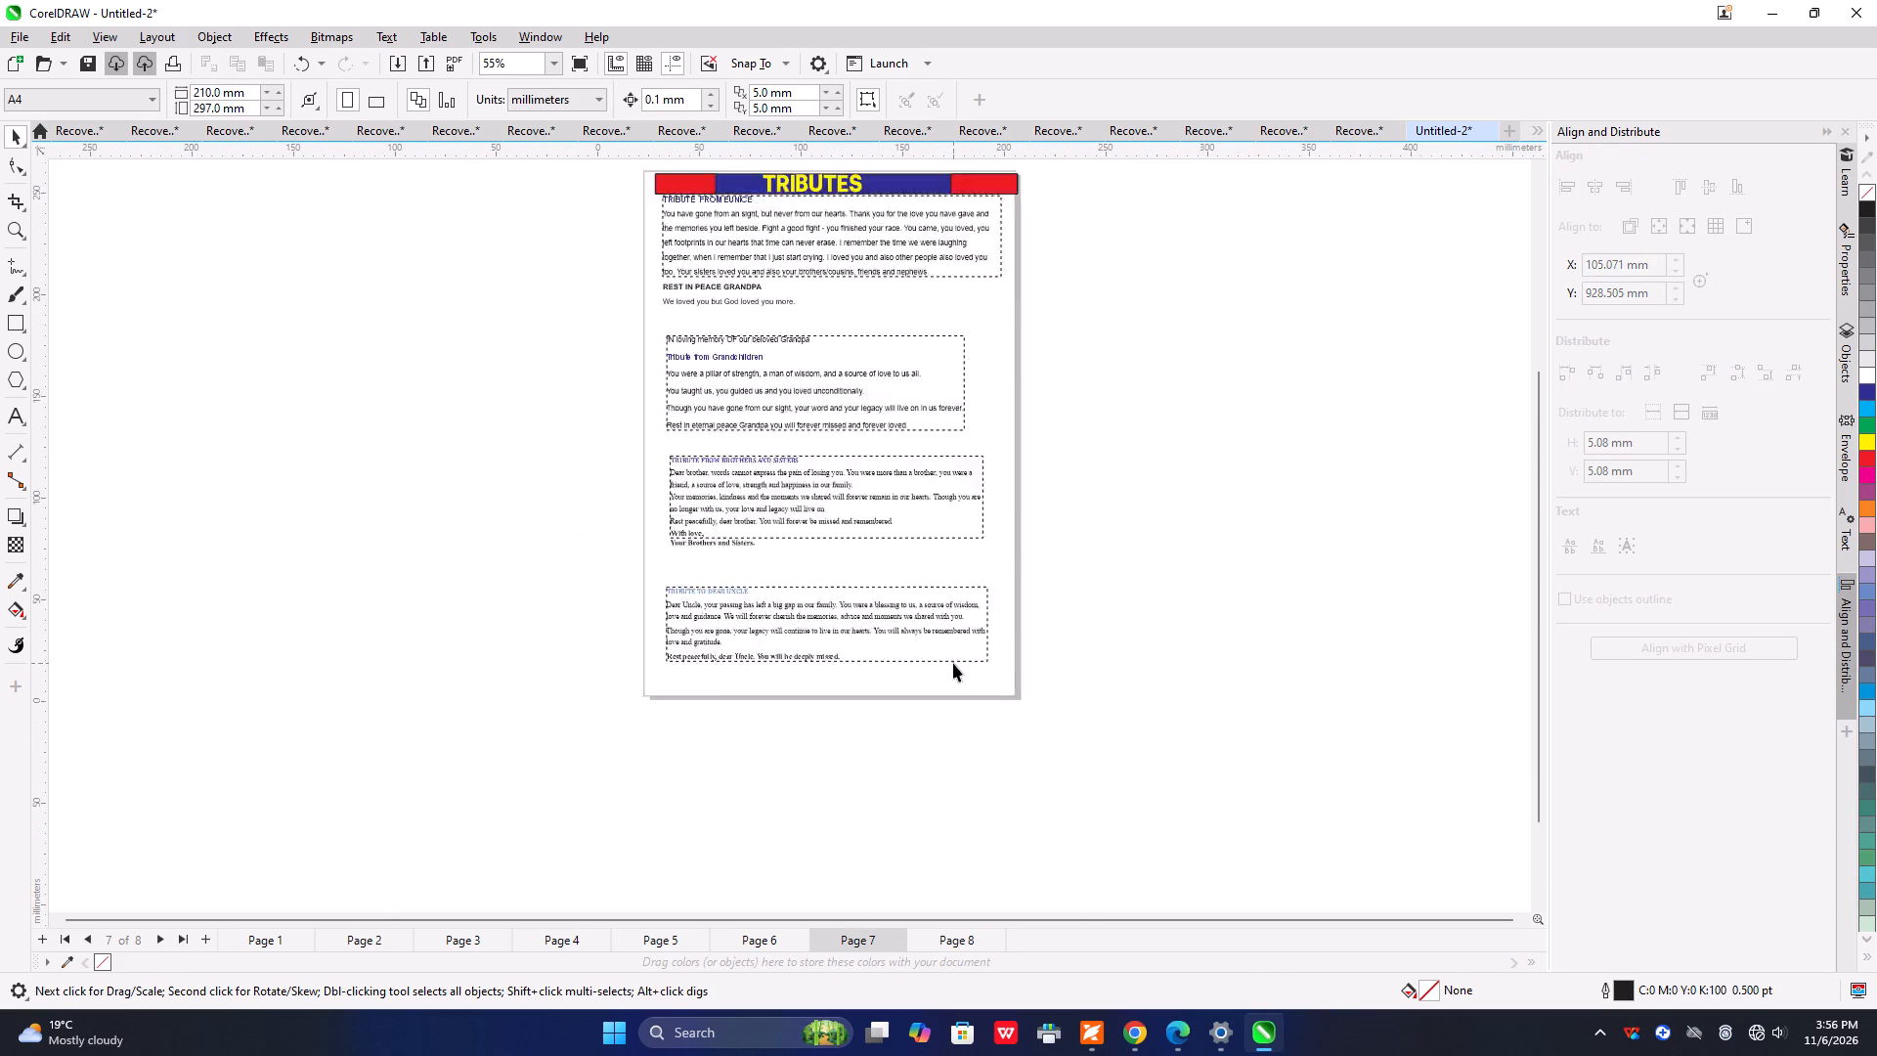
{"action": "scroll", "coordinate": [953, 663], "scroll_direction": "down", "scroll_amount": 2}
{"action": "left_click_drag", "start_coordinate": [738, 319], "coordinate": [1094, 725]}
{"action": "scroll", "coordinate": [771, 472], "scroll_direction": "up", "scroll_amount": 5}
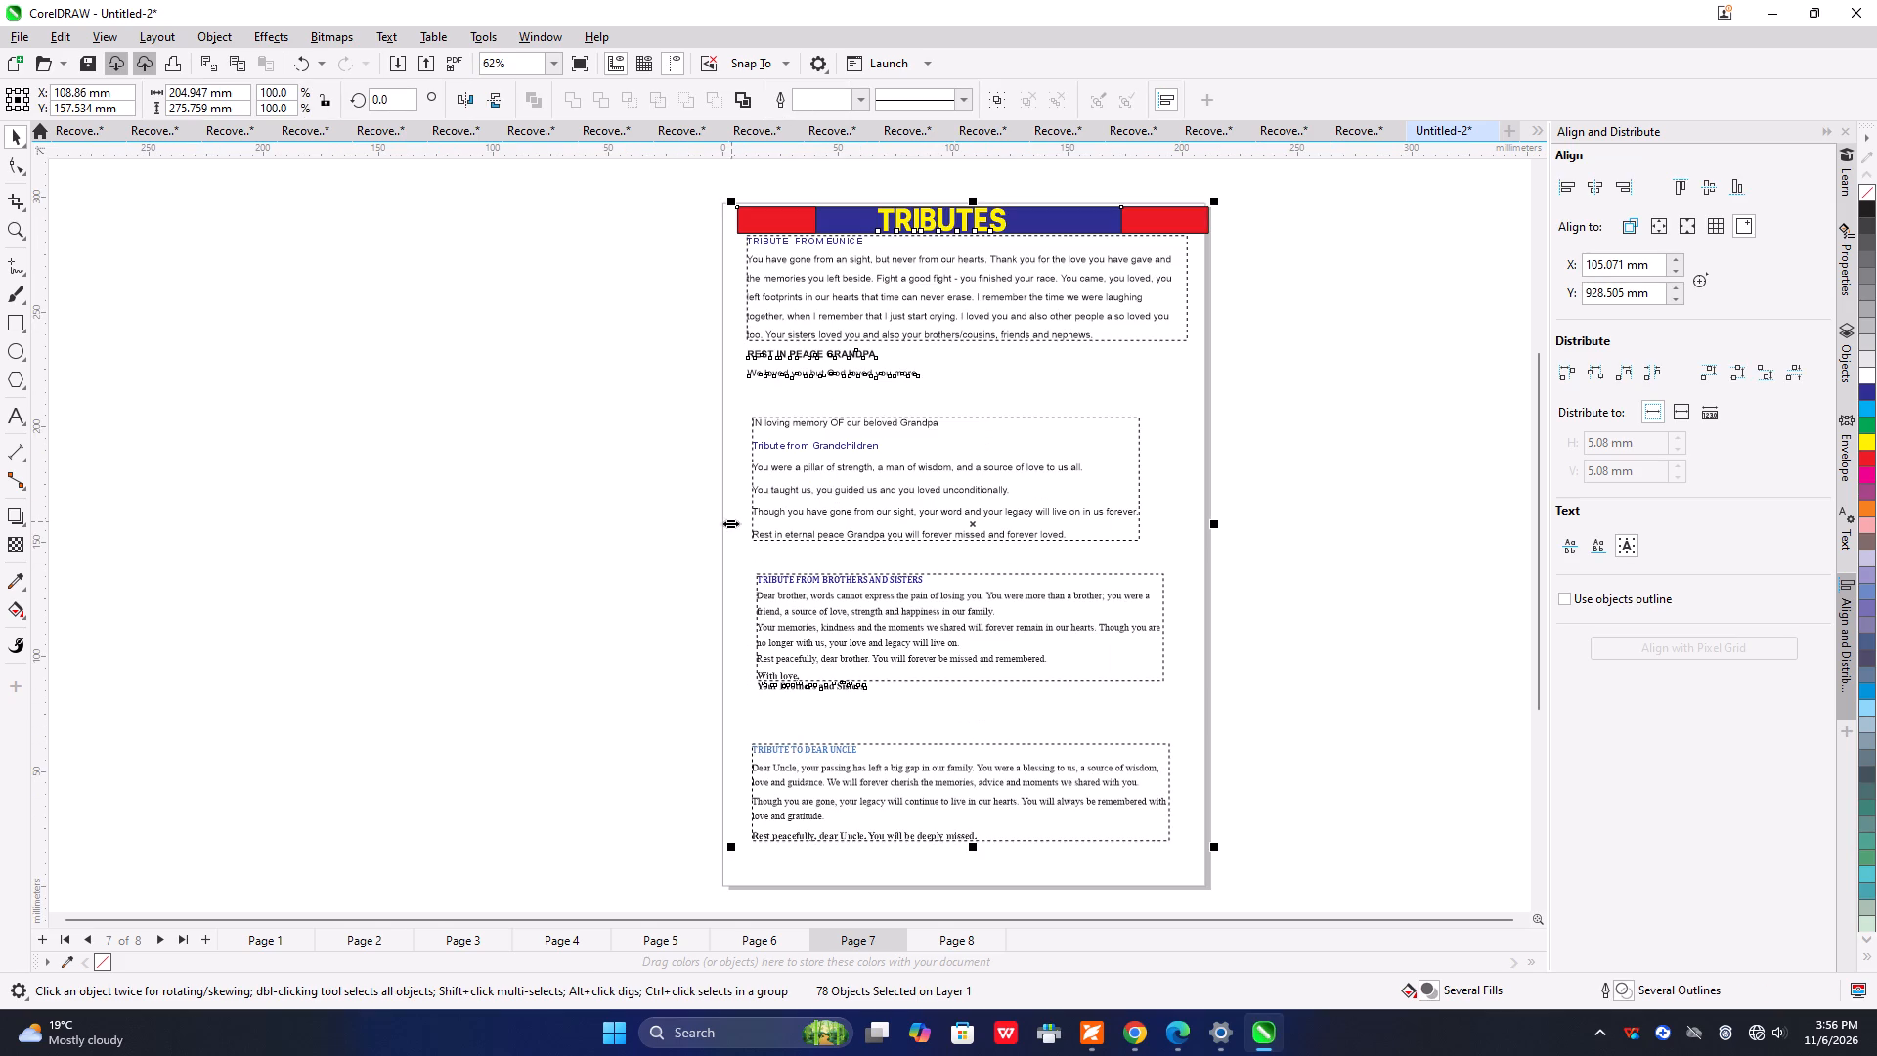
{"action": "left_click_drag", "start_coordinate": [729, 525], "coordinate": [717, 528]}
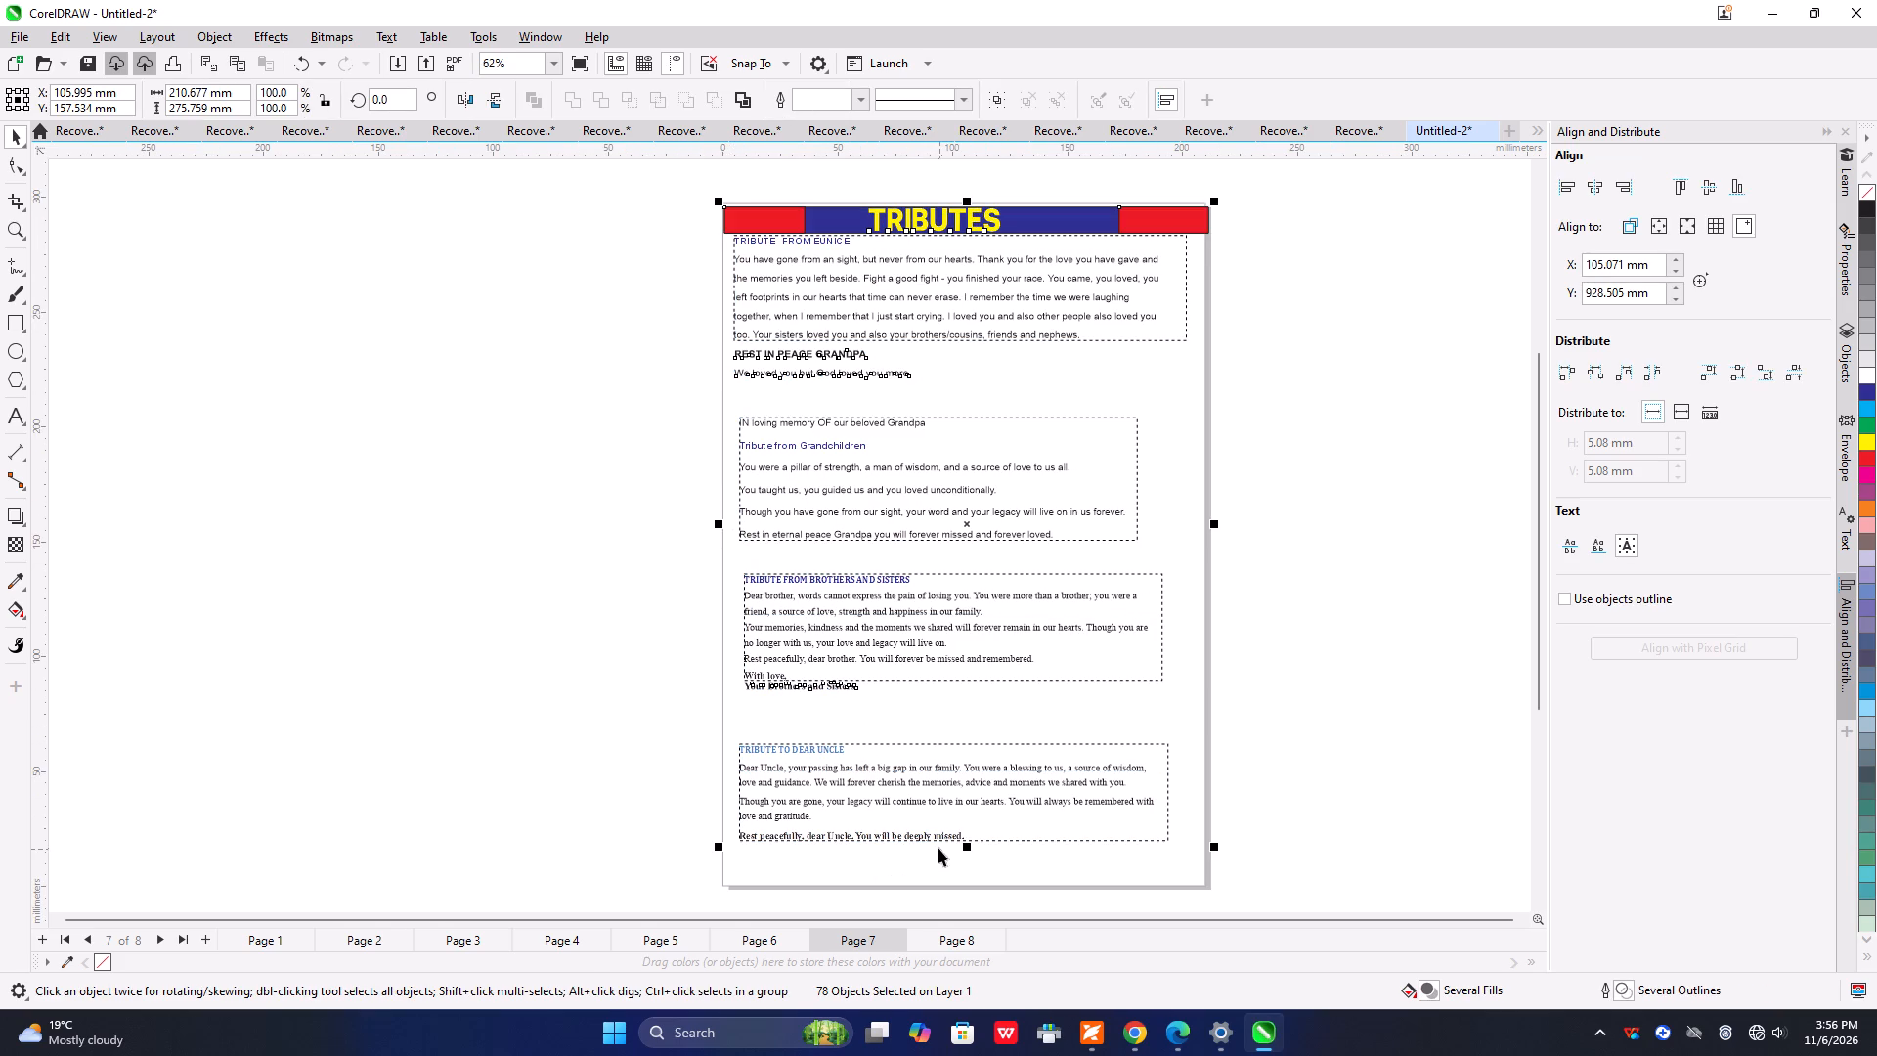
Stretch the selected page 7 content down towards the page's bottom edge, making it about 289.5 mm high.
{"action": "left_click_drag", "start_coordinate": [964, 847], "coordinate": [969, 890]}
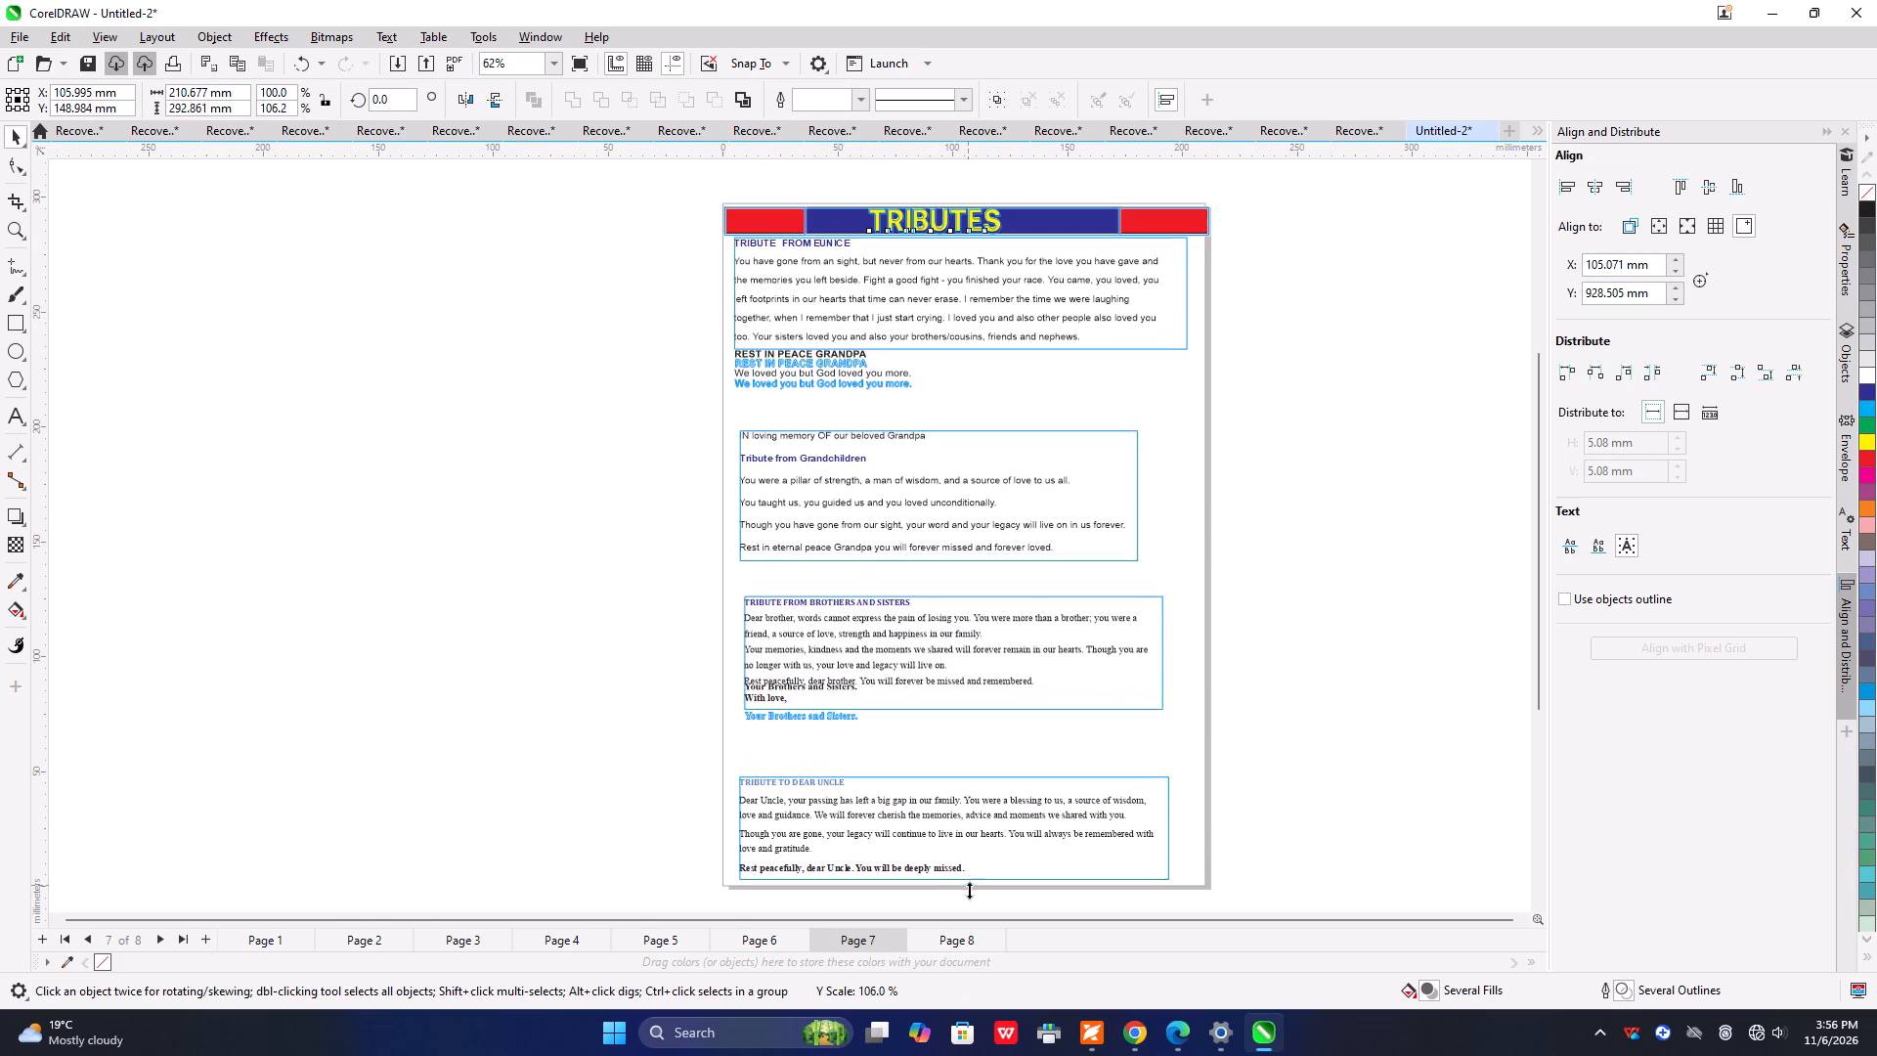
{"action": "left_click_drag", "start_coordinate": [969, 890], "coordinate": [972, 878]}
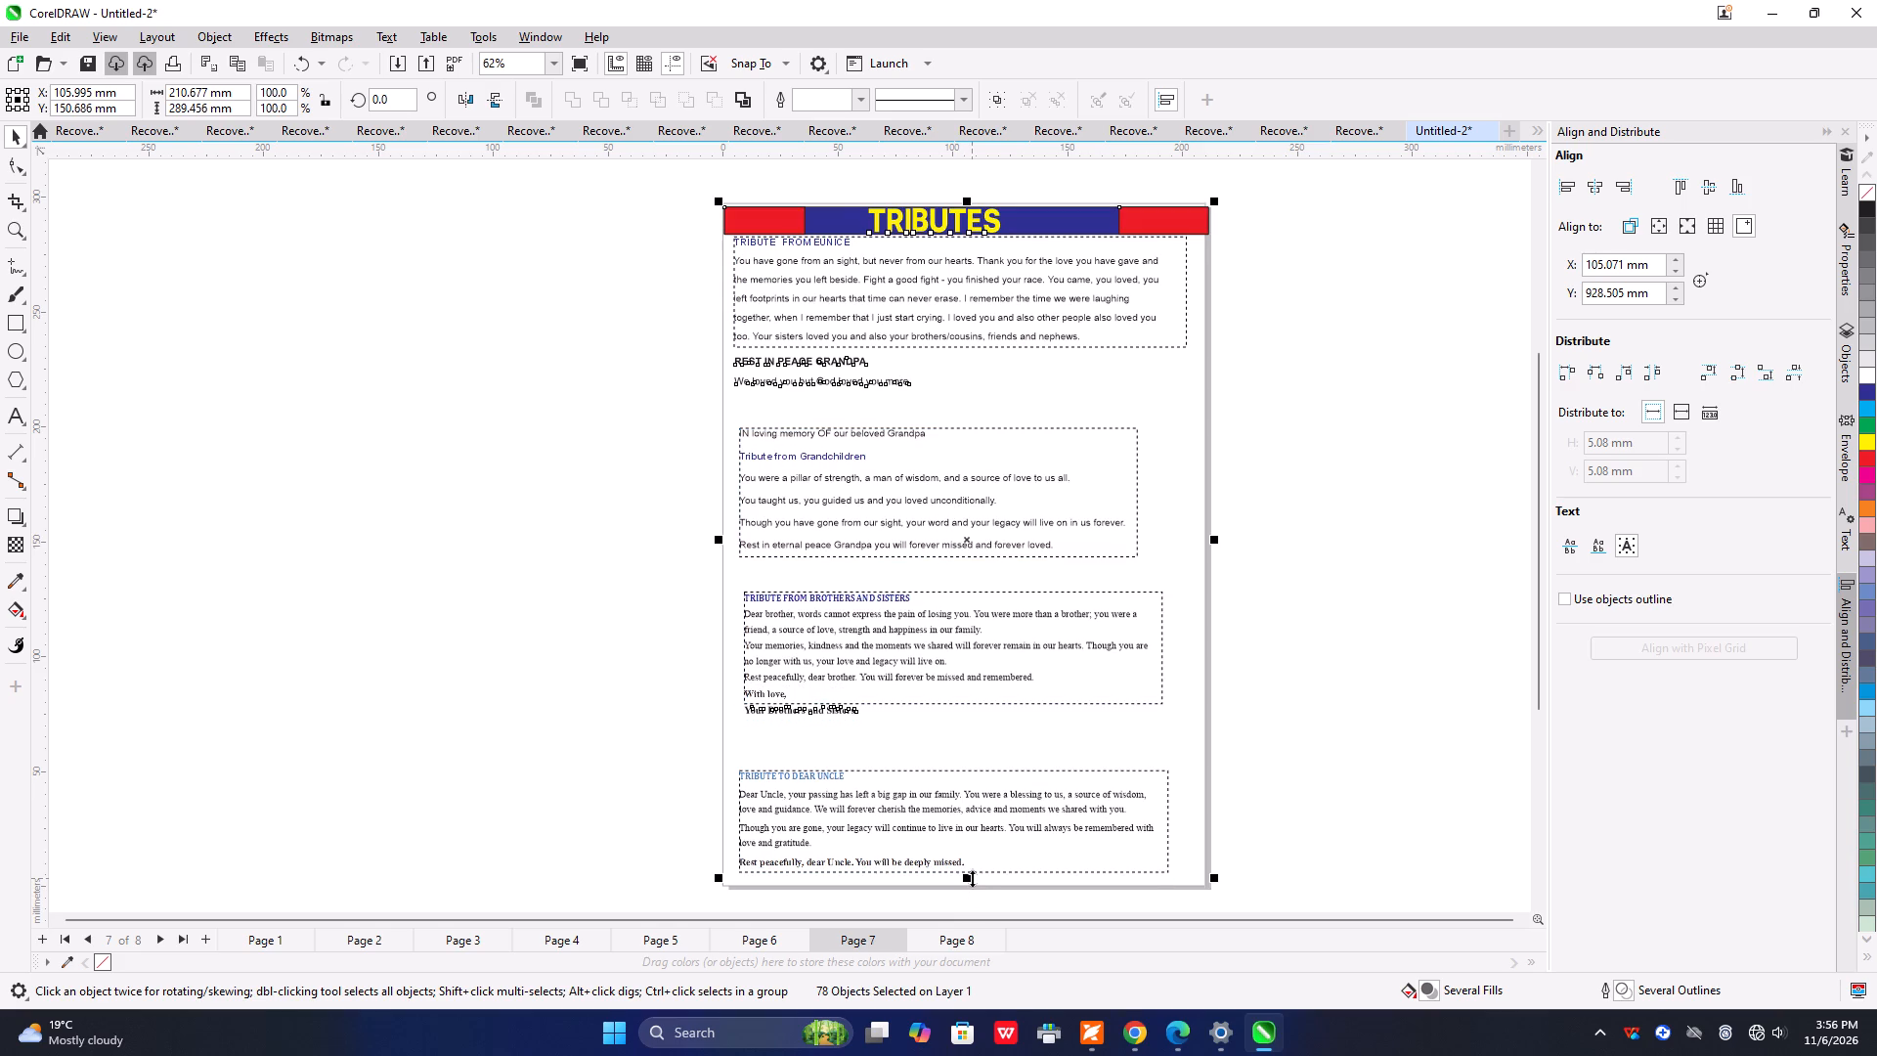
{"action": "left_click", "coordinate": [1303, 680]}
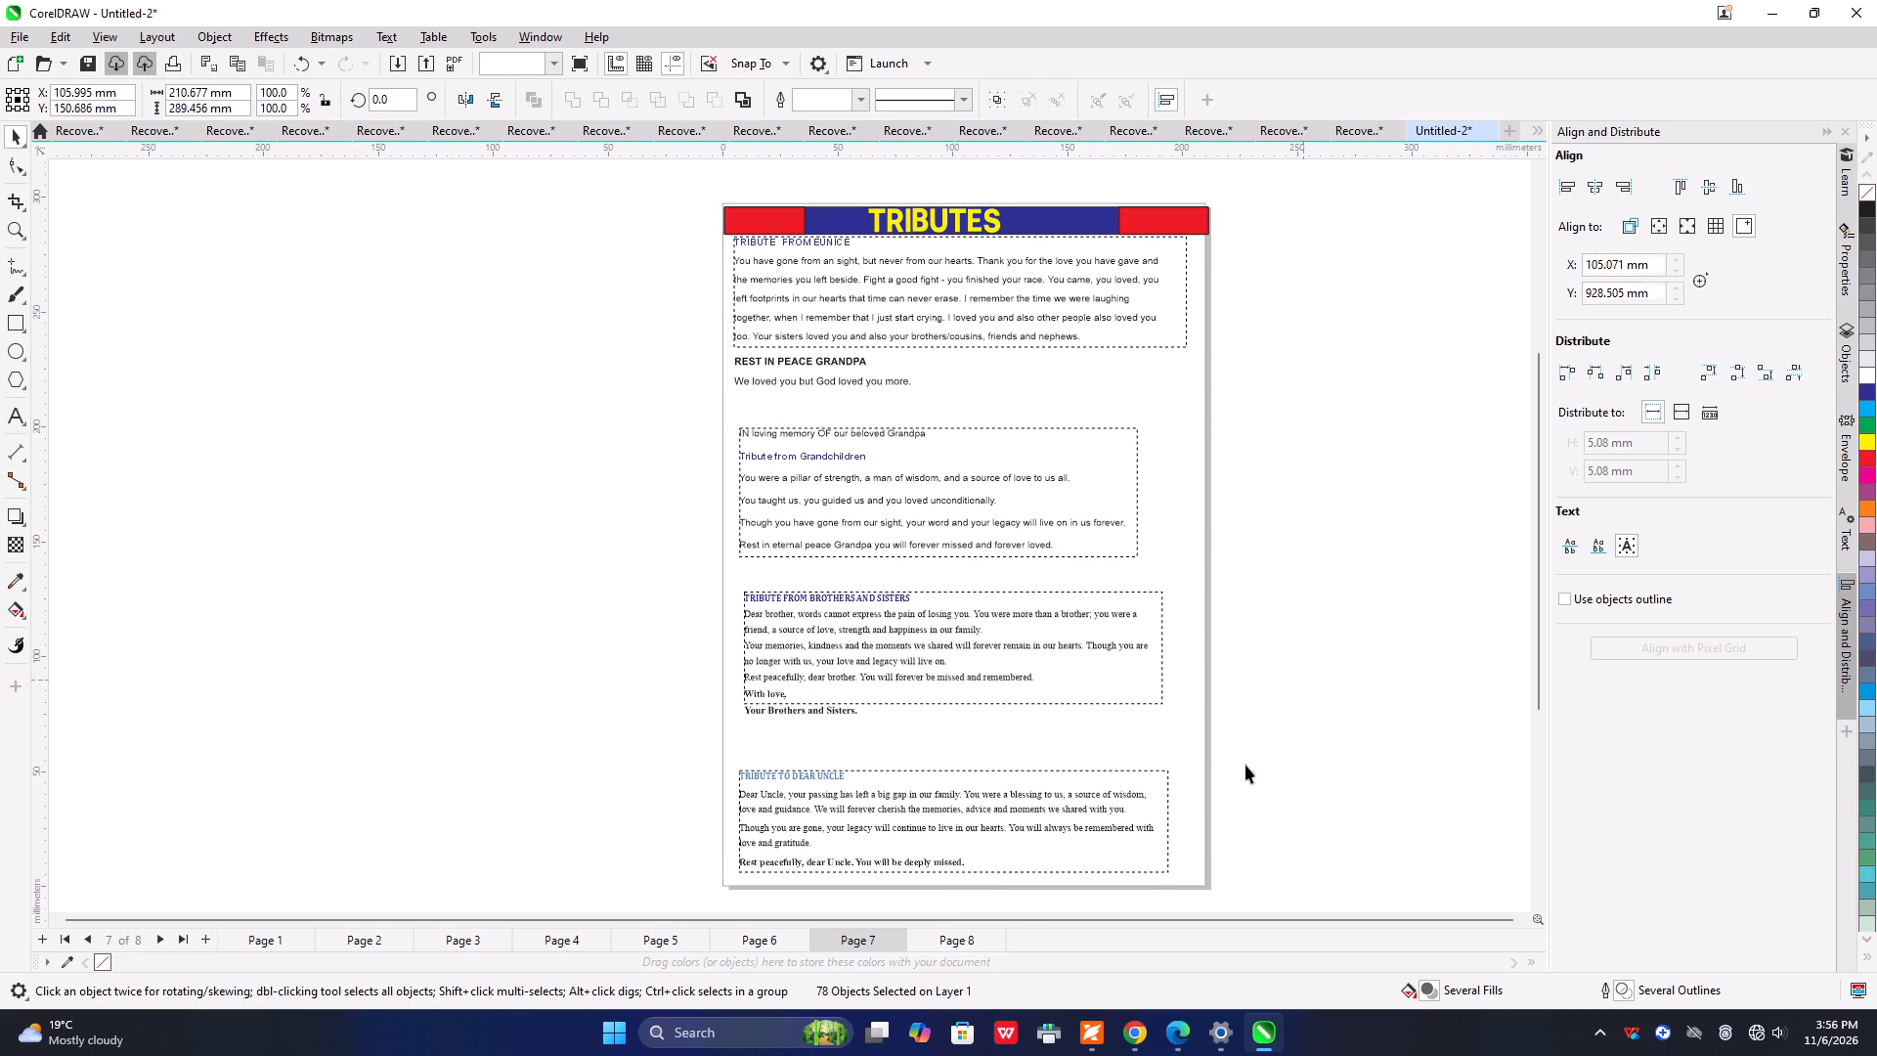
Select all the eulogy content on page 6 and stretch it to the page's left edge, making it about 209.7 mm wide.
{"action": "left_click", "coordinate": [751, 939]}
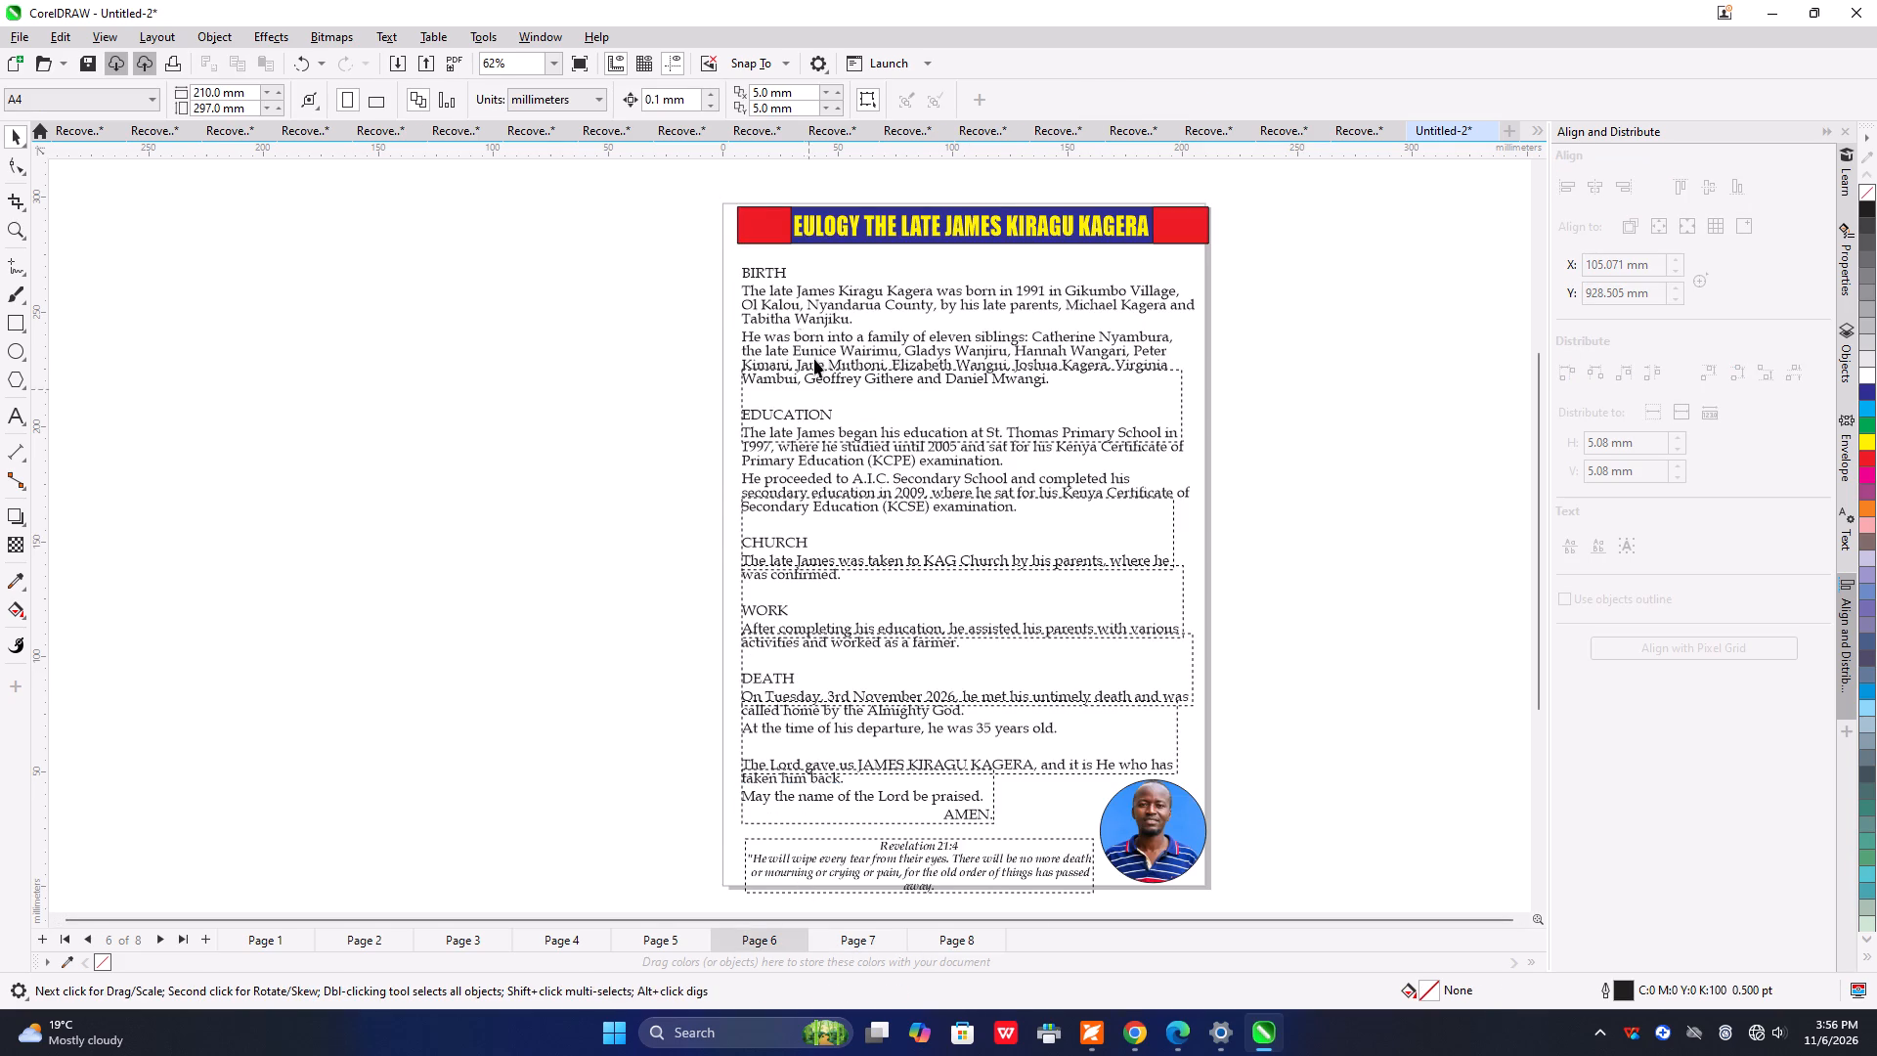
{"action": "left_click_drag", "start_coordinate": [689, 207], "coordinate": [1237, 846]}
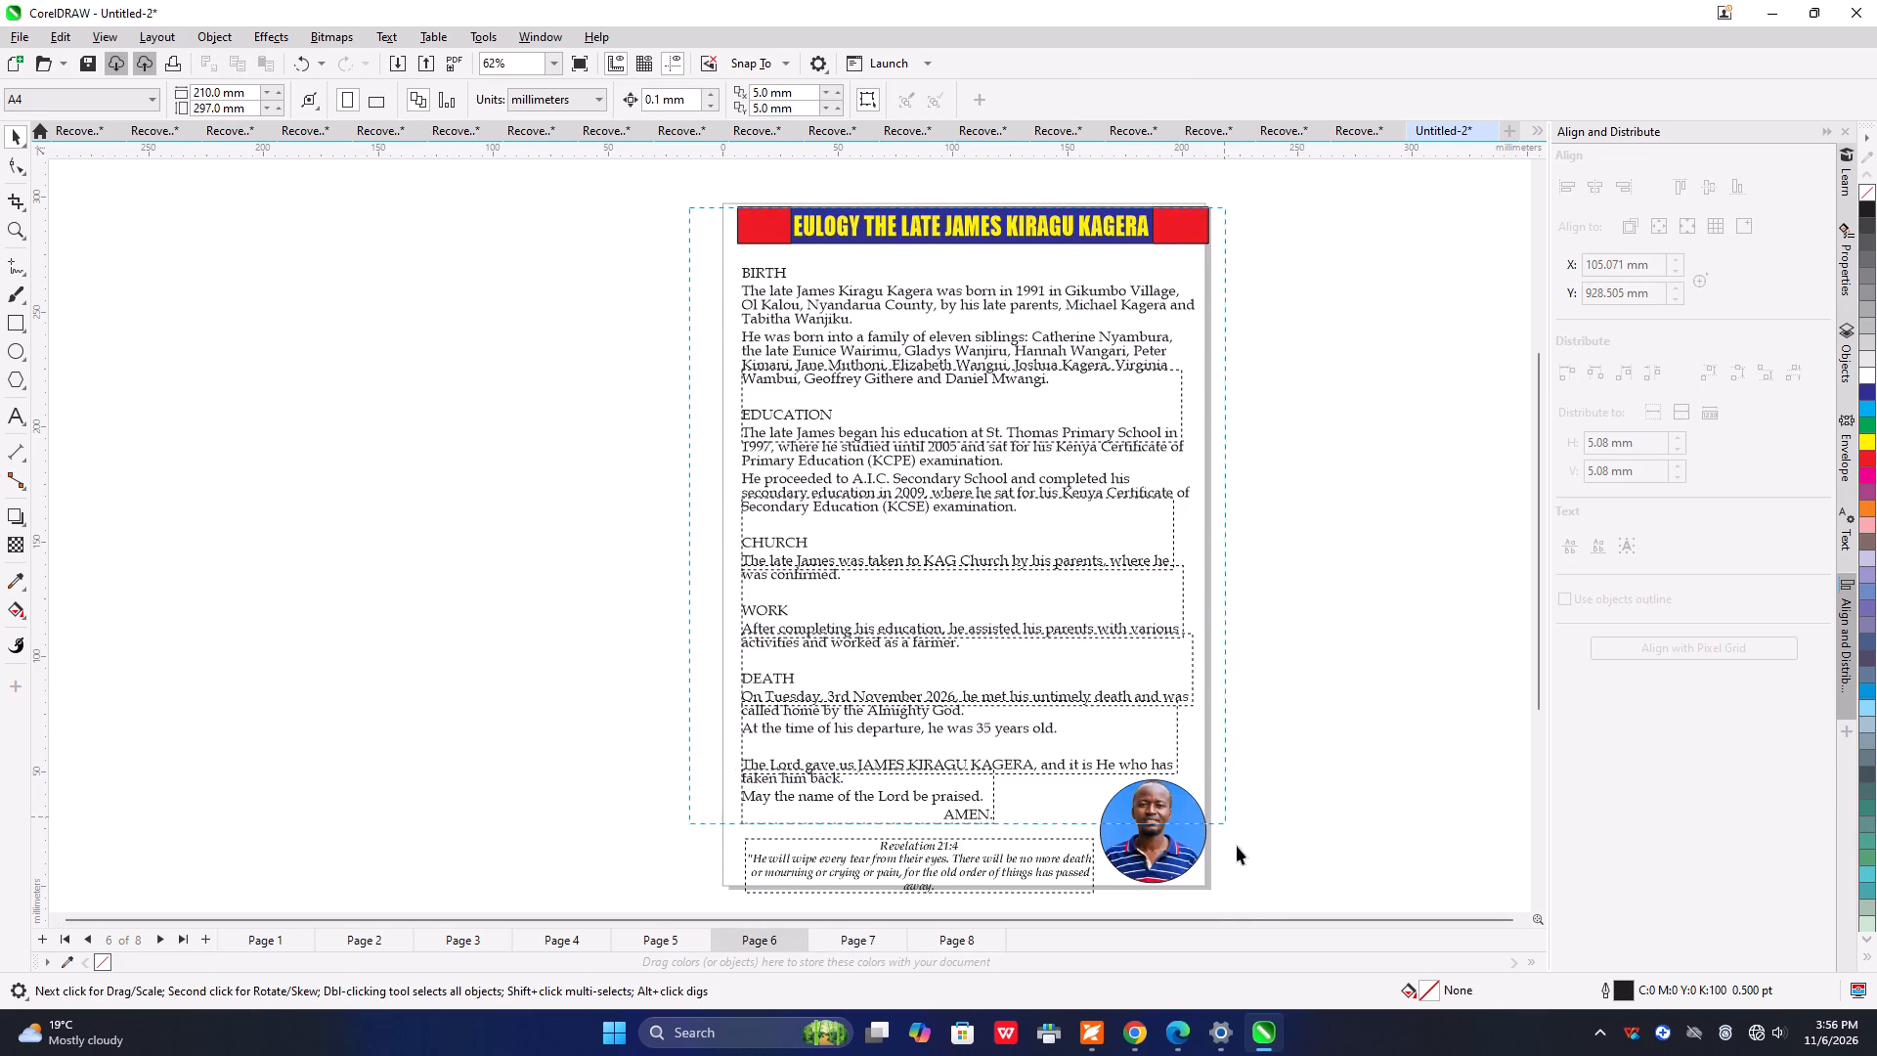
{"action": "left_click_drag", "start_coordinate": [1237, 846], "coordinate": [1245, 904]}
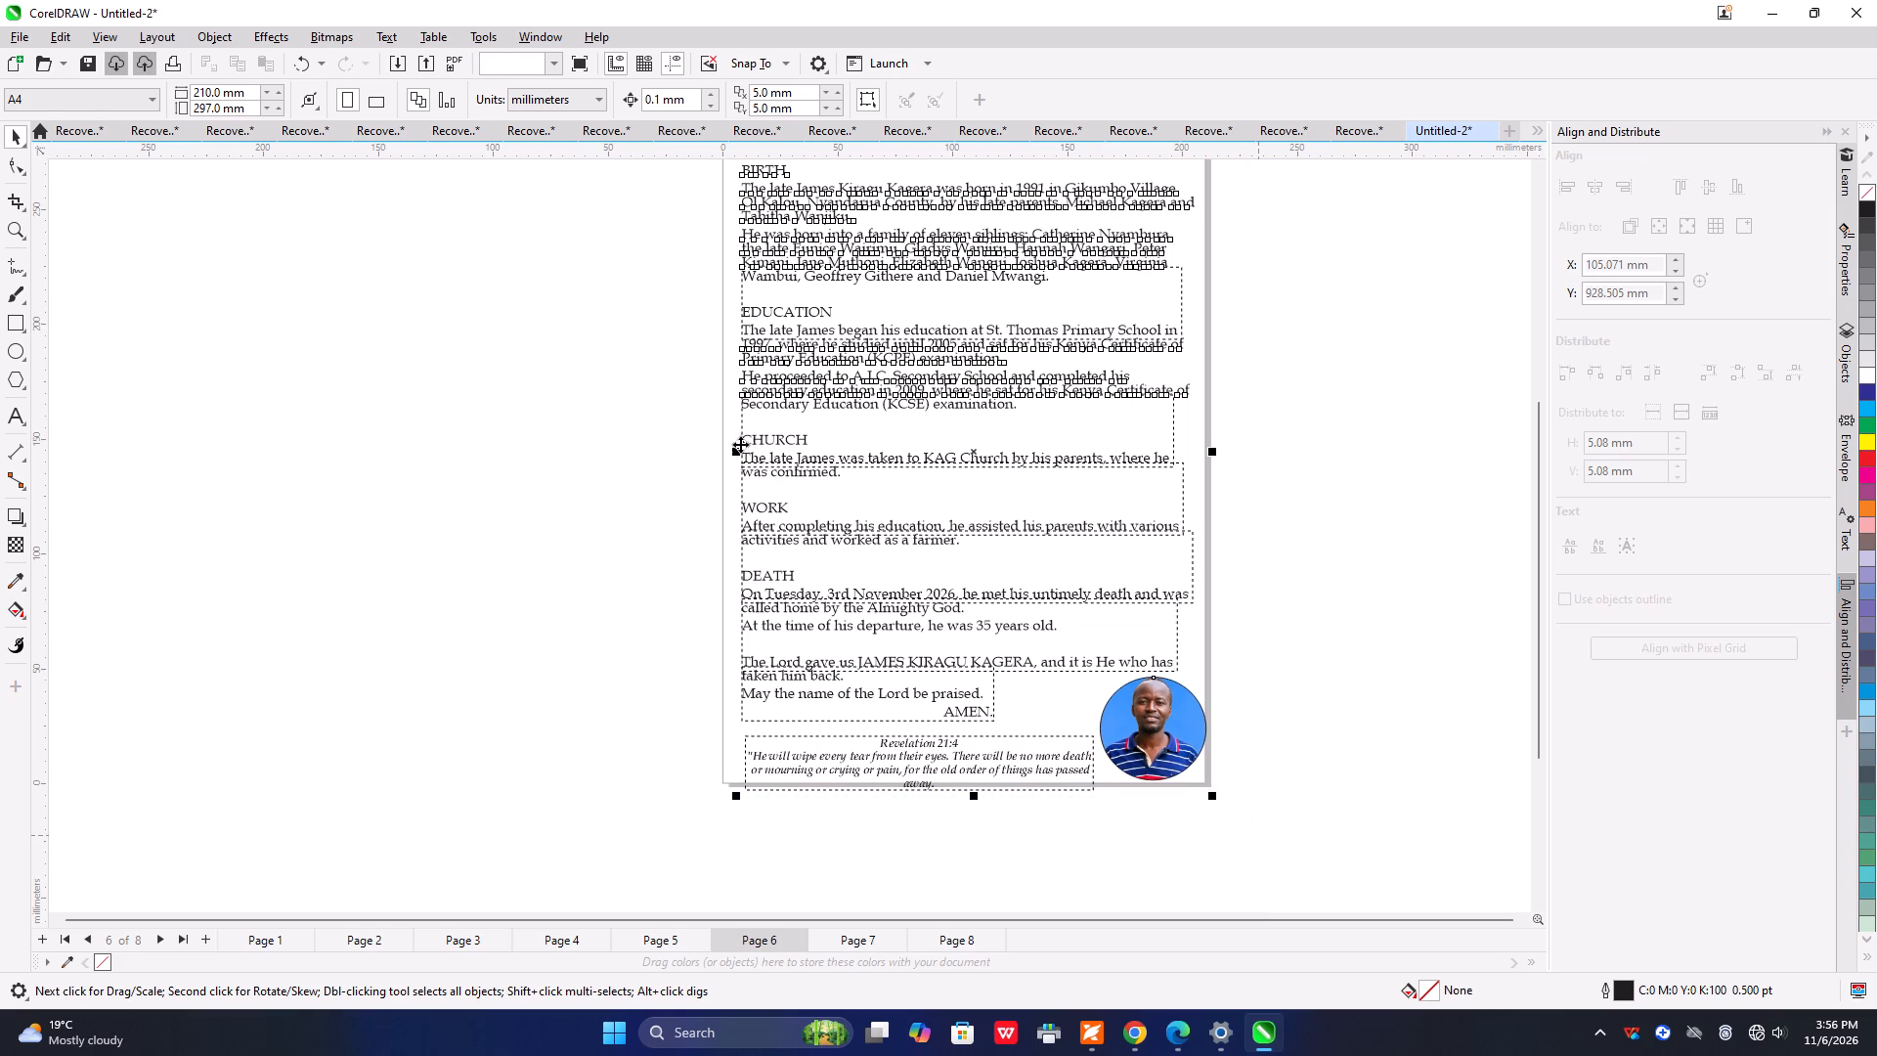
{"action": "left_click_drag", "start_coordinate": [735, 449], "coordinate": [721, 451]}
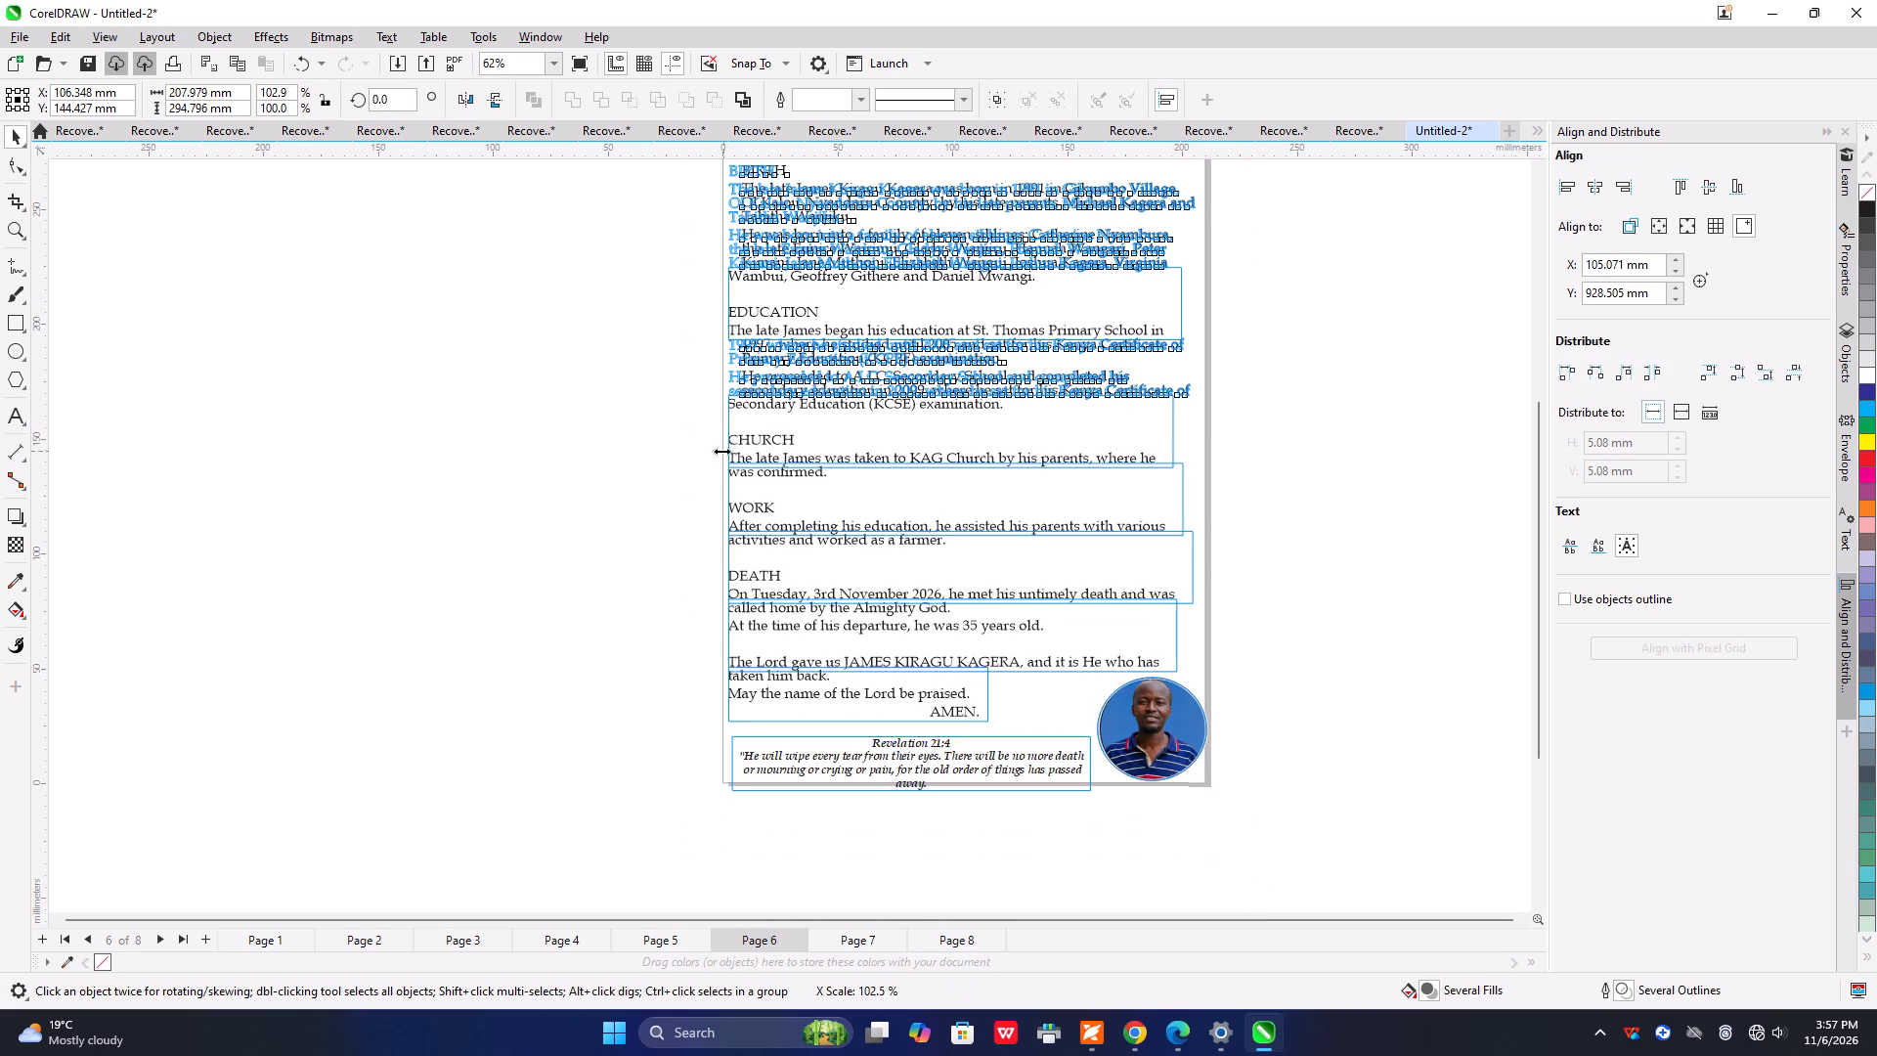
{"action": "left_click_drag", "start_coordinate": [721, 451], "coordinate": [714, 439]}
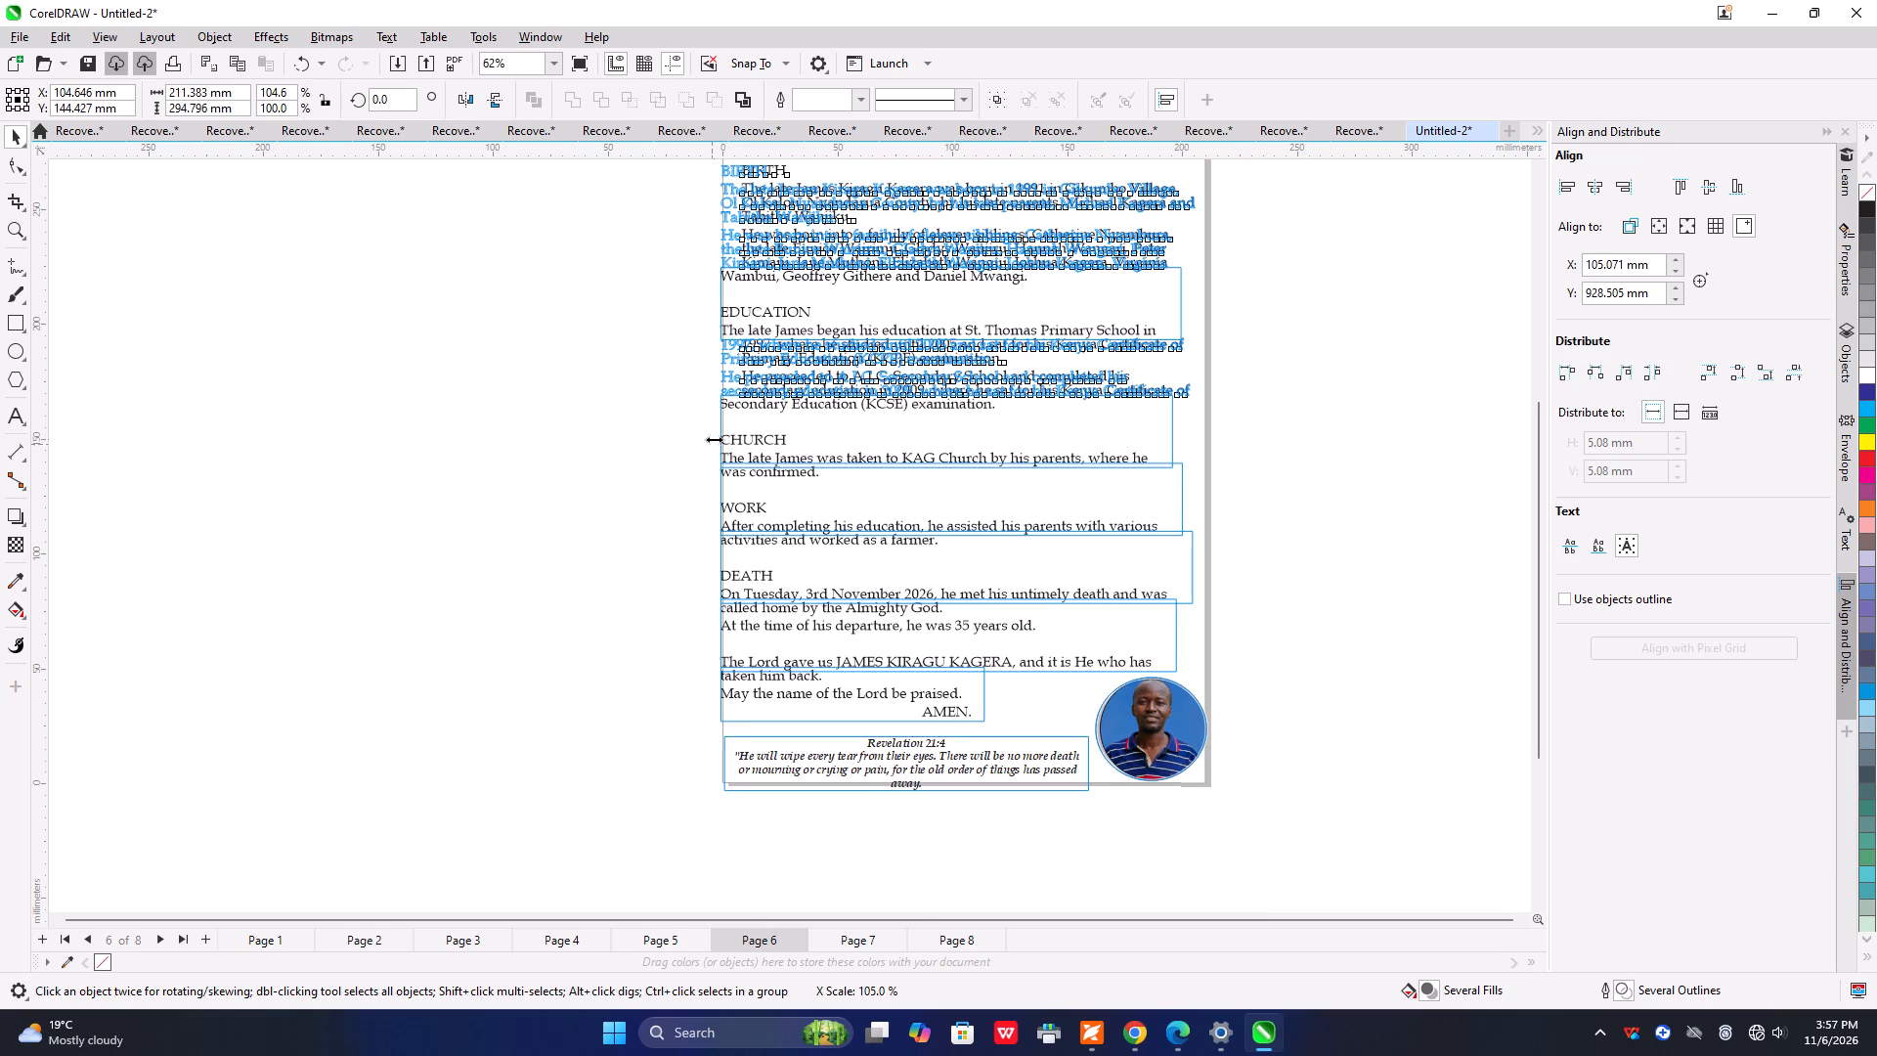
{"action": "left_click_drag", "start_coordinate": [714, 439], "coordinate": [718, 442]}
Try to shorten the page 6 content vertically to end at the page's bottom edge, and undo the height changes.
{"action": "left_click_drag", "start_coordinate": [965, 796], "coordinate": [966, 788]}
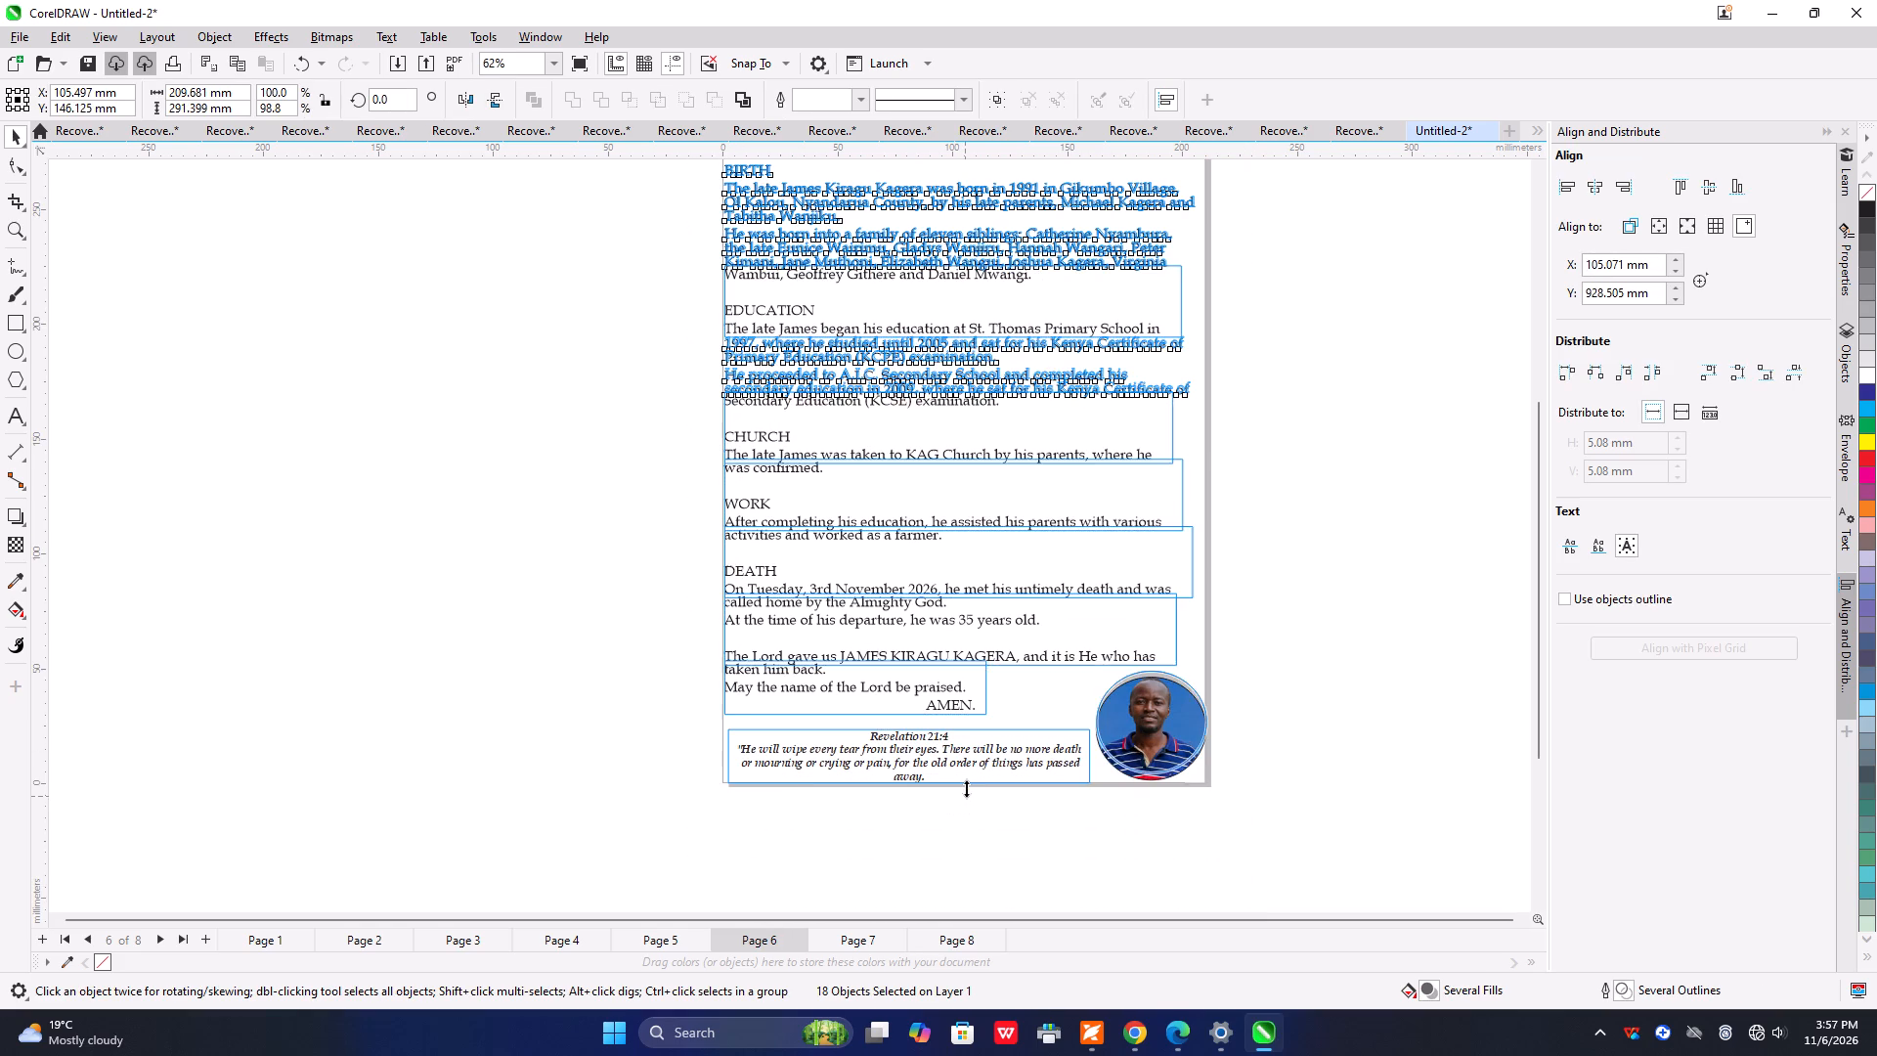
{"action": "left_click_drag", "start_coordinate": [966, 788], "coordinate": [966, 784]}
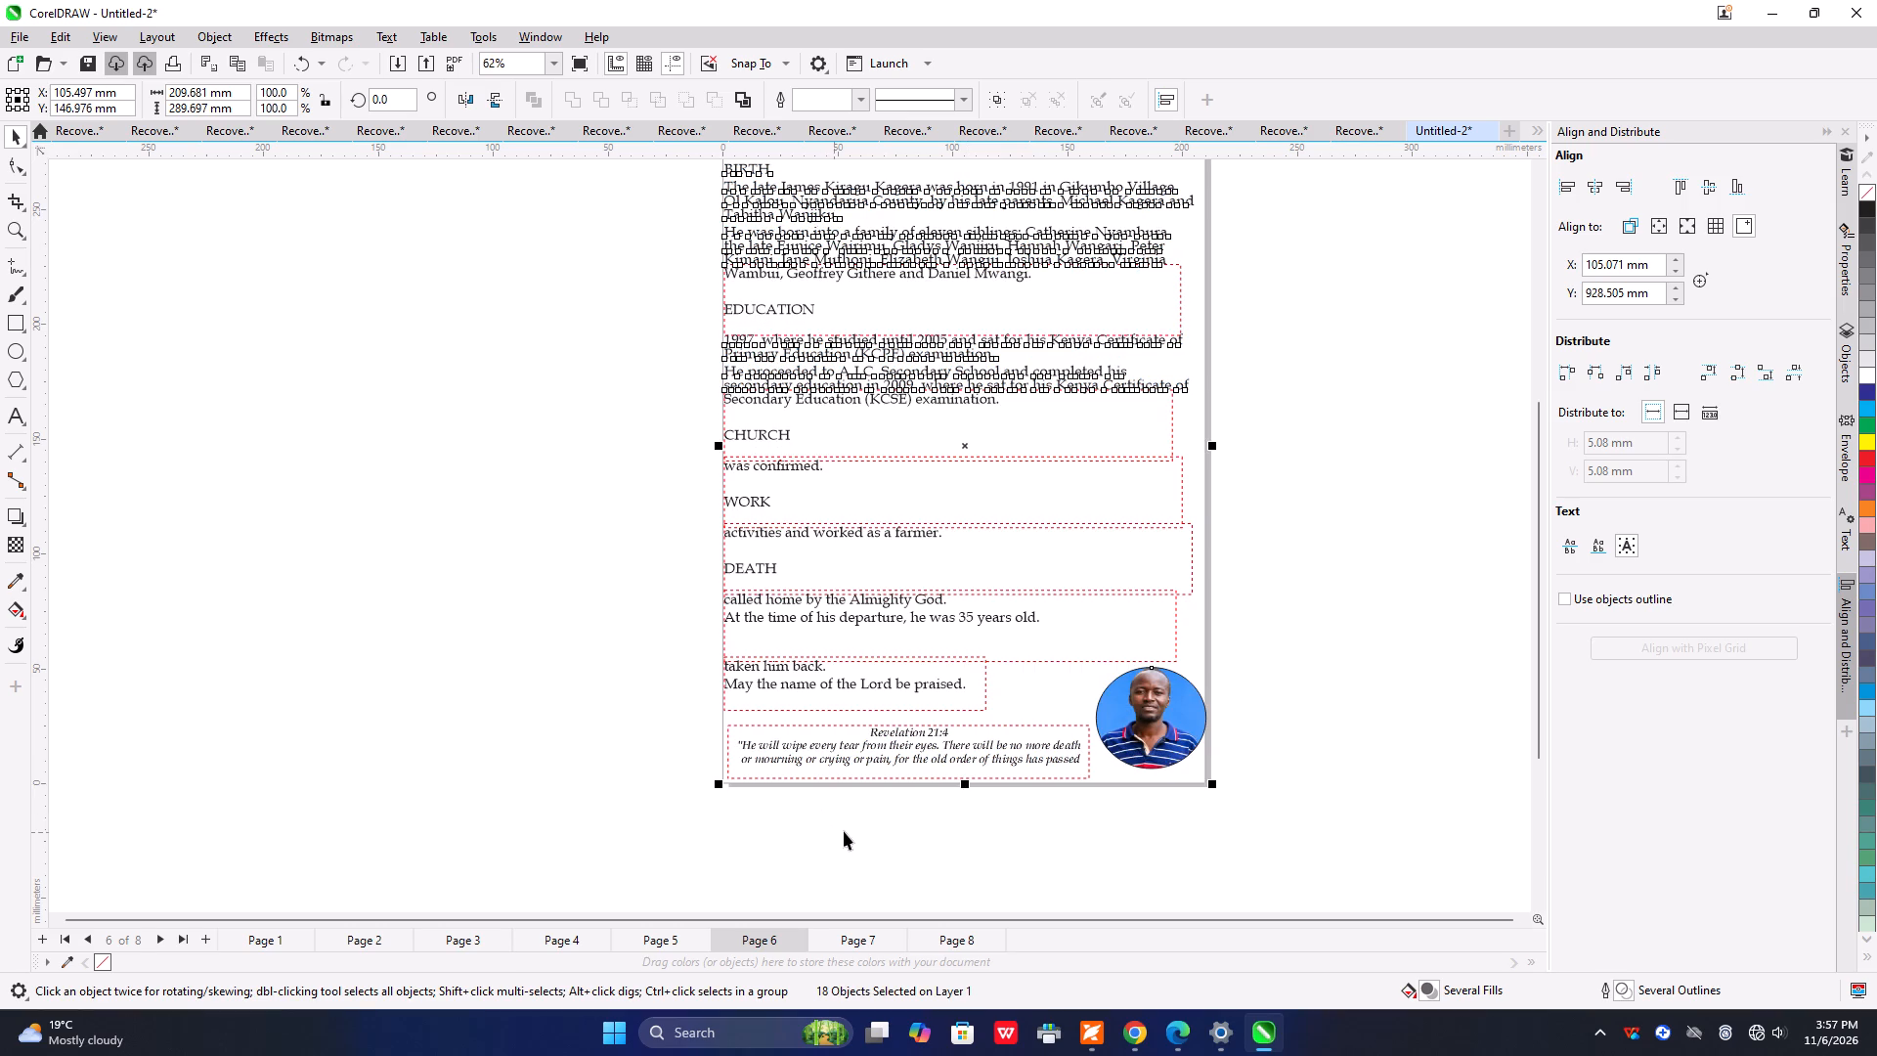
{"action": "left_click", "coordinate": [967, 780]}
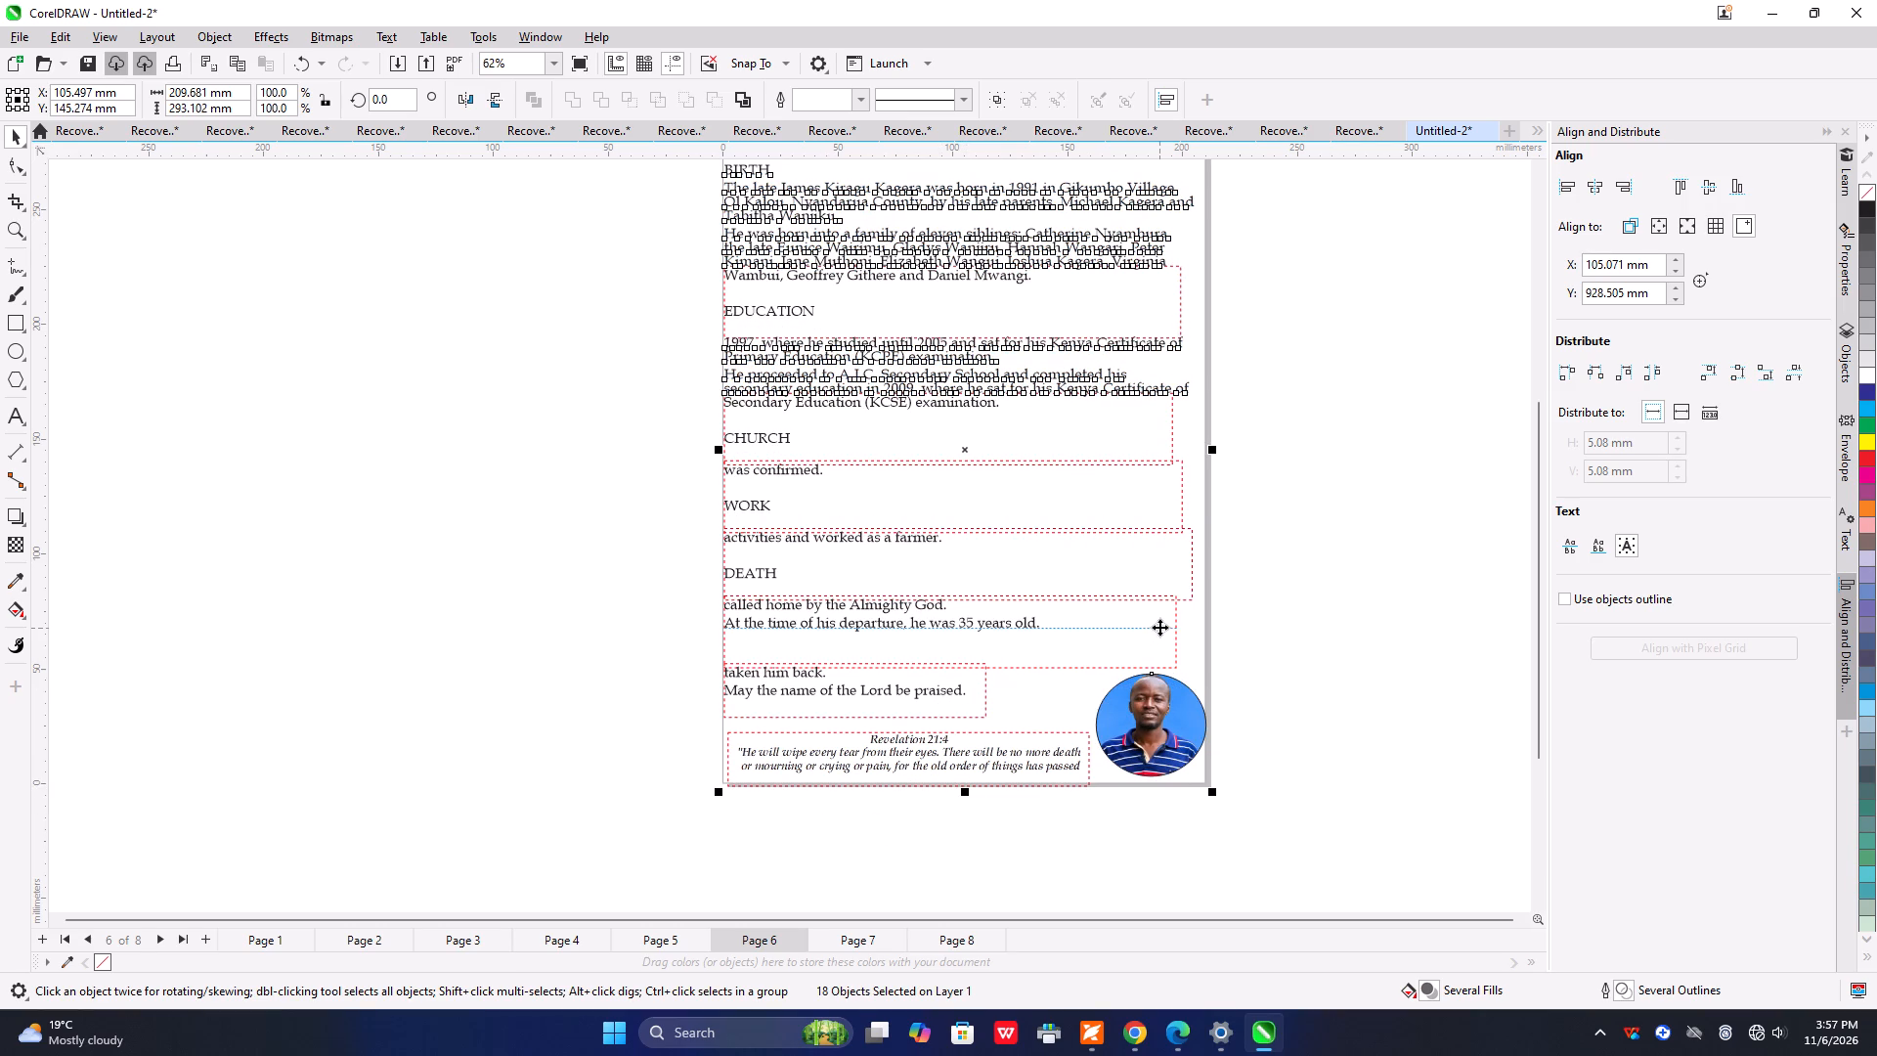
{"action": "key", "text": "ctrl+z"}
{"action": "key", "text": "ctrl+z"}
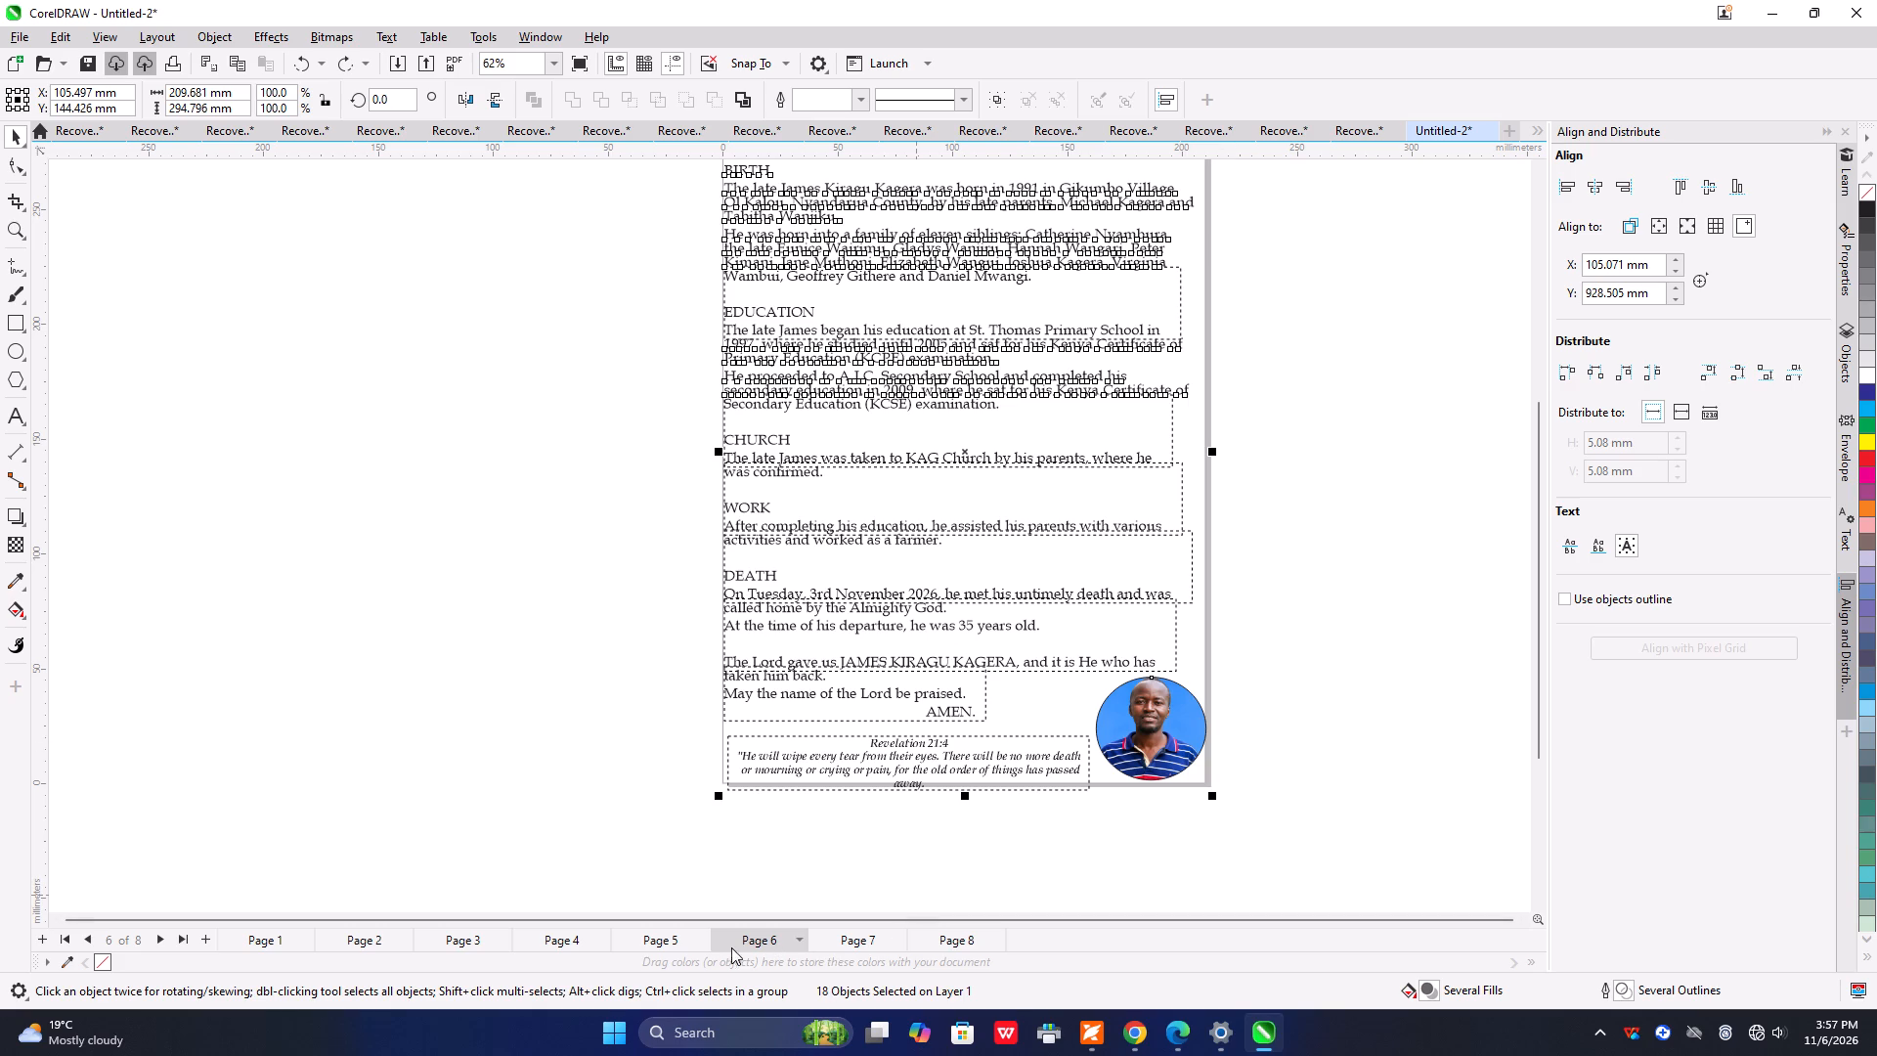
Stretch the rounded frame around page 5's photos to the page's left edge, making it about 210.1 mm wide.
{"action": "left_click", "coordinate": [645, 942]}
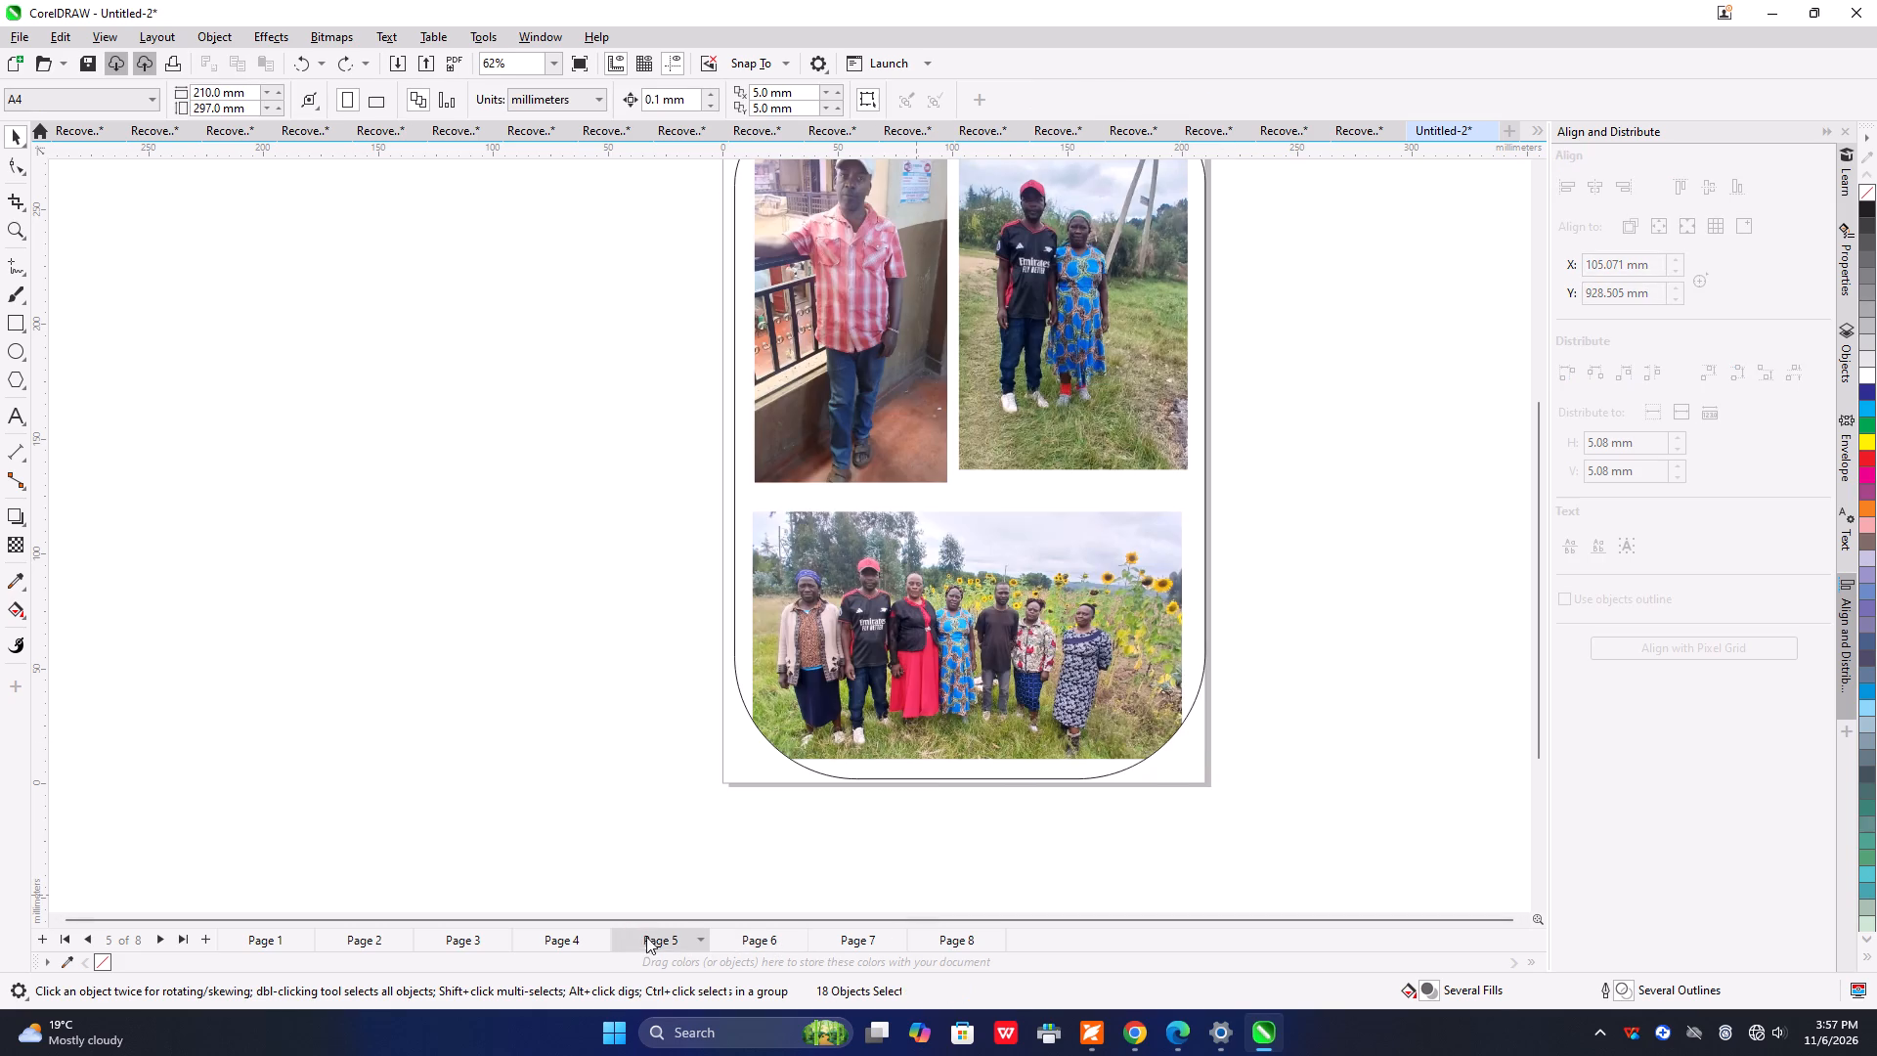
{"action": "left_click", "coordinate": [560, 942]}
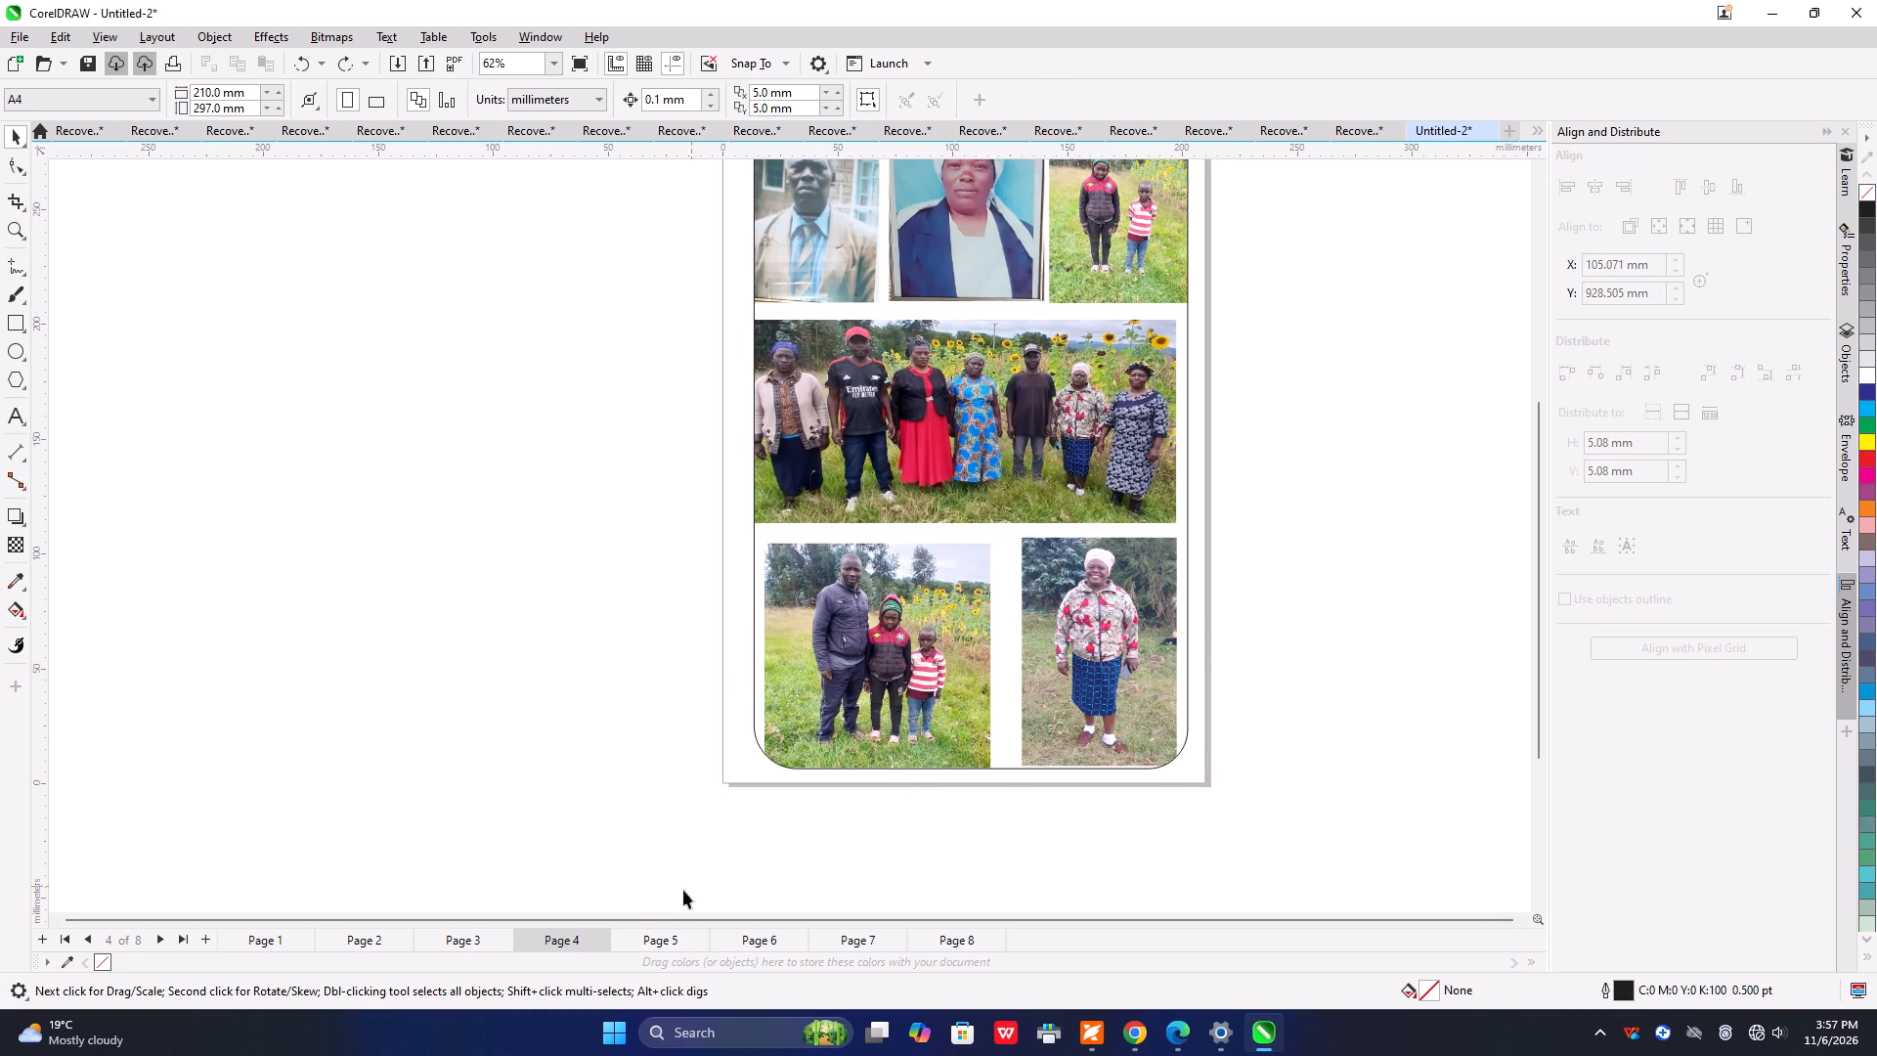
{"action": "left_click", "coordinate": [656, 944]}
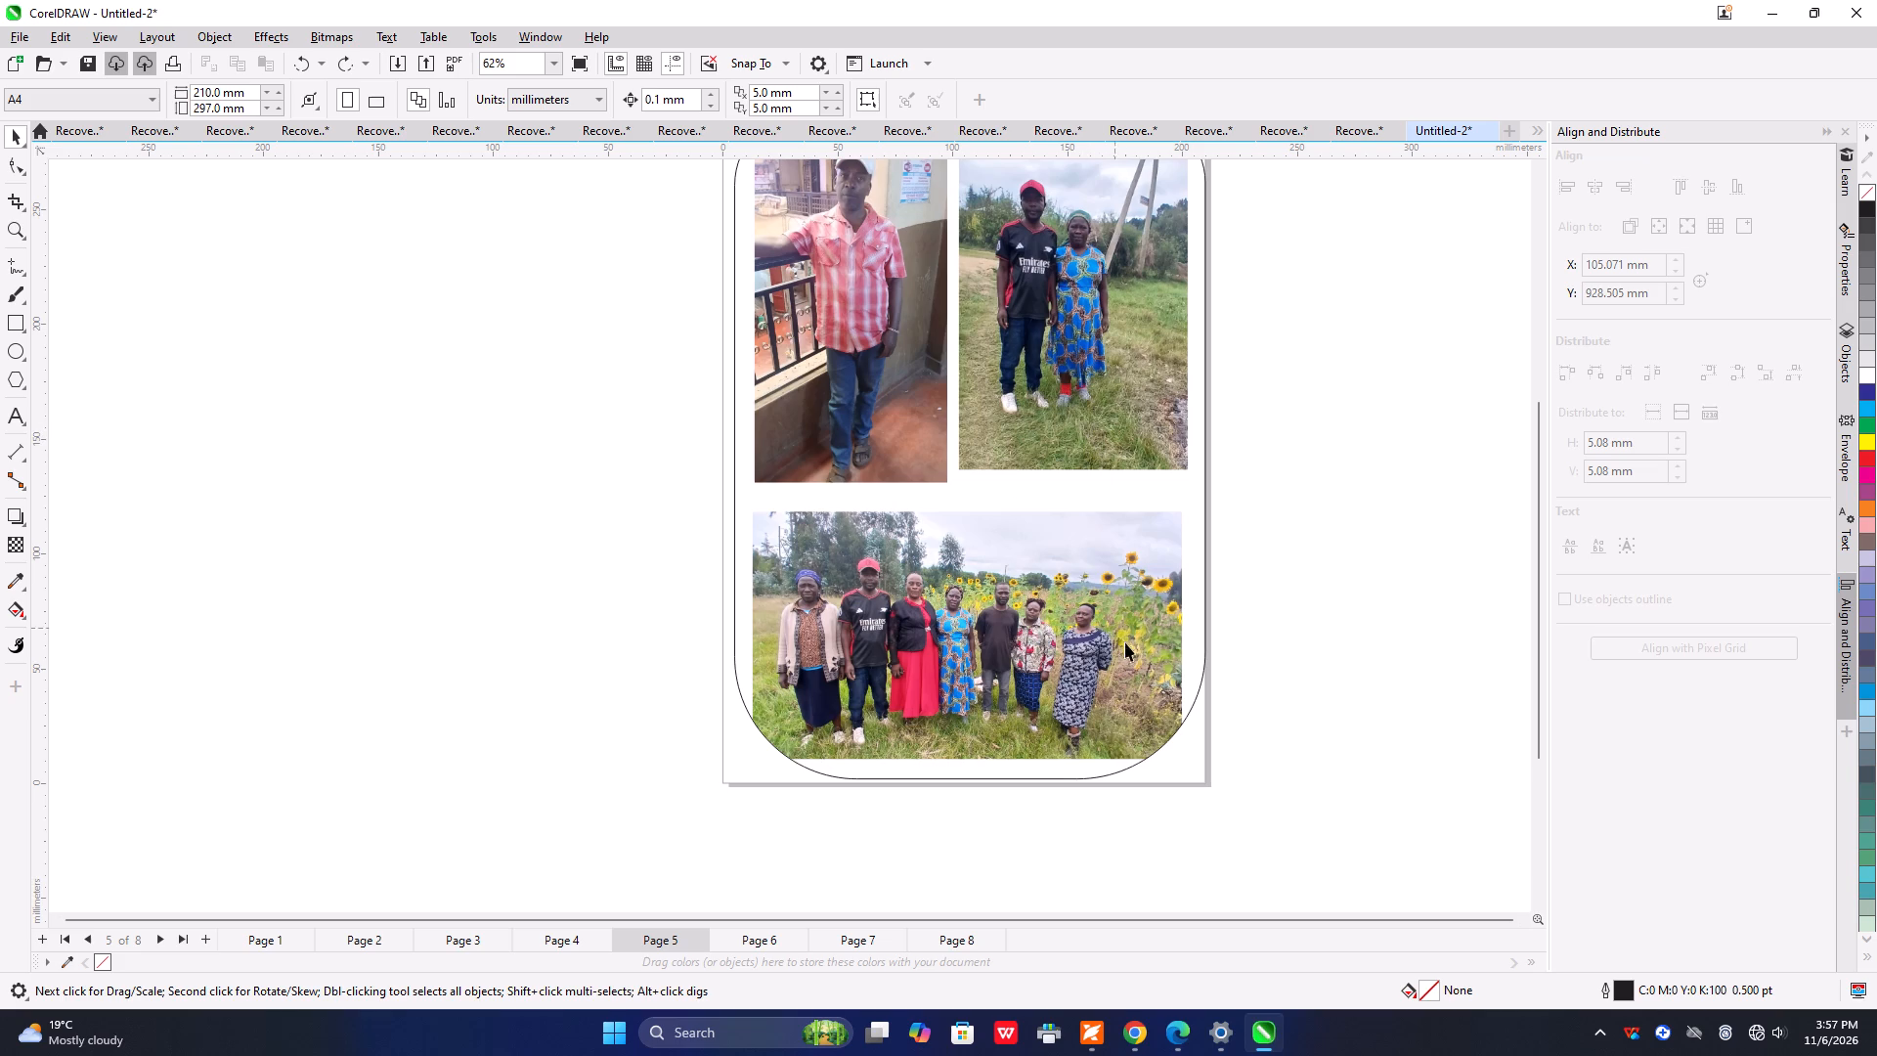
{"action": "left_click", "coordinate": [851, 368]}
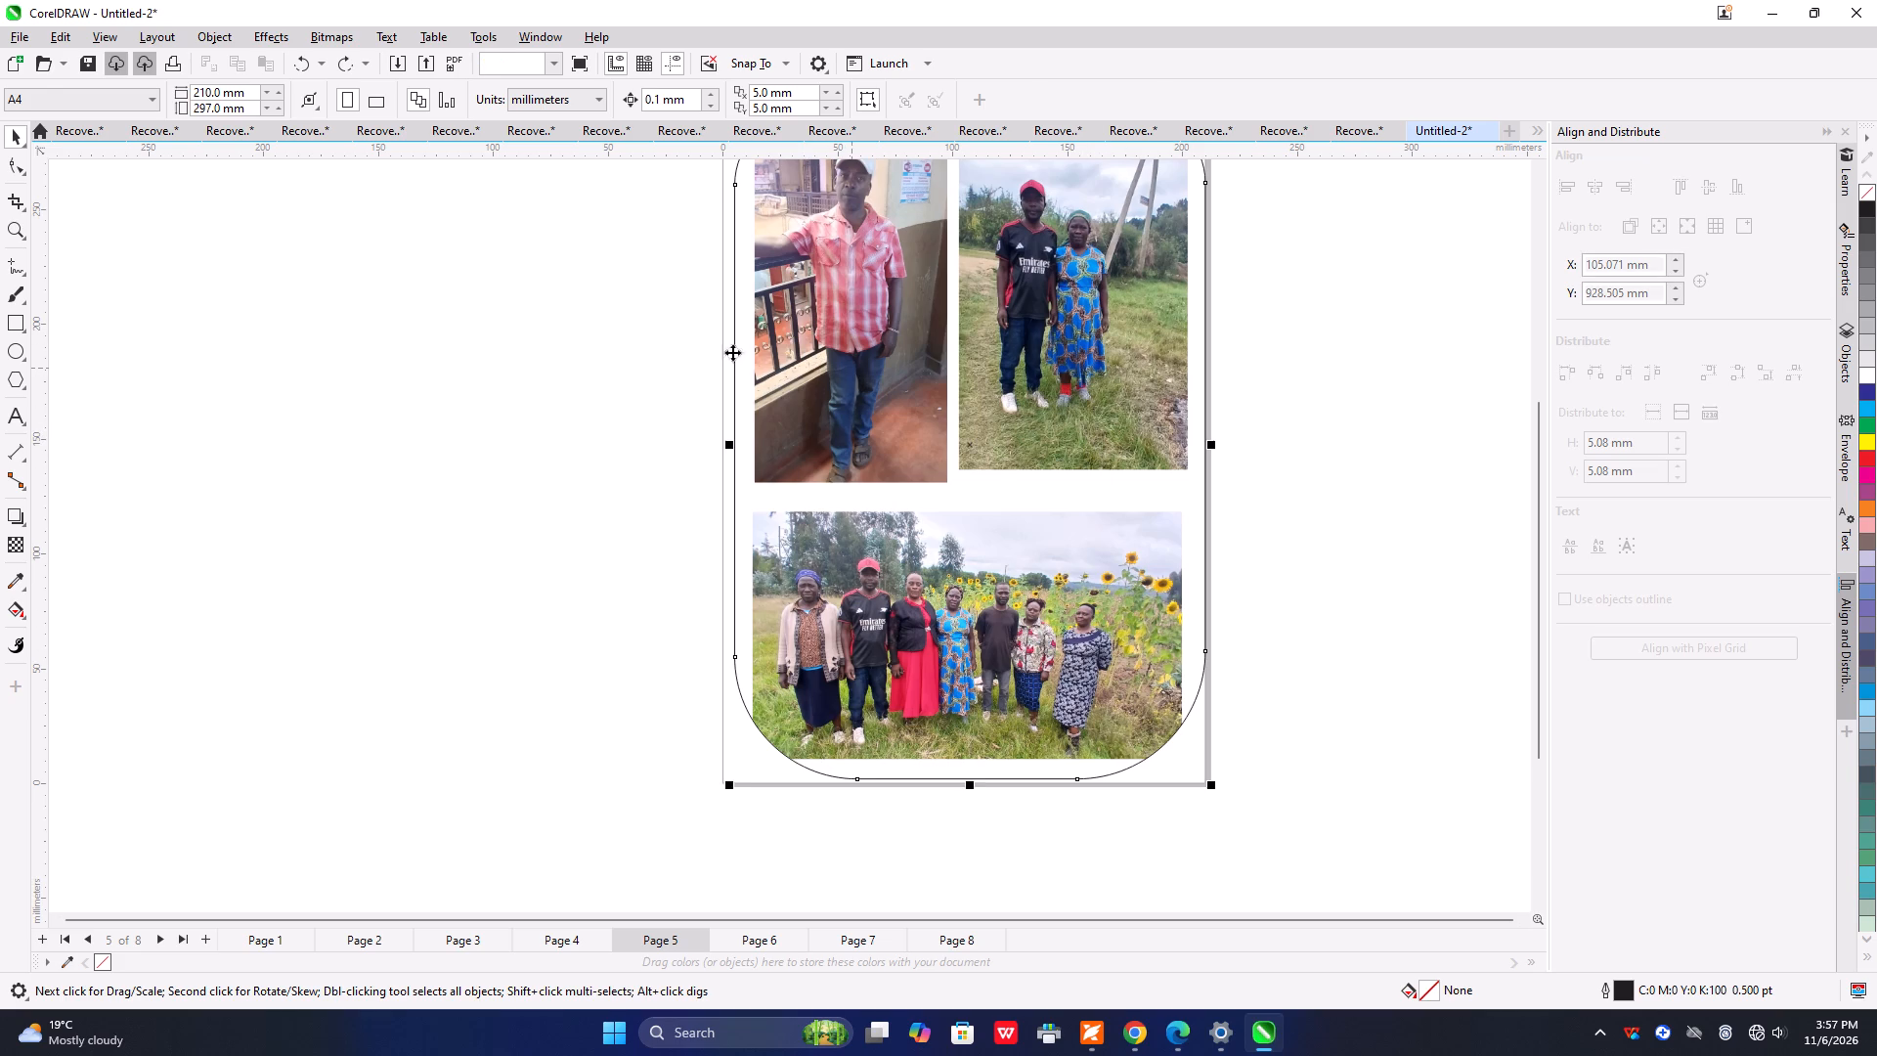
{"action": "scroll", "coordinate": [735, 425], "scroll_direction": "up", "scroll_amount": 13}
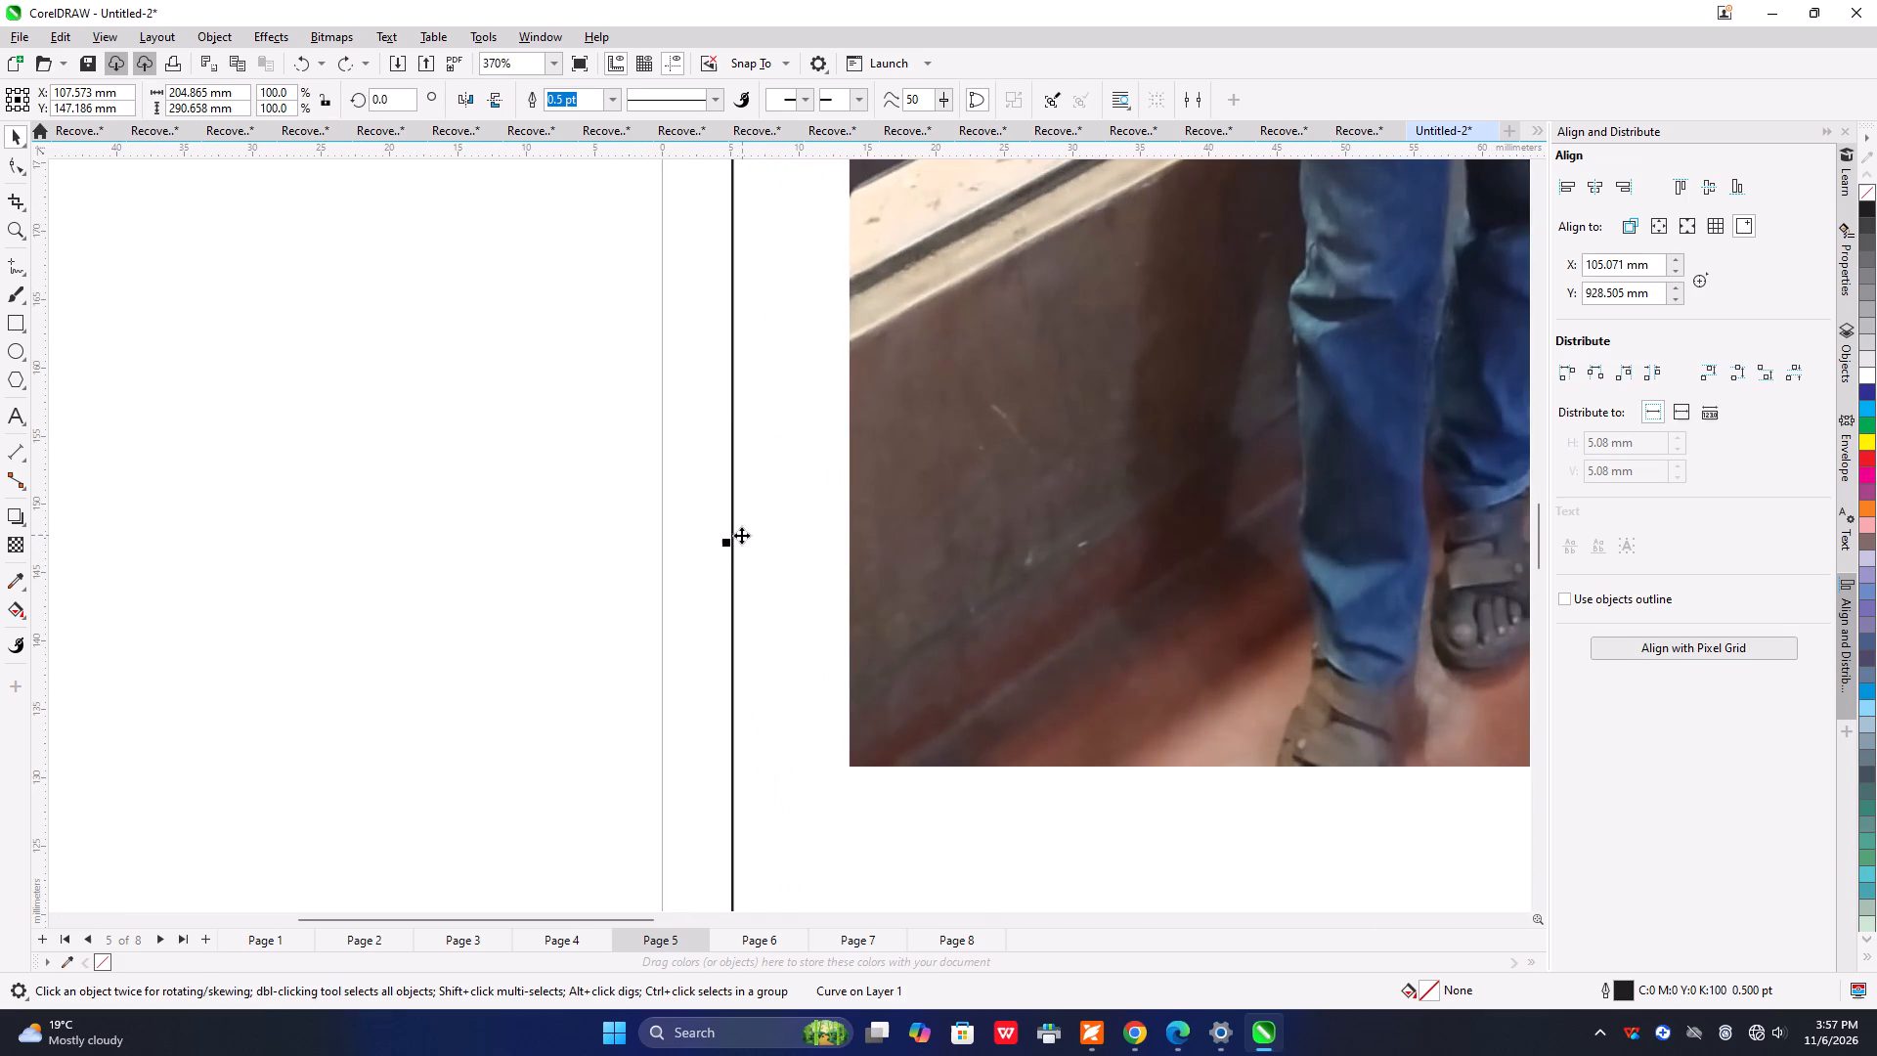
{"action": "left_click_drag", "start_coordinate": [728, 544], "coordinate": [663, 550]}
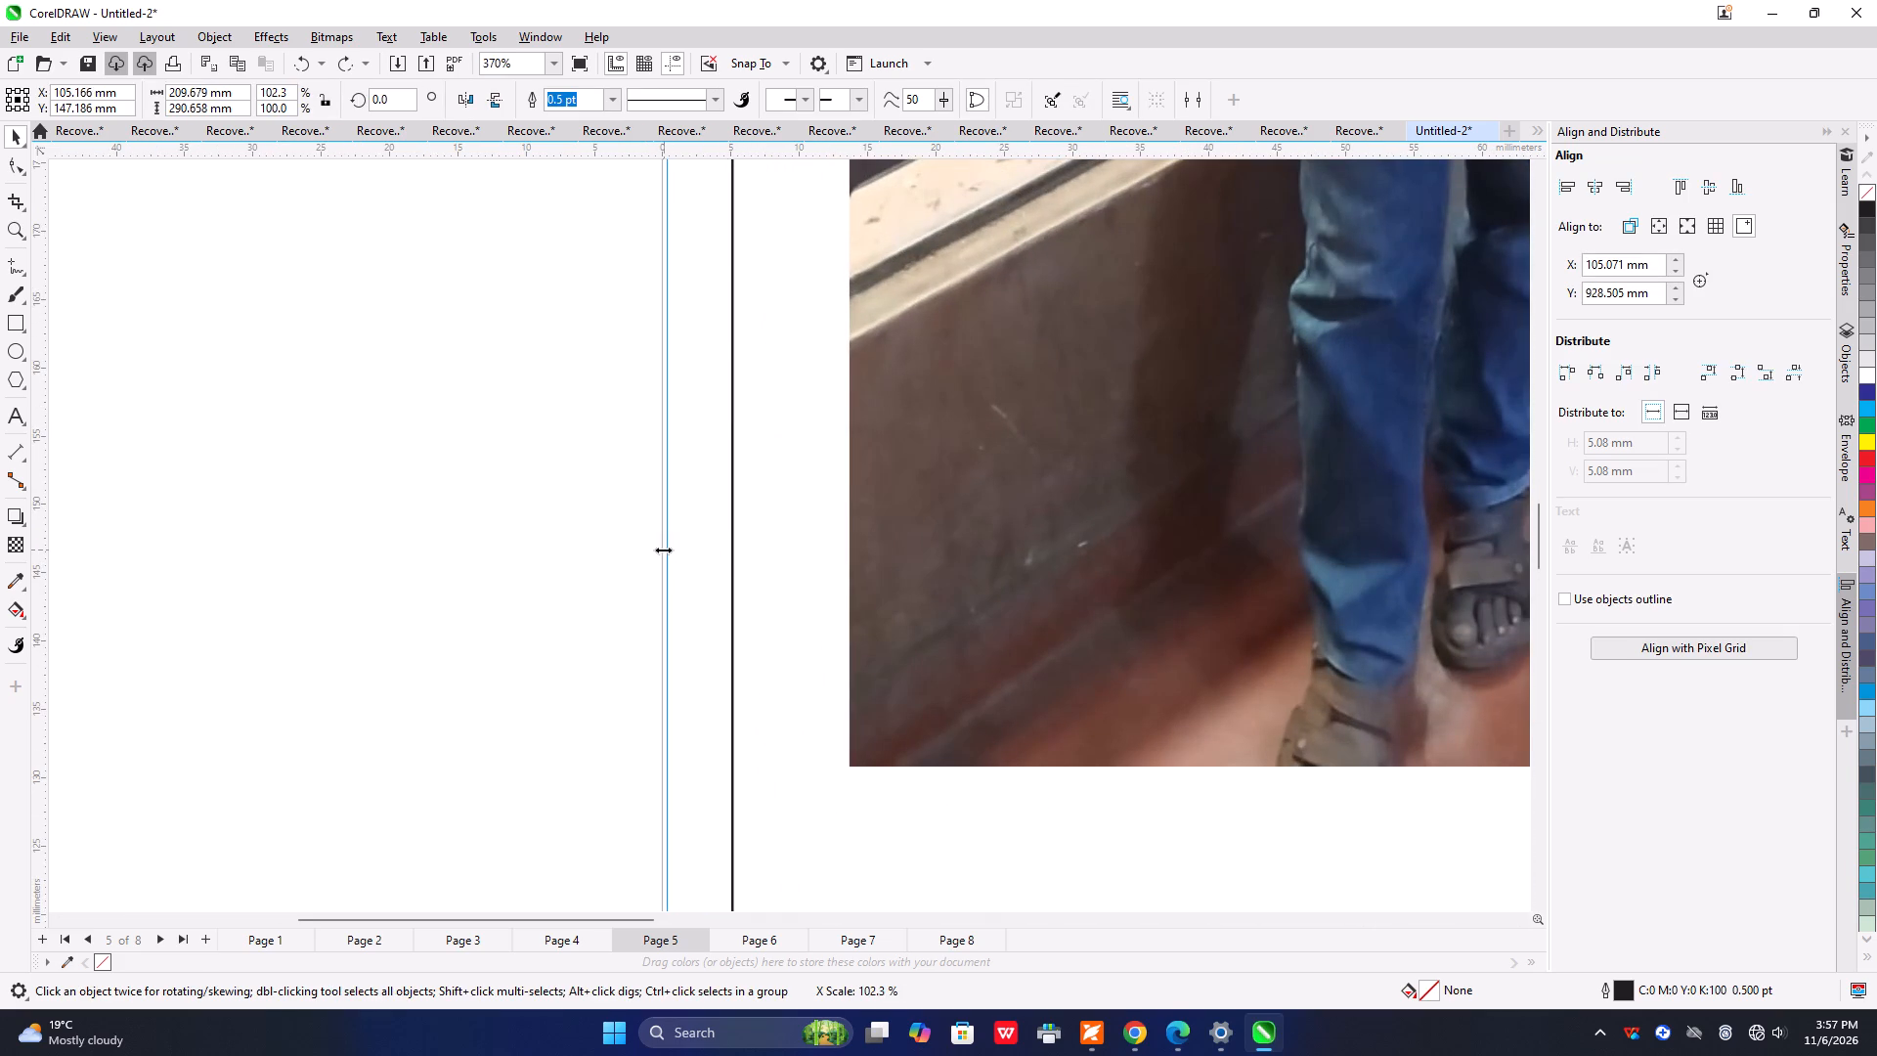
{"action": "left_click_drag", "start_coordinate": [663, 550], "coordinate": [658, 551]}
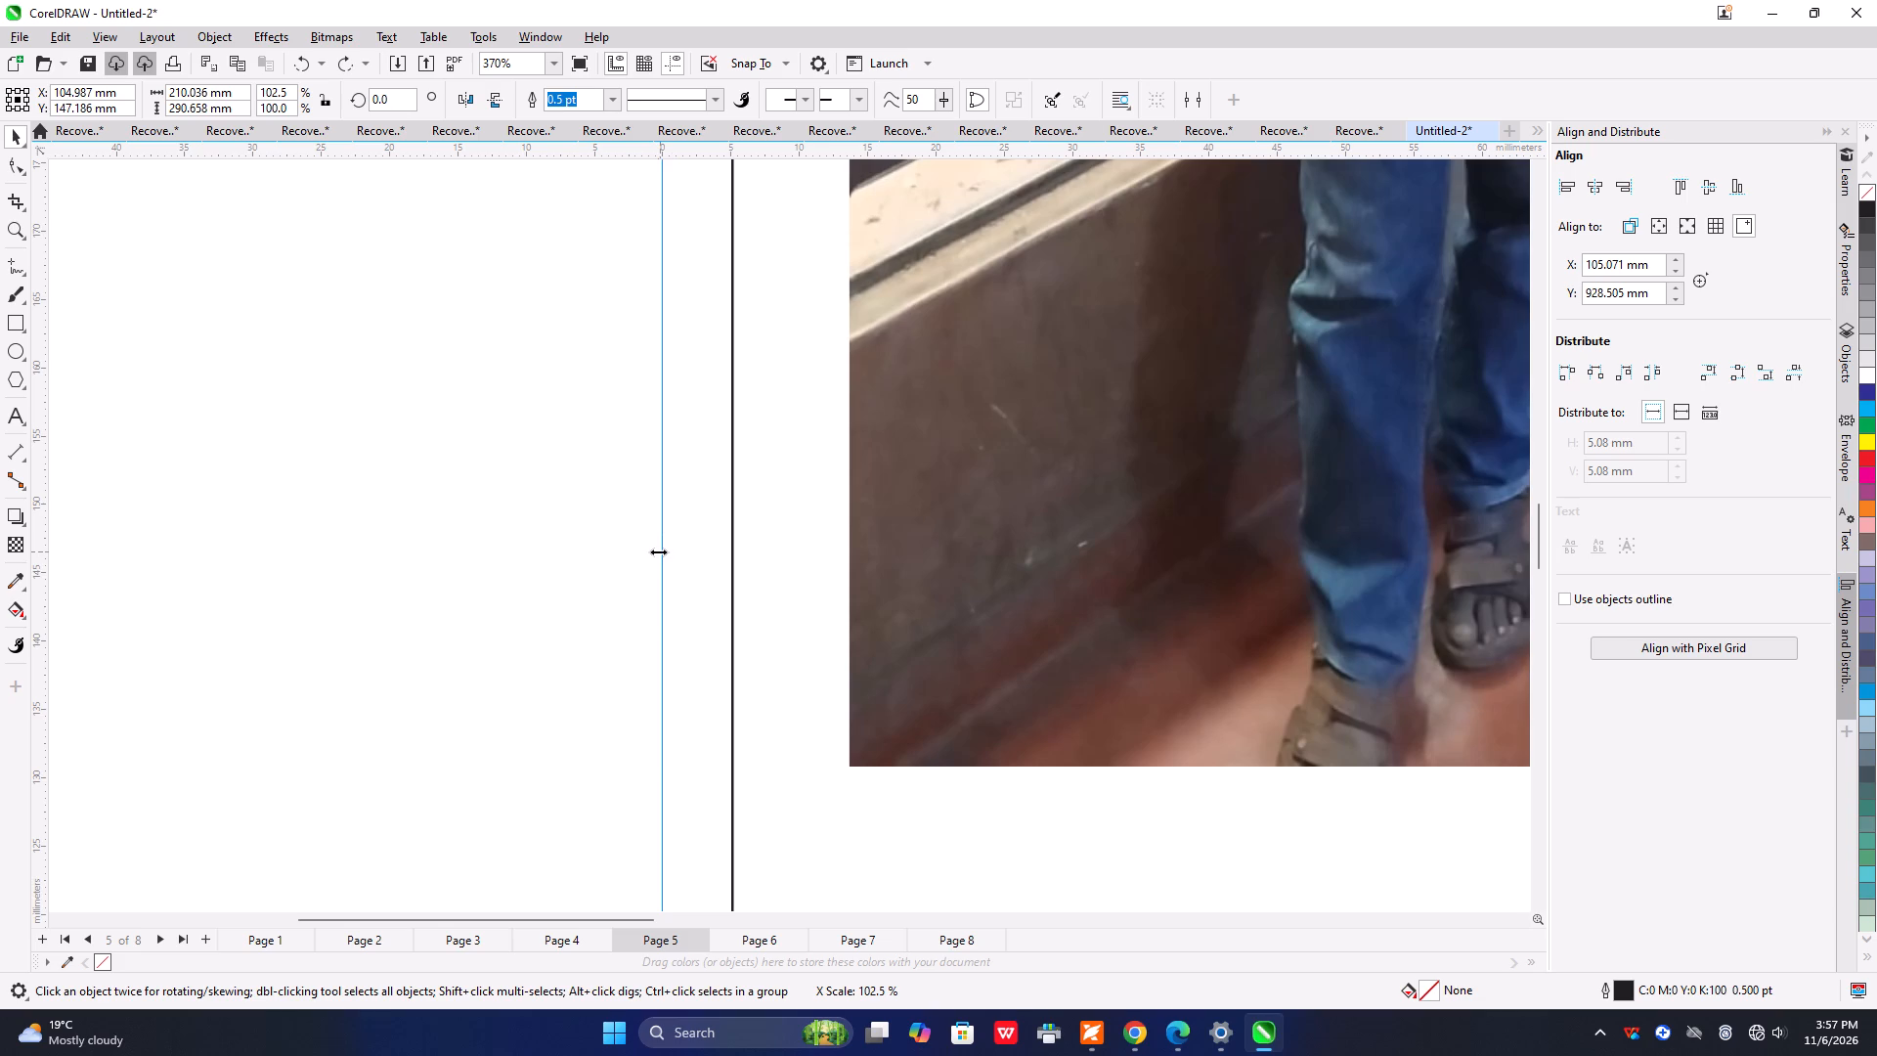
{"action": "left_click_drag", "start_coordinate": [658, 551], "coordinate": [657, 551]}
Stretch the rounded frame around page 4's photos to the page's left edge, making it about 202.5 mm wide.
{"action": "scroll", "coordinate": [755, 482], "scroll_direction": "down", "scroll_amount": 6}
{"action": "scroll", "coordinate": [921, 429], "scroll_direction": "down", "scroll_amount": 8}
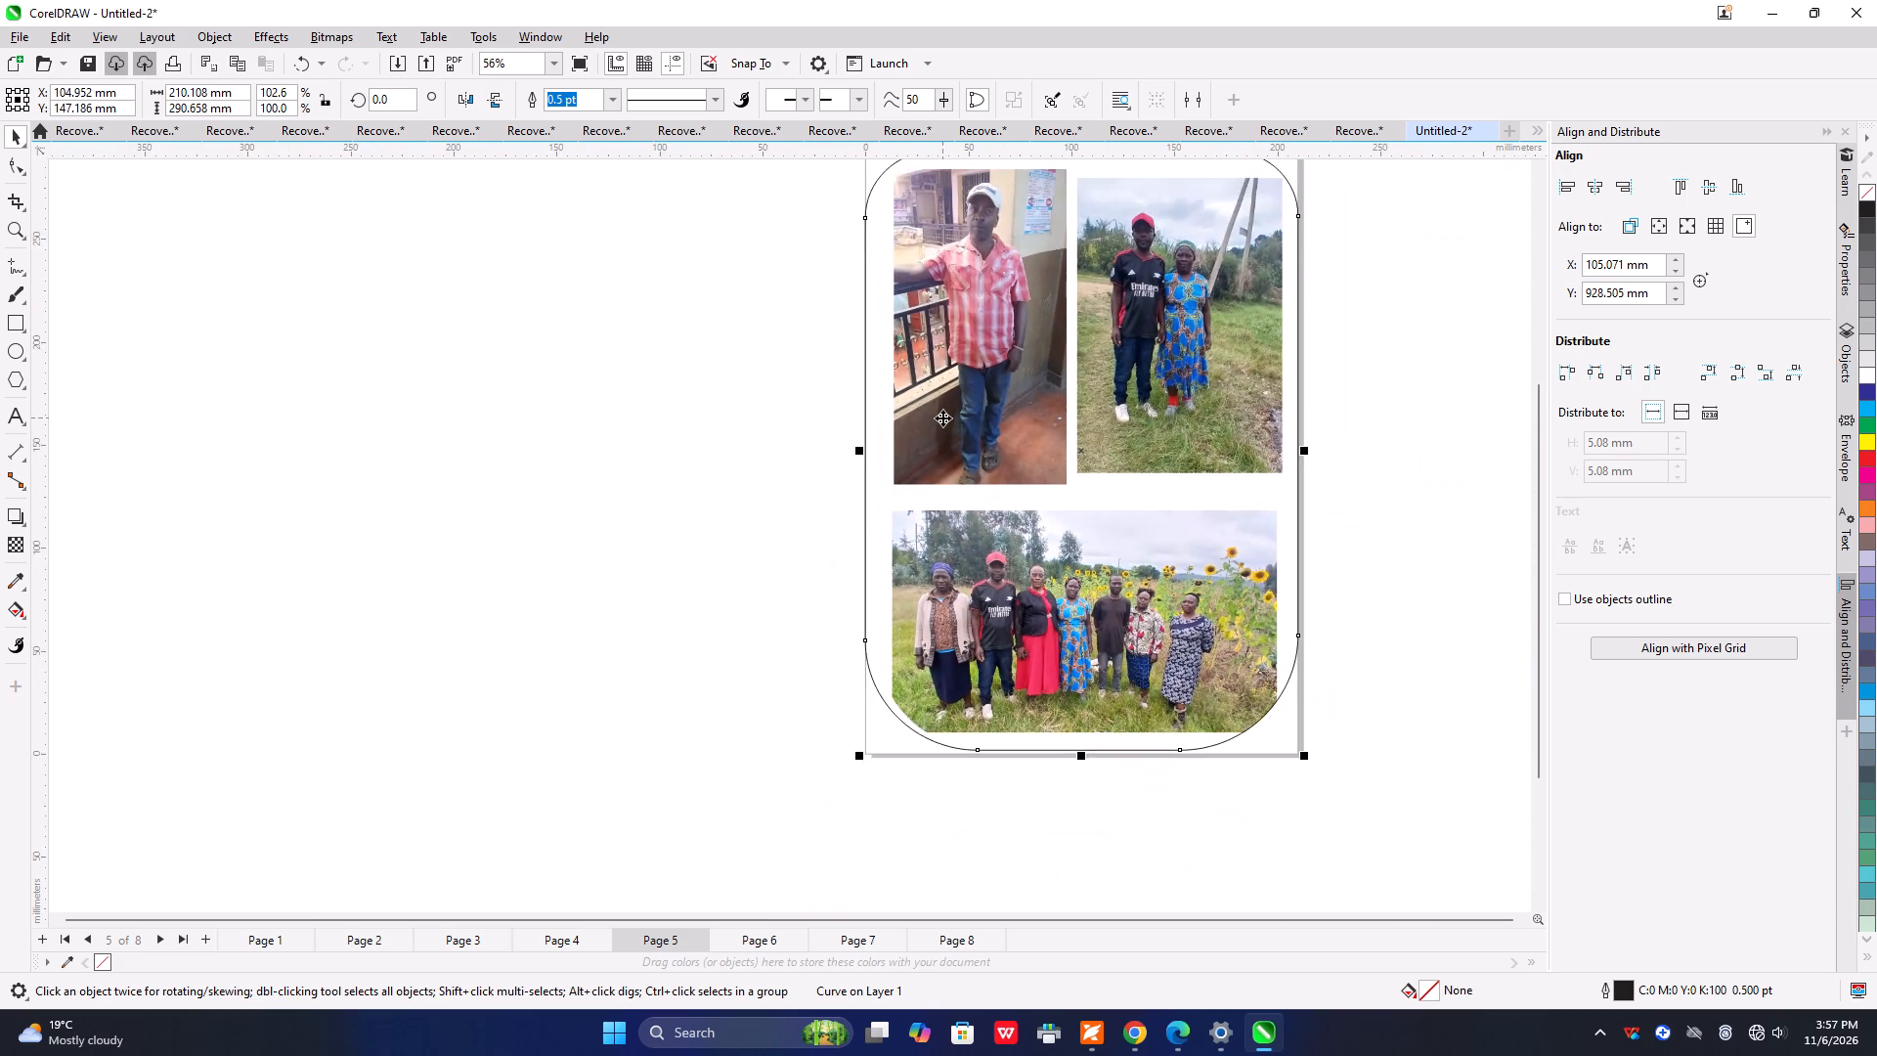
{"action": "scroll", "coordinate": [942, 418], "scroll_direction": "down", "scroll_amount": 1}
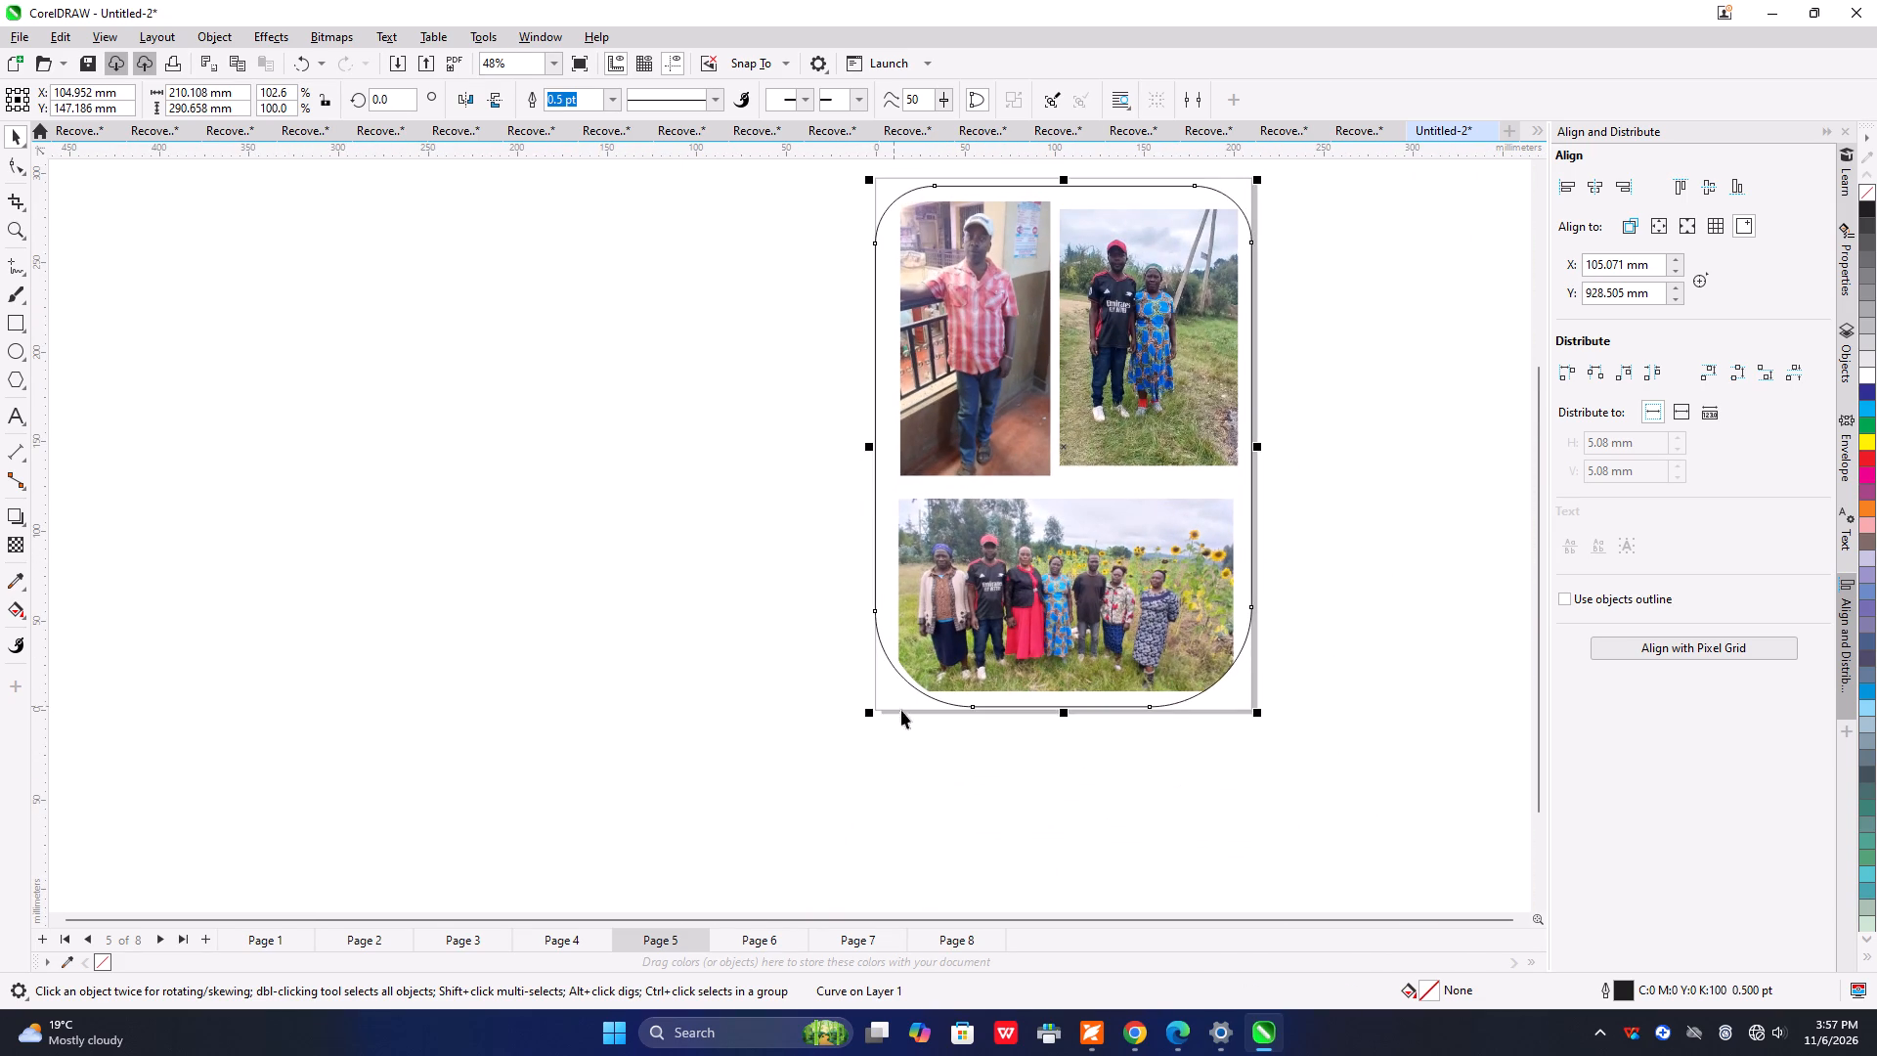
{"action": "left_click", "coordinate": [562, 941]}
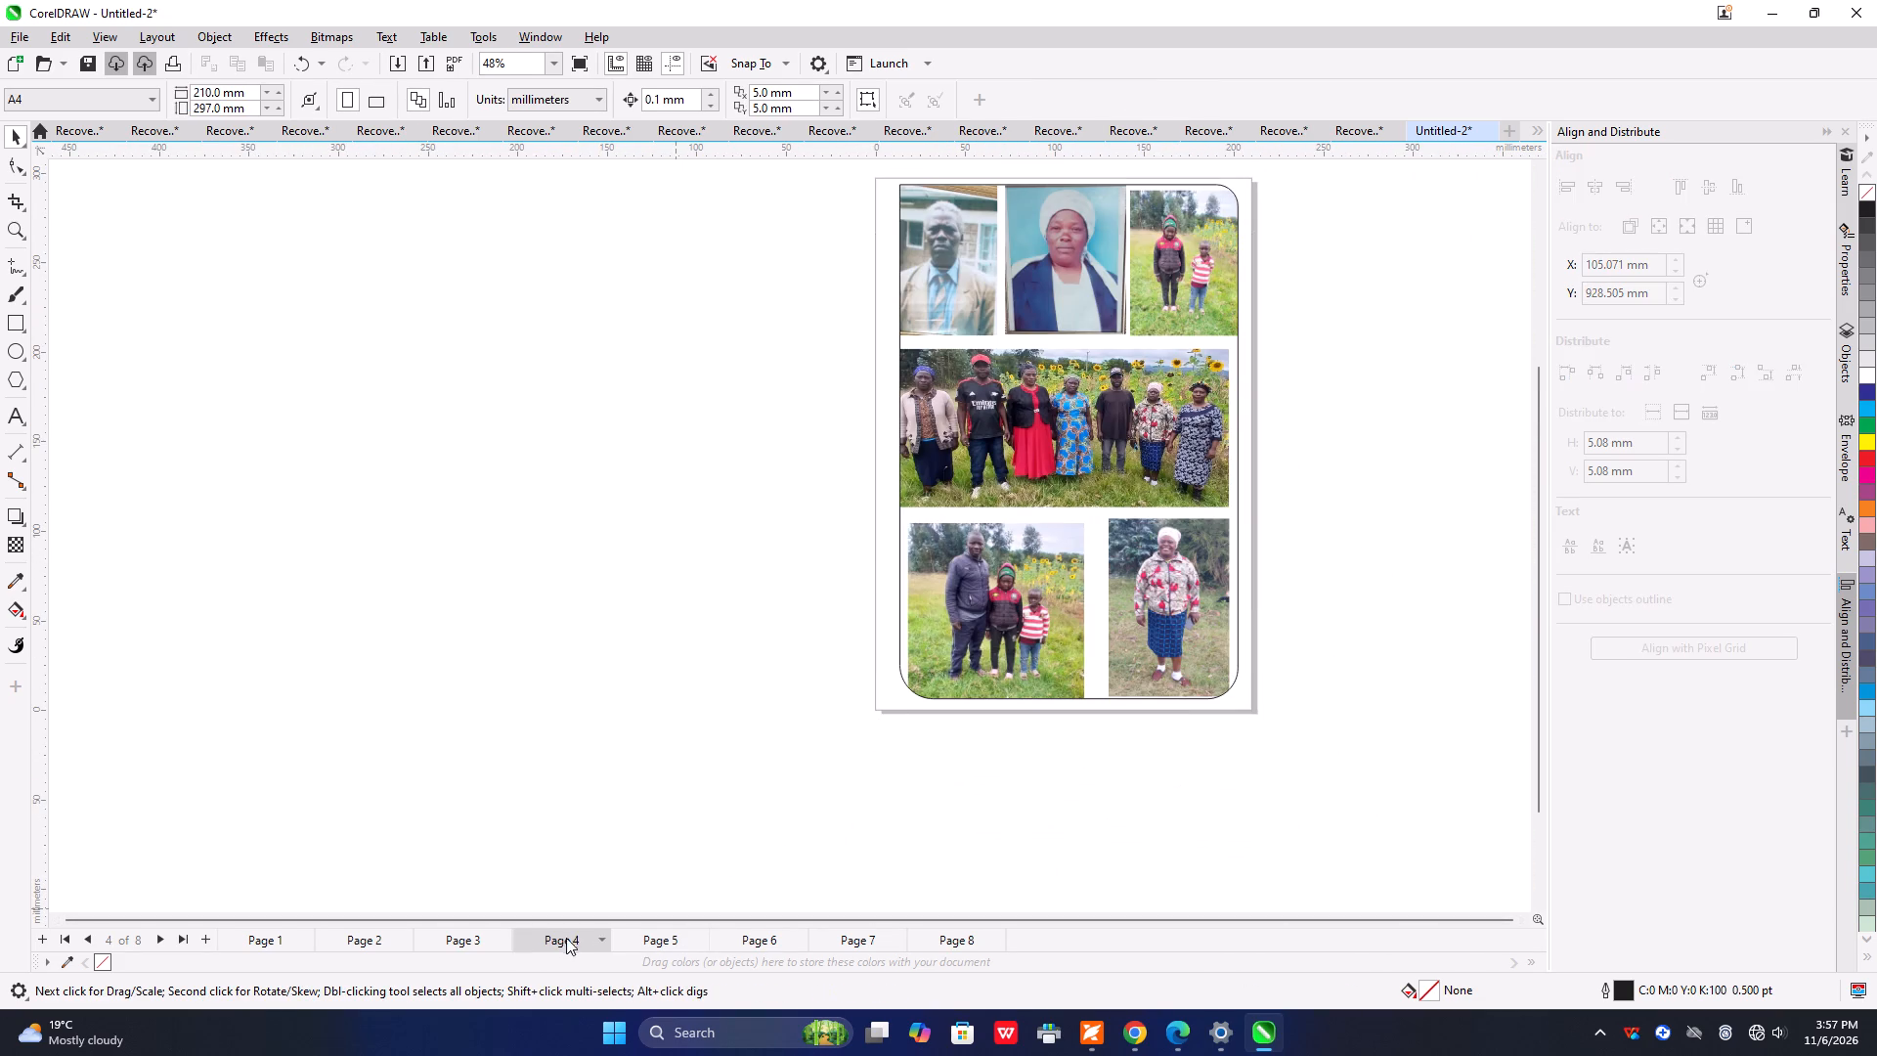
{"action": "left_click", "coordinate": [1052, 432]}
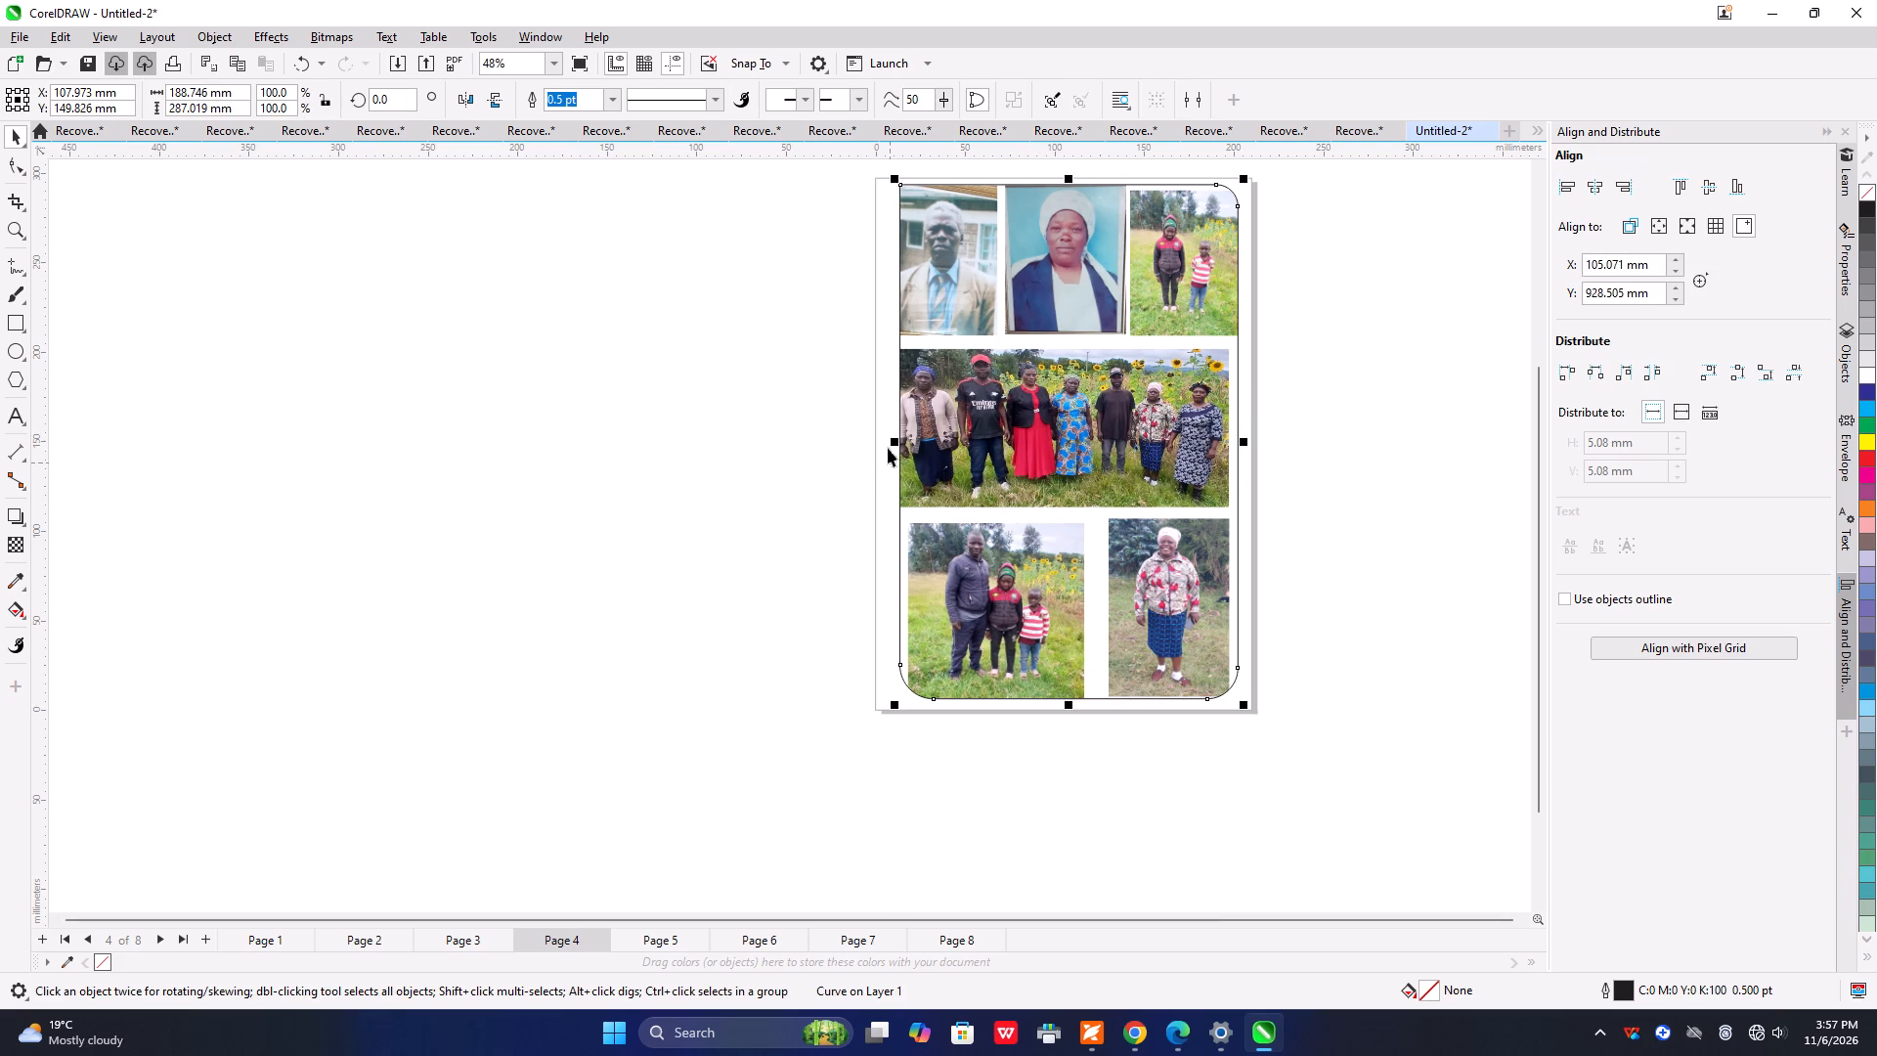
{"action": "scroll", "coordinate": [899, 408], "scroll_direction": "up", "scroll_amount": 9}
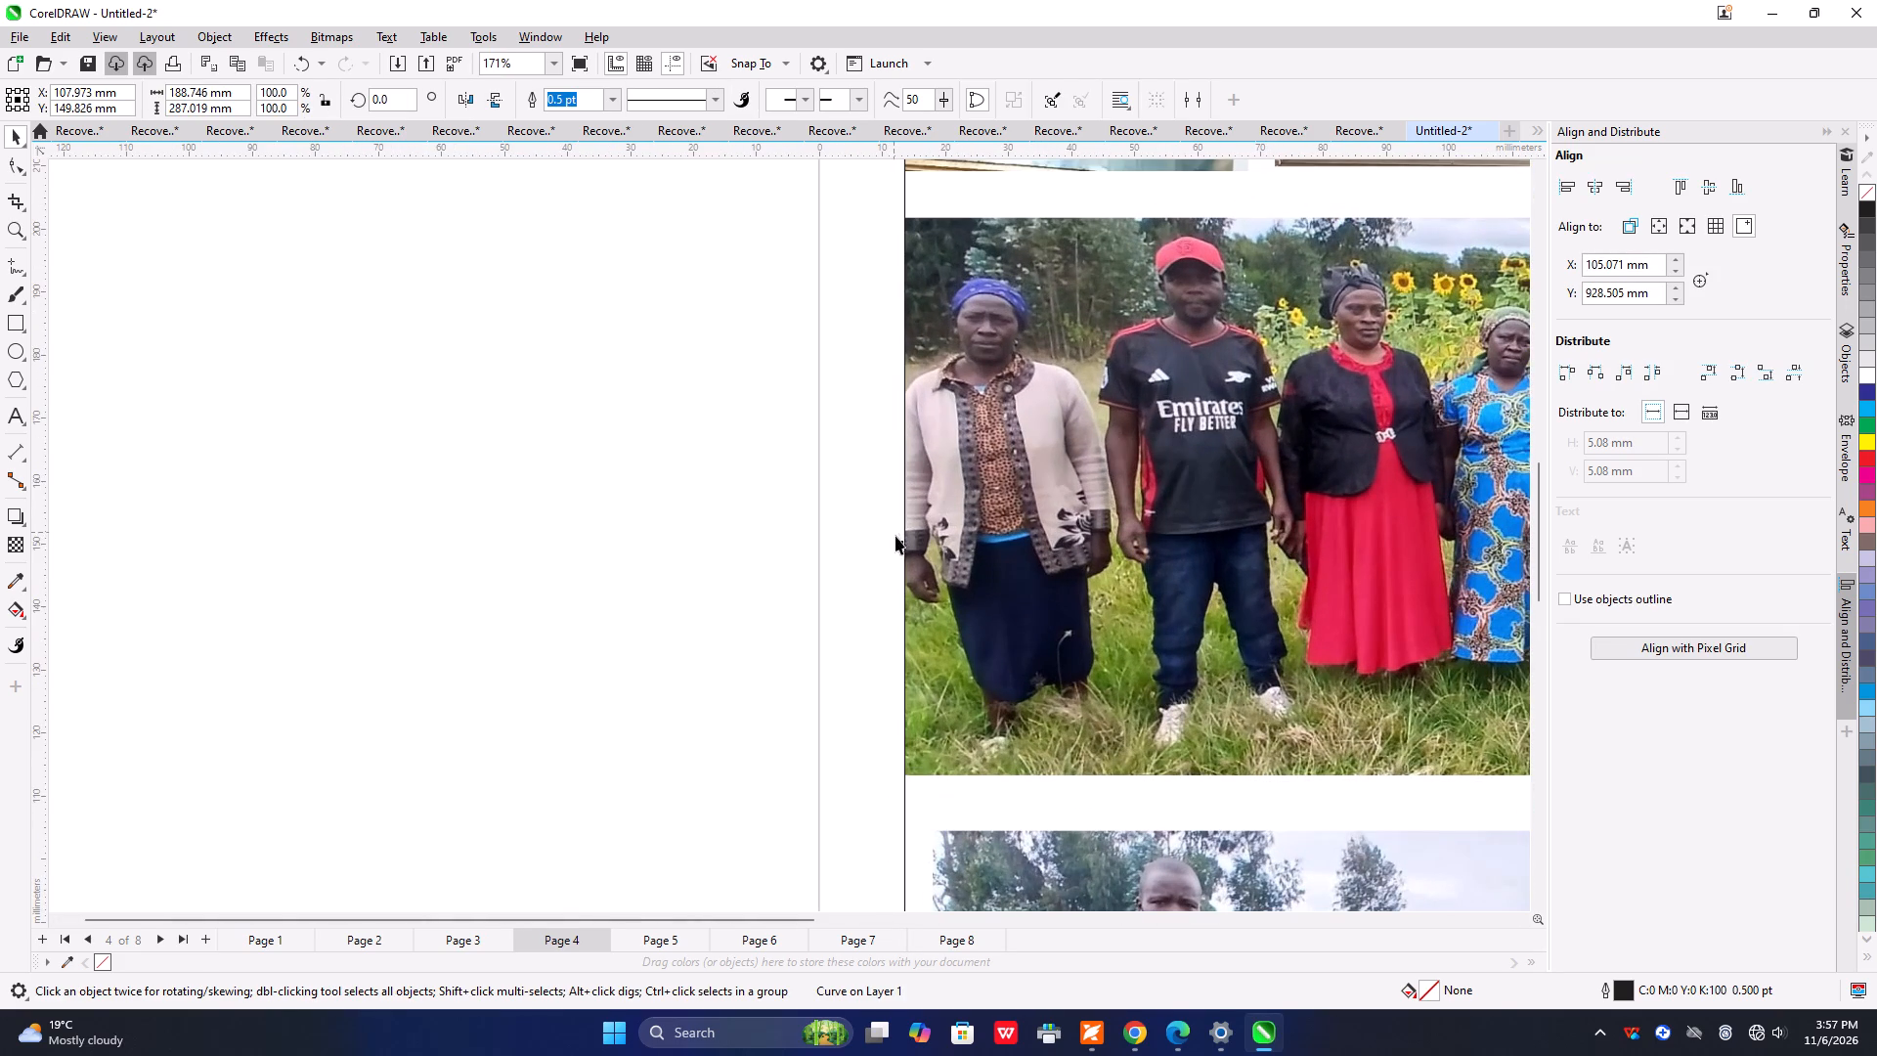
{"action": "left_click_drag", "start_coordinate": [901, 544], "coordinate": [840, 561]}
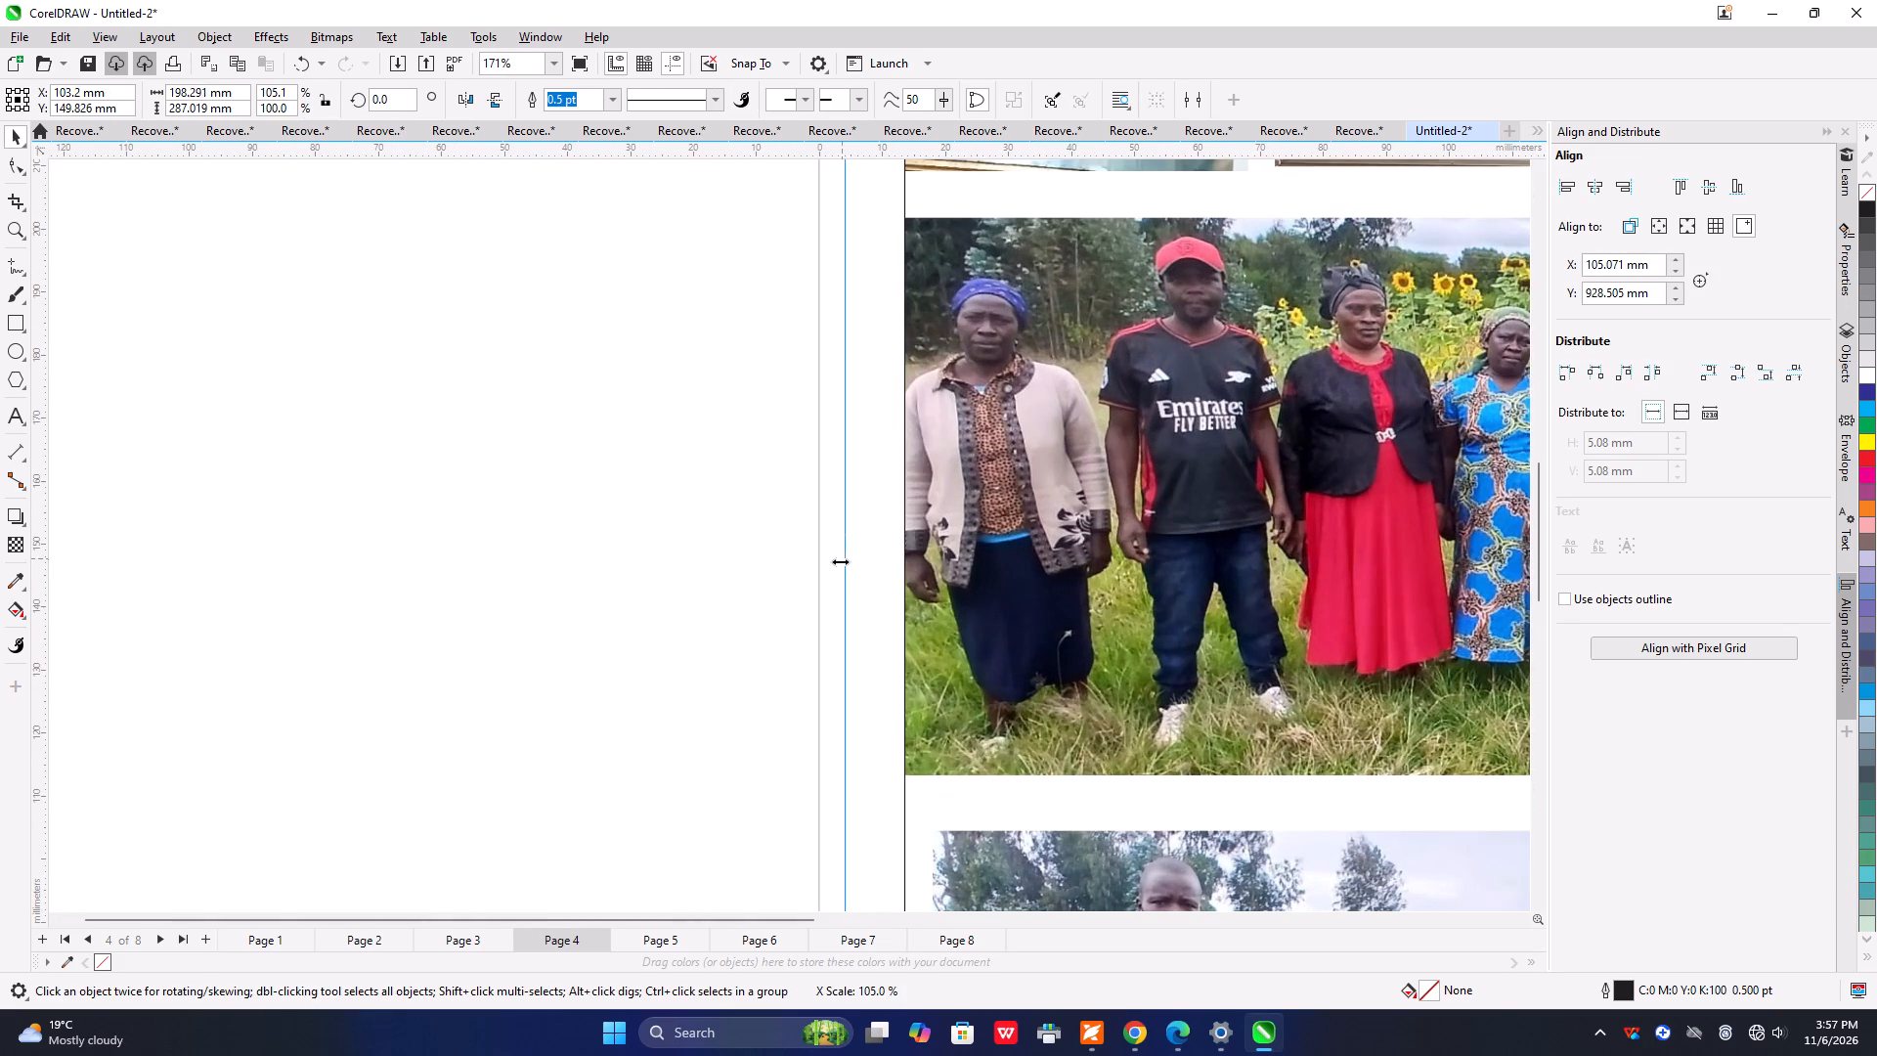
{"action": "left_click_drag", "start_coordinate": [840, 561], "coordinate": [814, 578]}
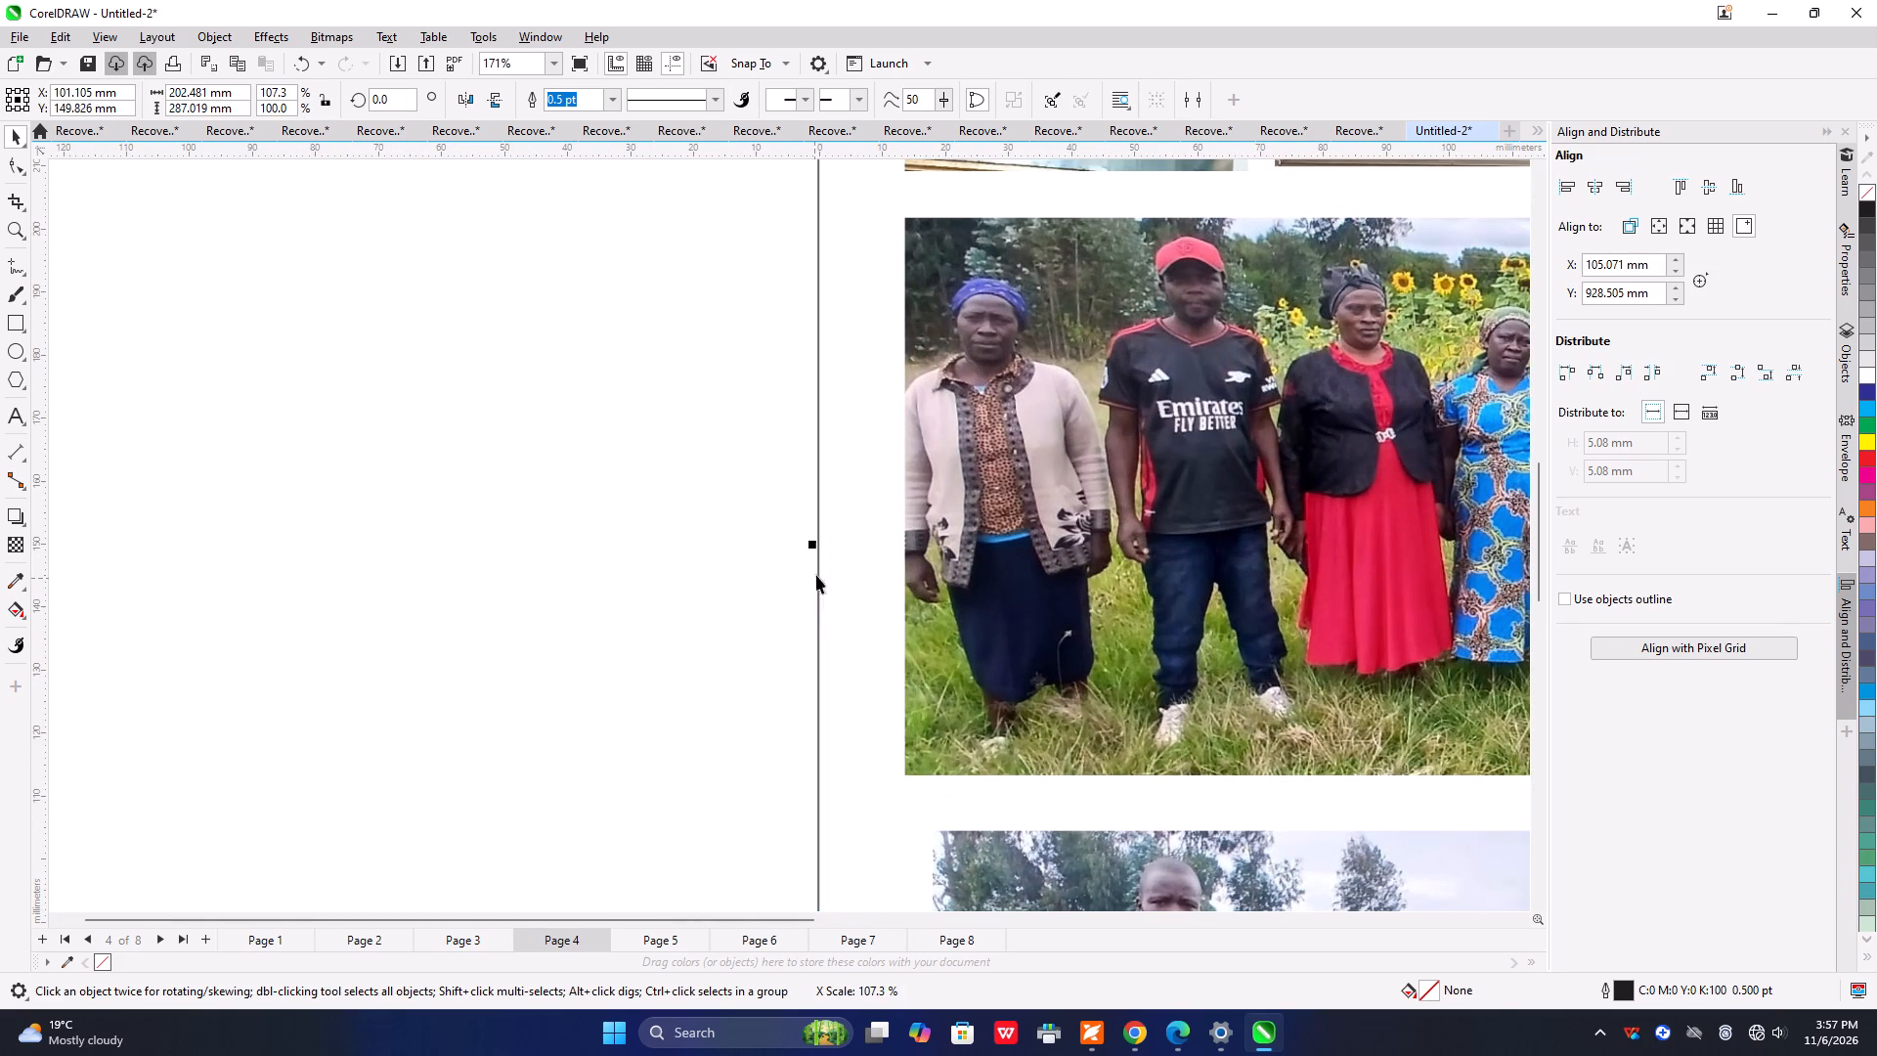
Stretch page 4's rounded frame to the page's right edge, making it about 209.9 mm wide.
{"action": "scroll", "coordinate": [959, 440], "scroll_direction": "down", "scroll_amount": 6}
{"action": "scroll", "coordinate": [1056, 357], "scroll_direction": "down", "scroll_amount": 4}
{"action": "scroll", "coordinate": [1331, 404], "scroll_direction": "up", "scroll_amount": 4}
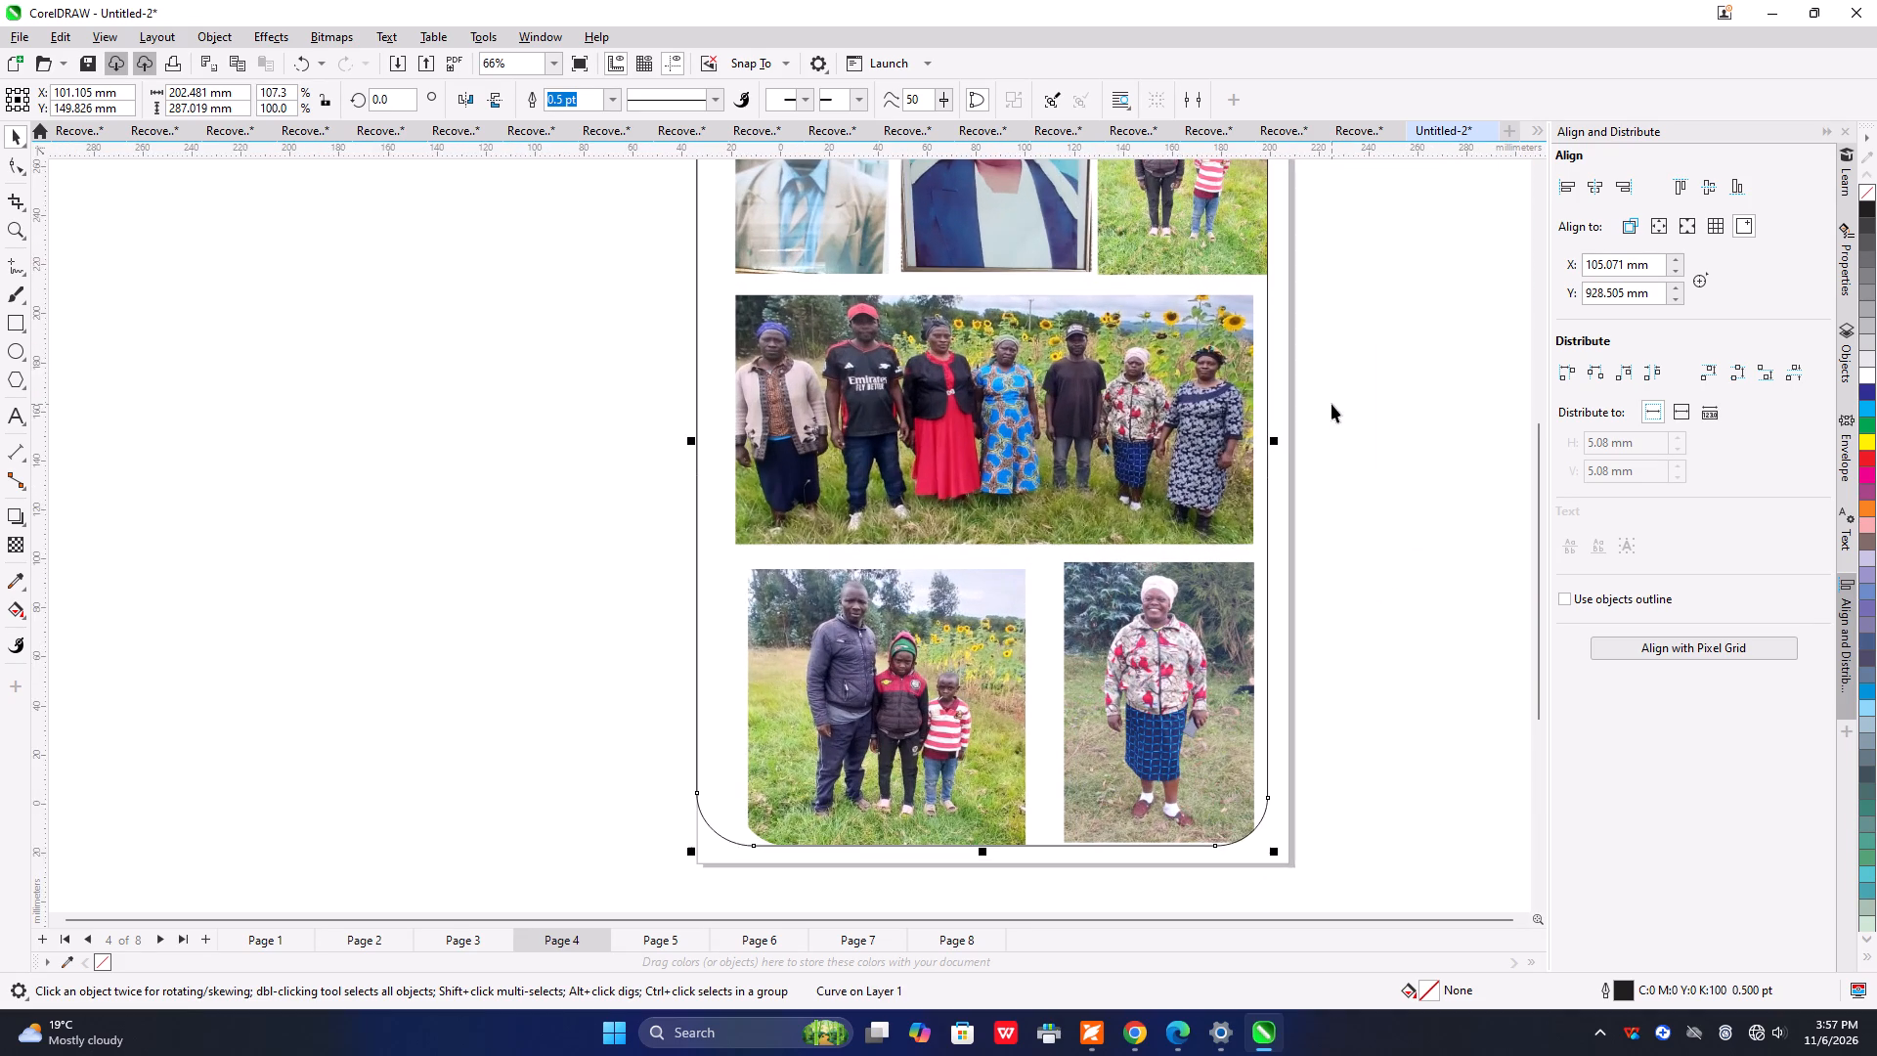
{"action": "left_click_drag", "start_coordinate": [1272, 438], "coordinate": [1292, 445]}
Stretch page 4's rounded frame down to the page's bottom edge, making it about 292.8 mm tall.
{"action": "scroll", "coordinate": [1292, 445], "scroll_direction": "down", "scroll_amount": 2}
{"action": "scroll", "coordinate": [1292, 445], "scroll_direction": "up", "scroll_amount": 1}
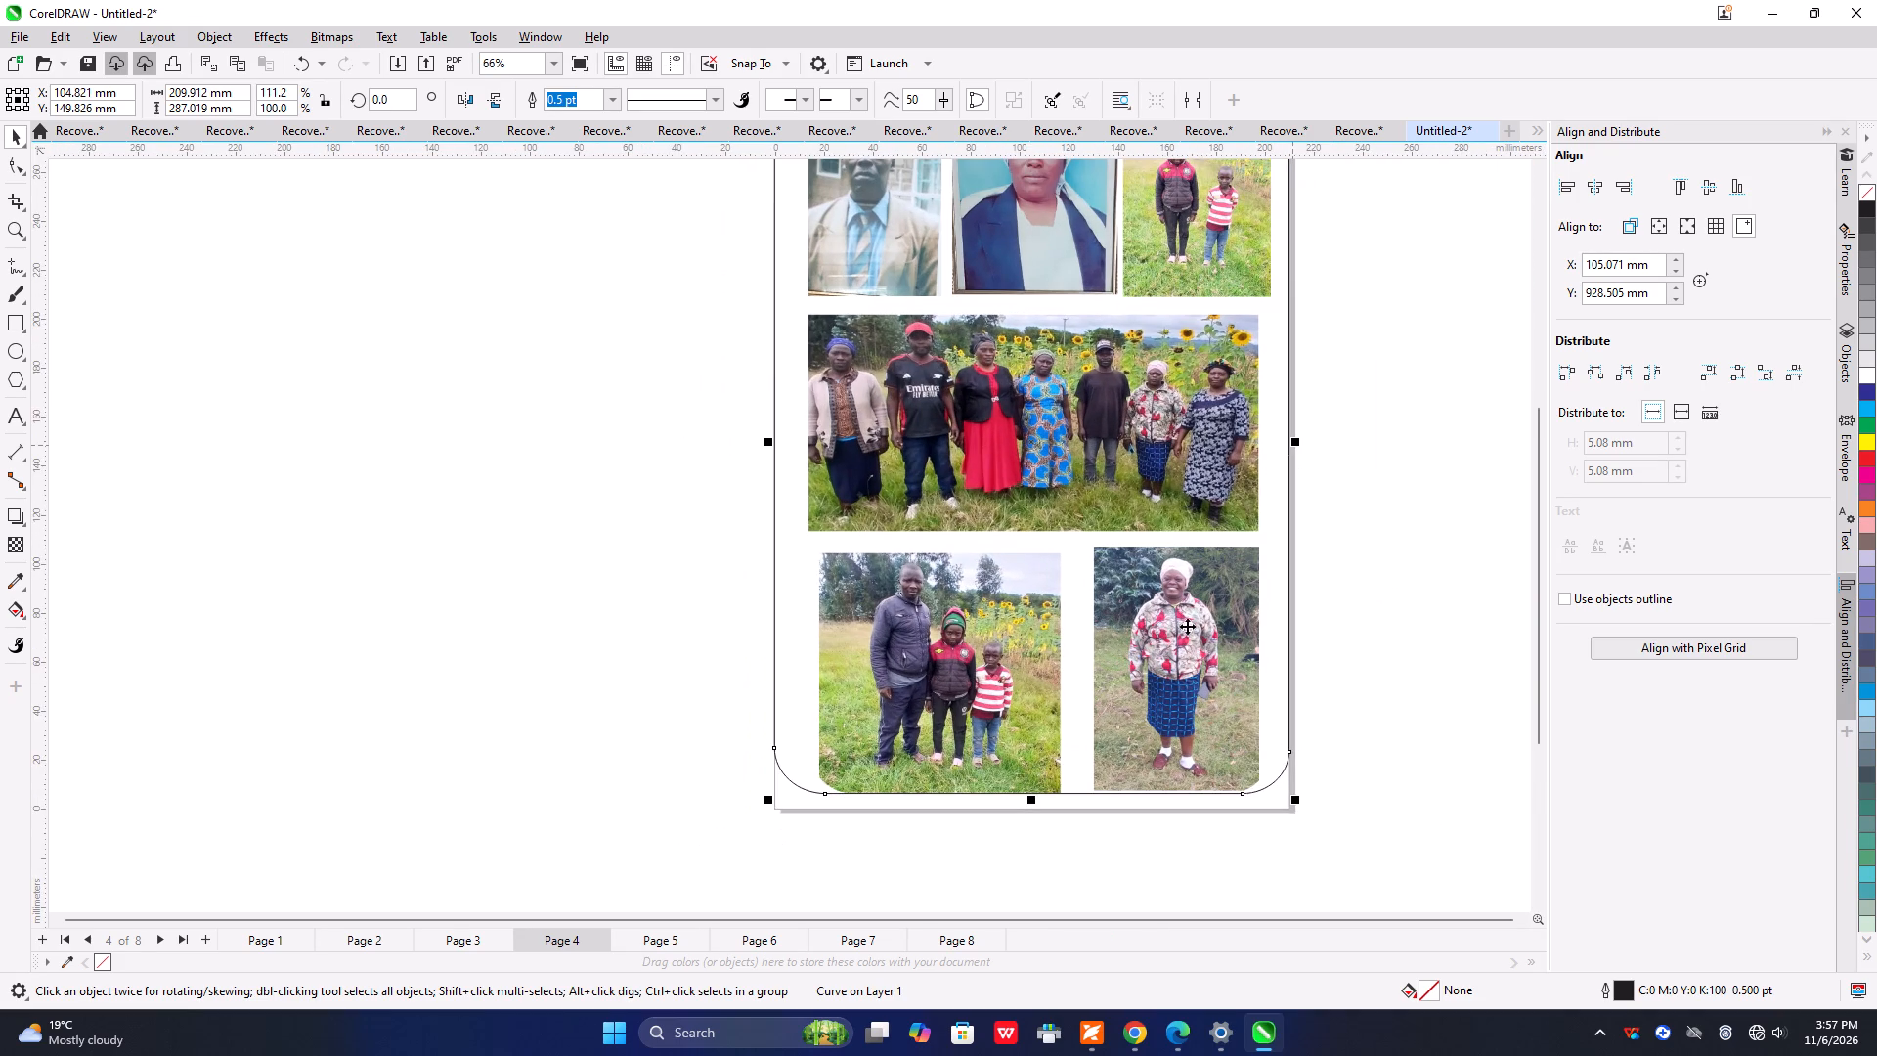
{"action": "left_click_drag", "start_coordinate": [1027, 802], "coordinate": [1027, 814]}
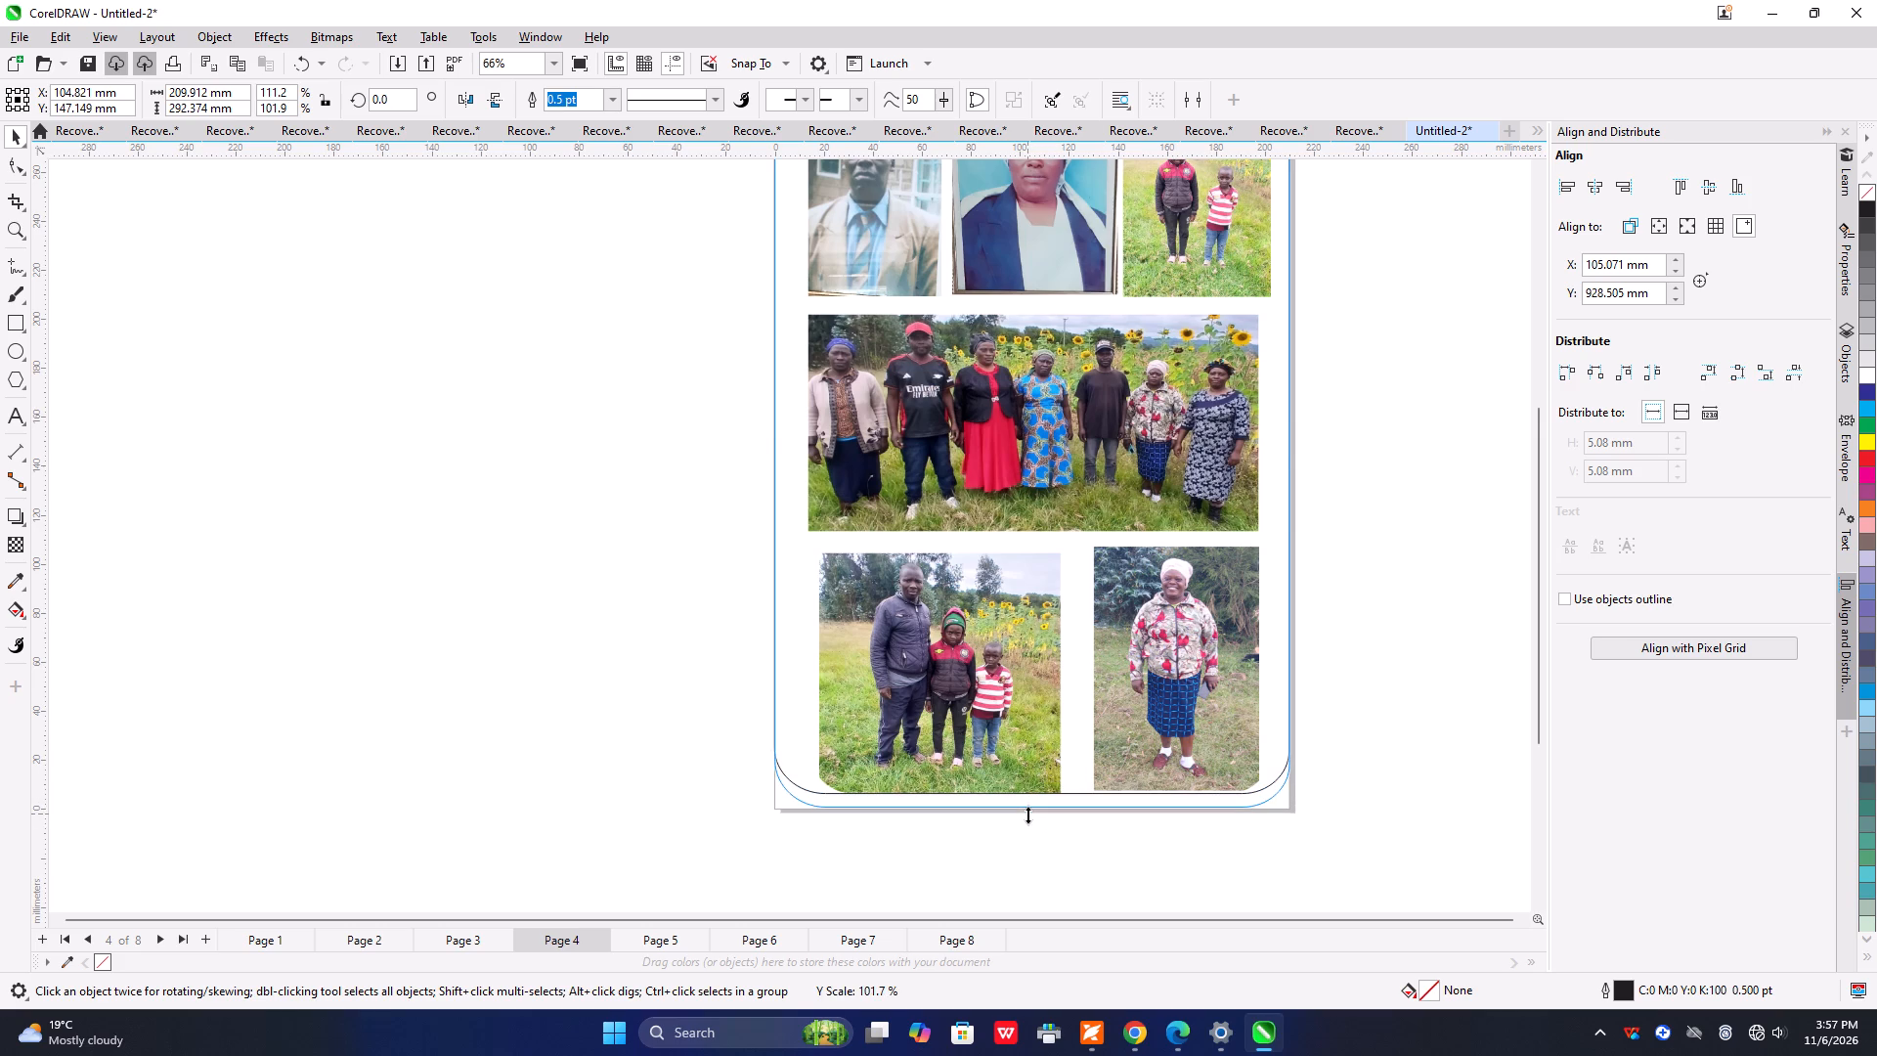
{"action": "left_click_drag", "start_coordinate": [1027, 814], "coordinate": [1027, 815]}
Stretch page 4's rounded frame up to the page's top edge, making it about 296.5 mm tall.
{"action": "scroll", "coordinate": [1048, 538], "scroll_direction": "up", "scroll_amount": 5}
{"action": "scroll", "coordinate": [1066, 442], "scroll_direction": "down", "scroll_amount": 8}
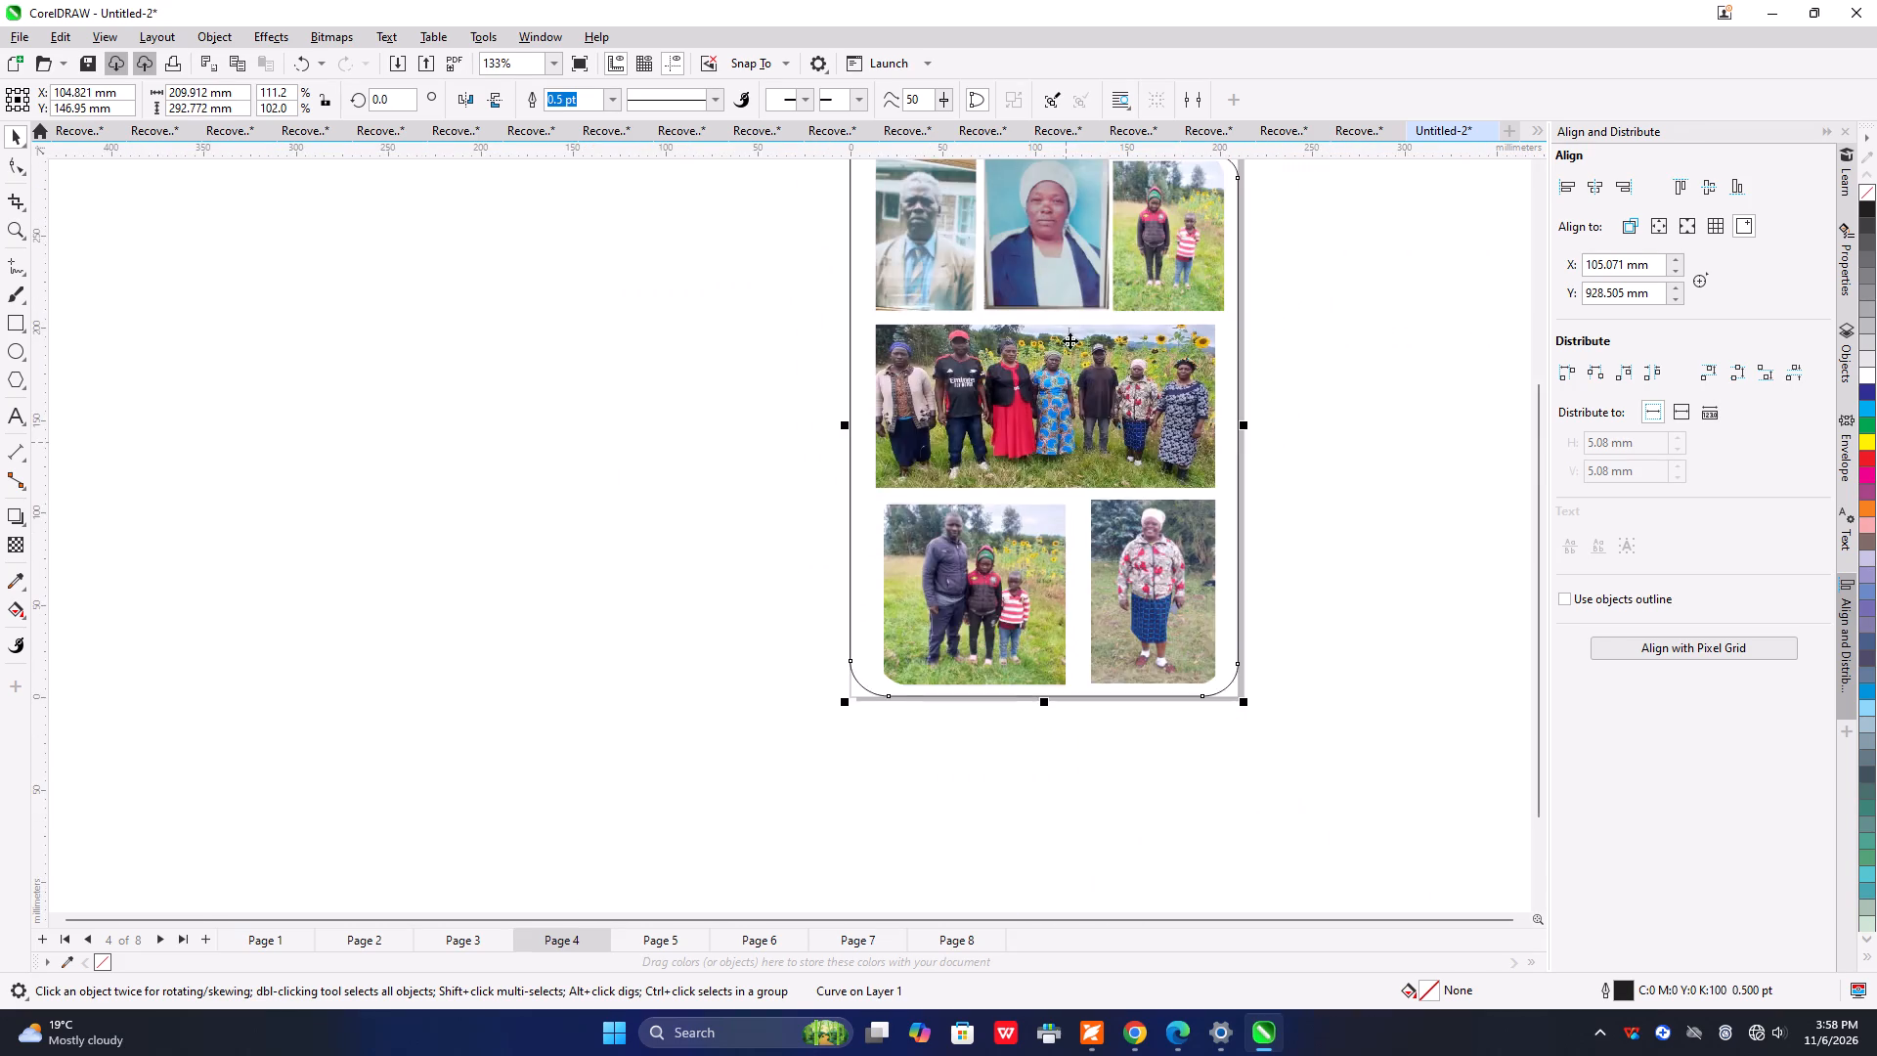
{"action": "scroll", "coordinate": [1069, 340], "scroll_direction": "down", "scroll_amount": 6}
{"action": "scroll", "coordinate": [1047, 257], "scroll_direction": "up", "scroll_amount": 14}
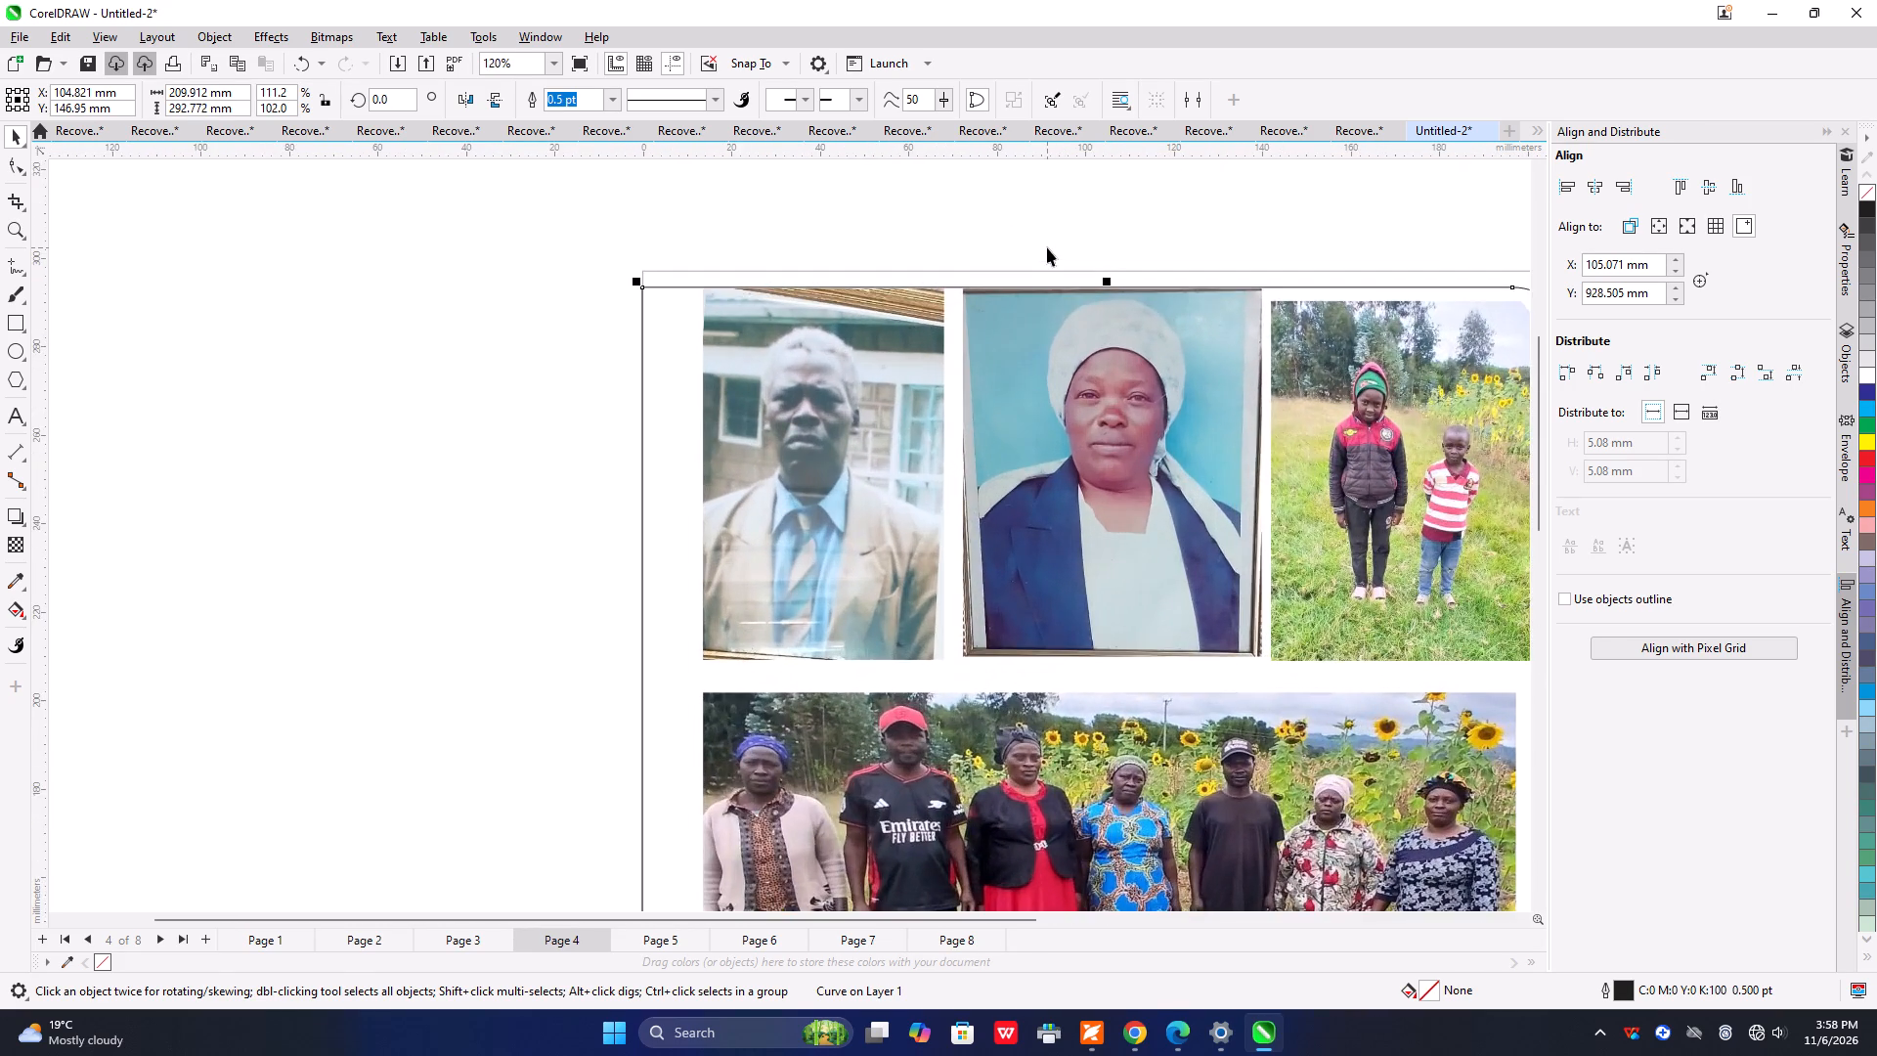
{"action": "scroll", "coordinate": [1047, 247], "scroll_direction": "up", "scroll_amount": 3}
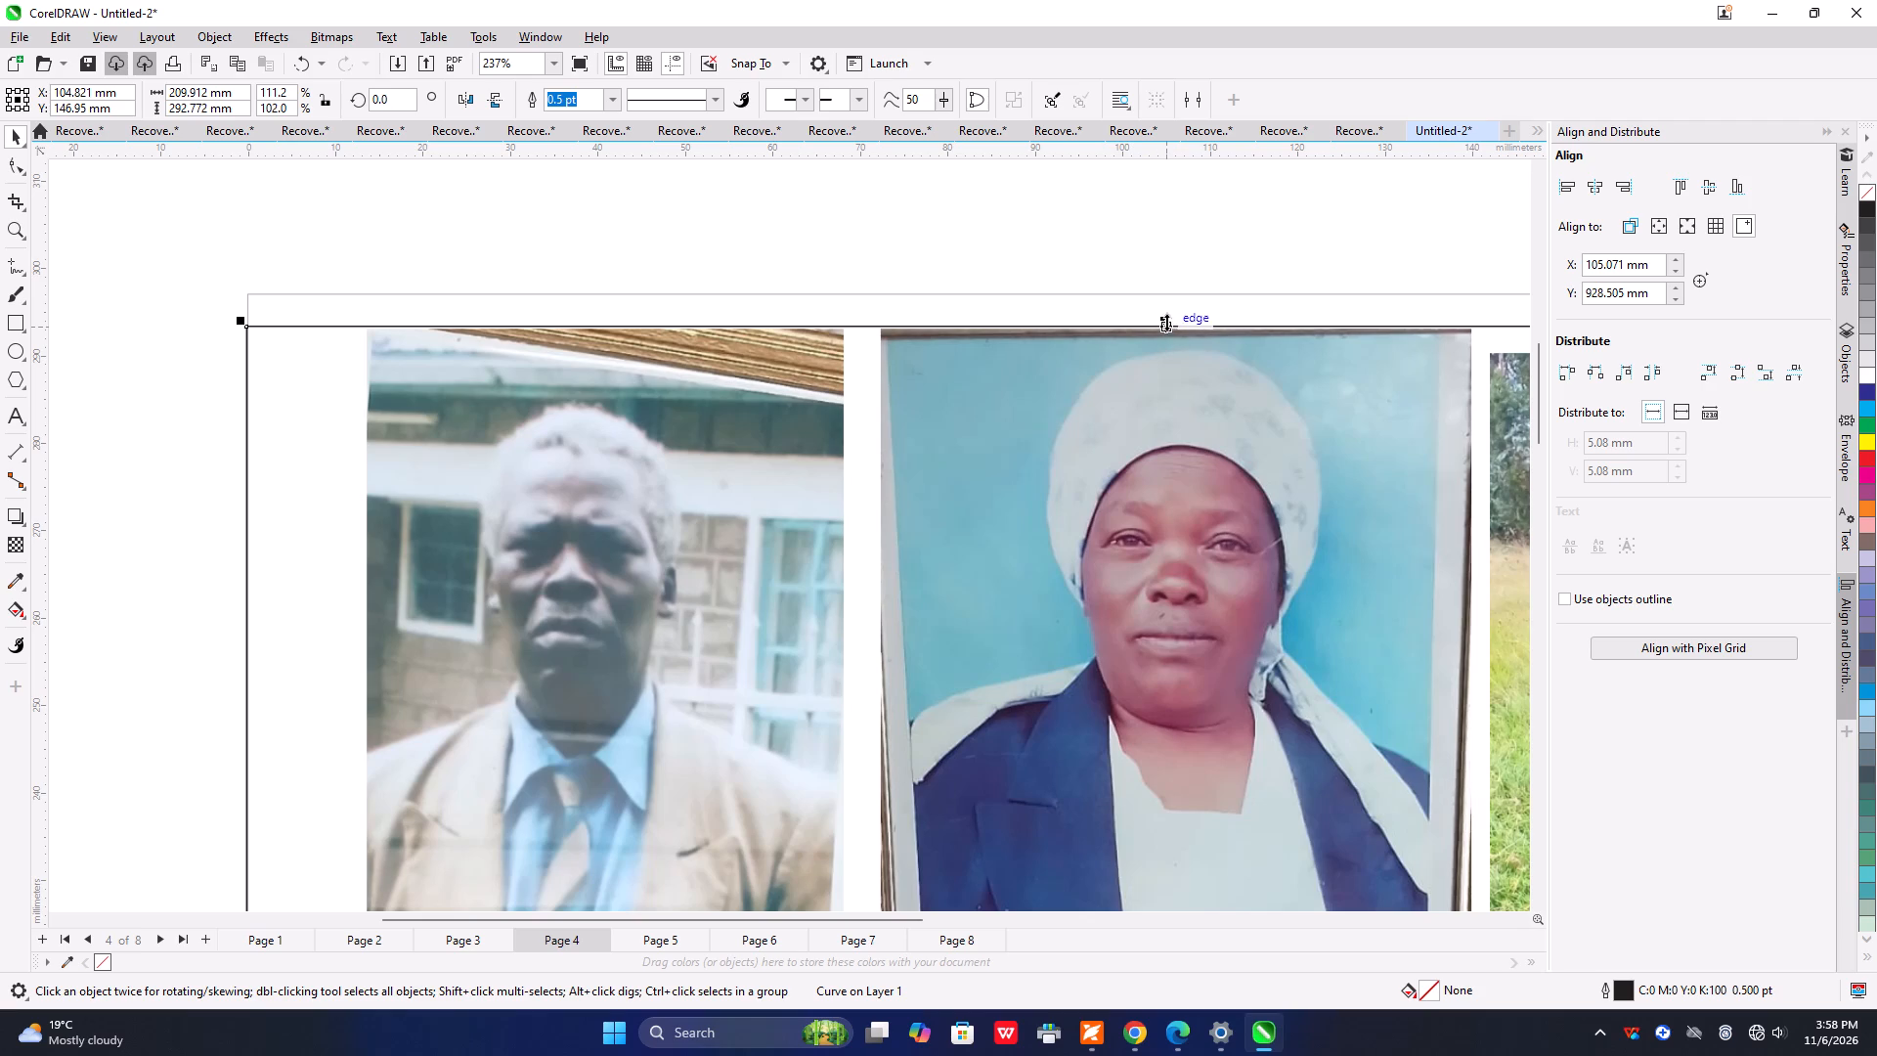
{"action": "left_click_drag", "start_coordinate": [1166, 322], "coordinate": [1168, 288]}
Stretch the rounded frame around page 5's photos up to the page's top edge, making it about 295.2 mm tall.
{"action": "scroll", "coordinate": [886, 419], "scroll_direction": "down", "scroll_amount": 4}
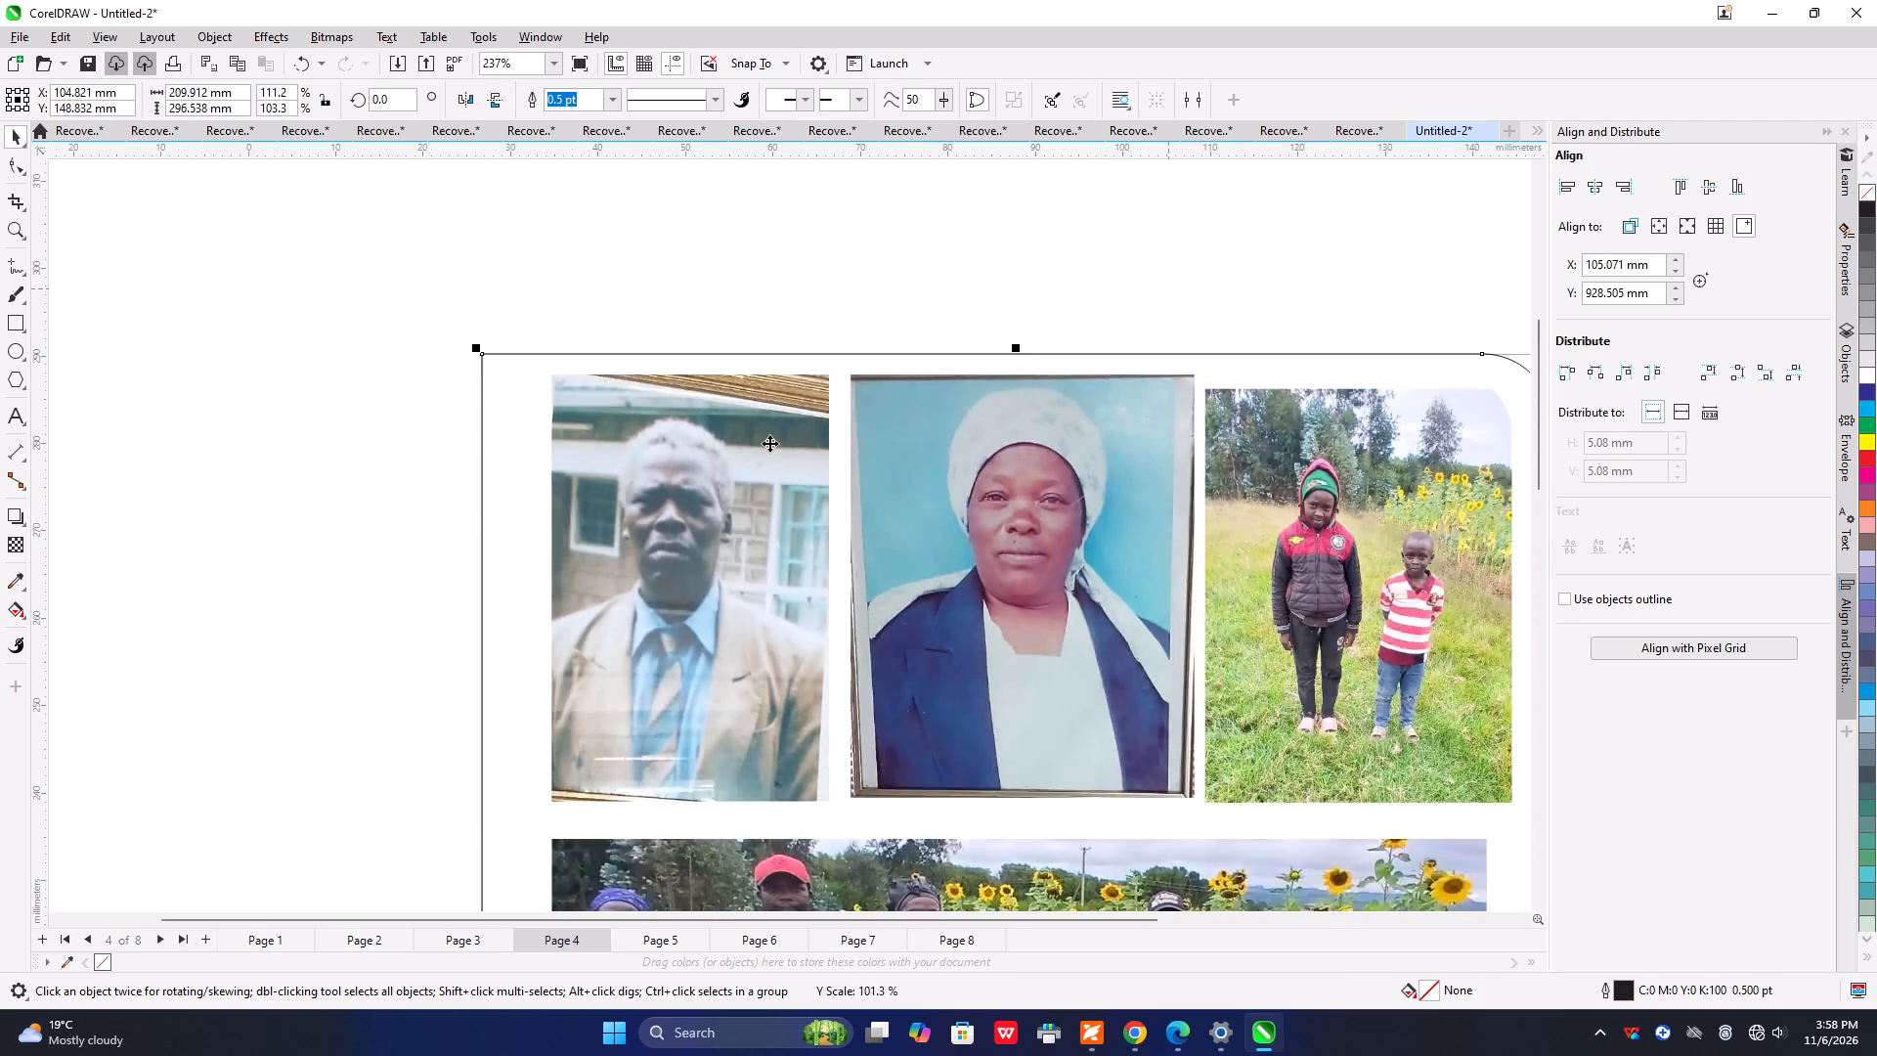
{"action": "scroll", "coordinate": [769, 443], "scroll_direction": "down", "scroll_amount": 5}
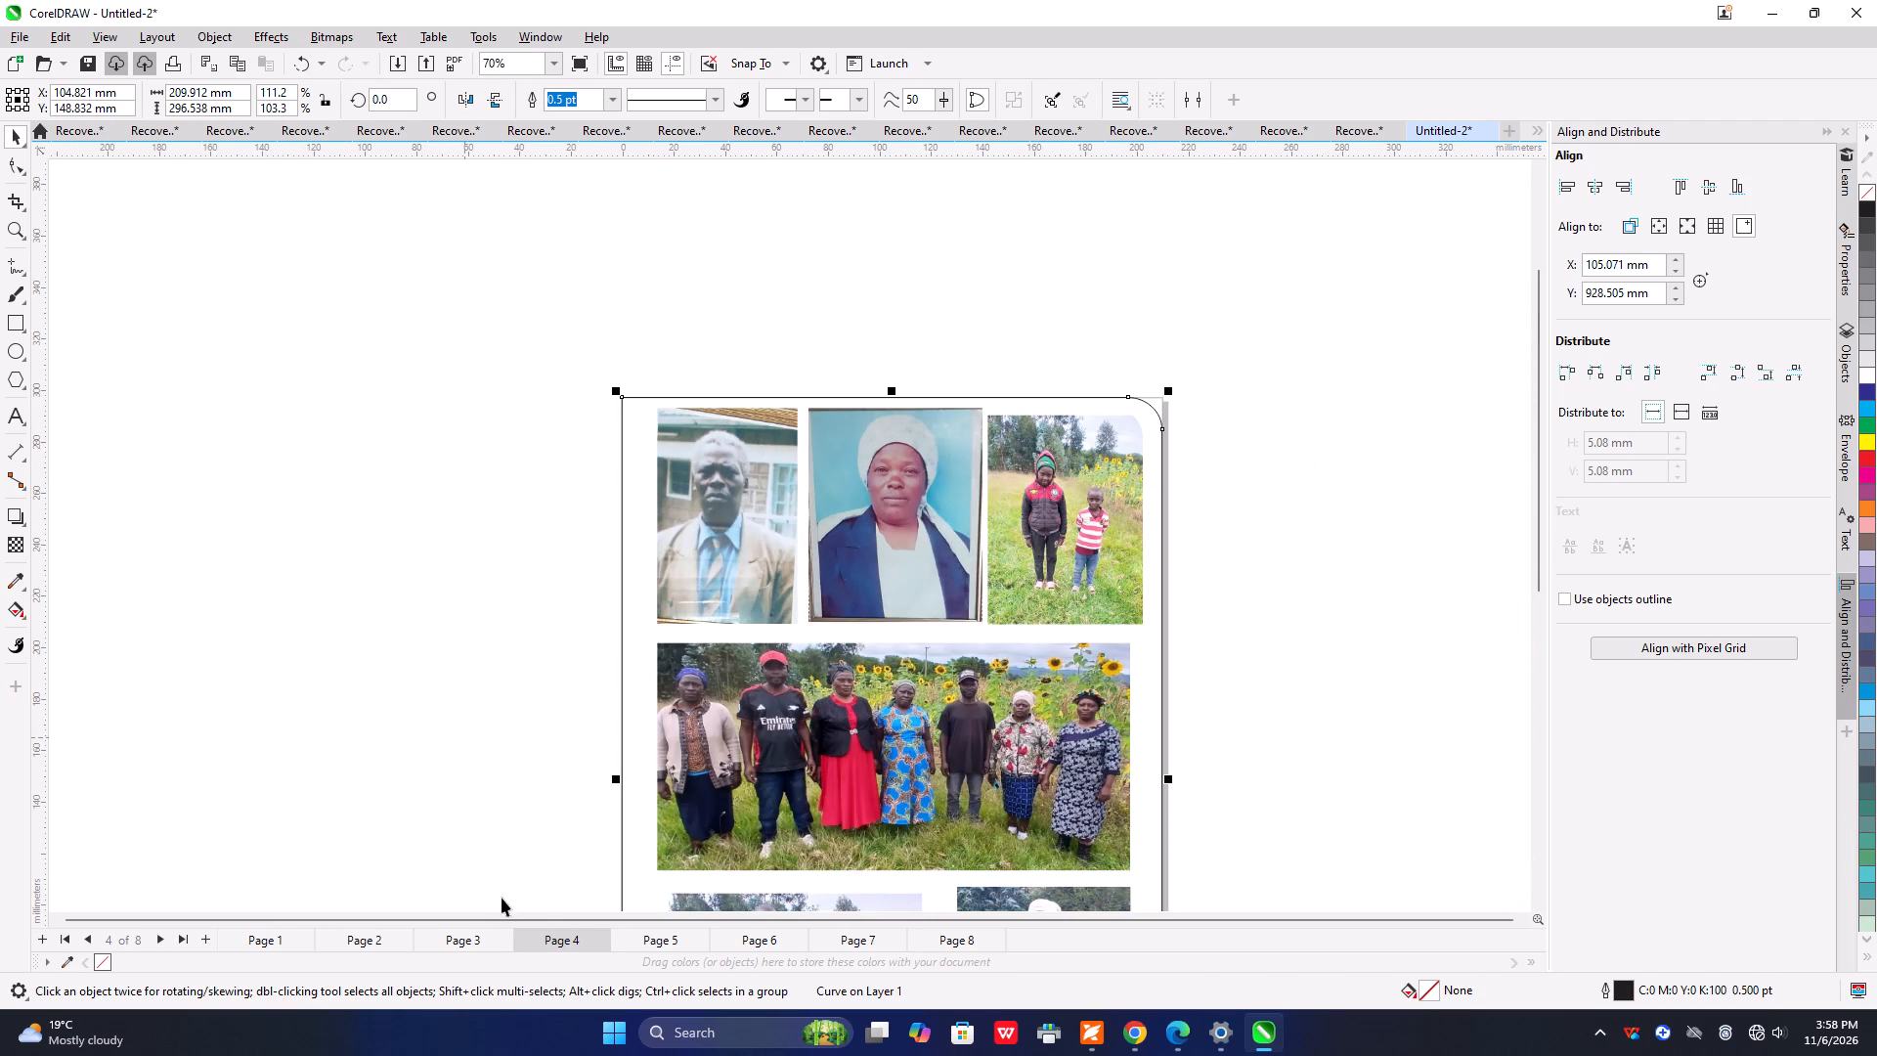
{"action": "left_click", "coordinate": [474, 934]}
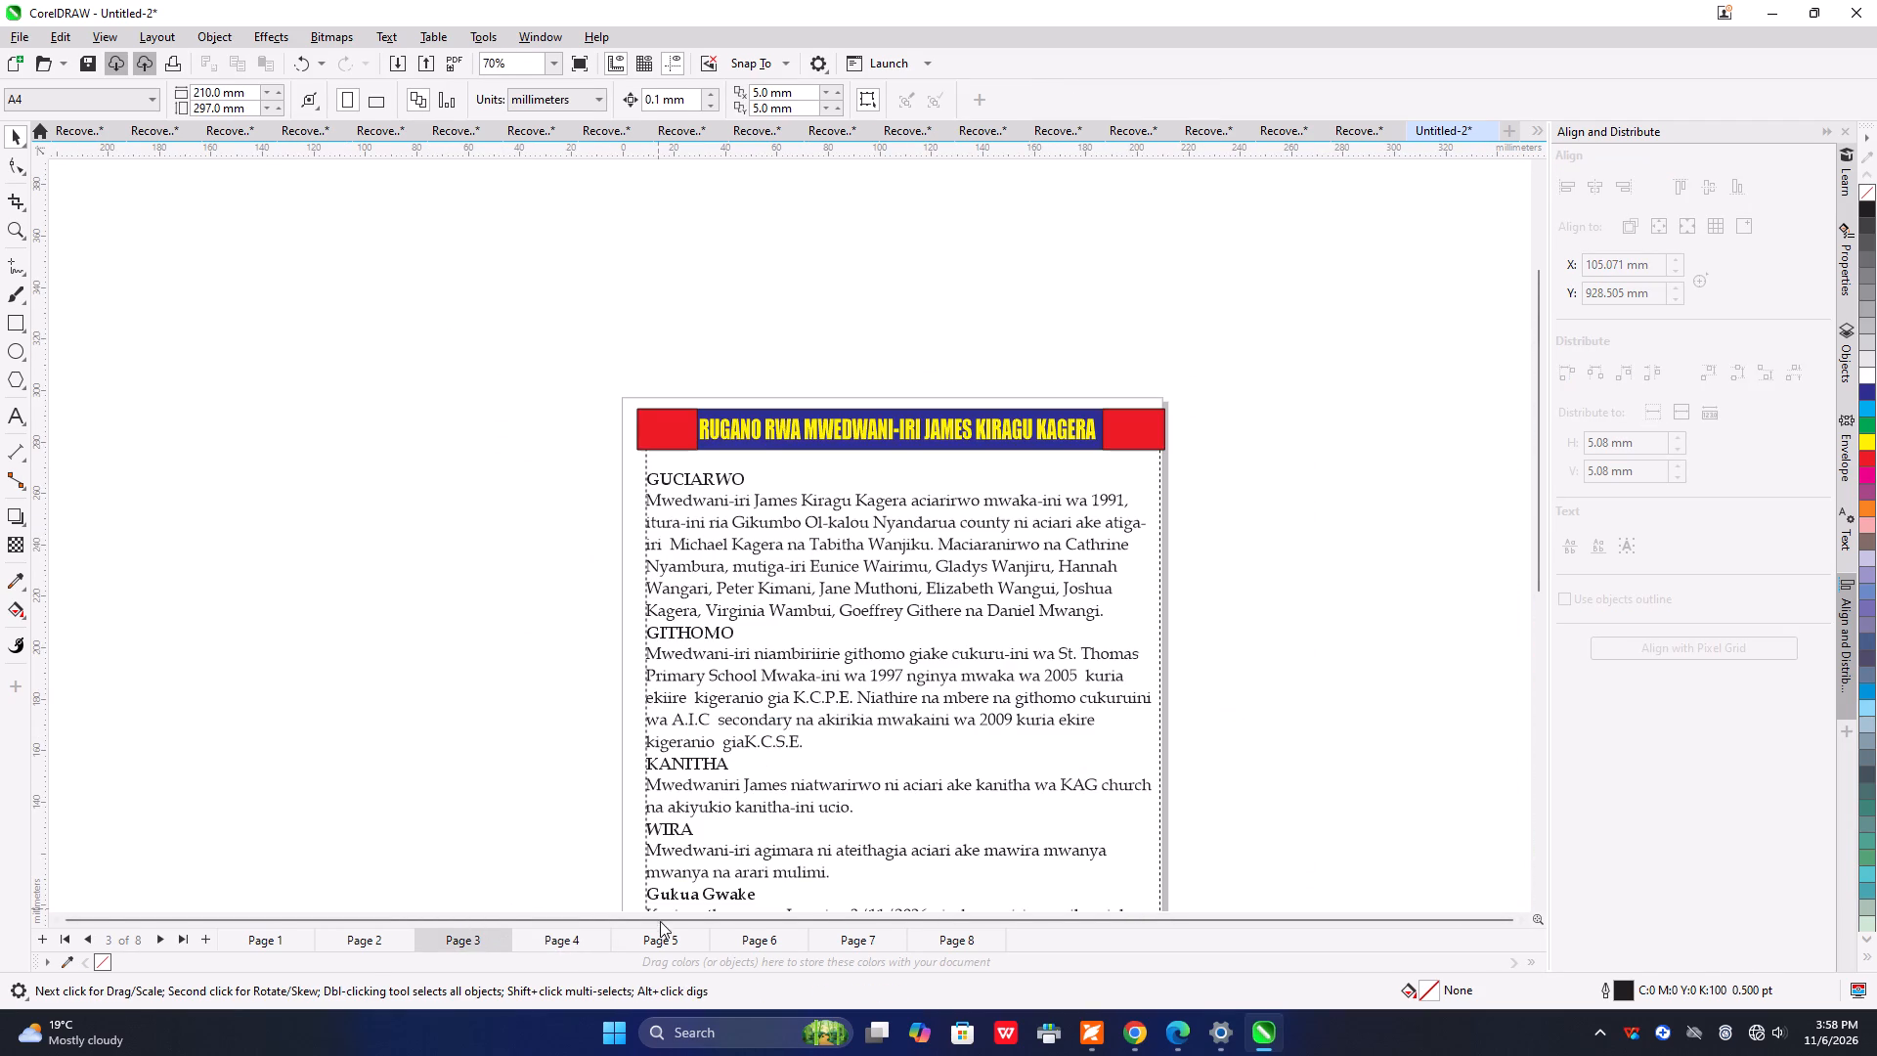
{"action": "left_click", "coordinate": [660, 939]}
{"action": "scroll", "coordinate": [900, 503], "scroll_direction": "up", "scroll_amount": 3}
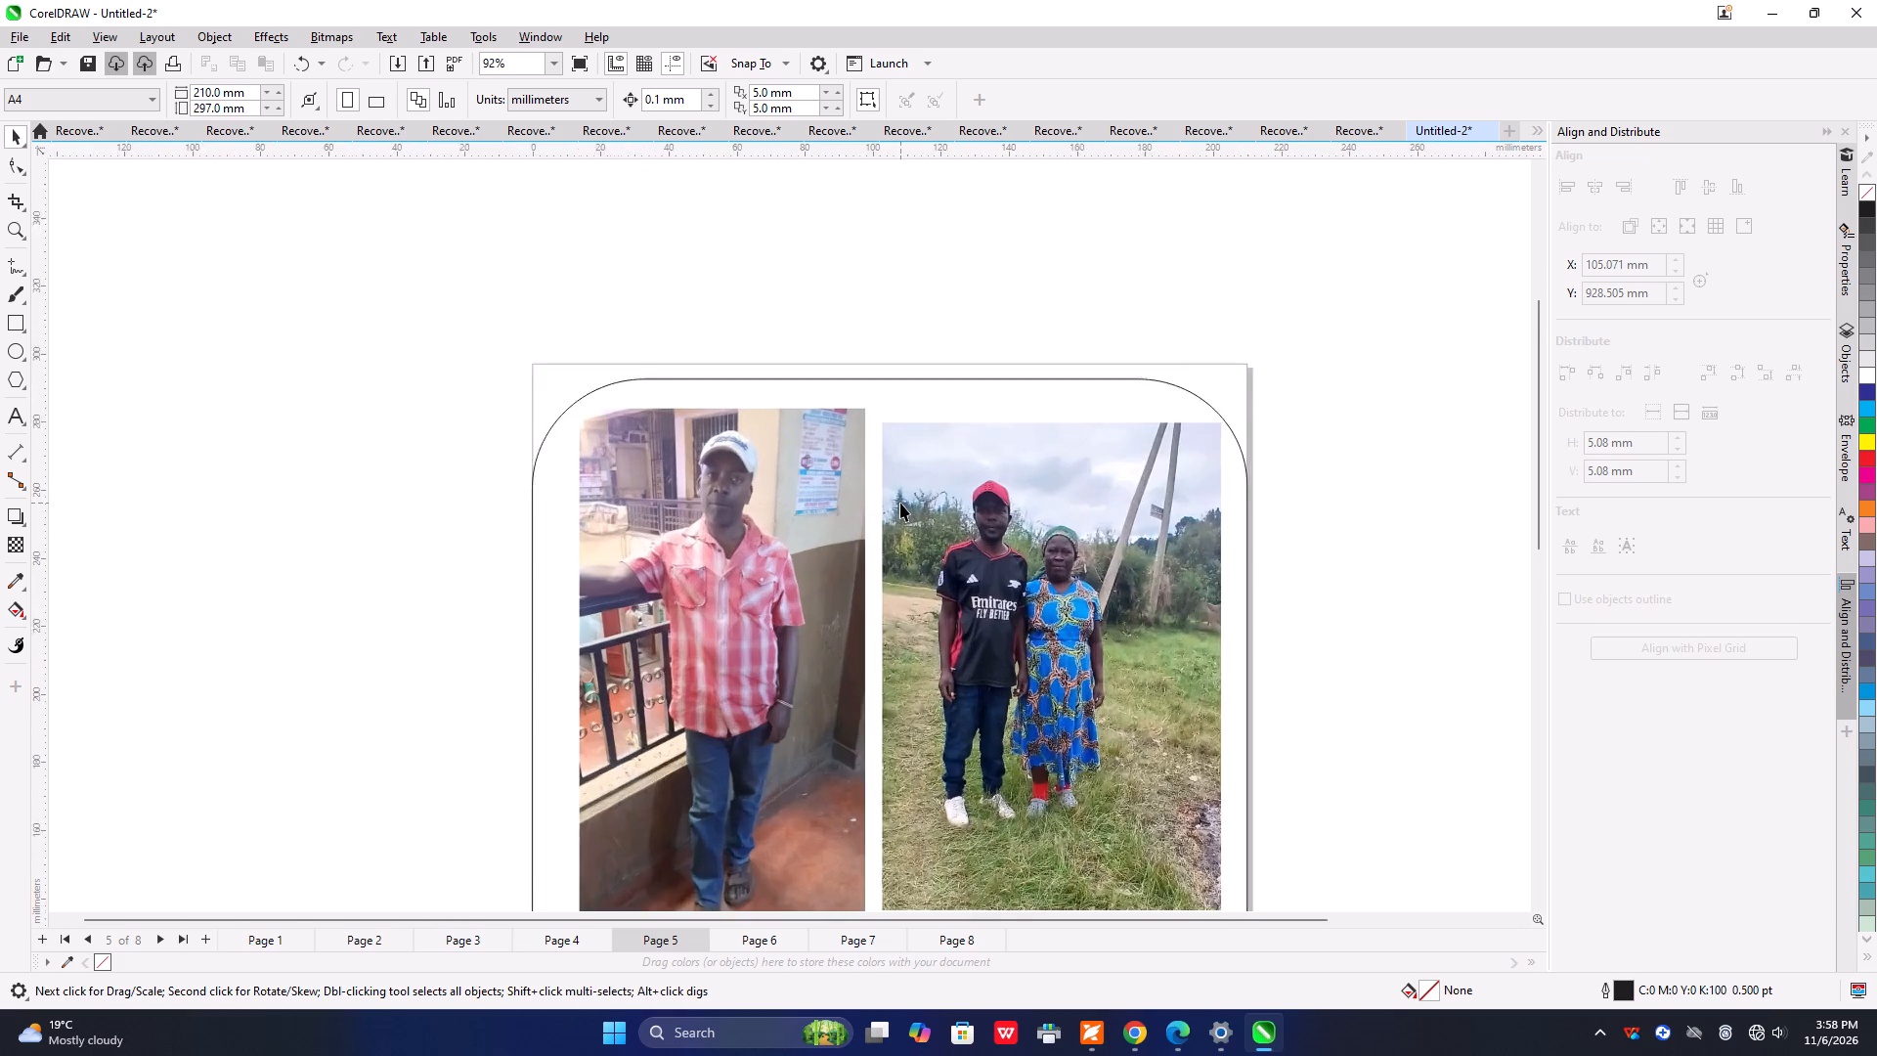
{"action": "scroll", "coordinate": [900, 503], "scroll_direction": "up", "scroll_amount": 2}
{"action": "left_click", "coordinate": [881, 348]}
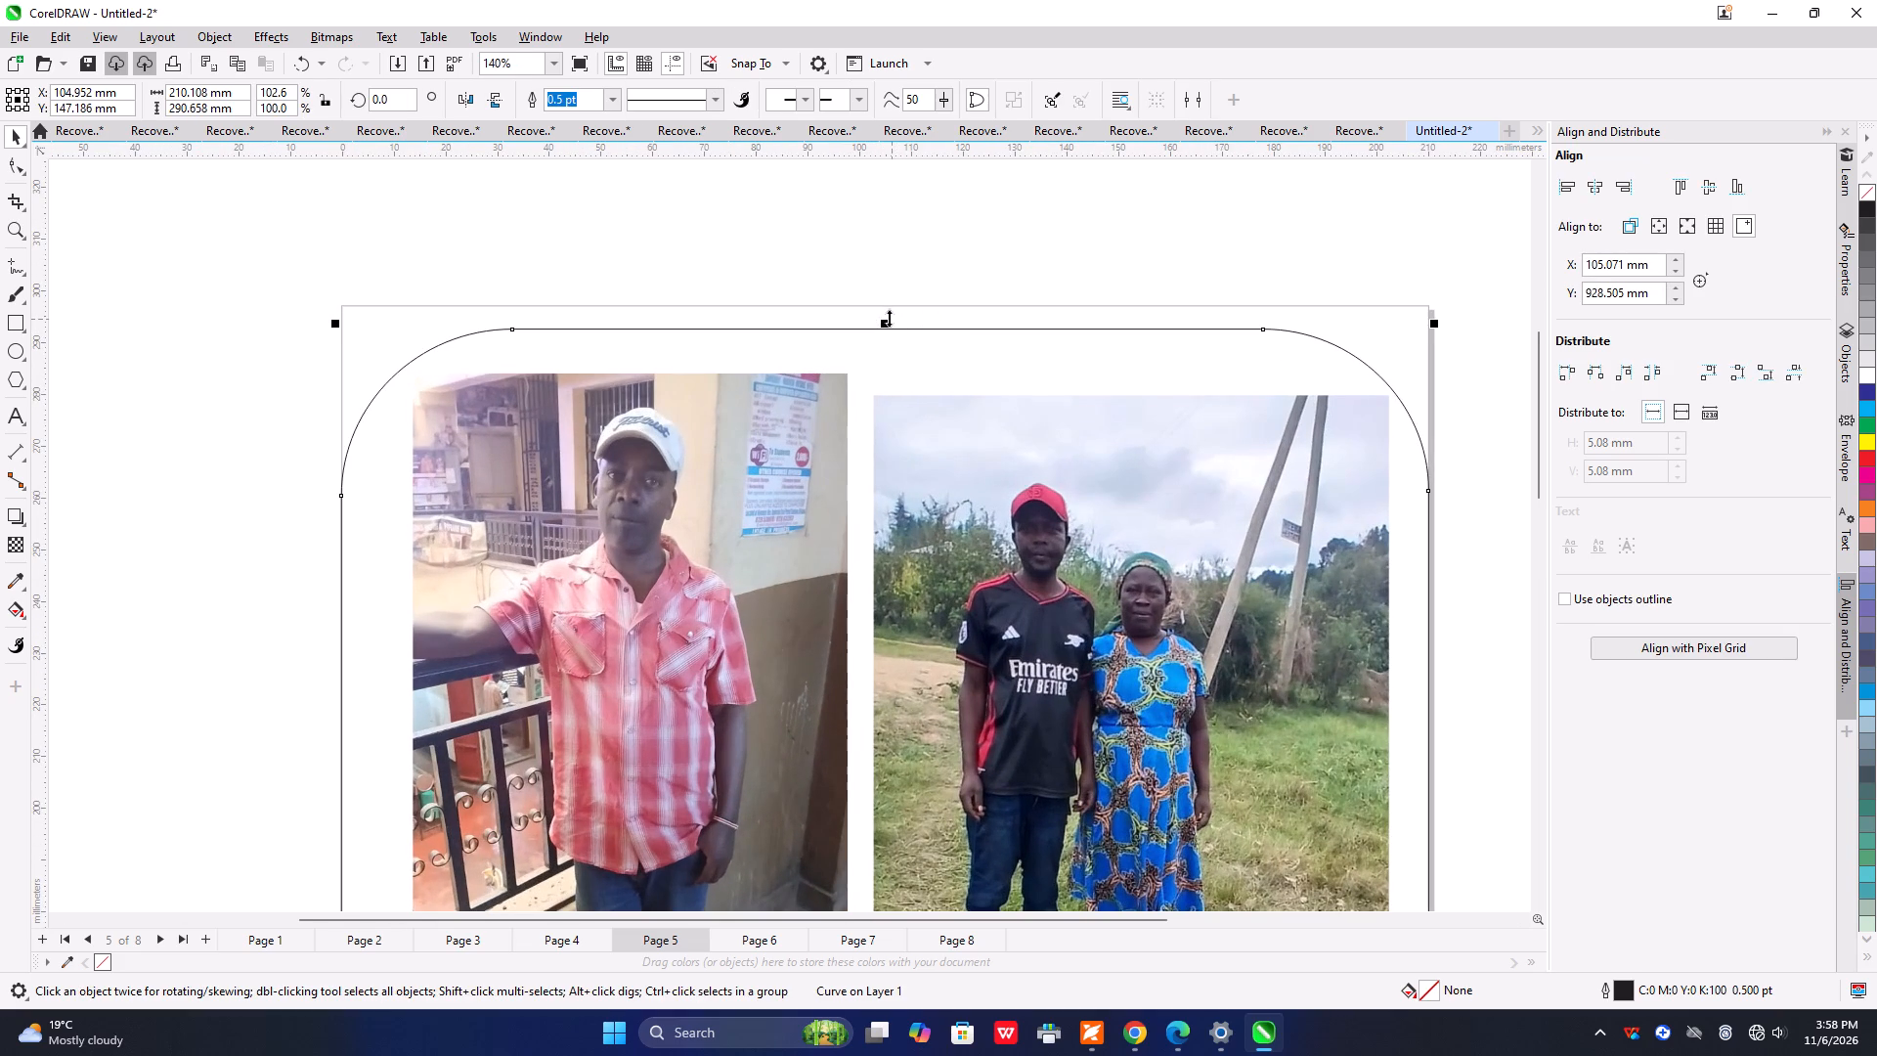
{"action": "left_click_drag", "start_coordinate": [889, 325], "coordinate": [890, 312]}
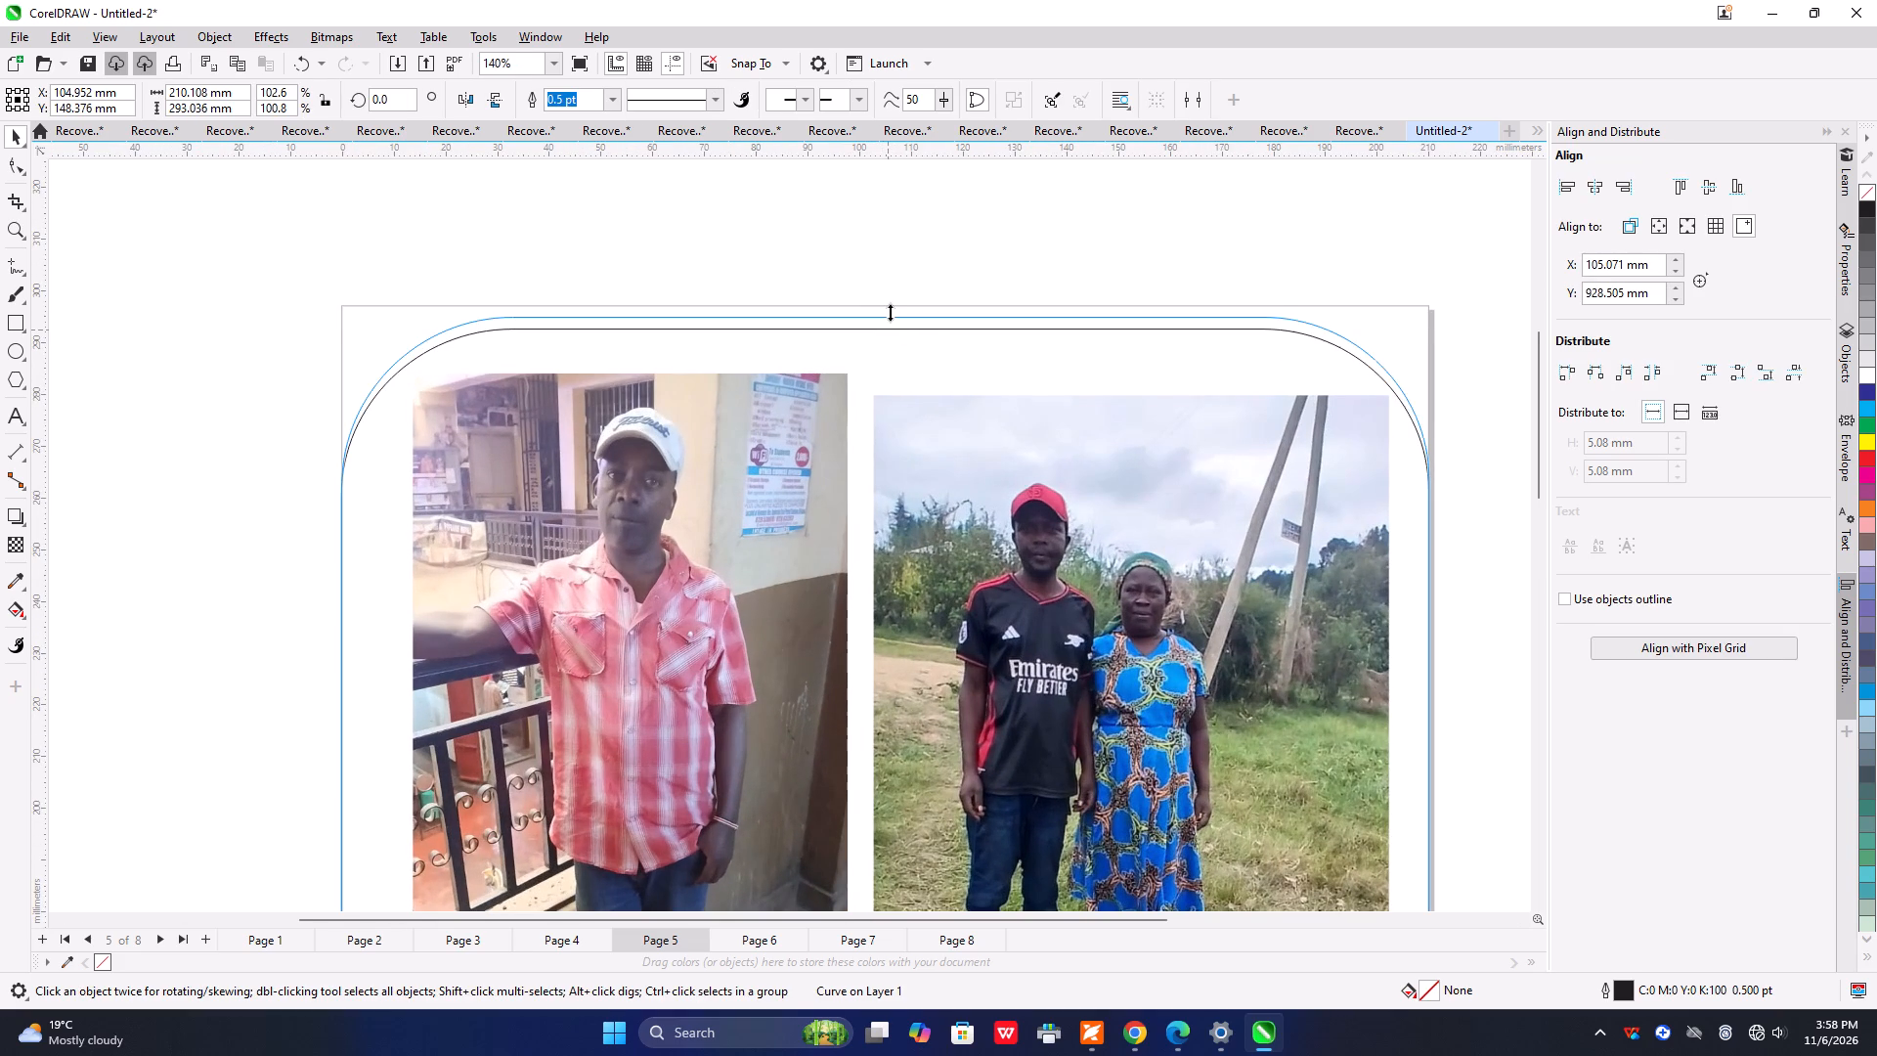
{"action": "left_click_drag", "start_coordinate": [890, 312], "coordinate": [893, 306]}
{"action": "scroll", "coordinate": [893, 323], "scroll_direction": "down", "scroll_amount": 3}
{"action": "scroll", "coordinate": [895, 302], "scroll_direction": "up", "scroll_amount": 10}
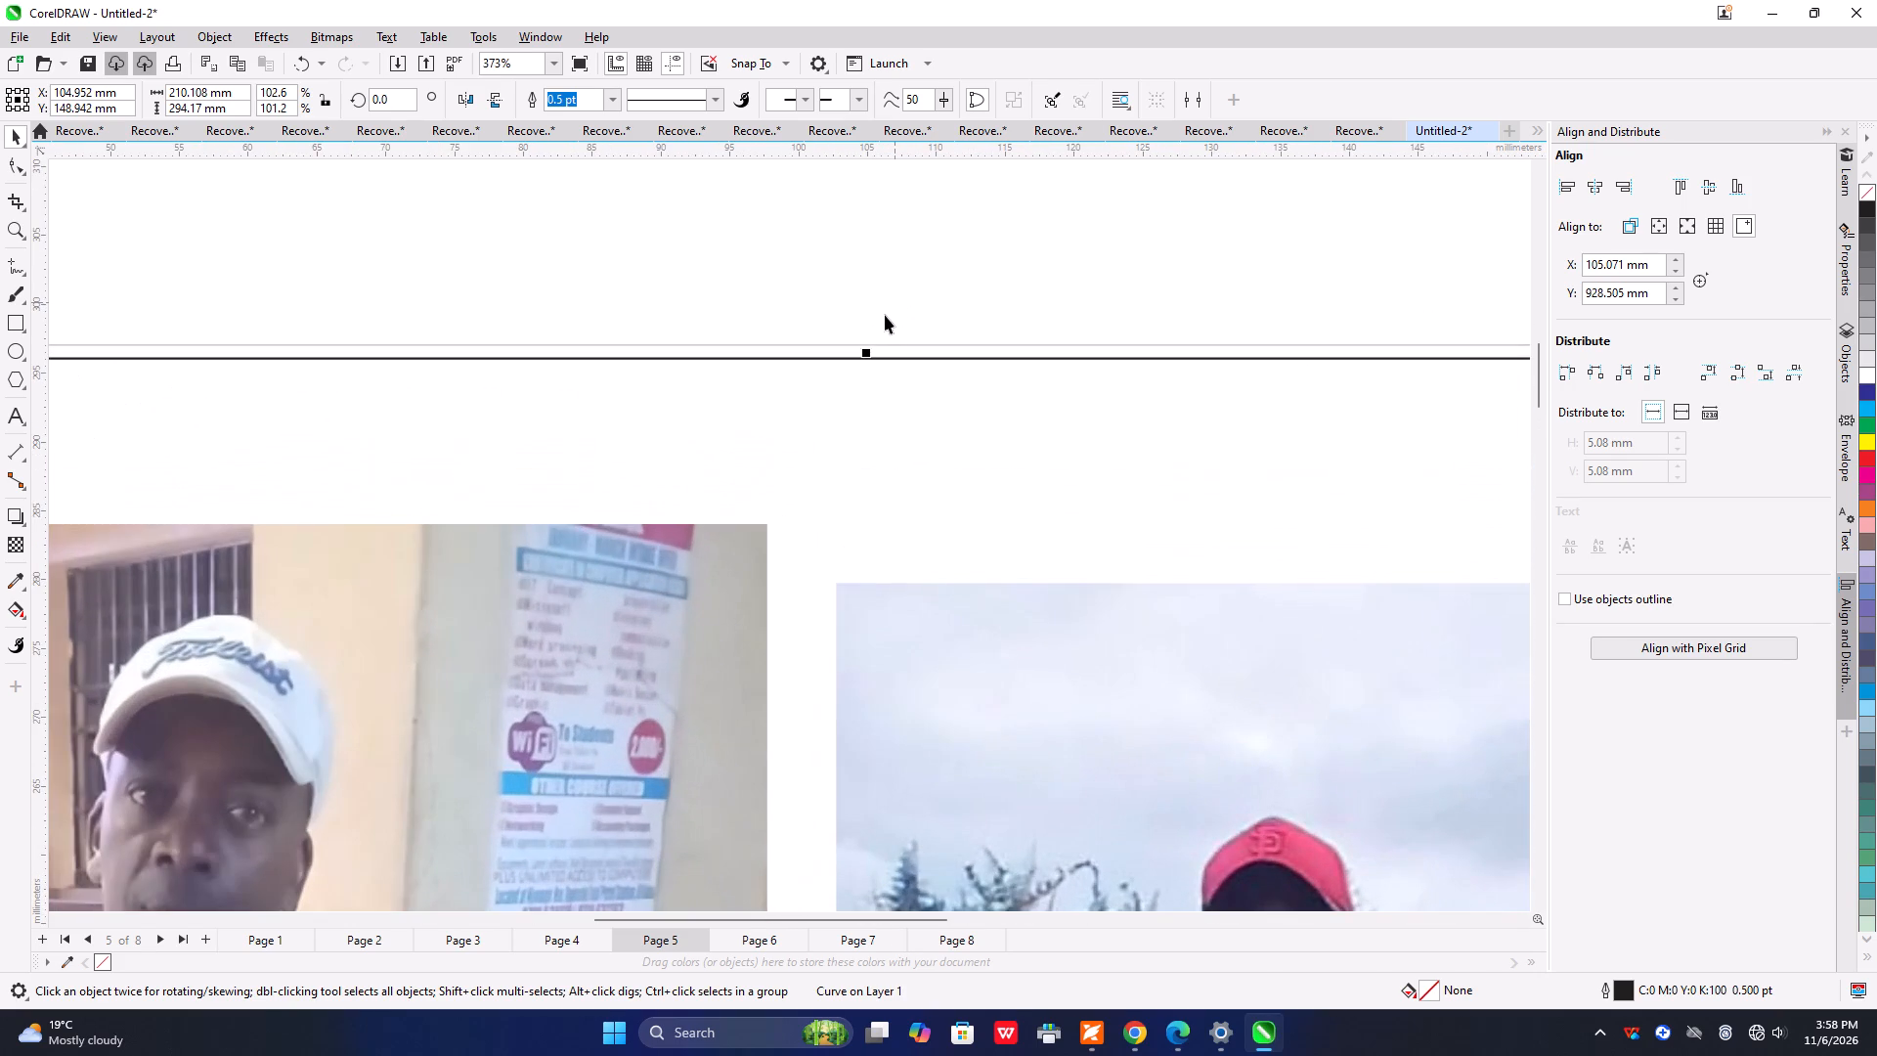
{"action": "left_click_drag", "start_coordinate": [868, 353], "coordinate": [872, 341]}
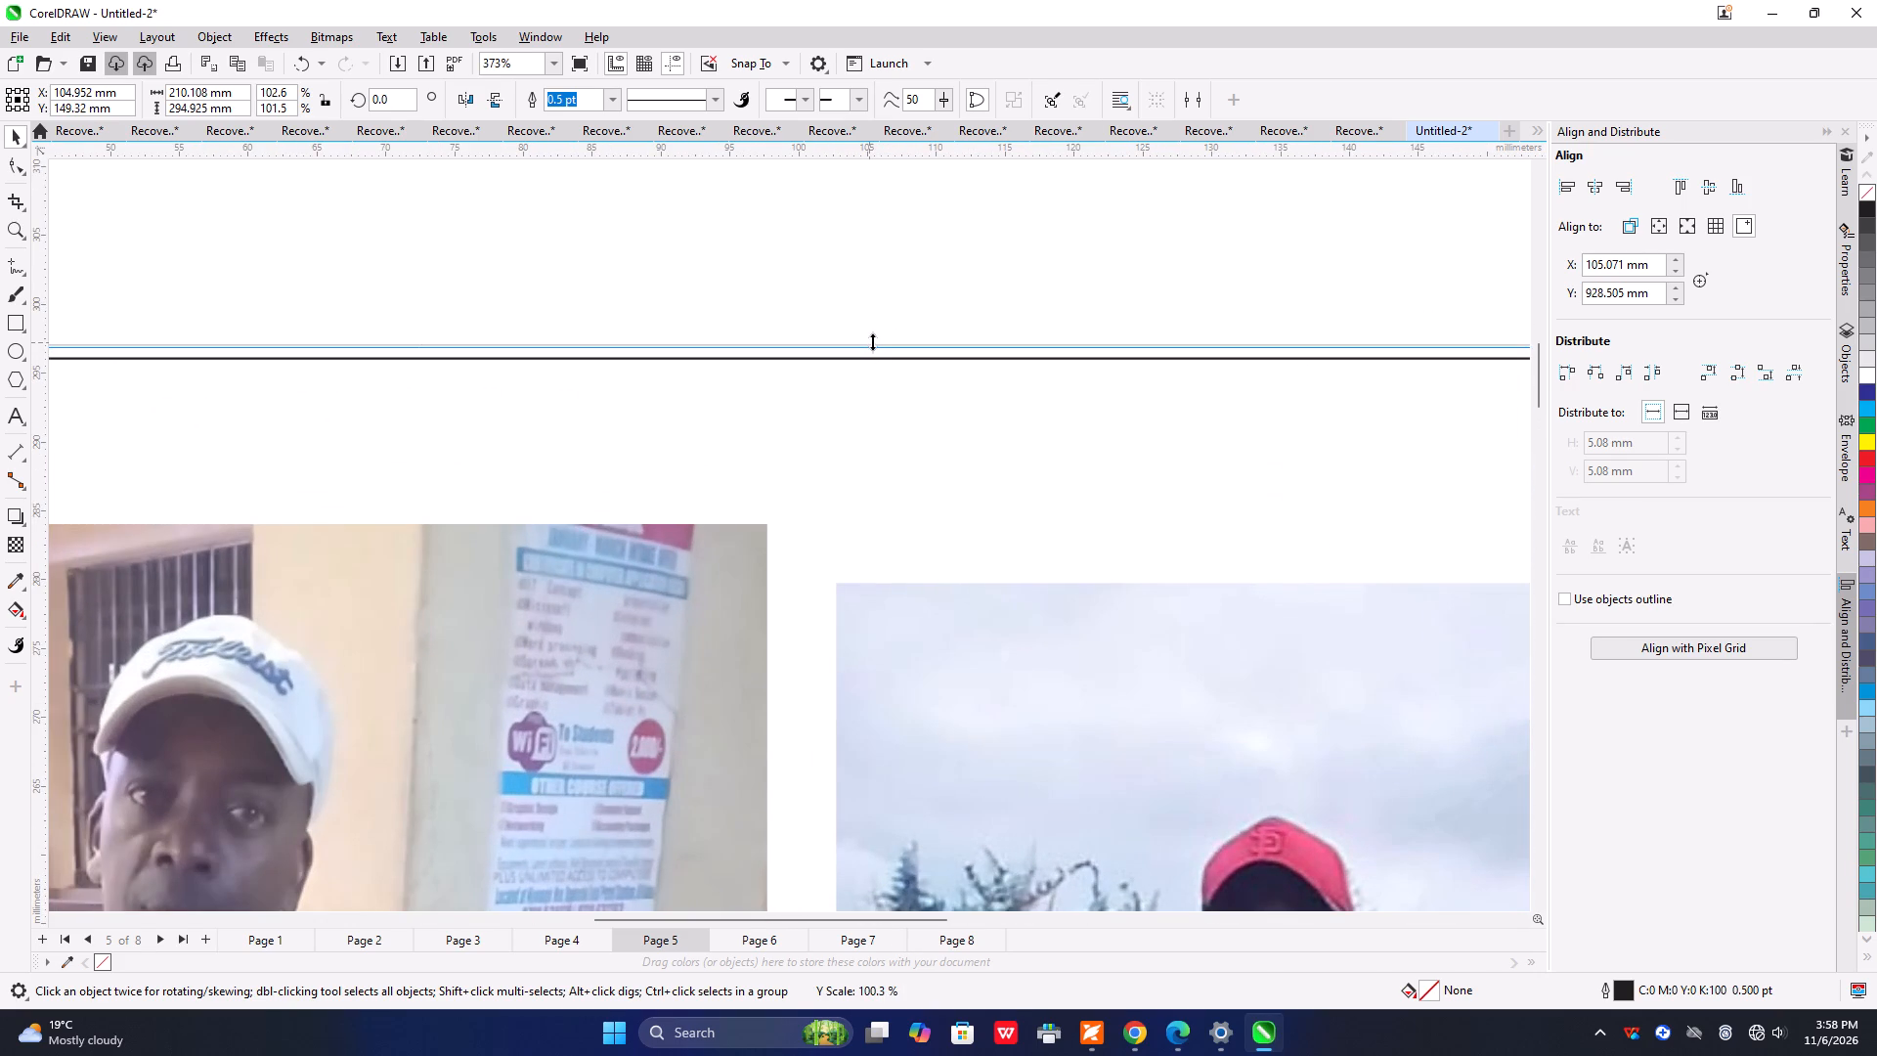
{"action": "left_click_drag", "start_coordinate": [872, 341], "coordinate": [875, 338]}
Stretch page 5's rounded frame down to the page's bottom edge, making it about 296.9 mm tall.
{"action": "scroll", "coordinate": [875, 338], "scroll_direction": "down", "scroll_amount": 8}
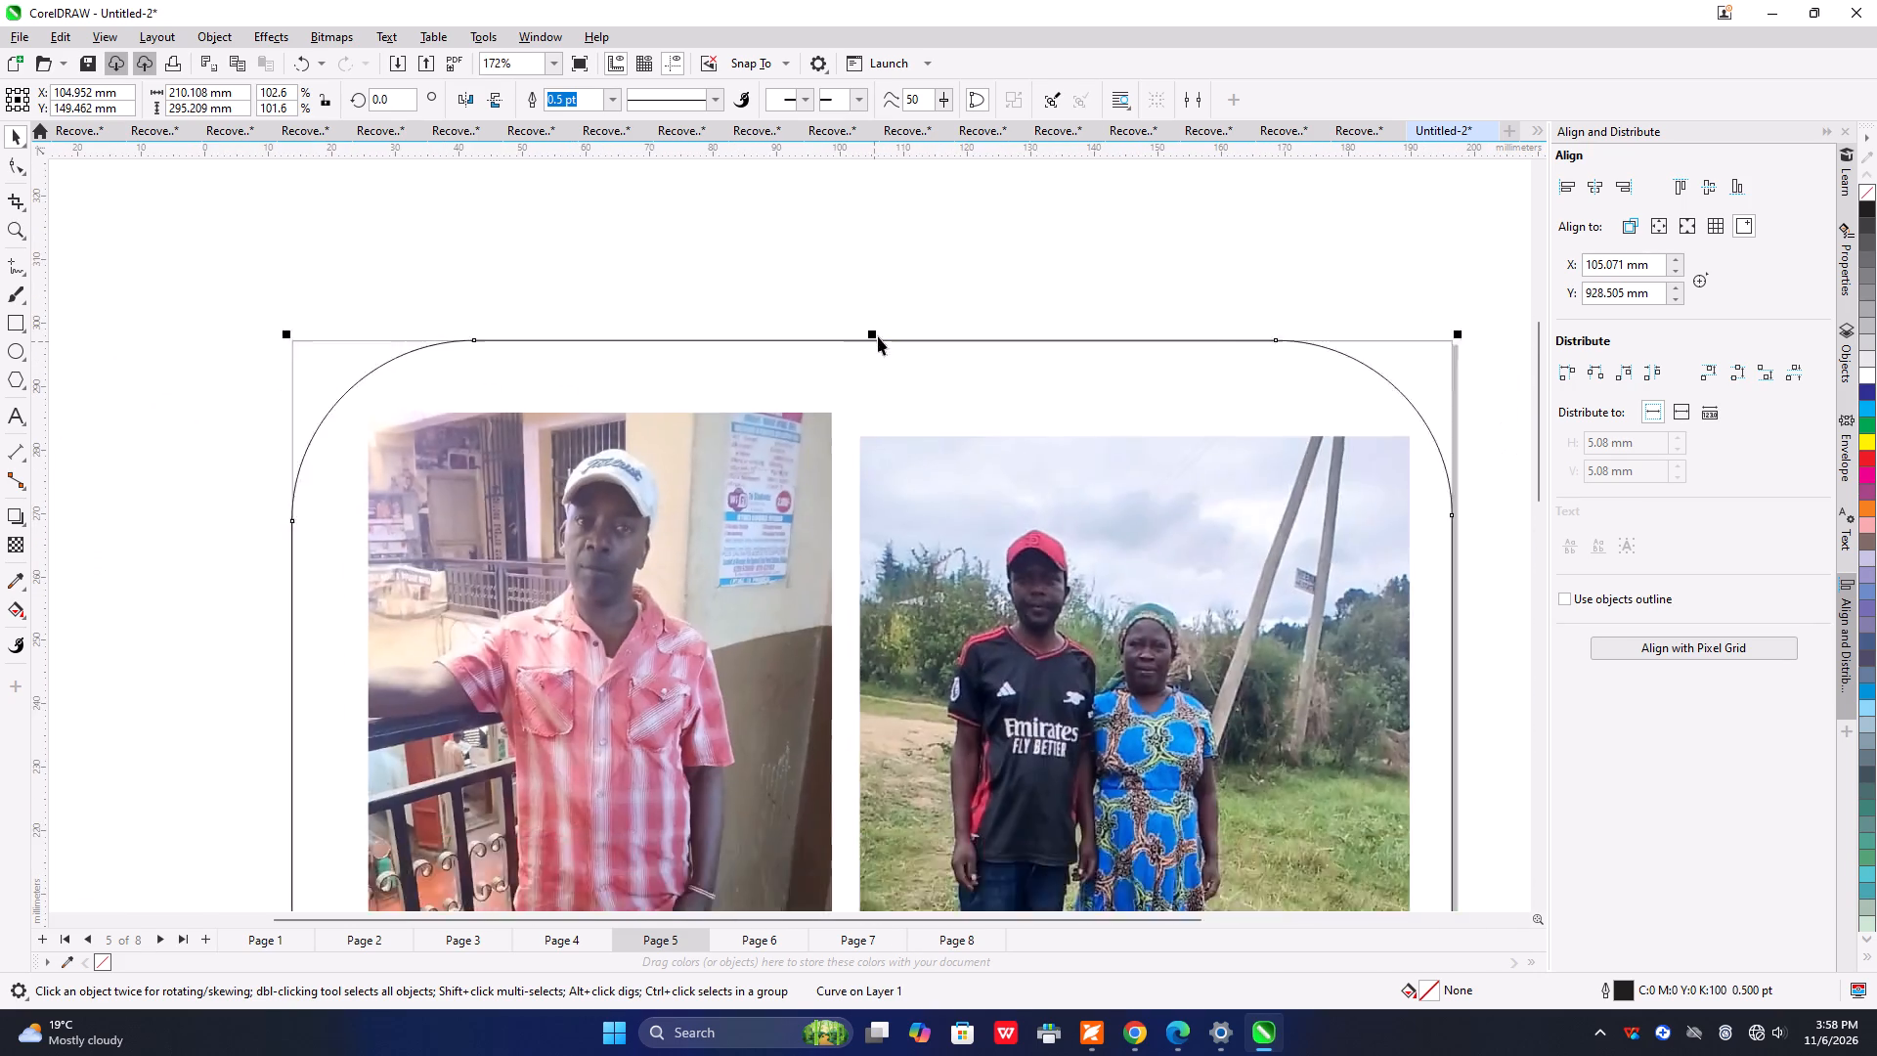
{"action": "scroll", "coordinate": [878, 336], "scroll_direction": "down", "scroll_amount": 6}
{"action": "scroll", "coordinate": [927, 770], "scroll_direction": "down", "scroll_amount": 7}
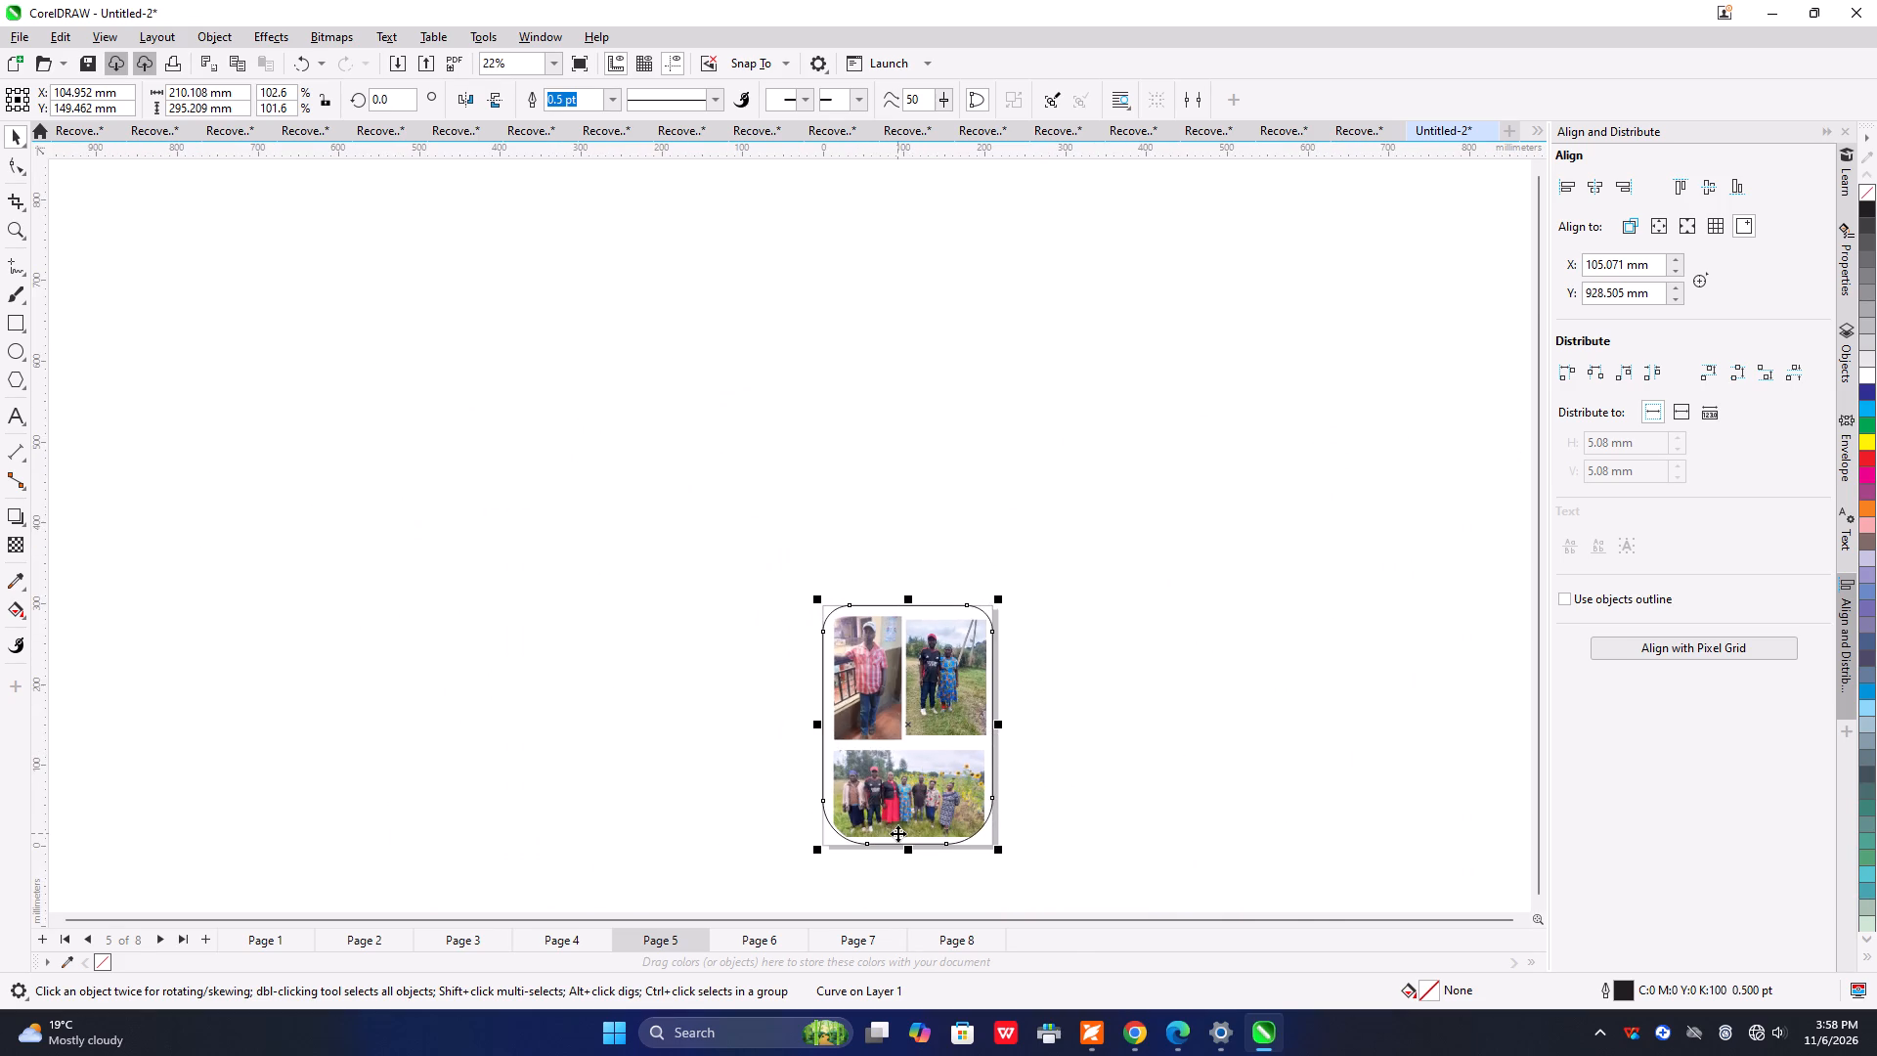
{"action": "scroll", "coordinate": [897, 833], "scroll_direction": "up", "scroll_amount": 4}
{"action": "scroll", "coordinate": [892, 814], "scroll_direction": "down", "scroll_amount": 9}
{"action": "scroll", "coordinate": [888, 858], "scroll_direction": "up", "scroll_amount": 3}
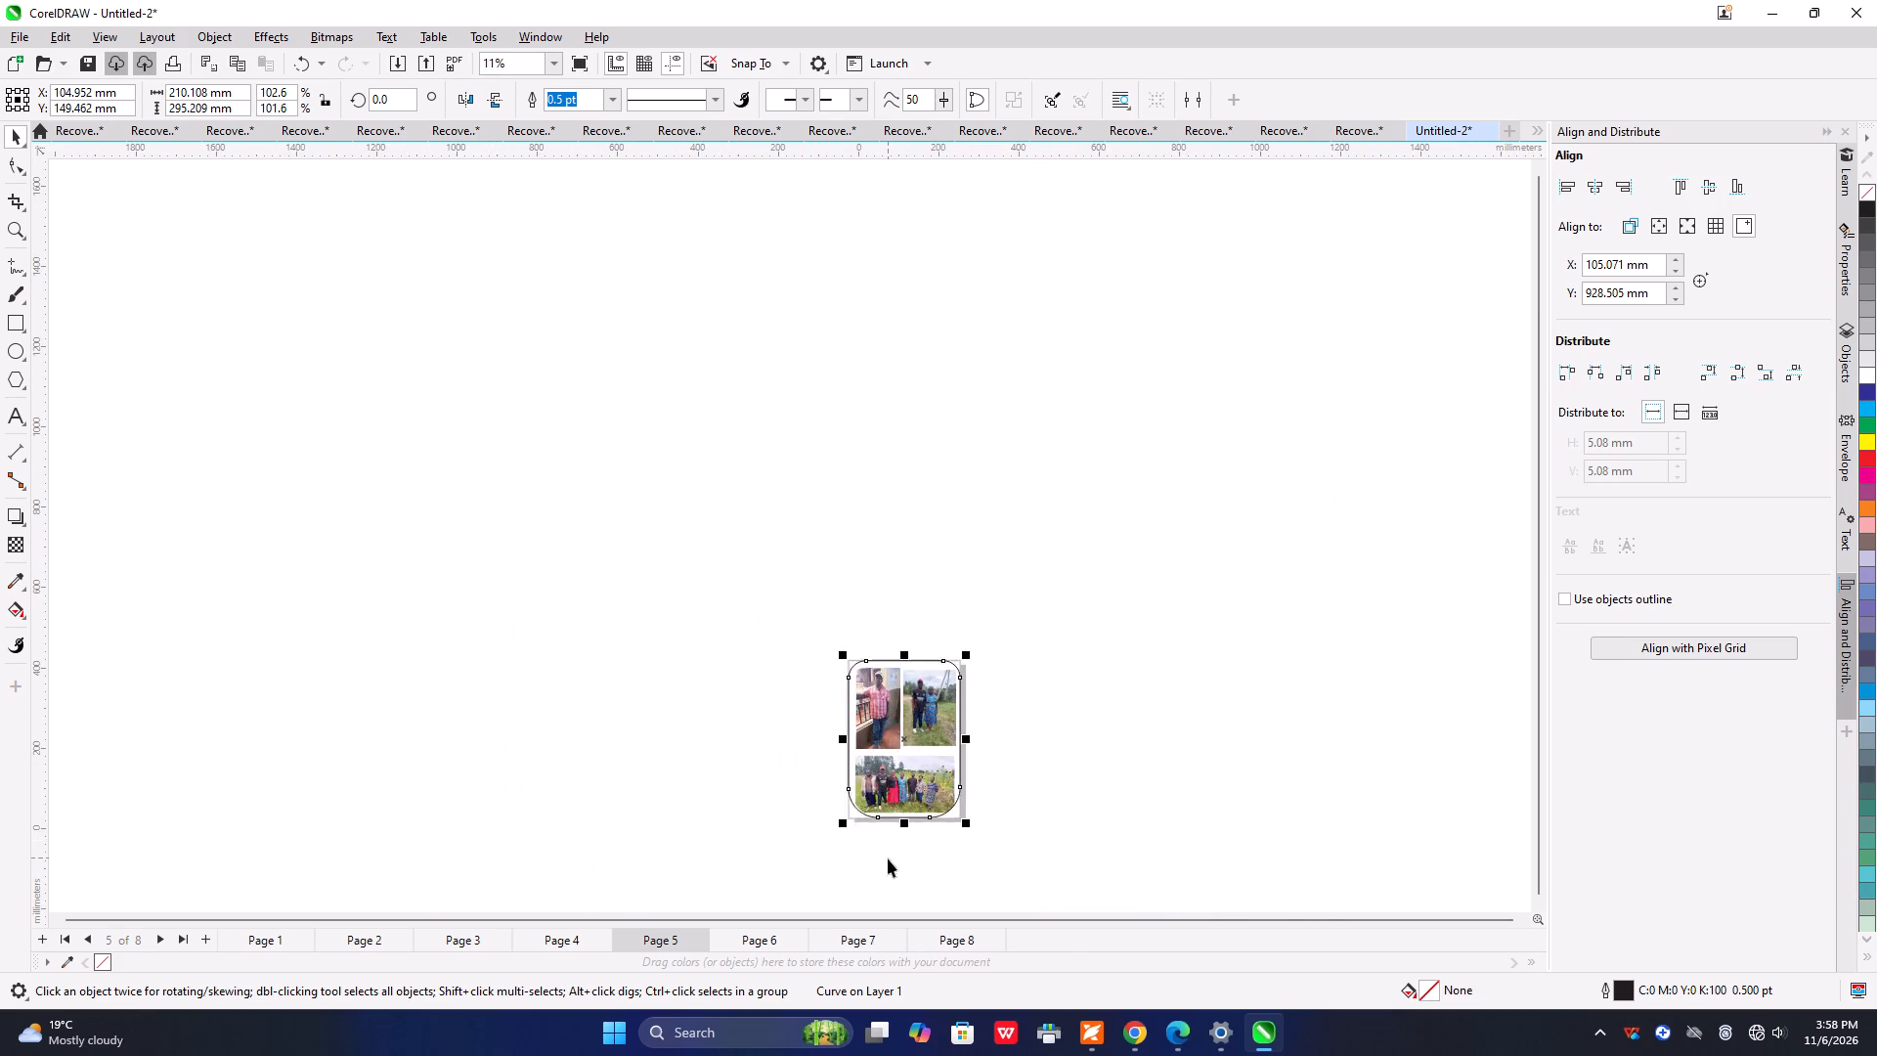
{"action": "scroll", "coordinate": [888, 858], "scroll_direction": "up", "scroll_amount": 18}
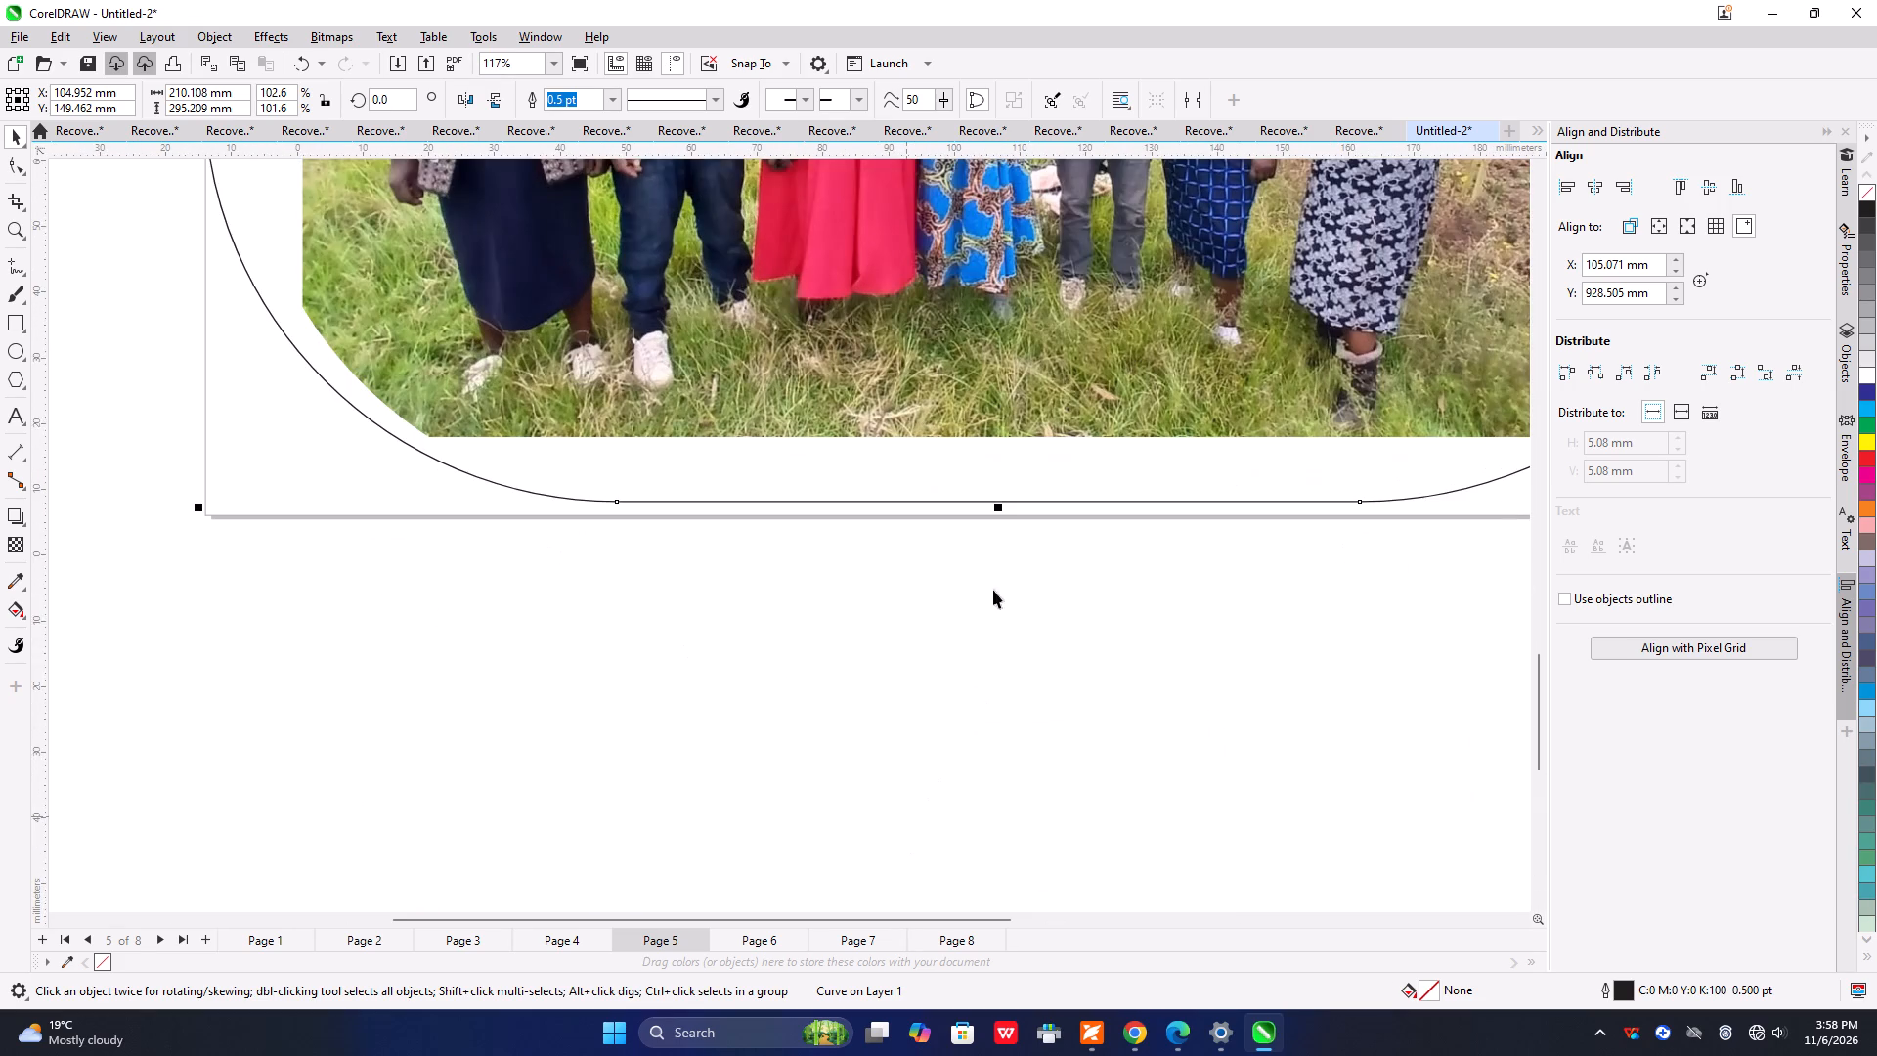
{"action": "left_click_drag", "start_coordinate": [1000, 508], "coordinate": [1000, 513]}
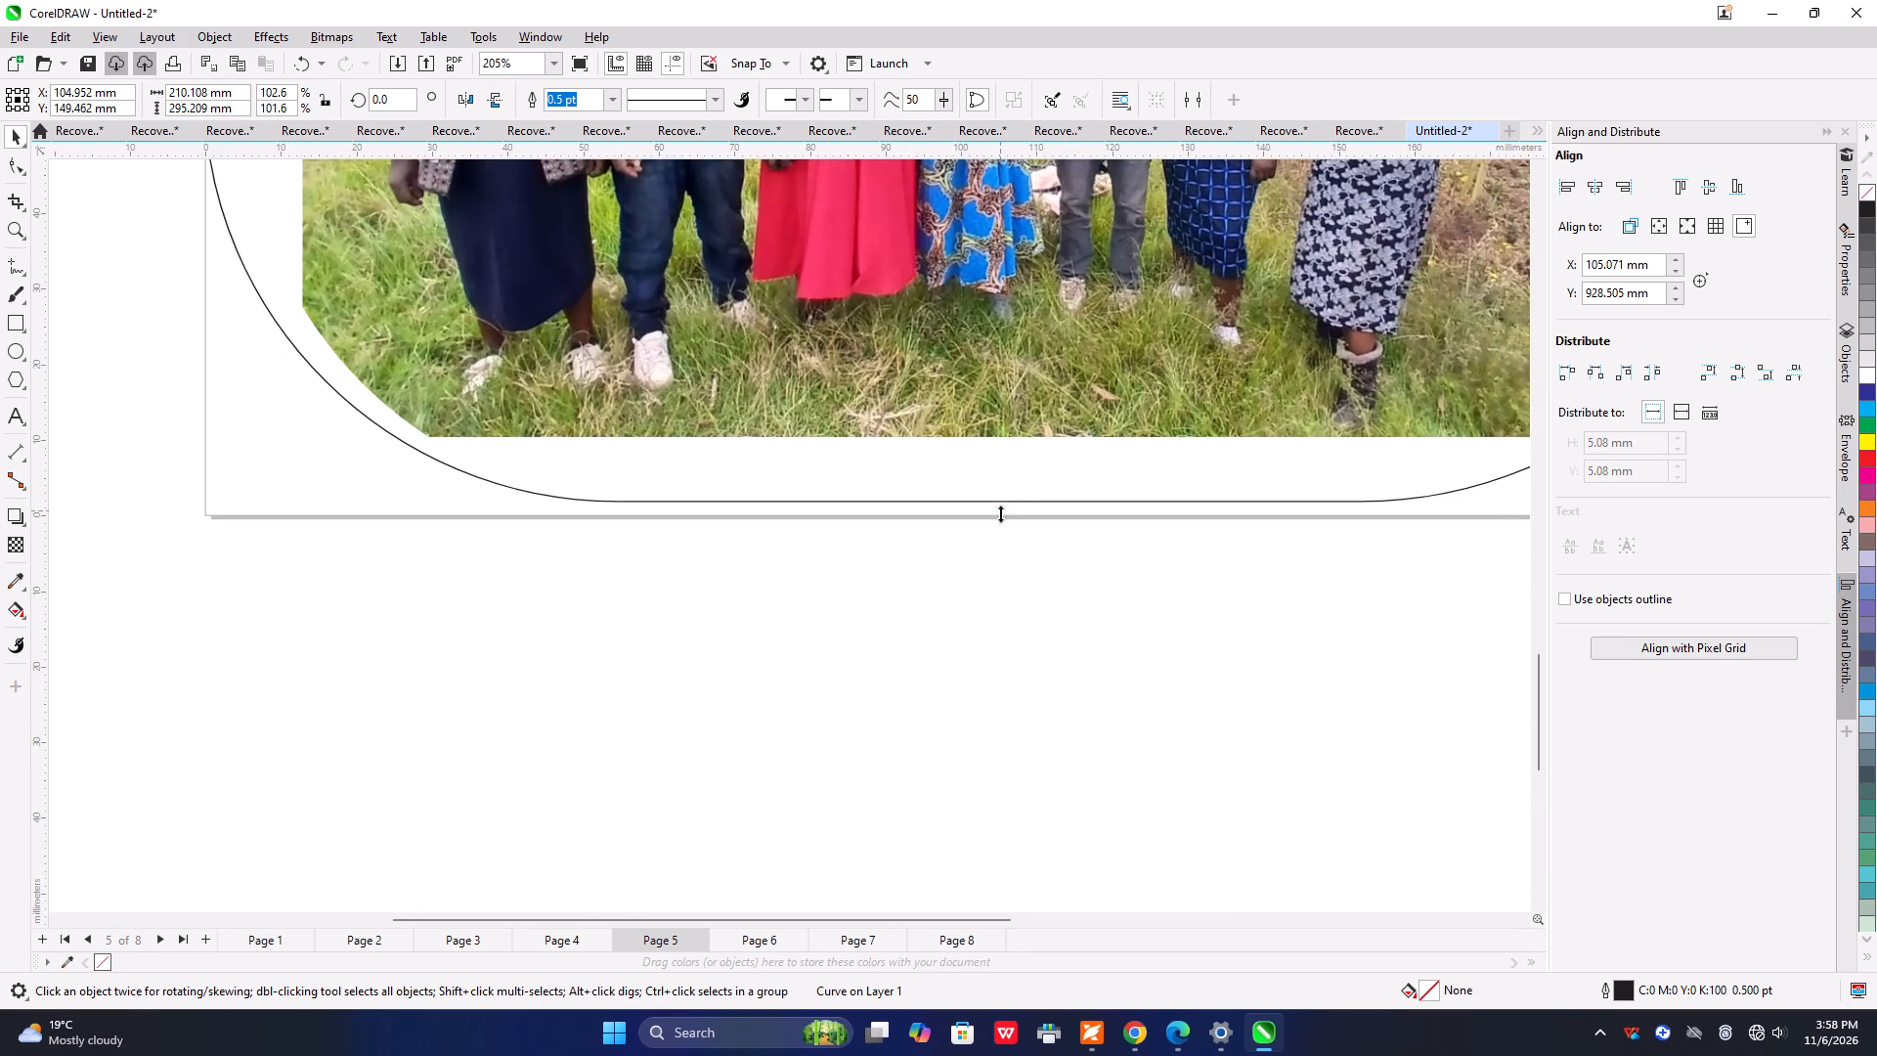
{"action": "left_click_drag", "start_coordinate": [1000, 513], "coordinate": [999, 521]}
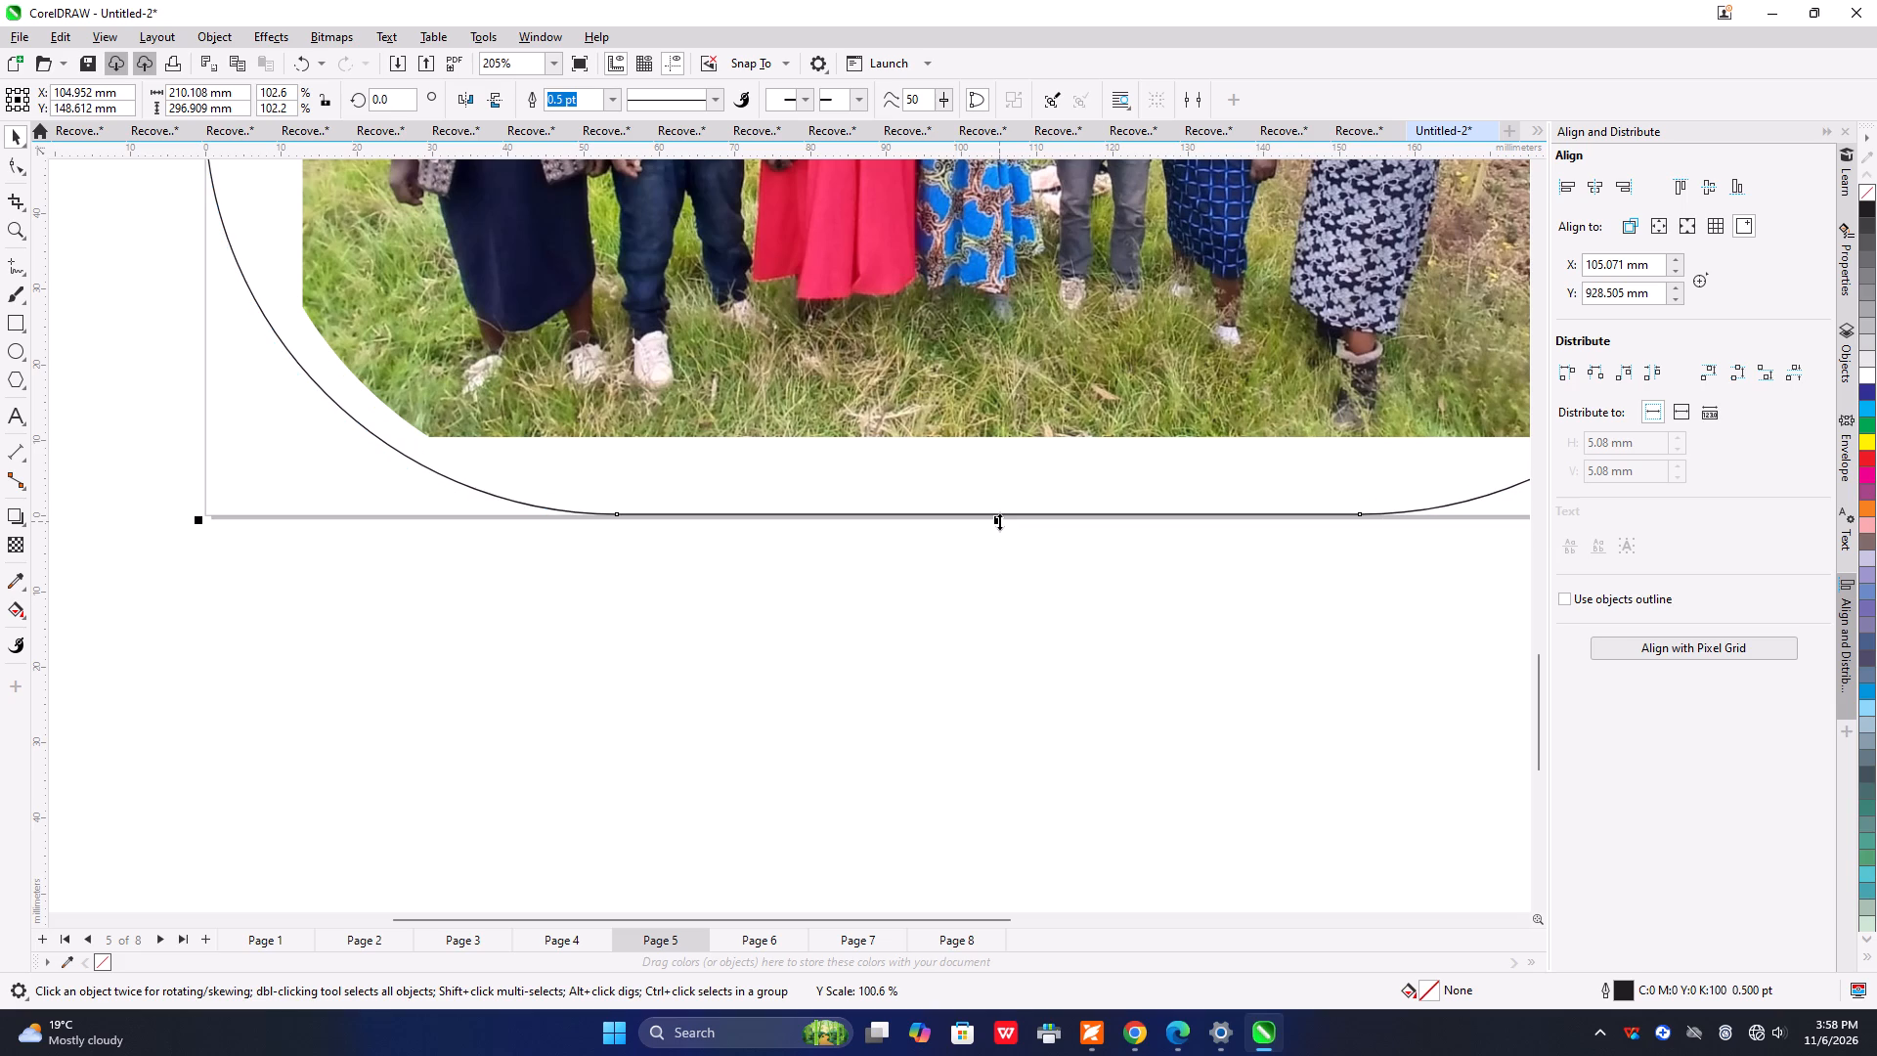
Review the whole layout of page 5, and go back through pages 4, 3 and 2 to the page 1 cover.
{"action": "scroll", "coordinate": [851, 545], "scroll_direction": "down", "scroll_amount": 10}
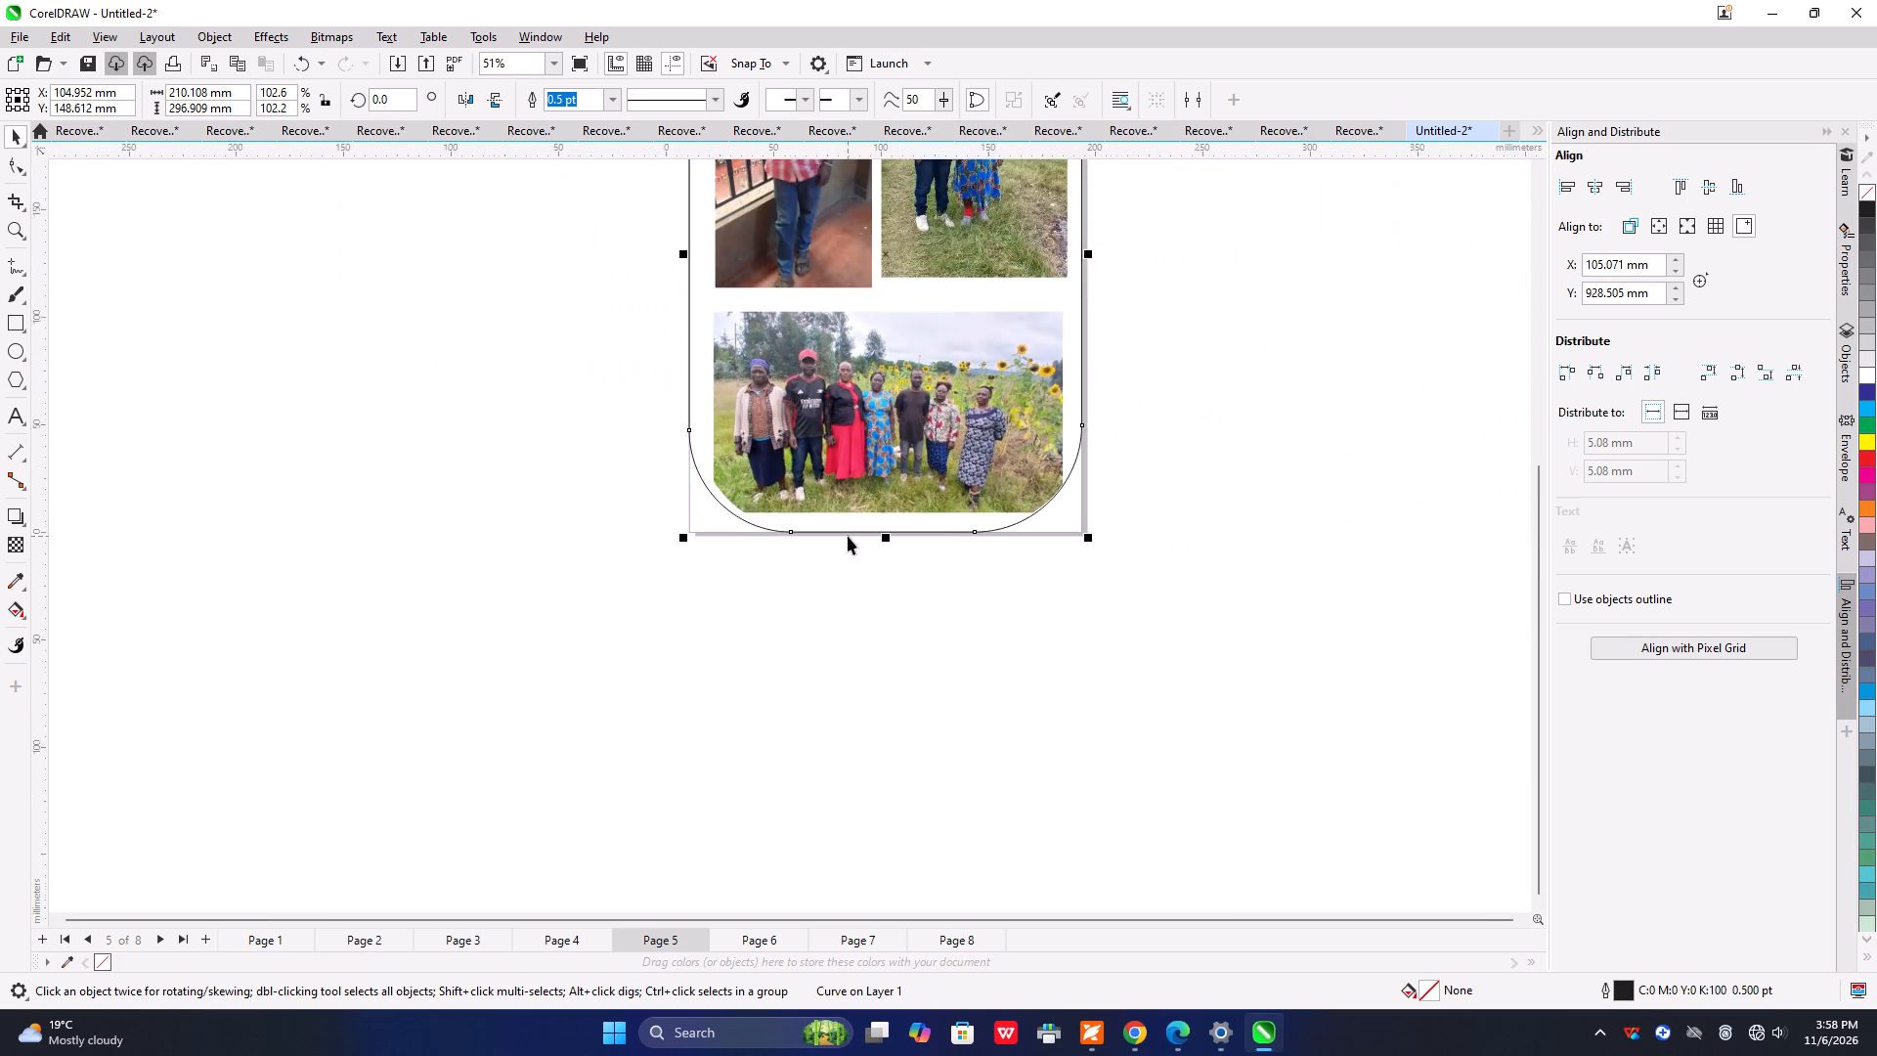
{"action": "scroll", "coordinate": [848, 536], "scroll_direction": "down", "scroll_amount": 6}
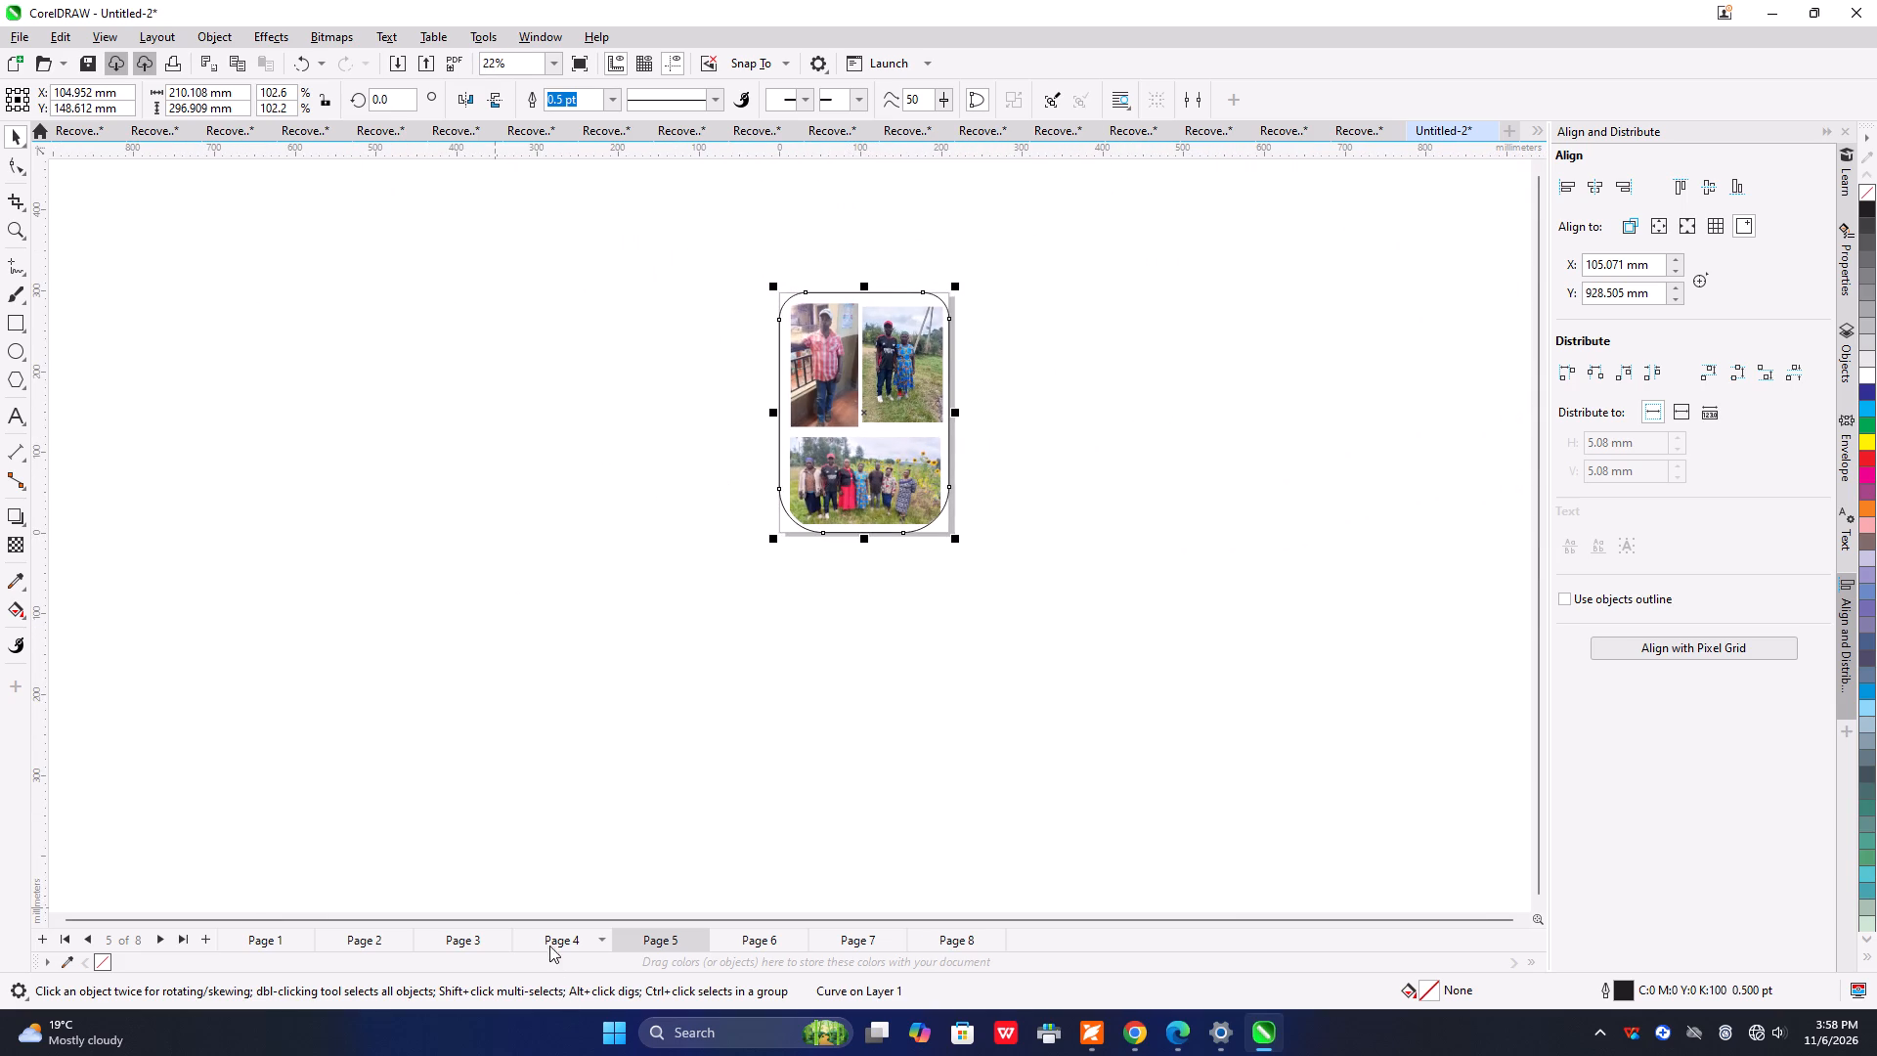
{"action": "left_click", "coordinate": [549, 935]}
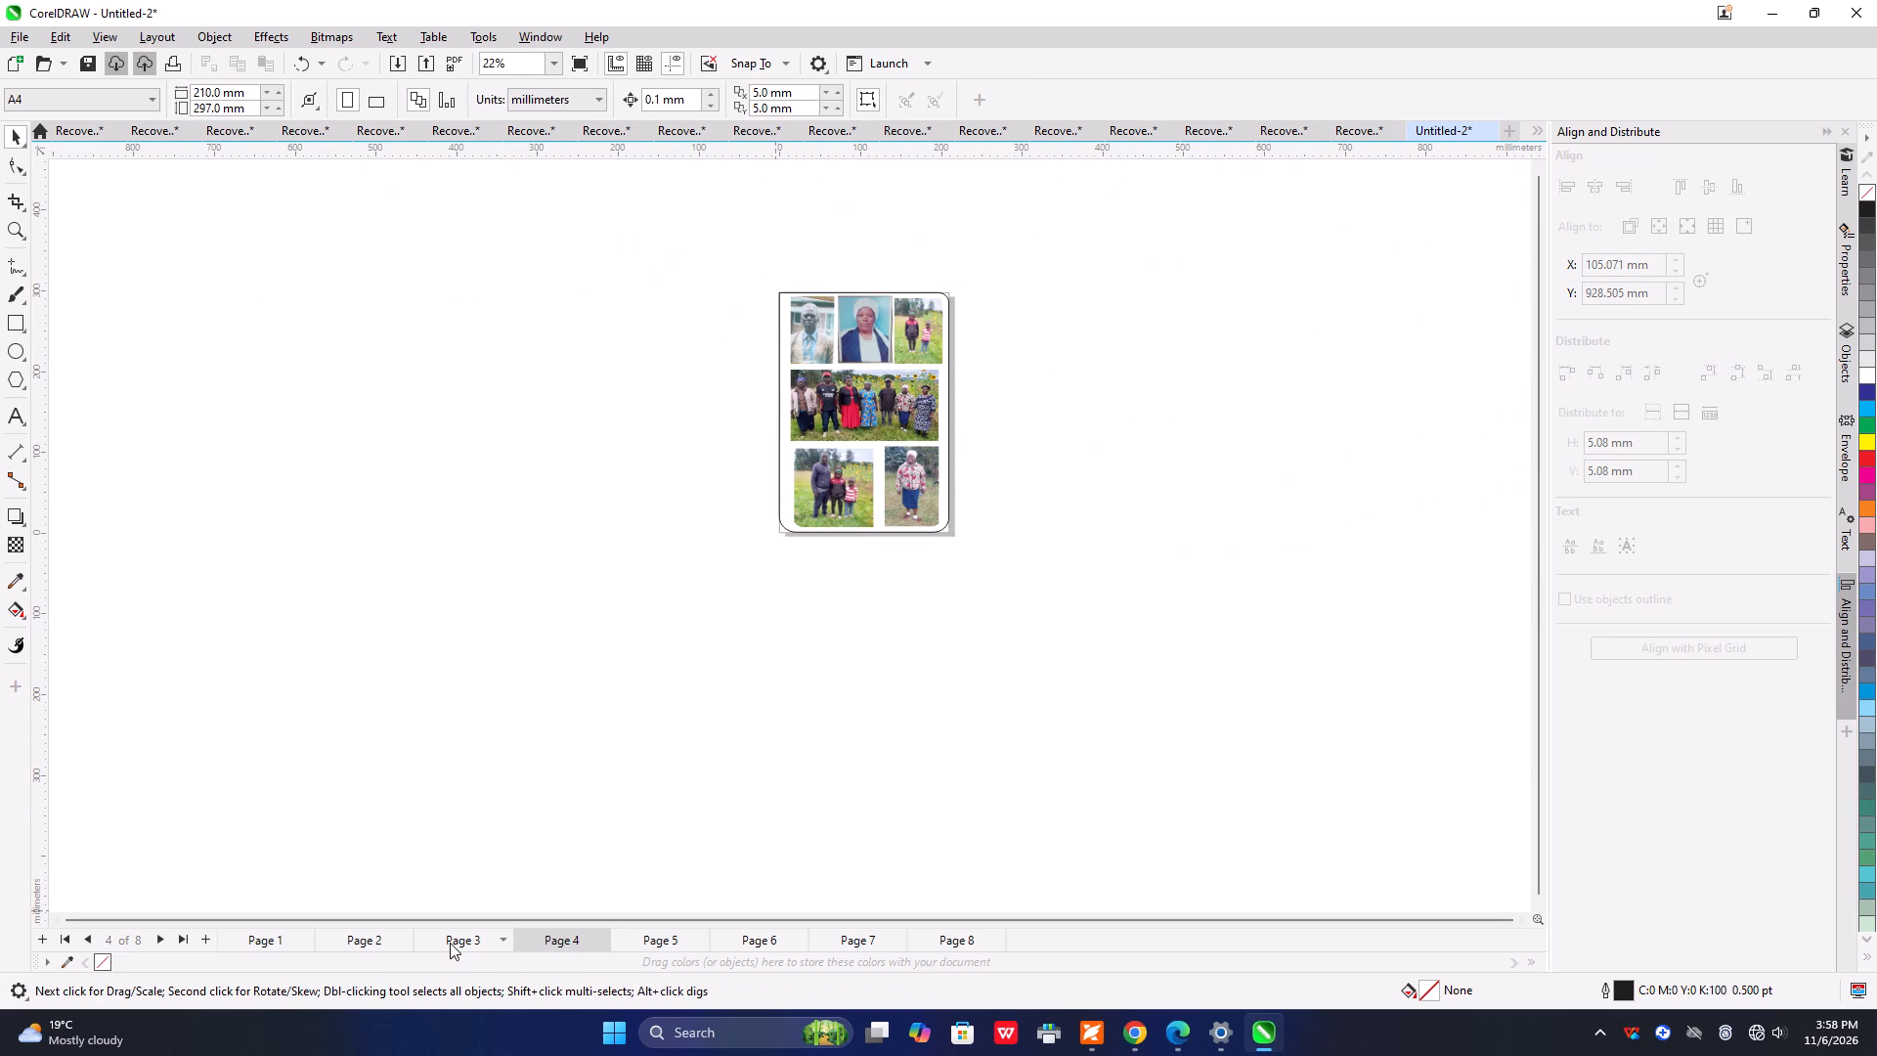
{"action": "left_click", "coordinate": [450, 943]}
{"action": "scroll", "coordinate": [809, 455], "scroll_direction": "up", "scroll_amount": 3}
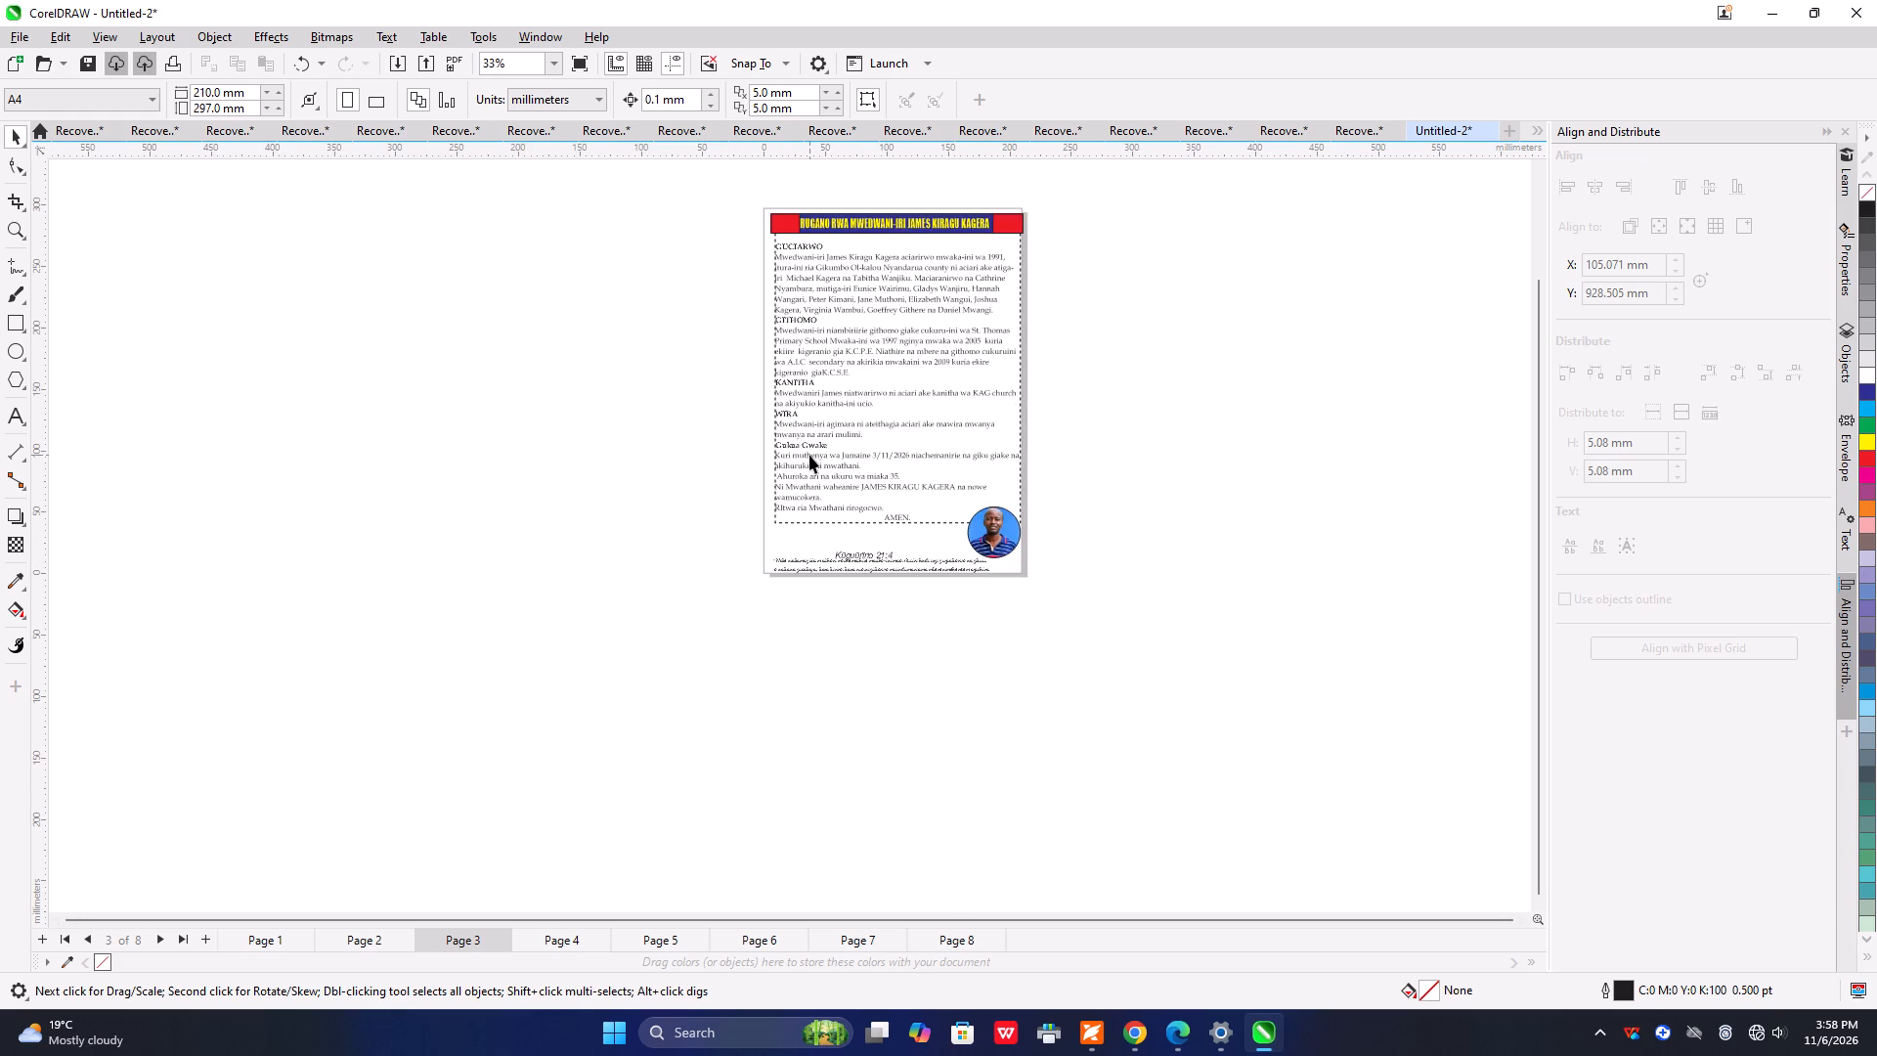
{"action": "scroll", "coordinate": [809, 469], "scroll_direction": "down", "scroll_amount": 4}
{"action": "left_click", "coordinate": [366, 937]}
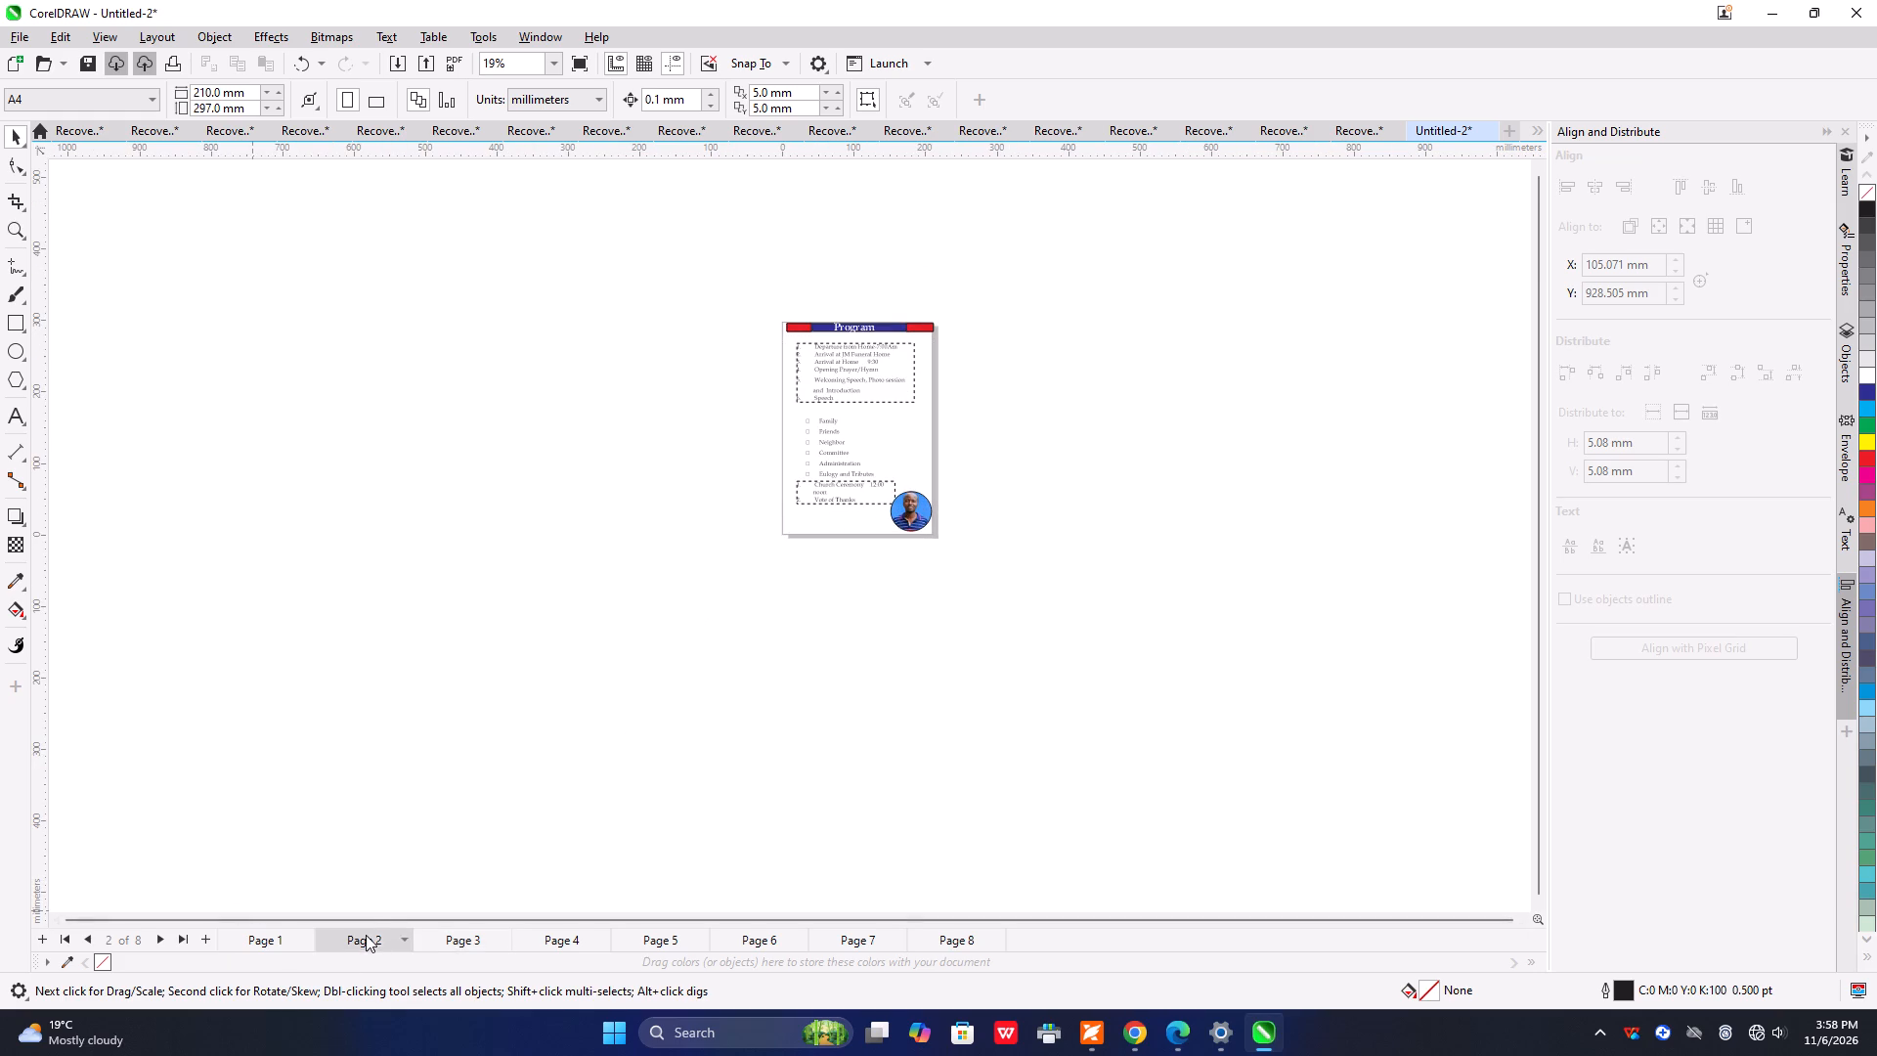
{"action": "left_click", "coordinate": [262, 938]}
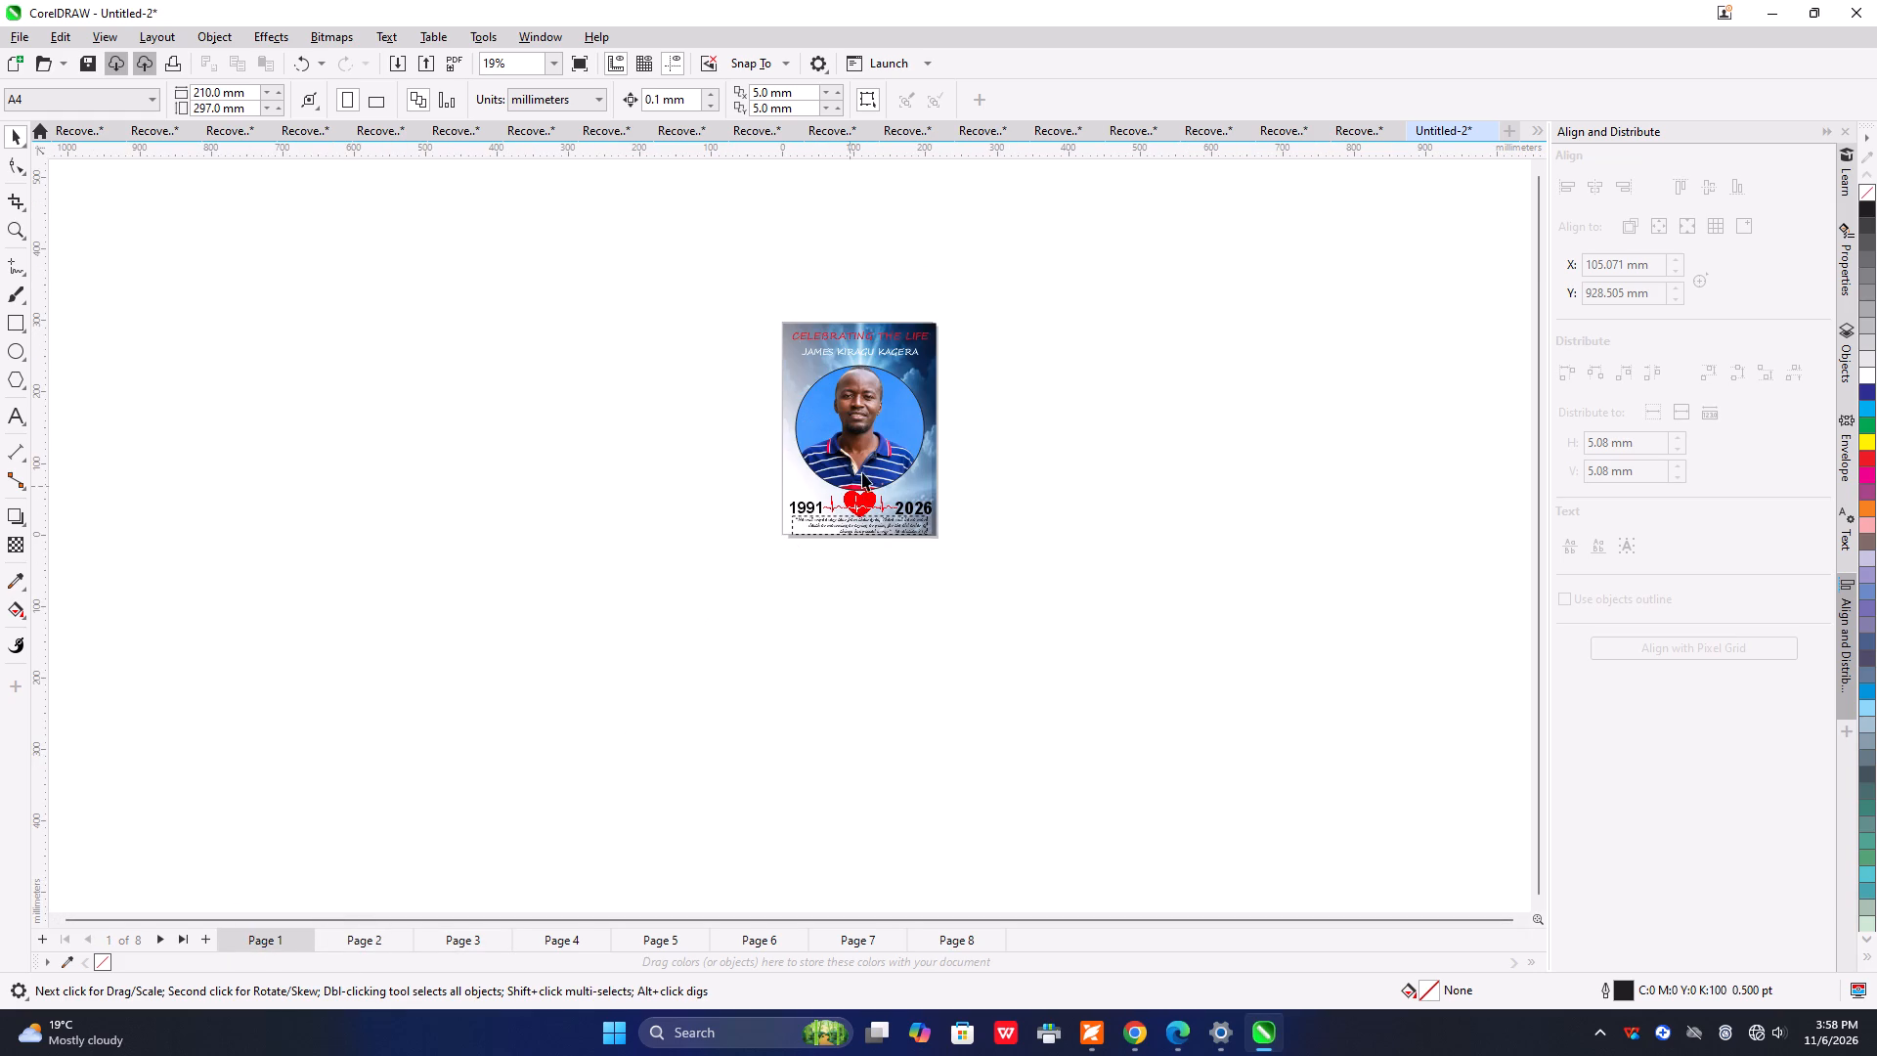
Move the two-line "CELEBRATING THE LIFE" title on page 1 slightly up and left, to about X 106.3 mm, Y 268.7 mm.
{"action": "scroll", "coordinate": [857, 339], "scroll_direction": "up", "scroll_amount": 4}
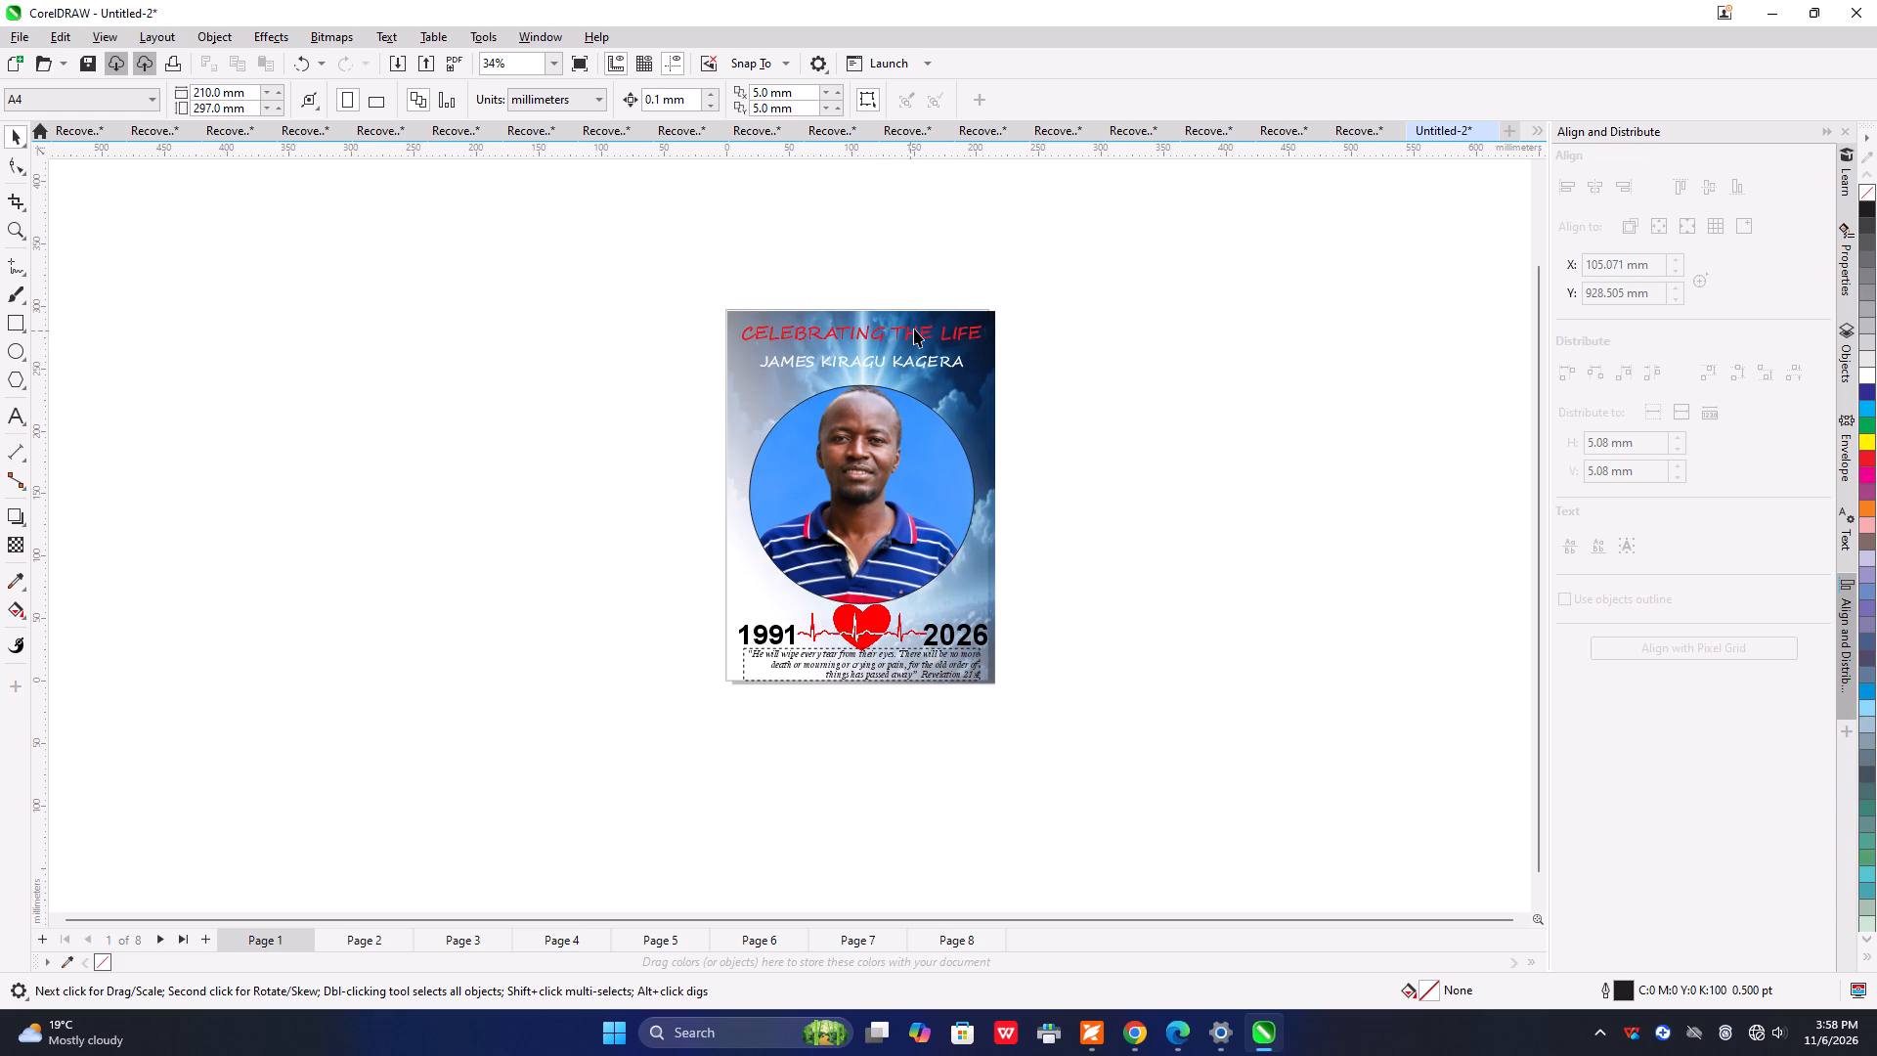
{"action": "left_click", "coordinate": [862, 362]}
{"action": "left_click", "coordinate": [534, 443]}
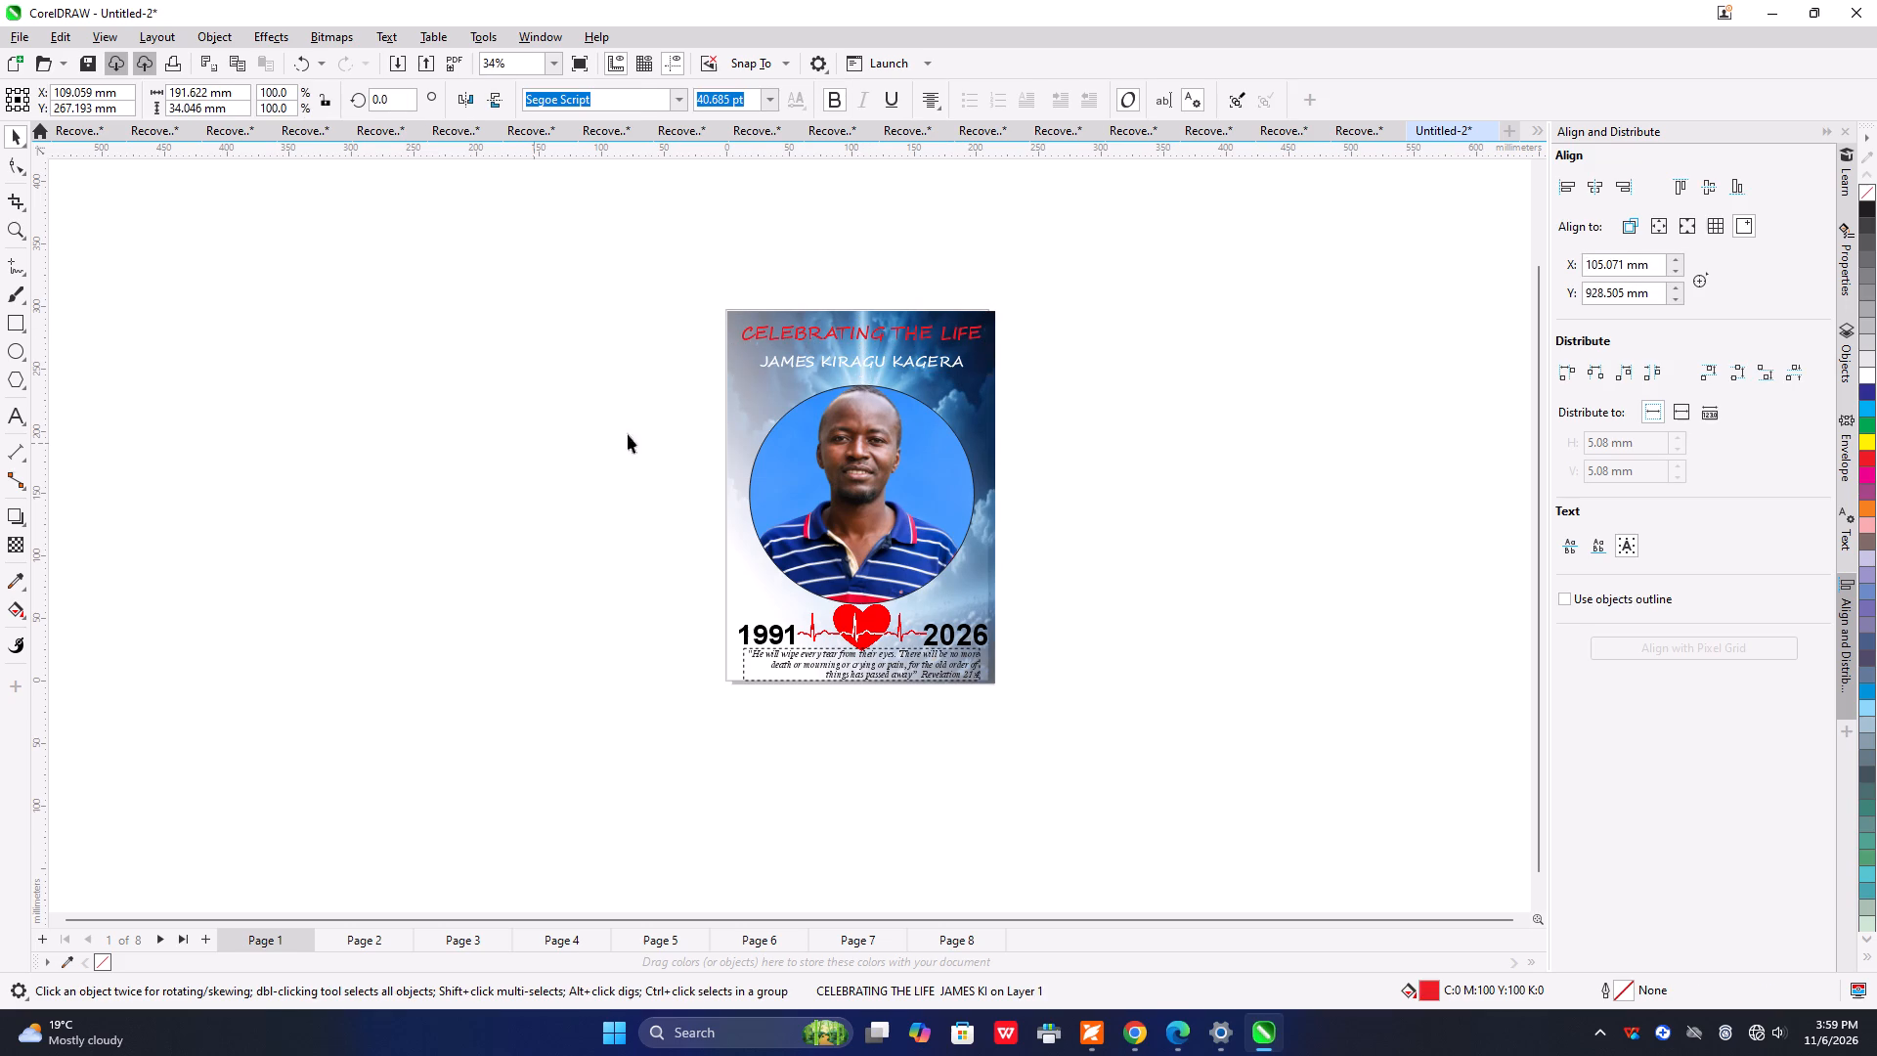
{"action": "left_click", "coordinate": [857, 365]}
{"action": "scroll", "coordinate": [857, 365], "scroll_direction": "up", "scroll_amount": 2}
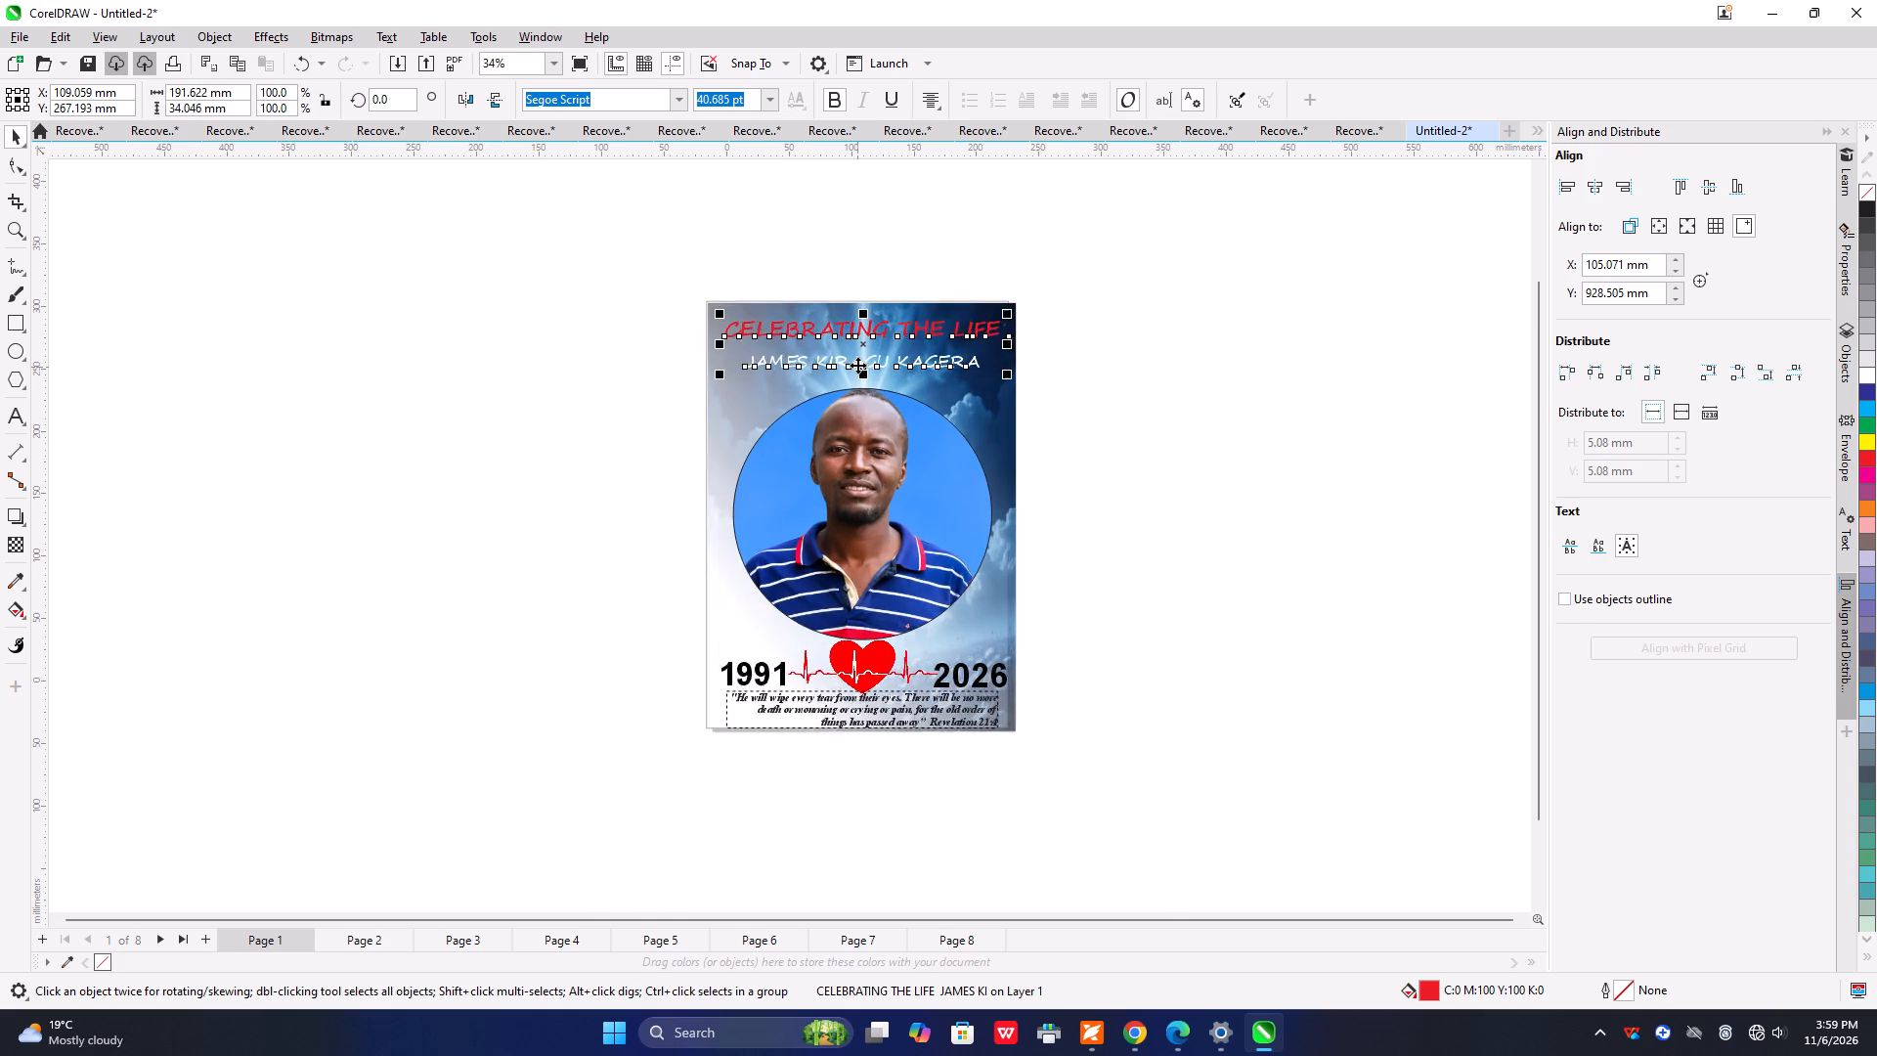
{"action": "scroll", "coordinate": [857, 365], "scroll_direction": "up", "scroll_amount": 4}
{"action": "left_click", "coordinate": [379, 478]}
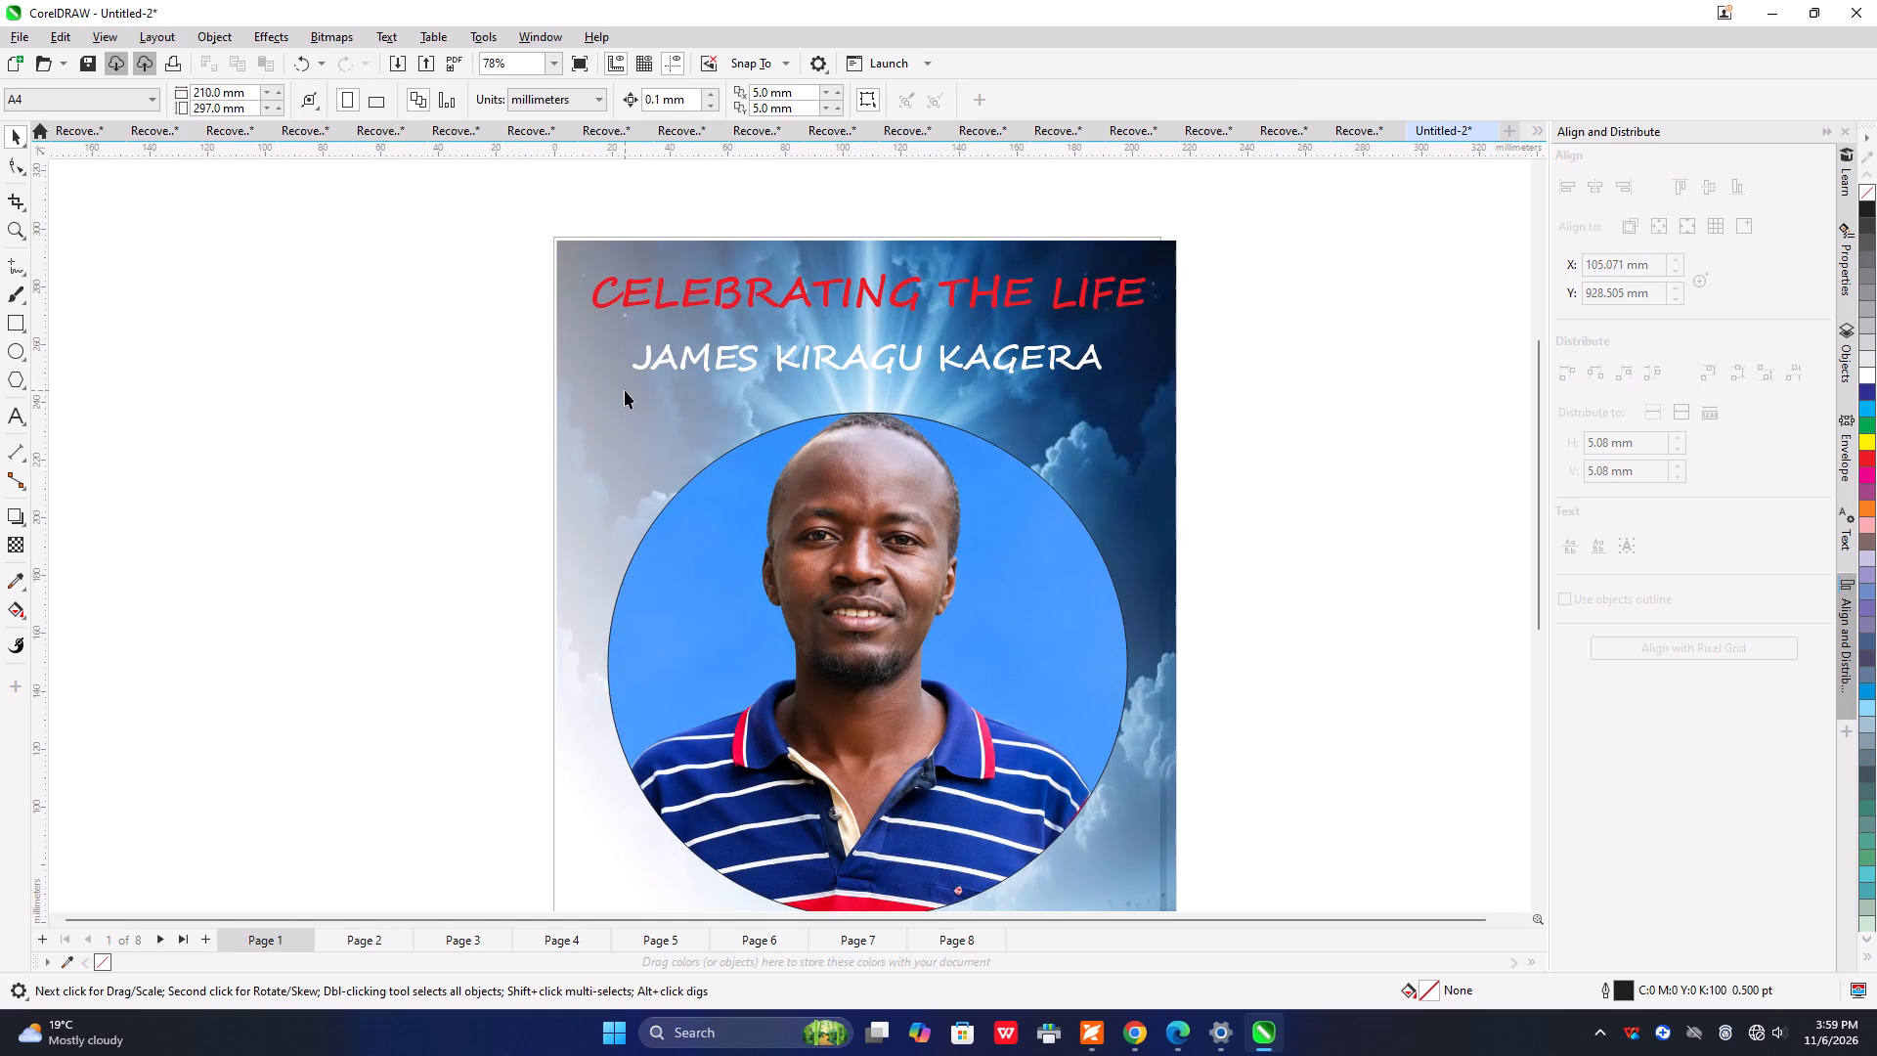
{"action": "left_click", "coordinate": [662, 364]}
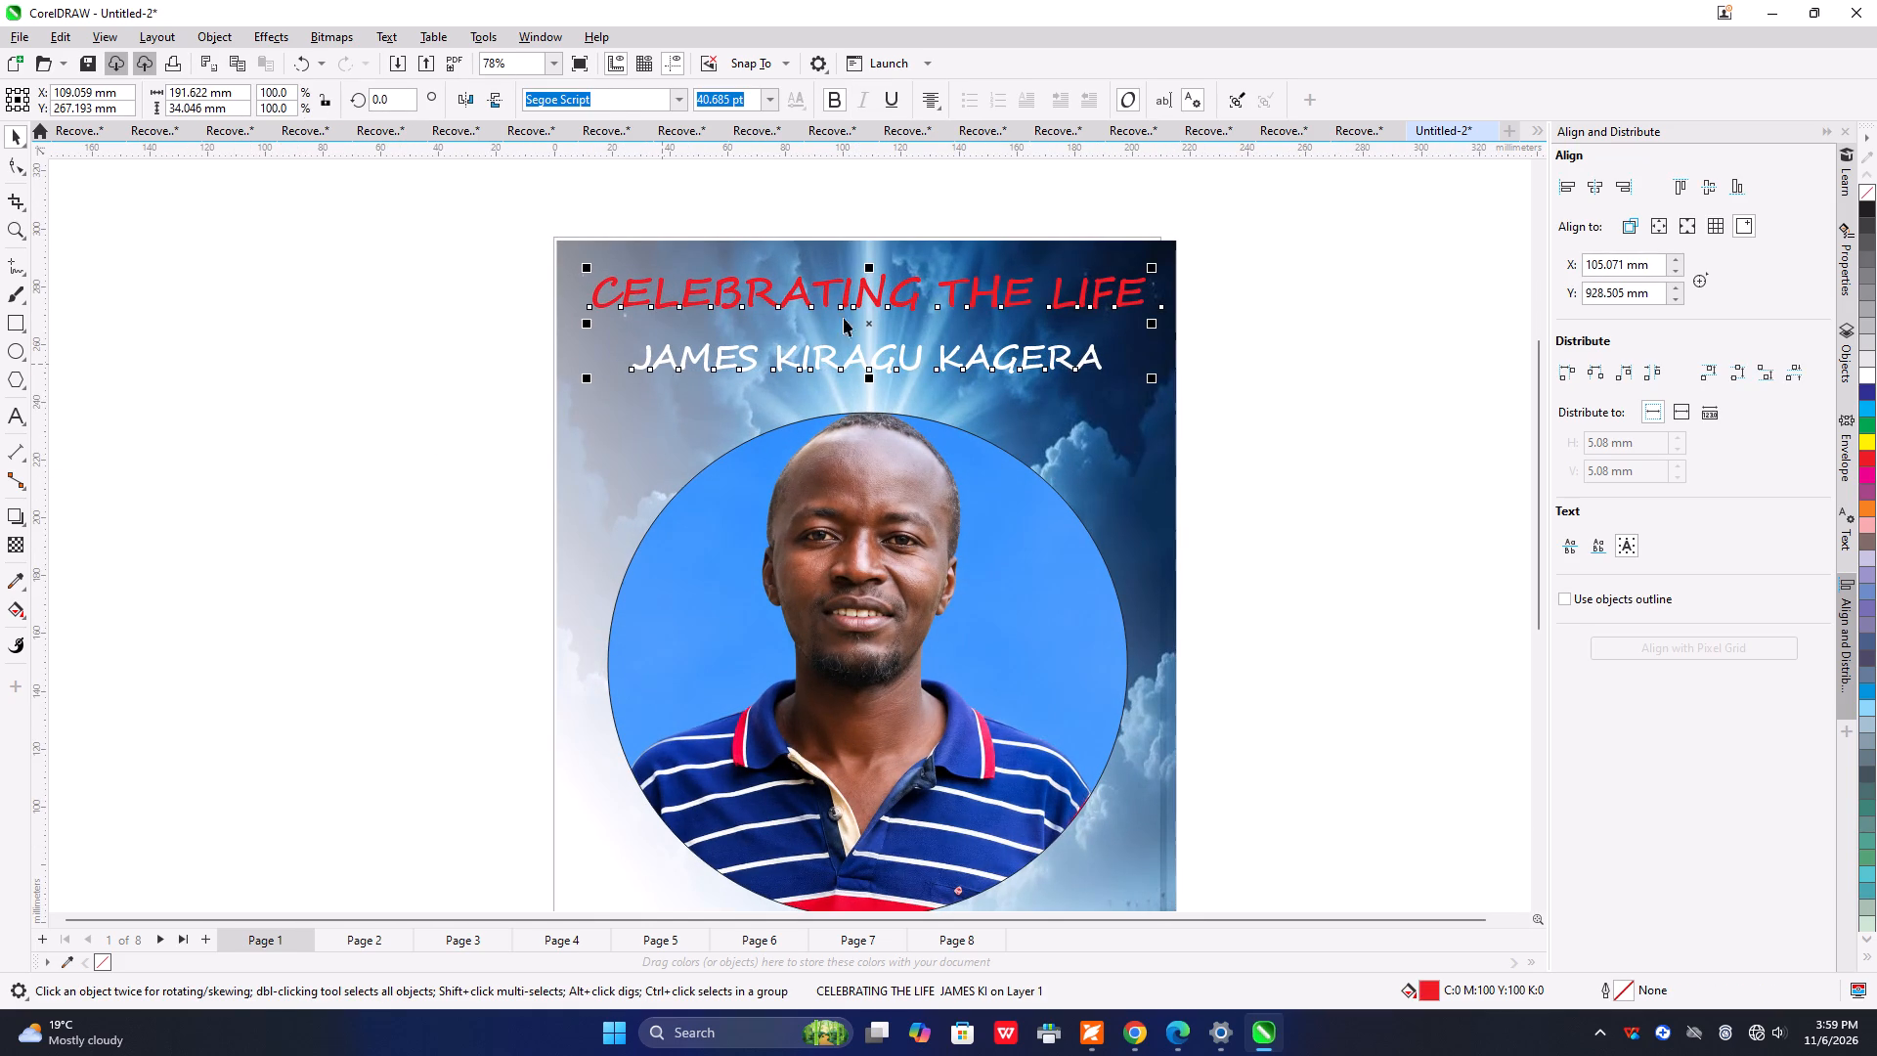
{"action": "left_click", "coordinate": [861, 321]}
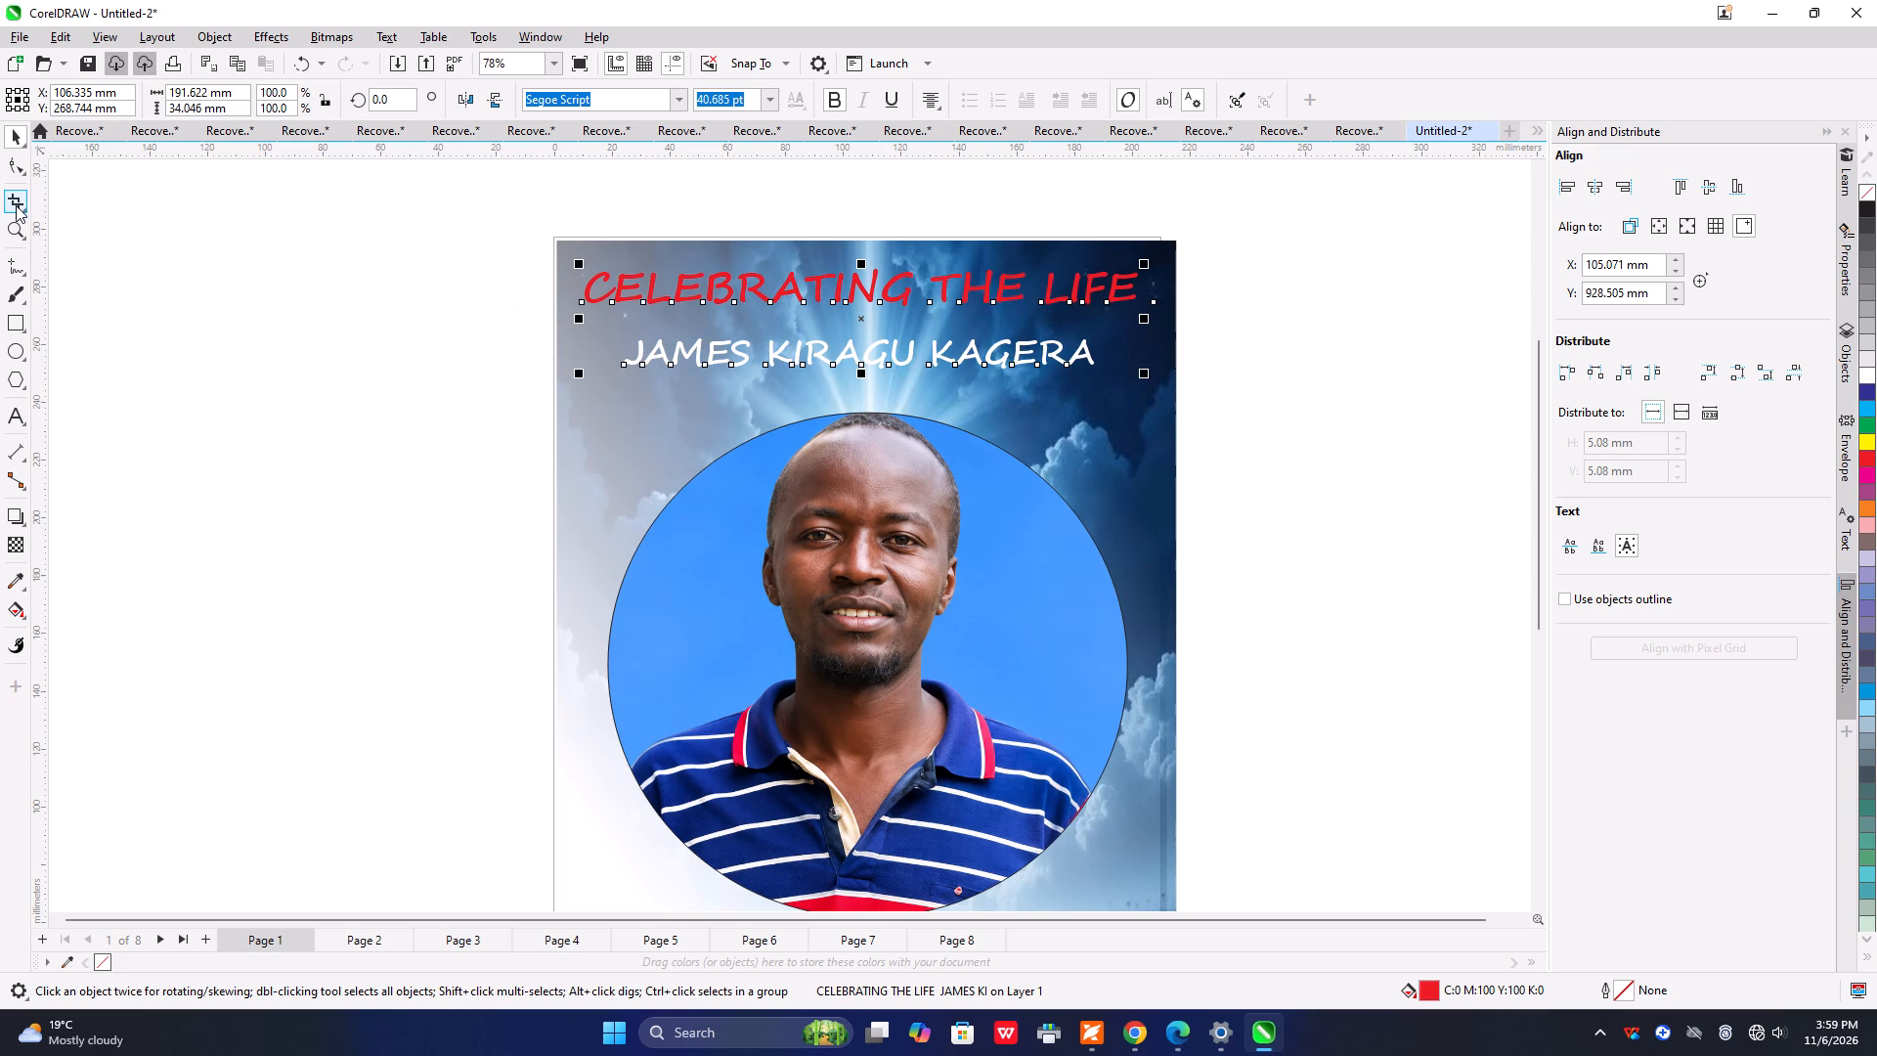
Increase the title's line spacing with the Shape tool, lowering the white name line to just above the circular portrait.
{"action": "left_click", "coordinate": [27, 165]}
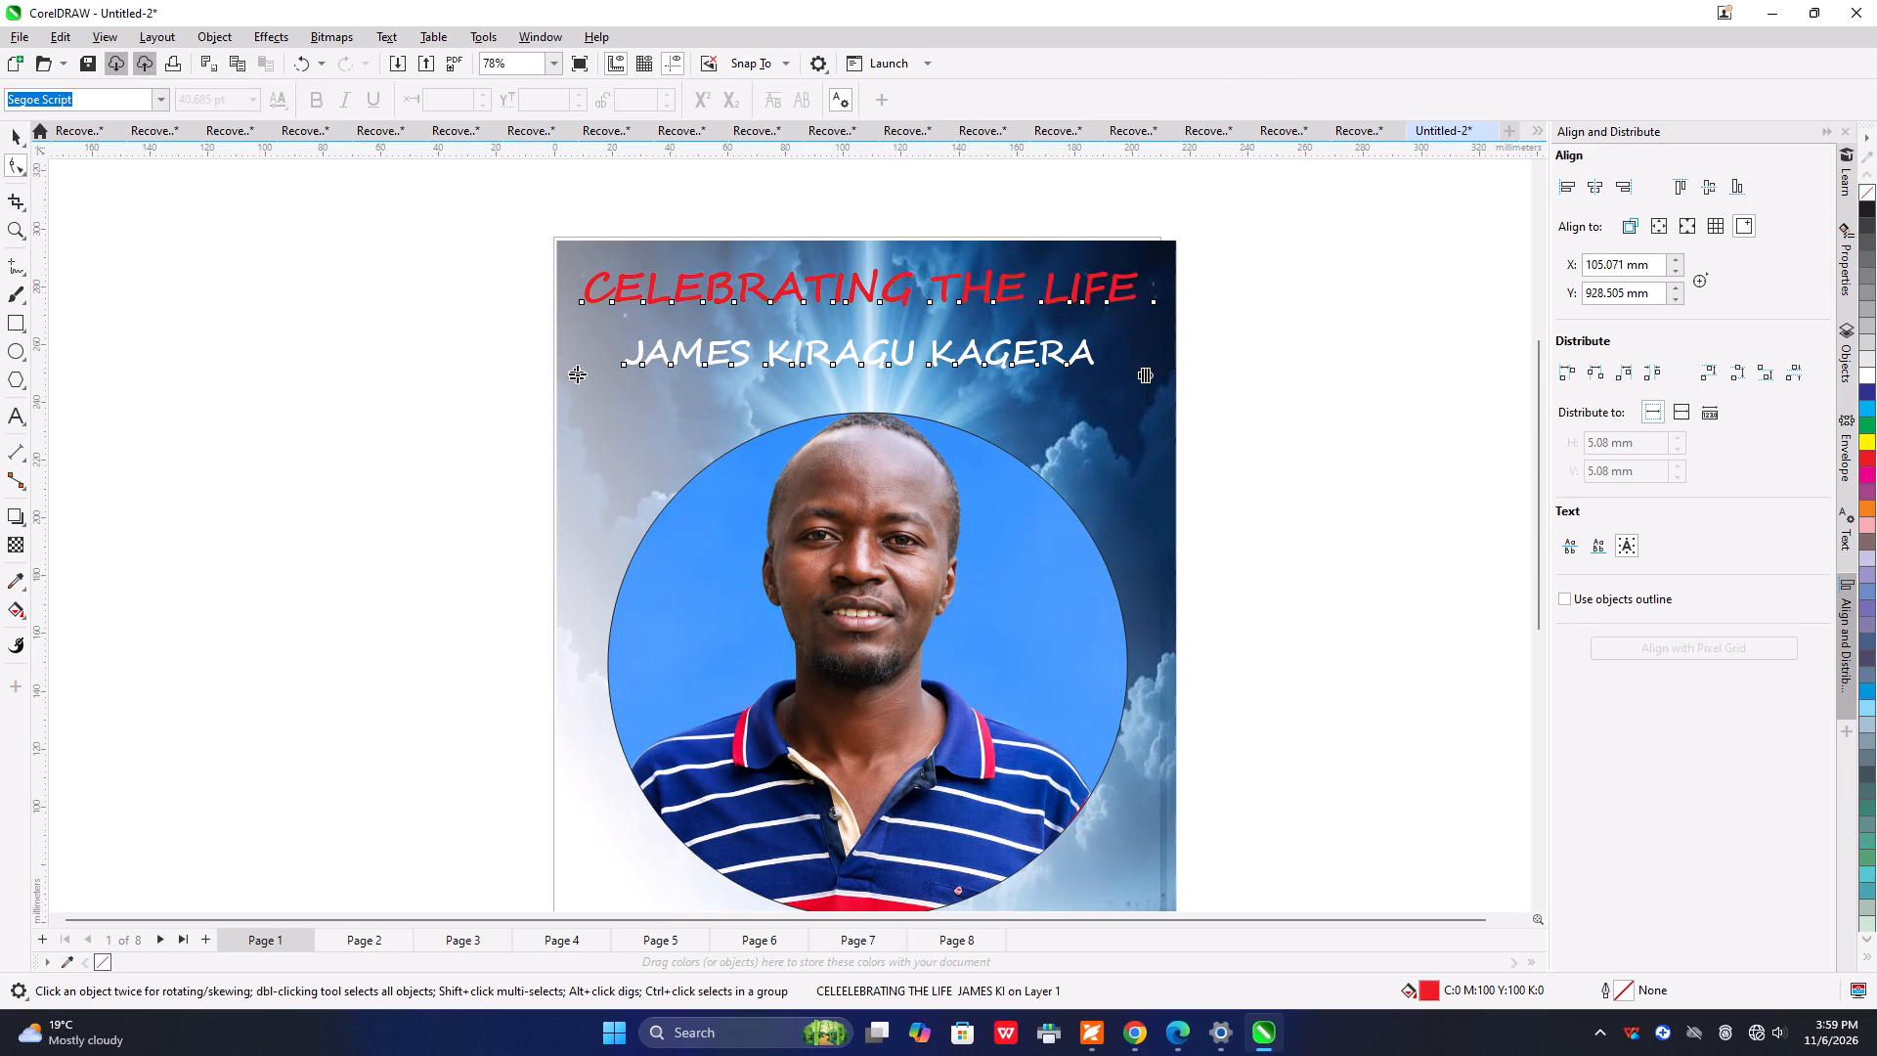
{"action": "left_click_drag", "start_coordinate": [579, 373], "coordinate": [581, 411]}
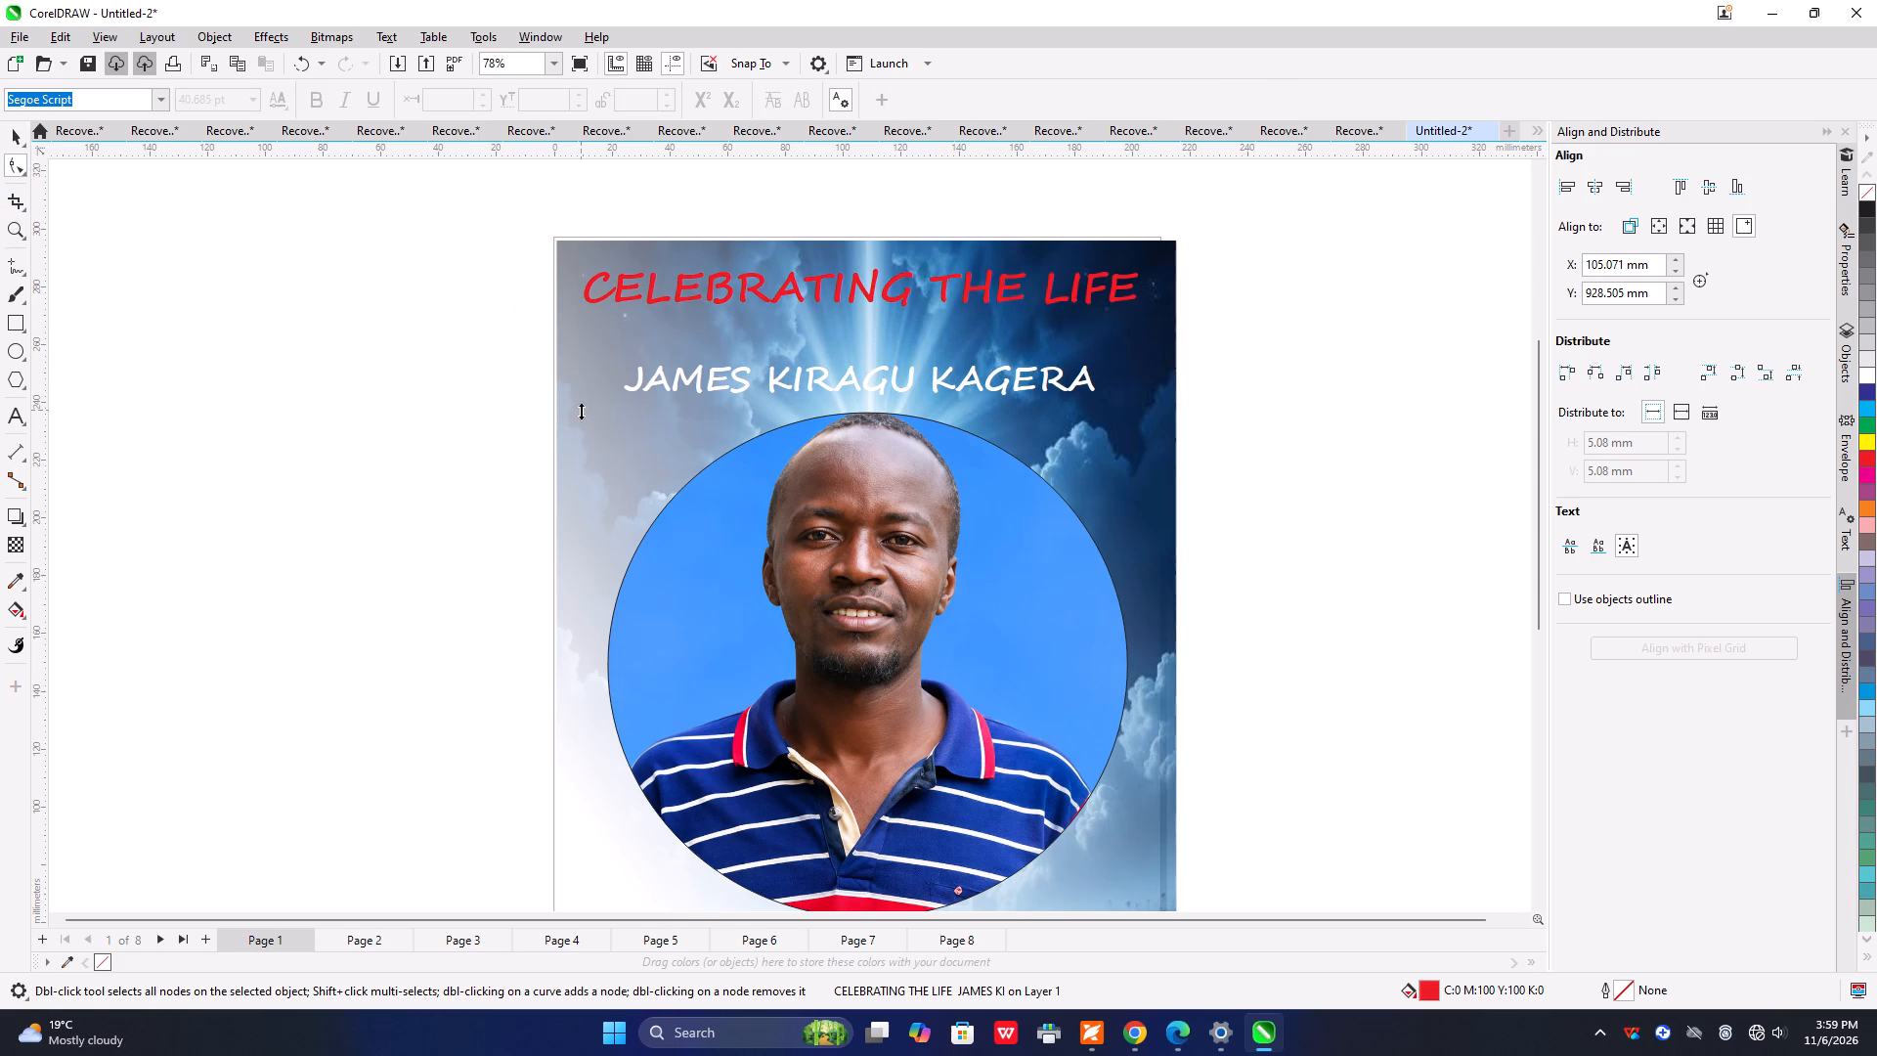
{"action": "left_click_drag", "start_coordinate": [581, 411], "coordinate": [582, 415]}
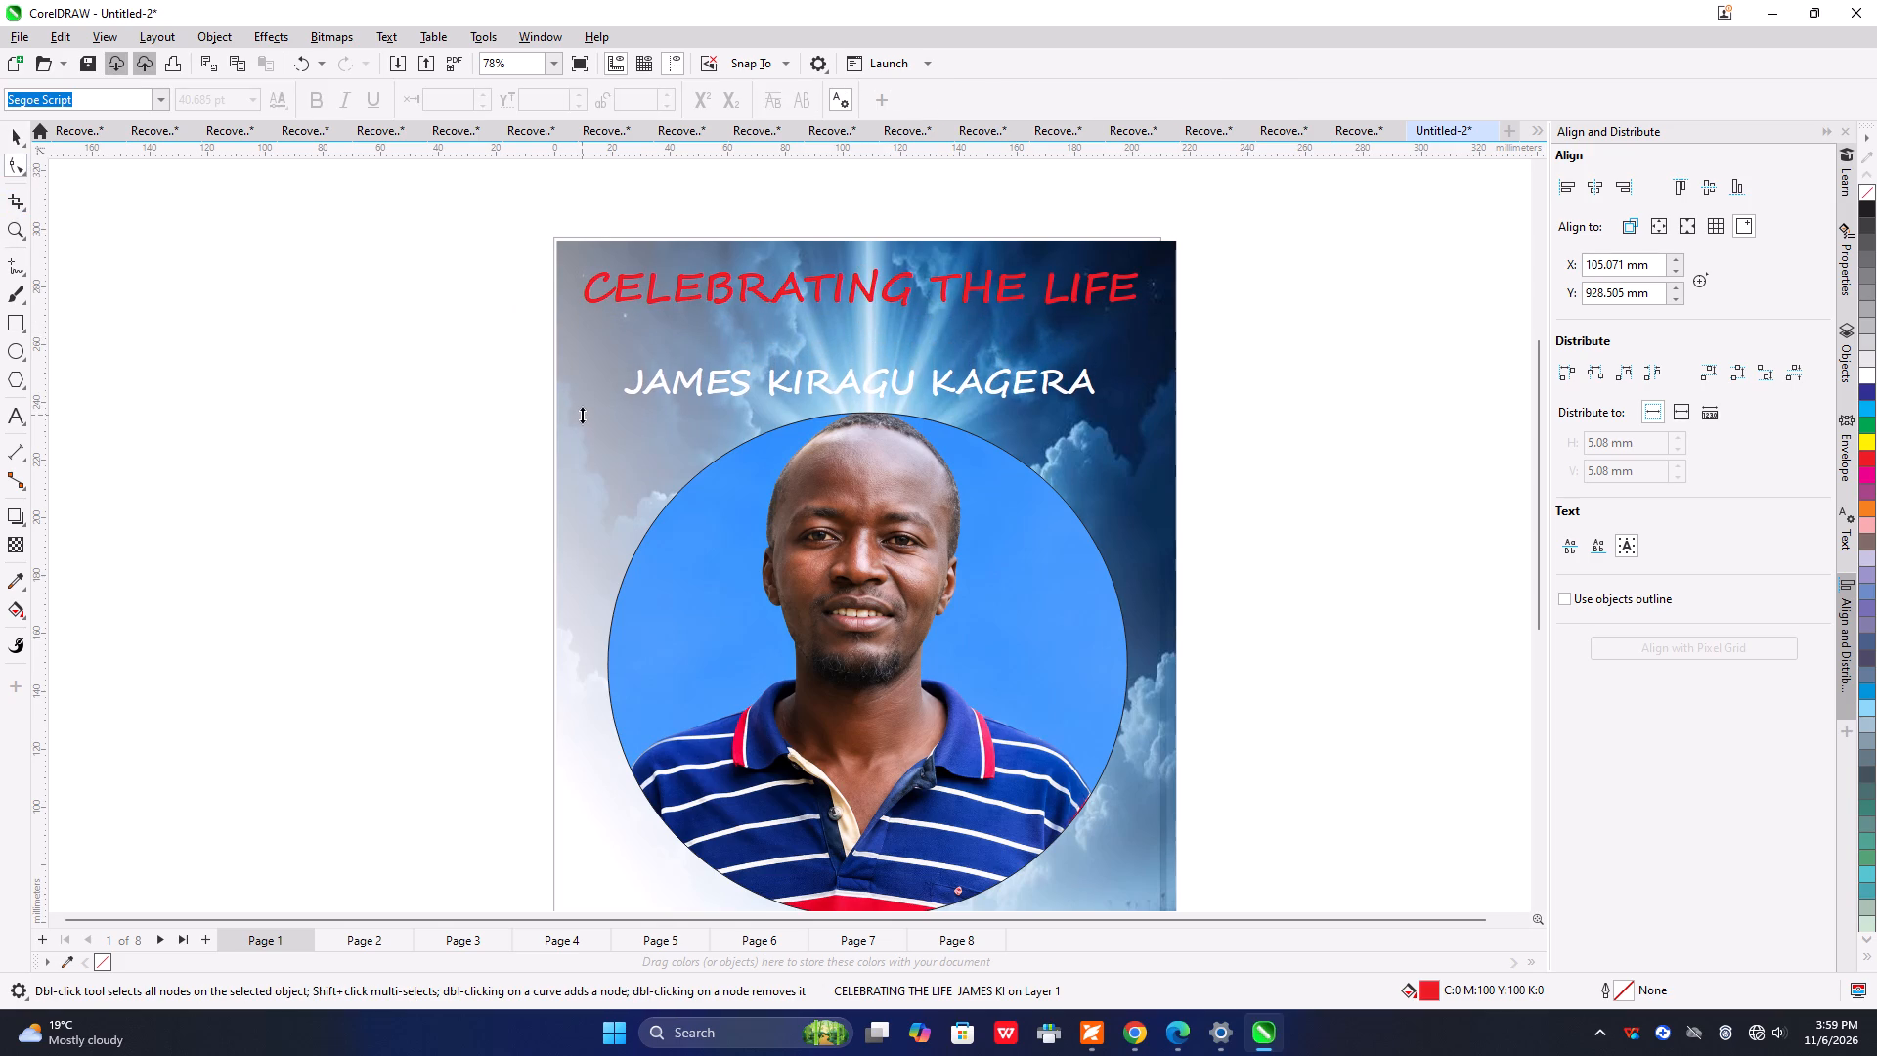
{"action": "left_click_drag", "start_coordinate": [582, 415], "coordinate": [585, 412]}
{"action": "left_click", "coordinate": [277, 371]}
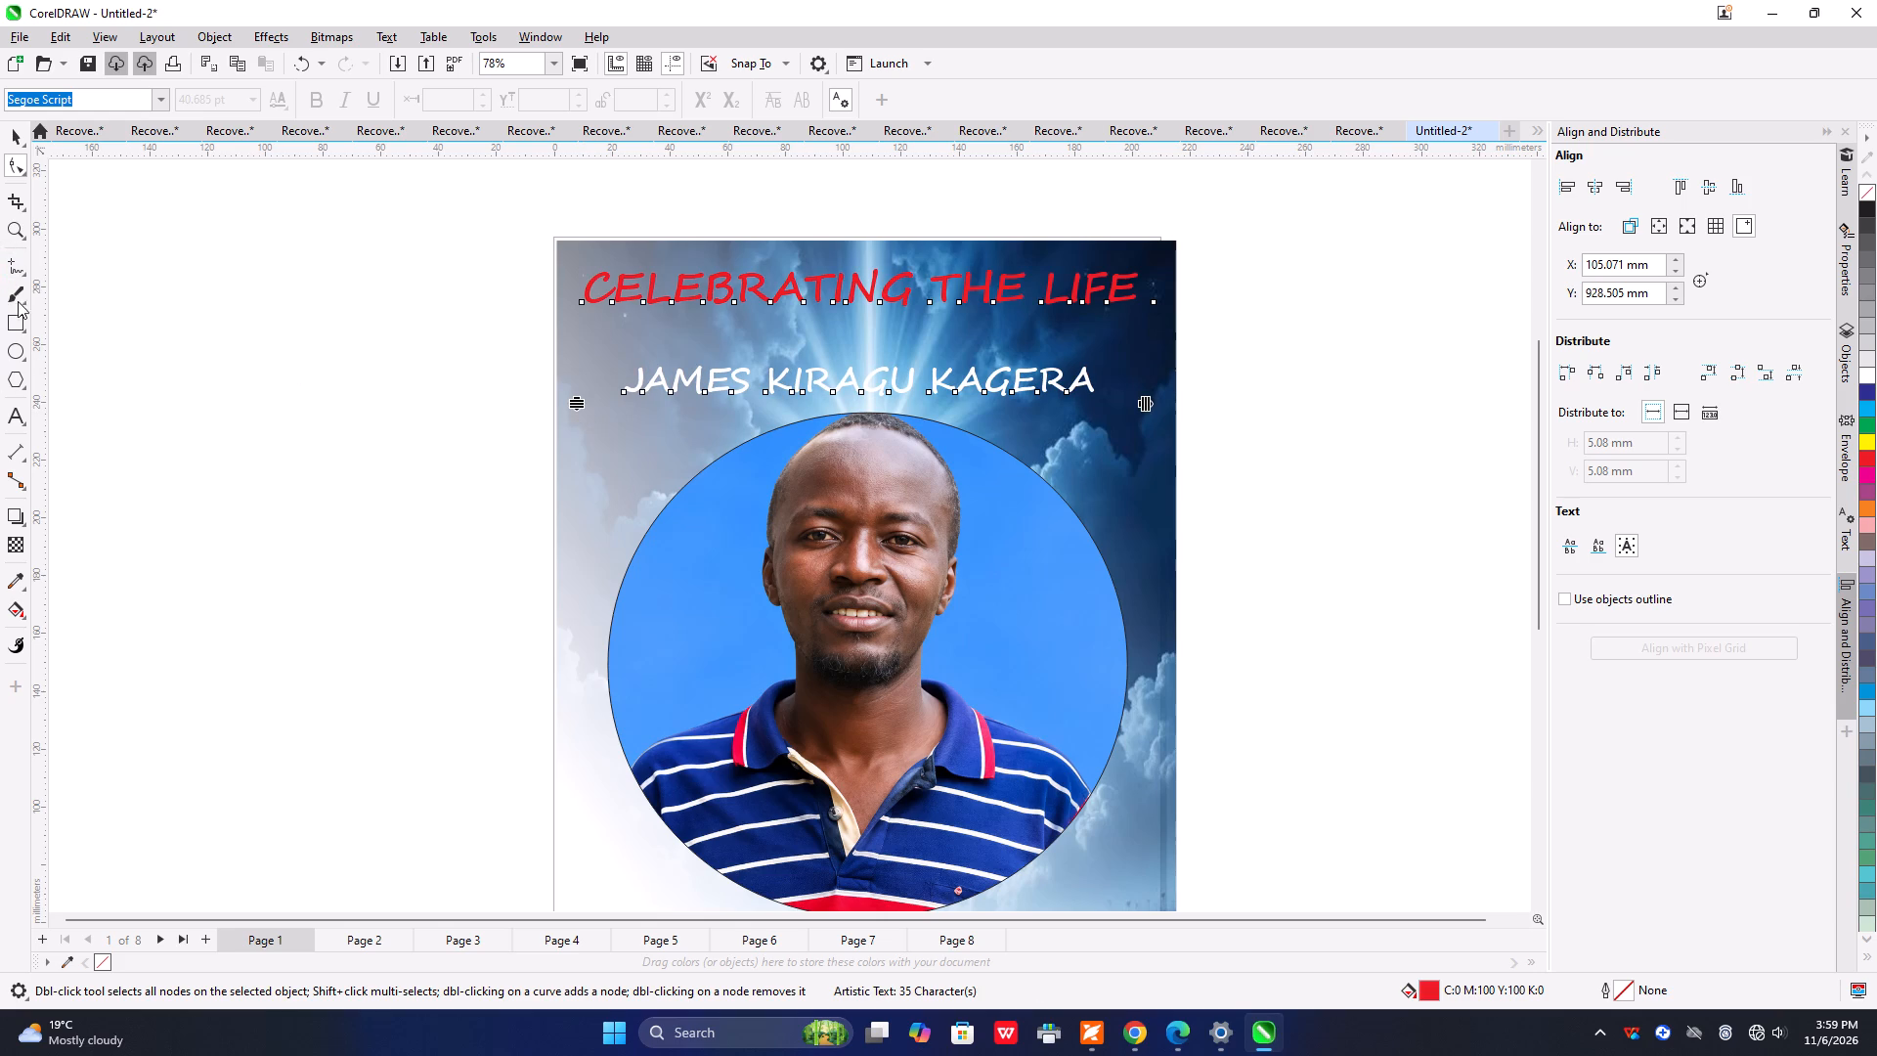
Add the artistic text "of the late" on the empty pasteboard beside the page 1 cover.
{"action": "left_click", "coordinate": [15, 135]}
{"action": "left_click", "coordinate": [267, 478]}
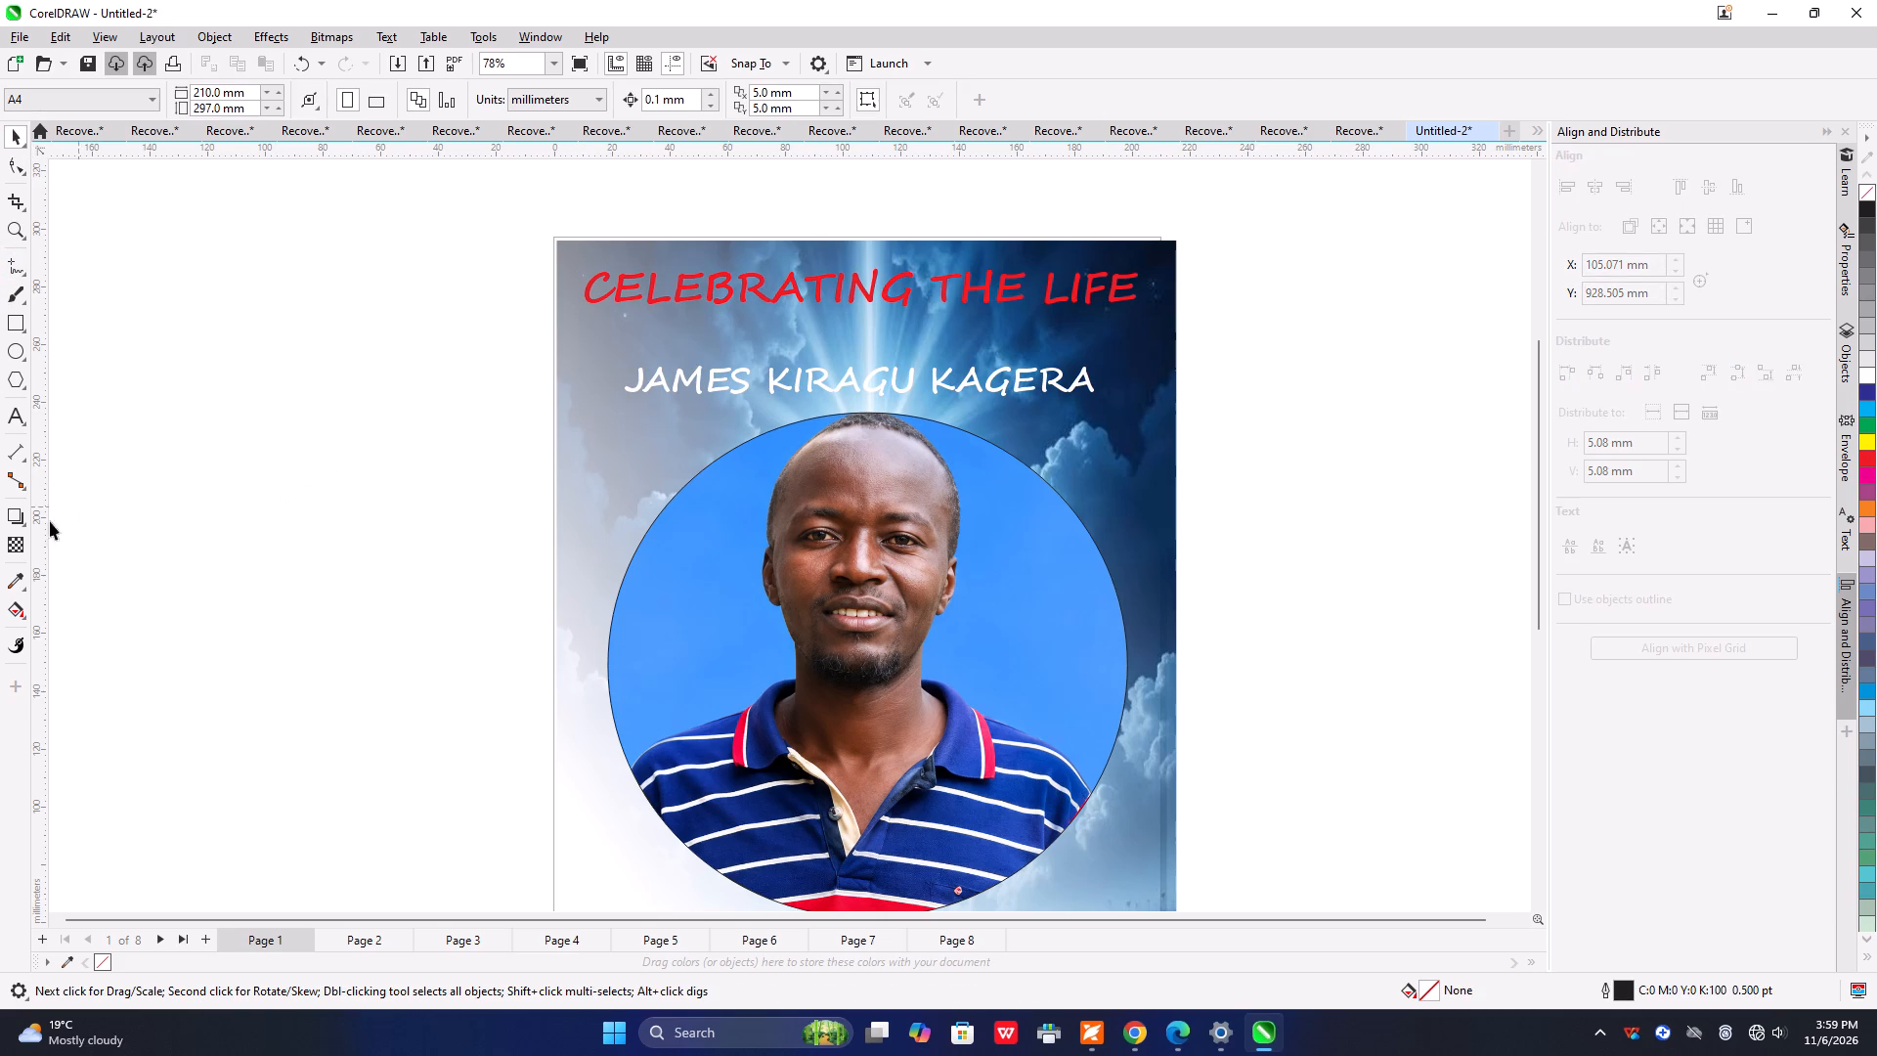
{"action": "left_click", "coordinate": [19, 421]}
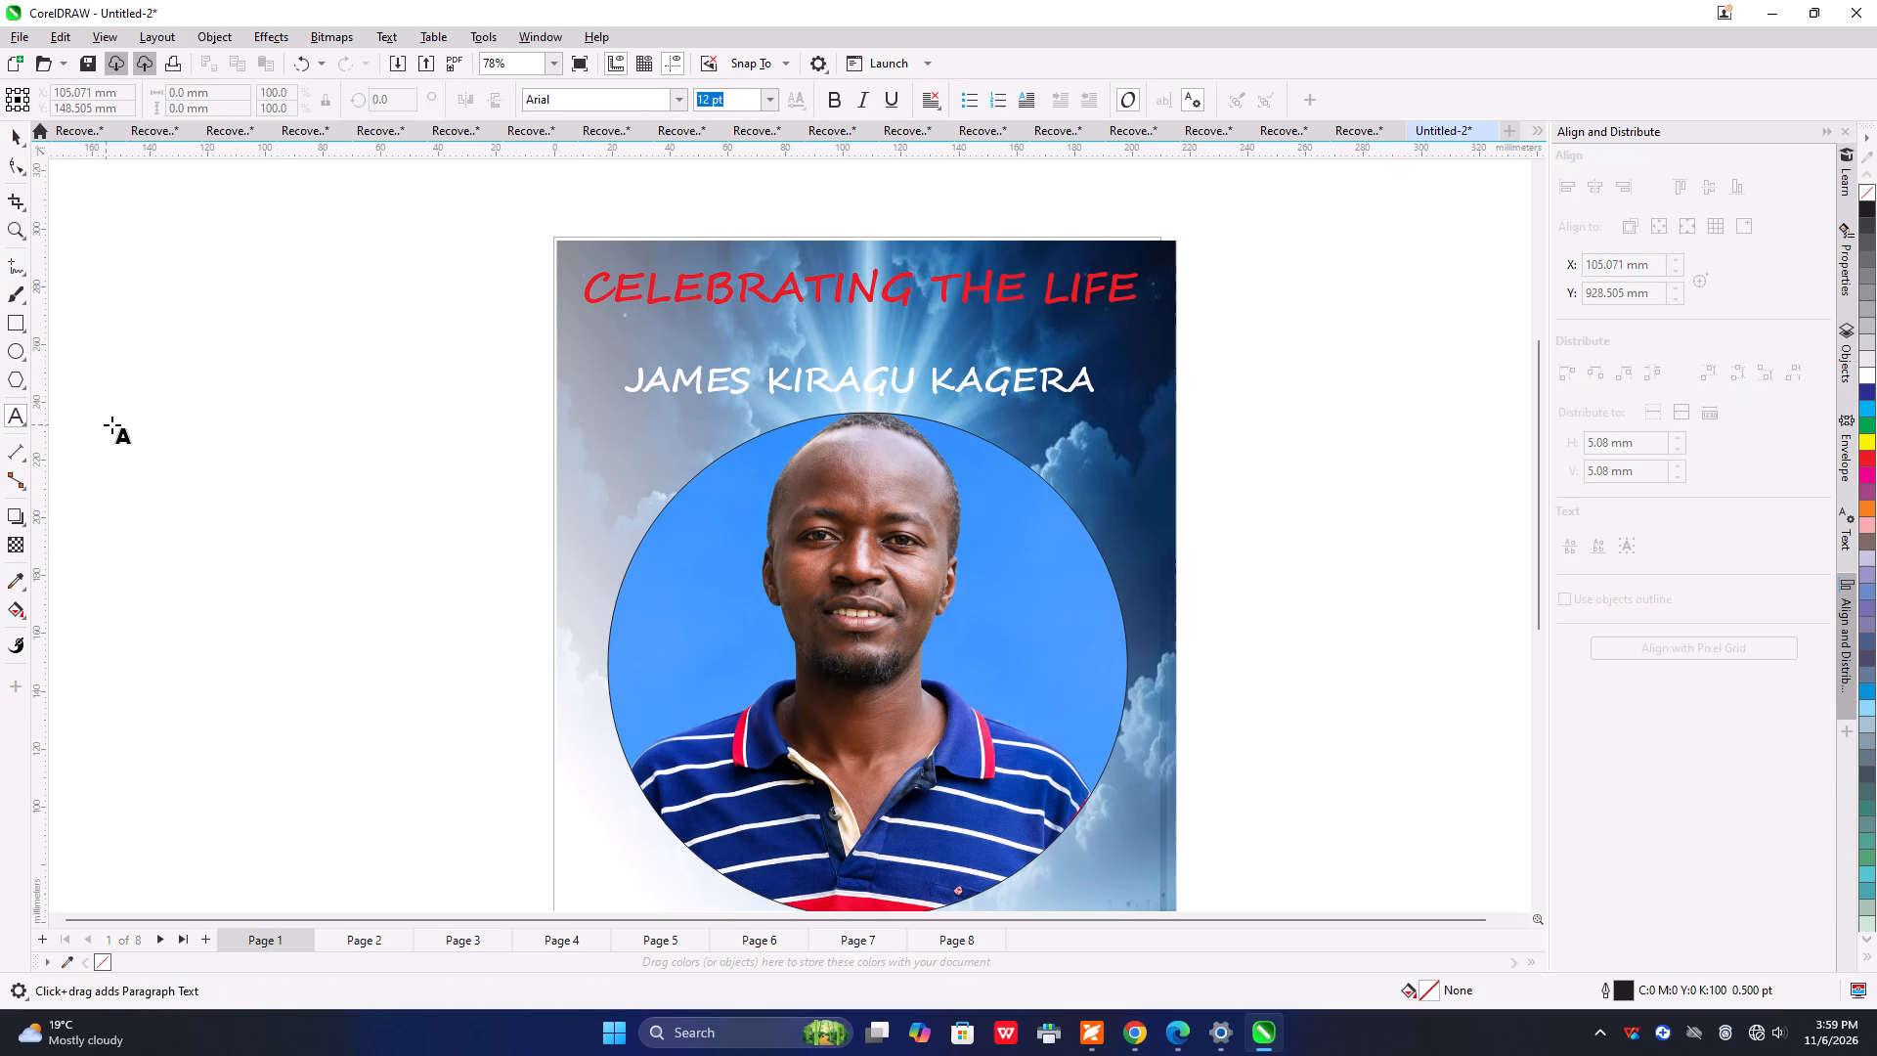
{"action": "left_click", "coordinate": [126, 421]}
{"action": "key", "text": "o"}
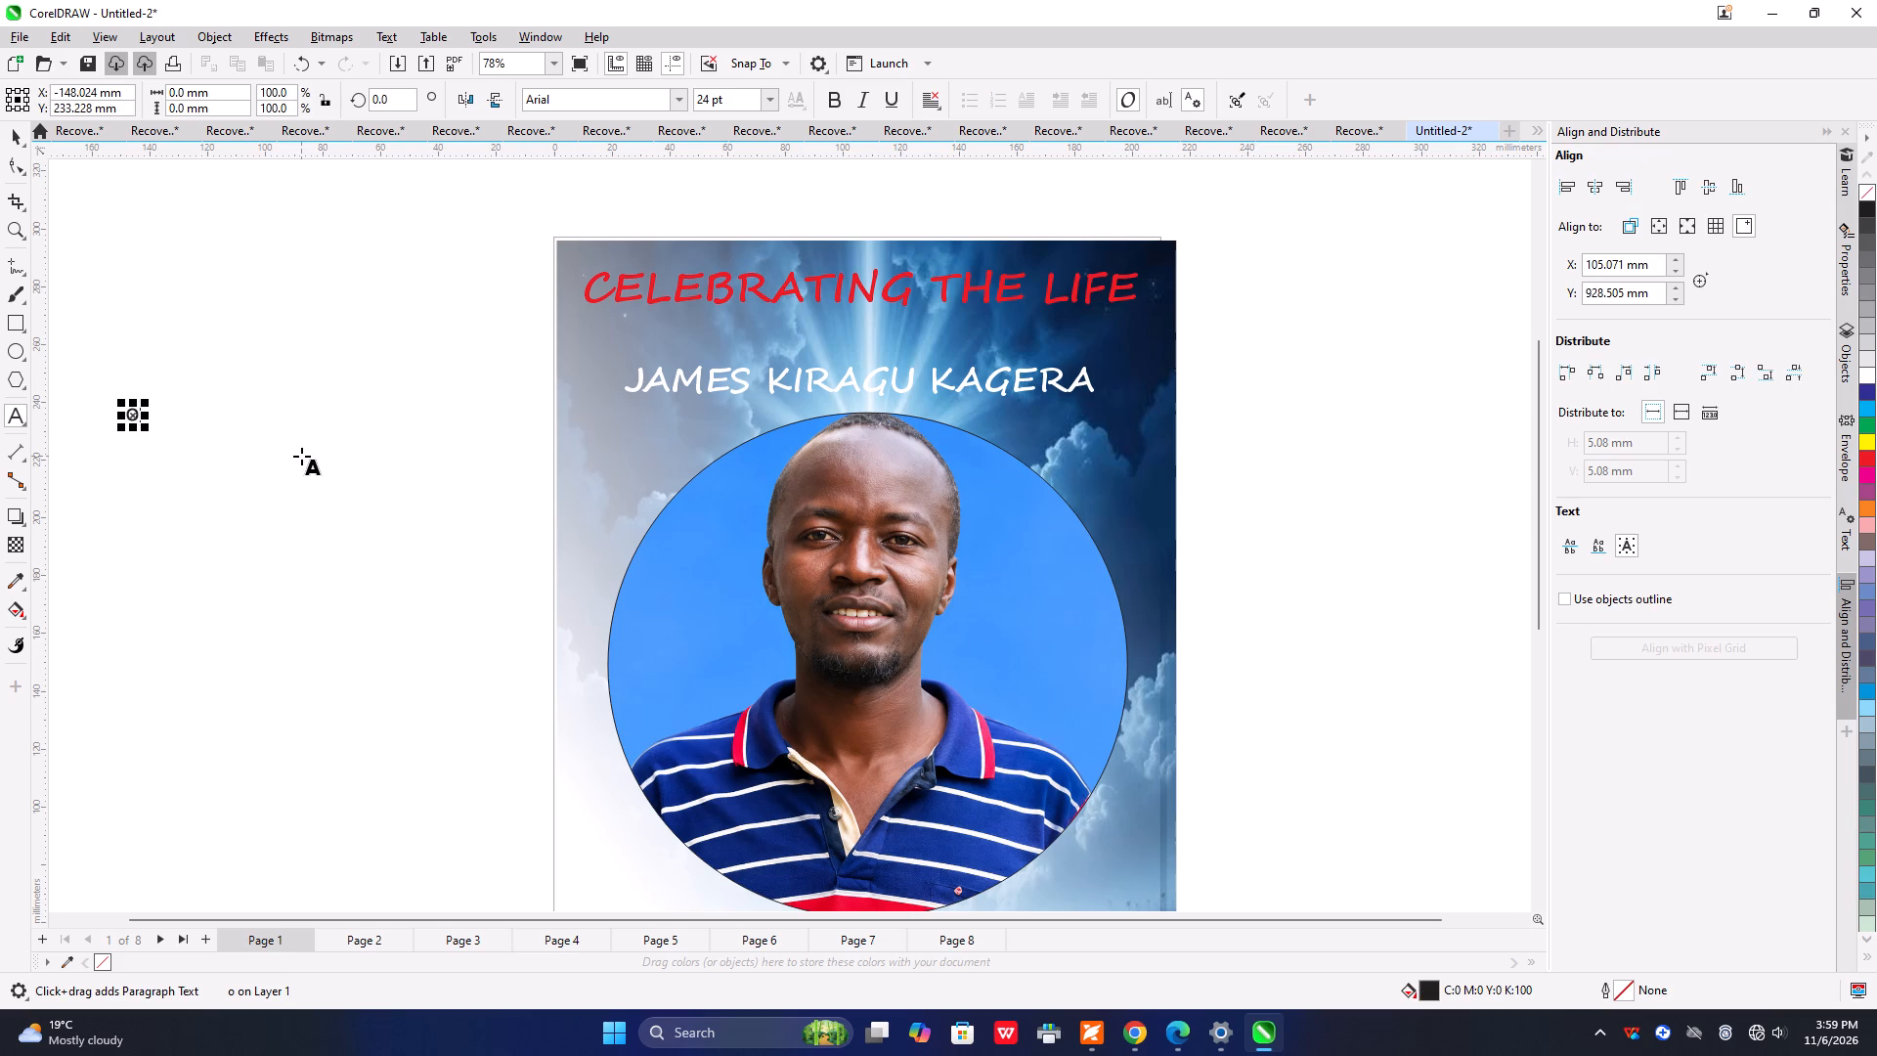
{"action": "type", "text": "f"}
{"action": "key", "text": "space"}
{"action": "type", "text": "the"}
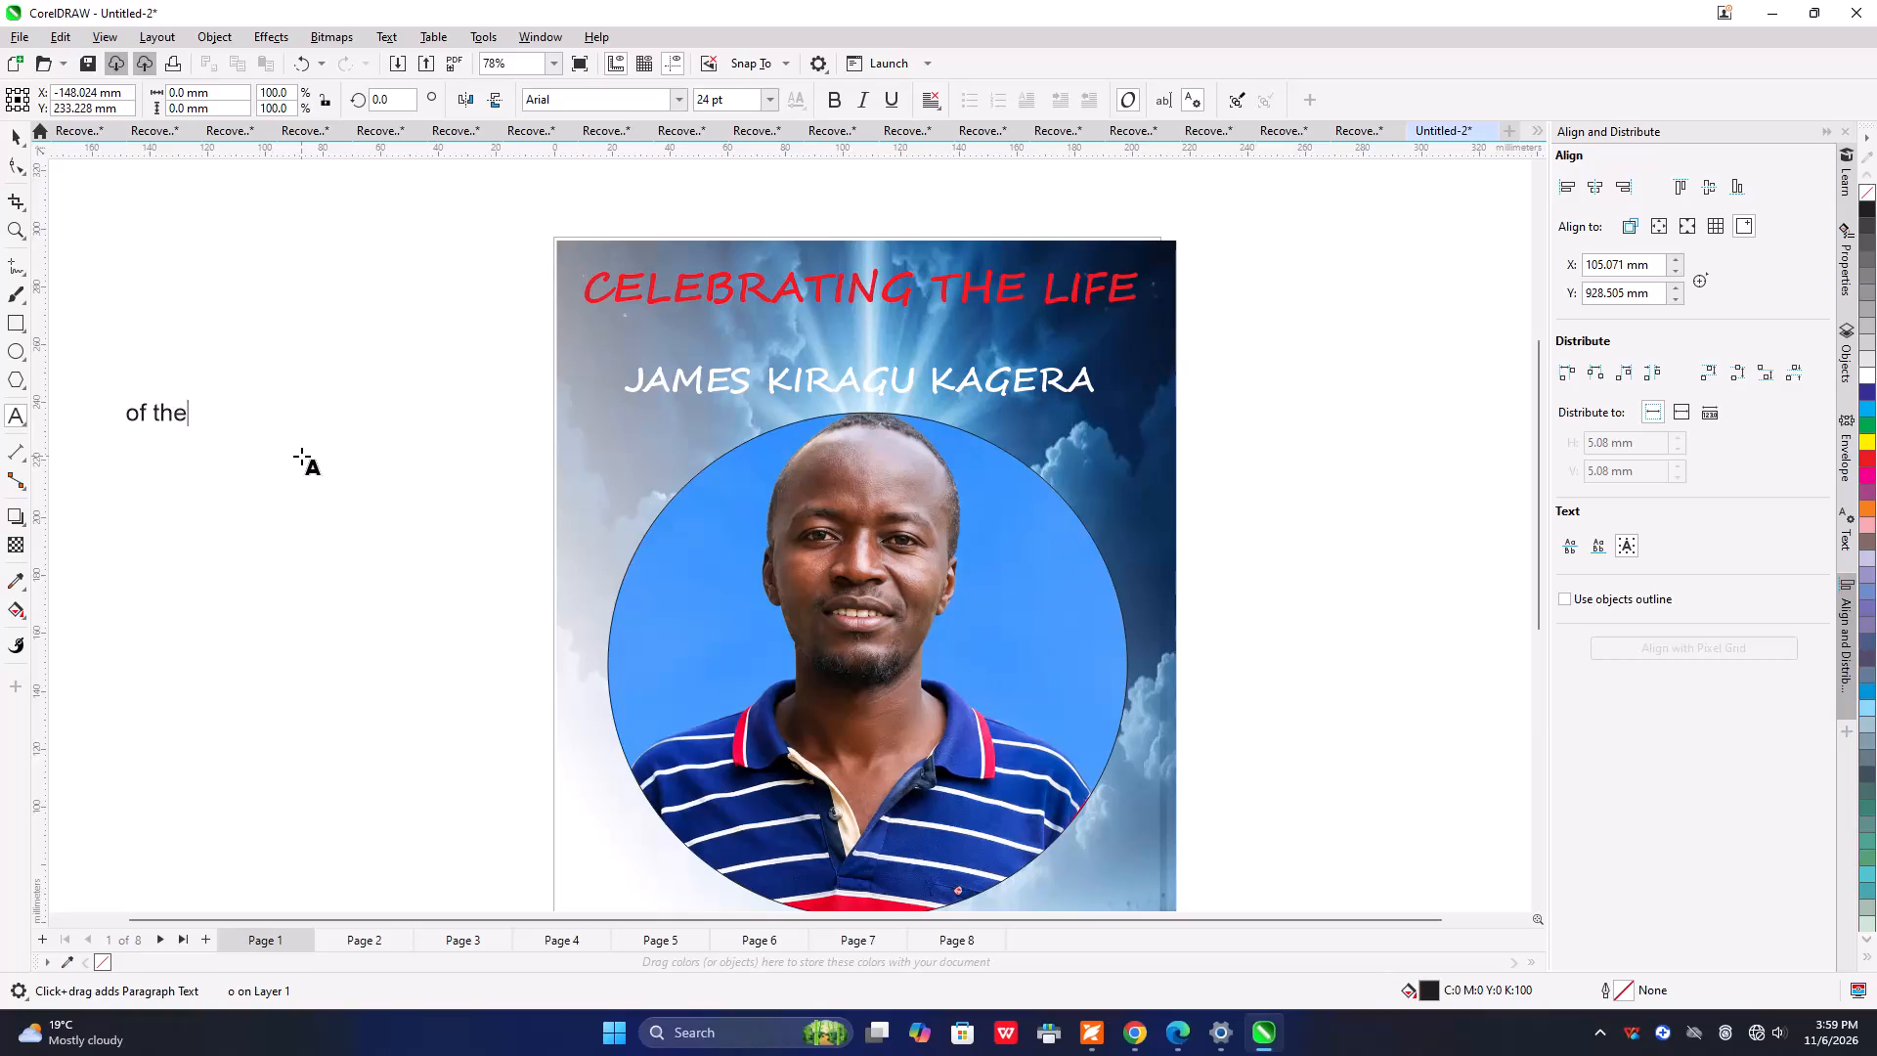
{"action": "key", "text": "space"}
{"action": "key", "text": "l"}
{"action": "key", "text": "a"}
{"action": "type", "text": "te"}
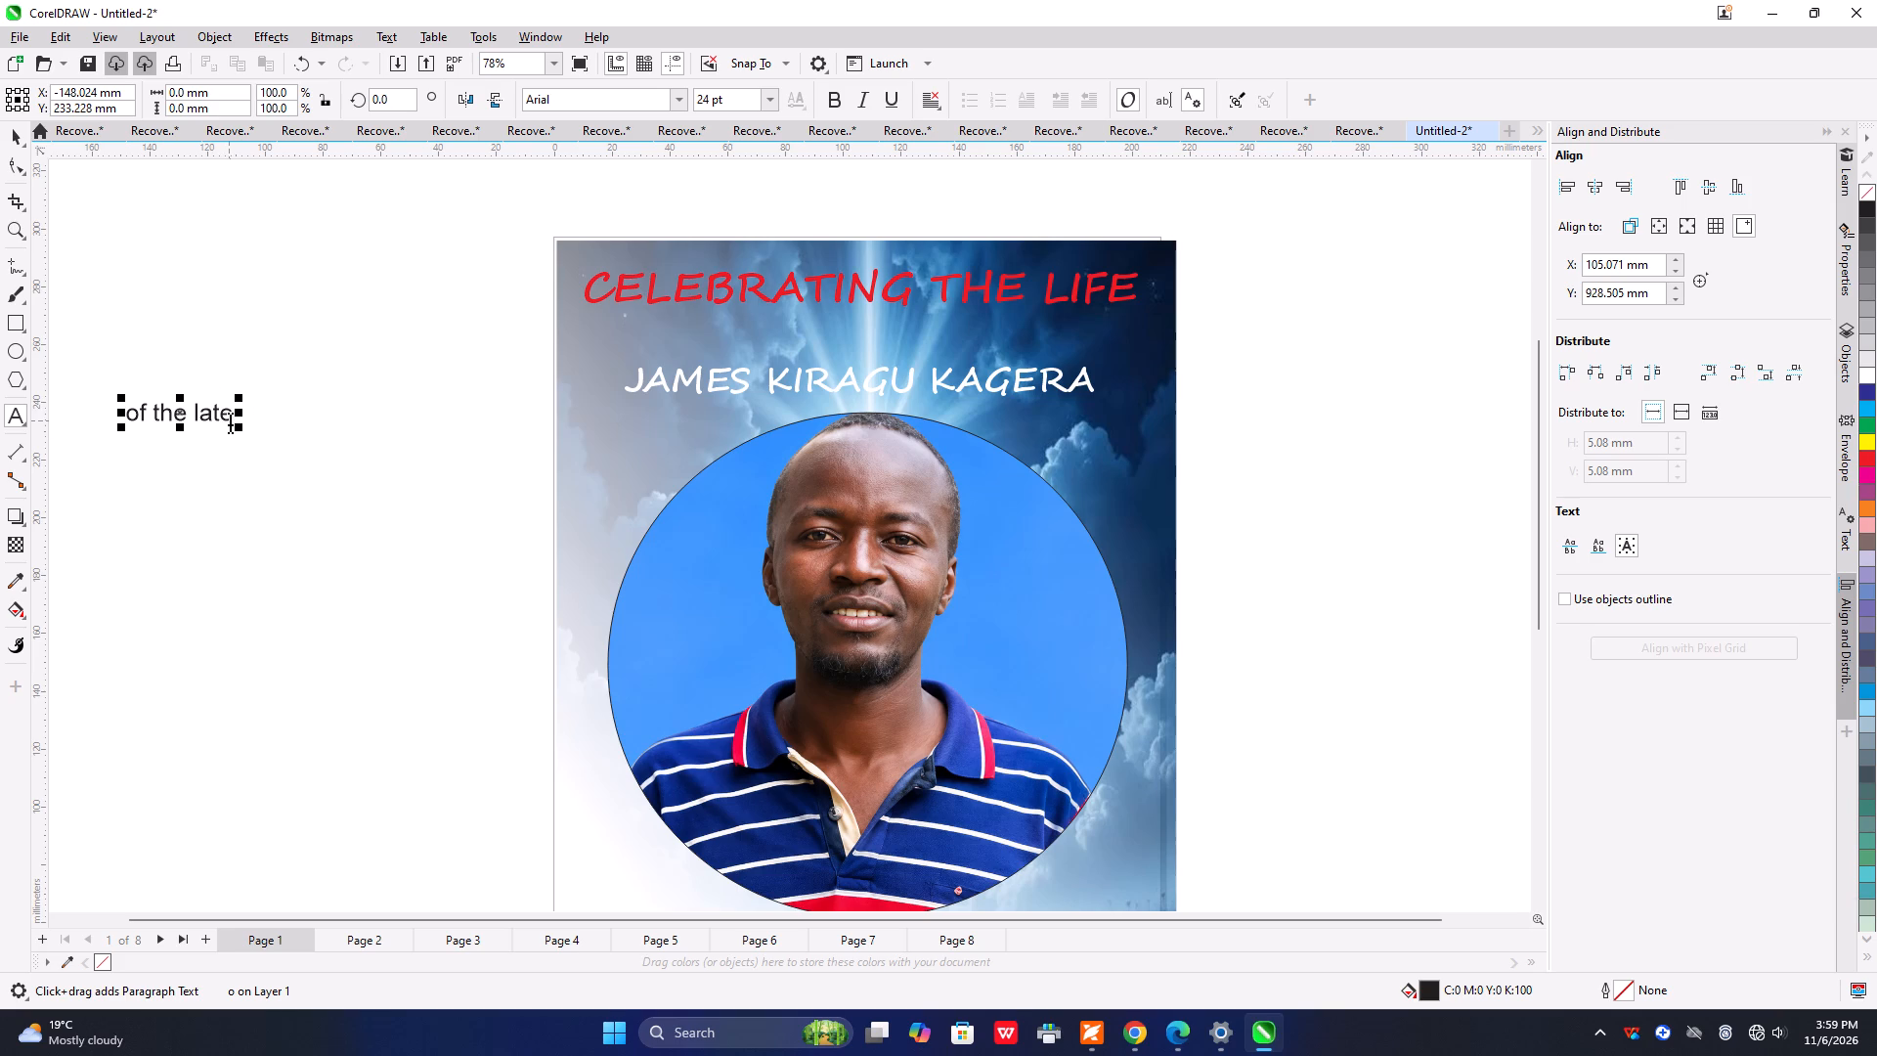
Change the case of the whole "of the late" text to UPPERCASE.
{"action": "left_click_drag", "start_coordinate": [234, 418], "coordinate": [115, 421]}
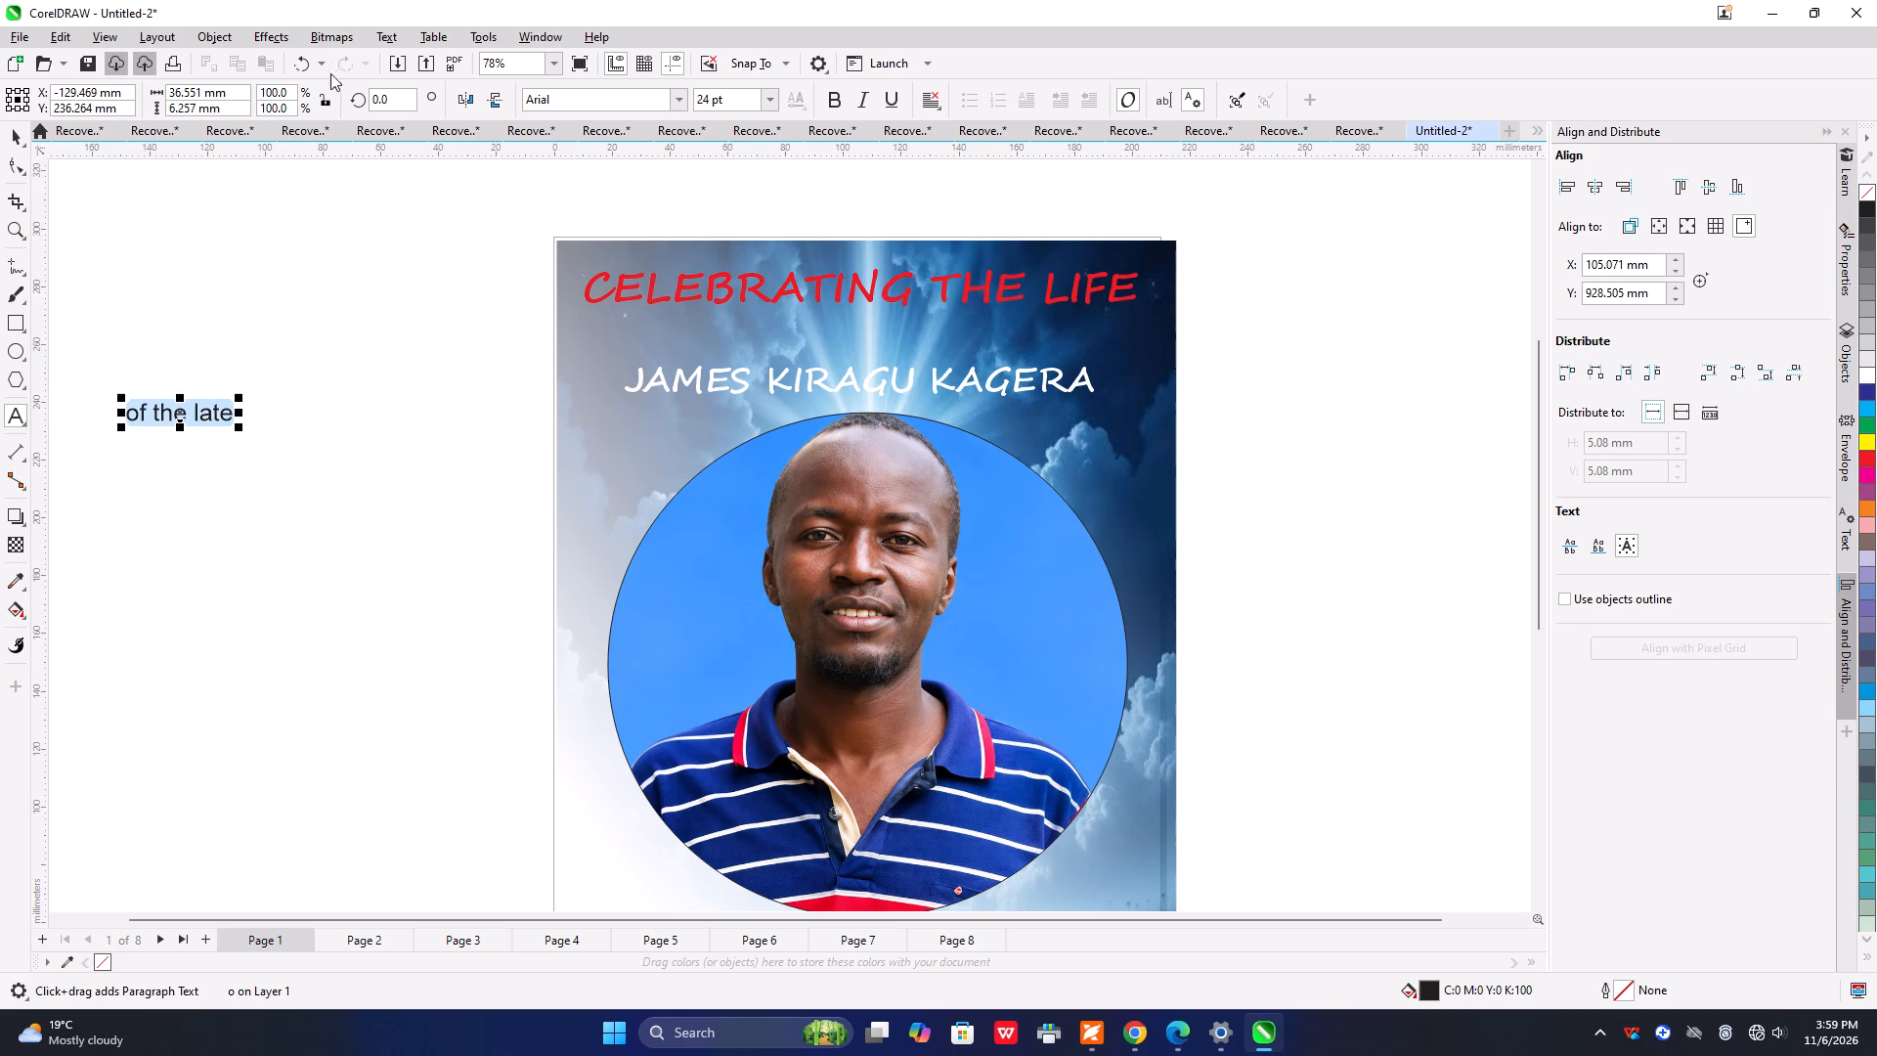
{"action": "left_click", "coordinate": [380, 37]}
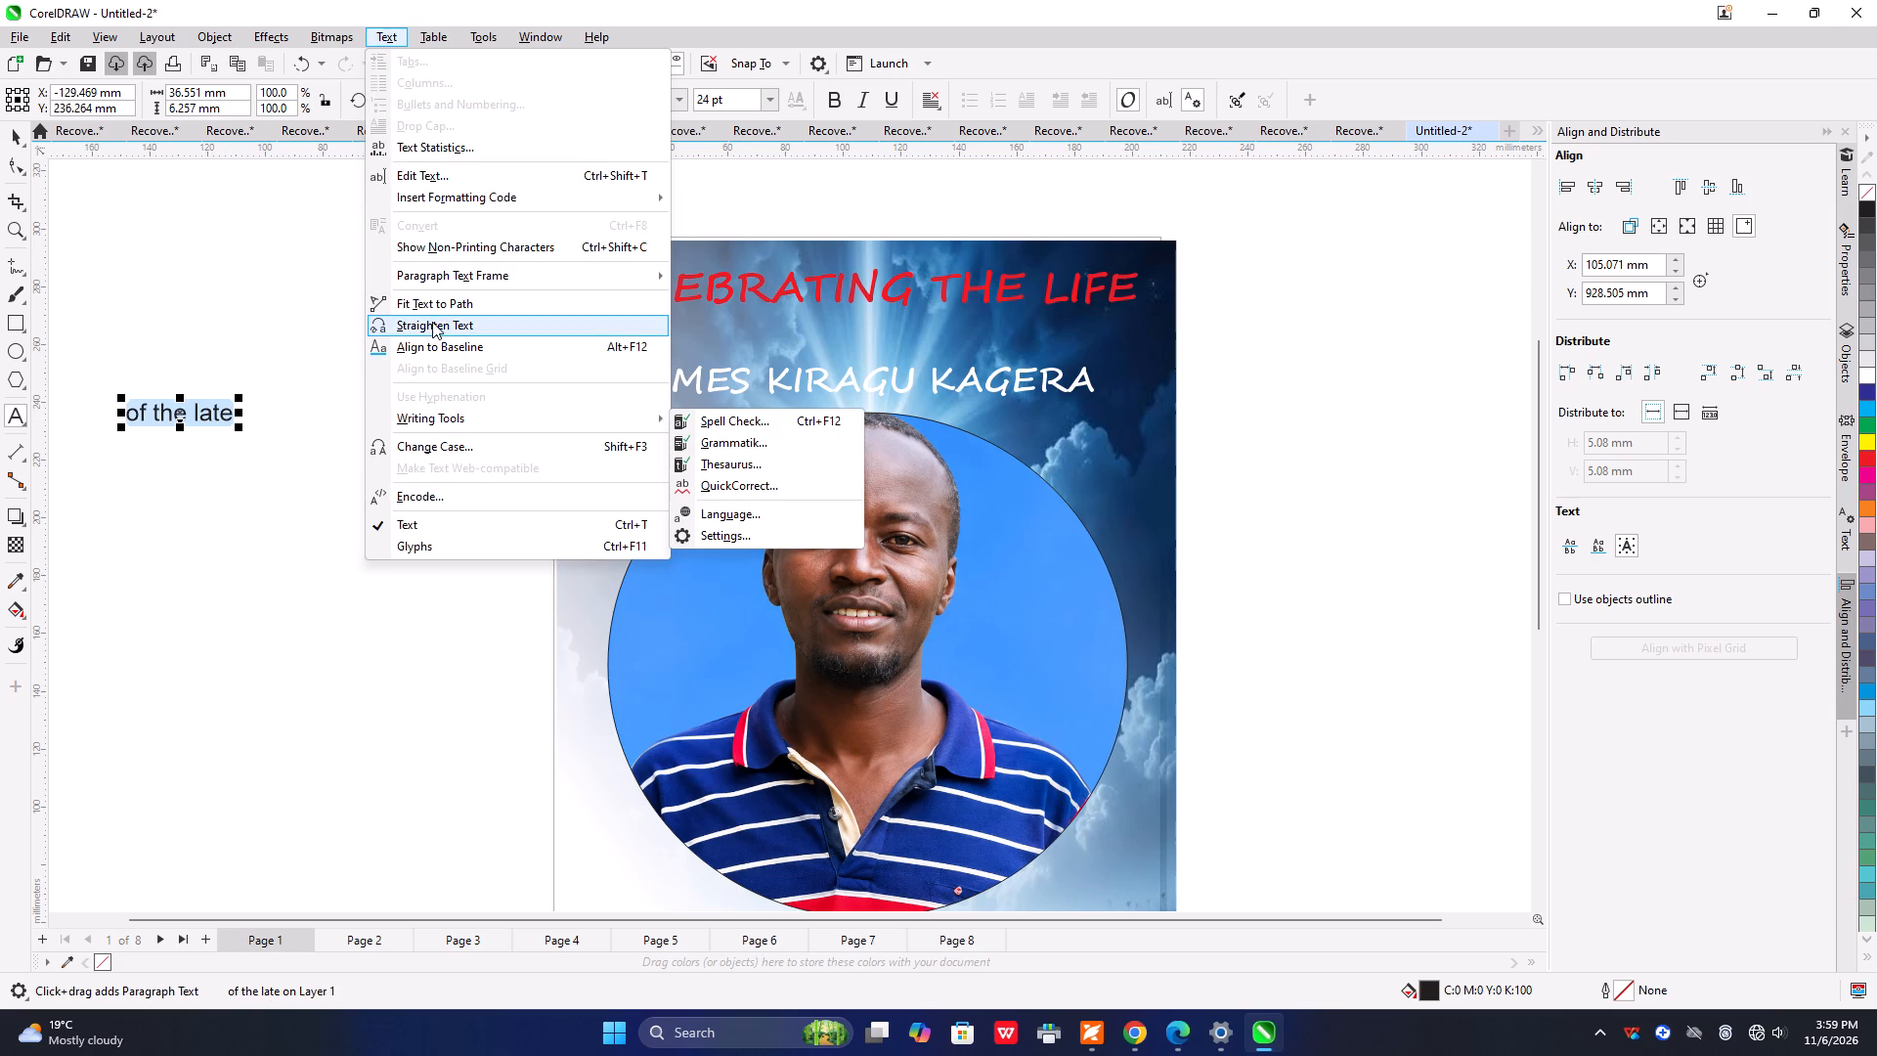
{"action": "left_click", "coordinate": [433, 444]}
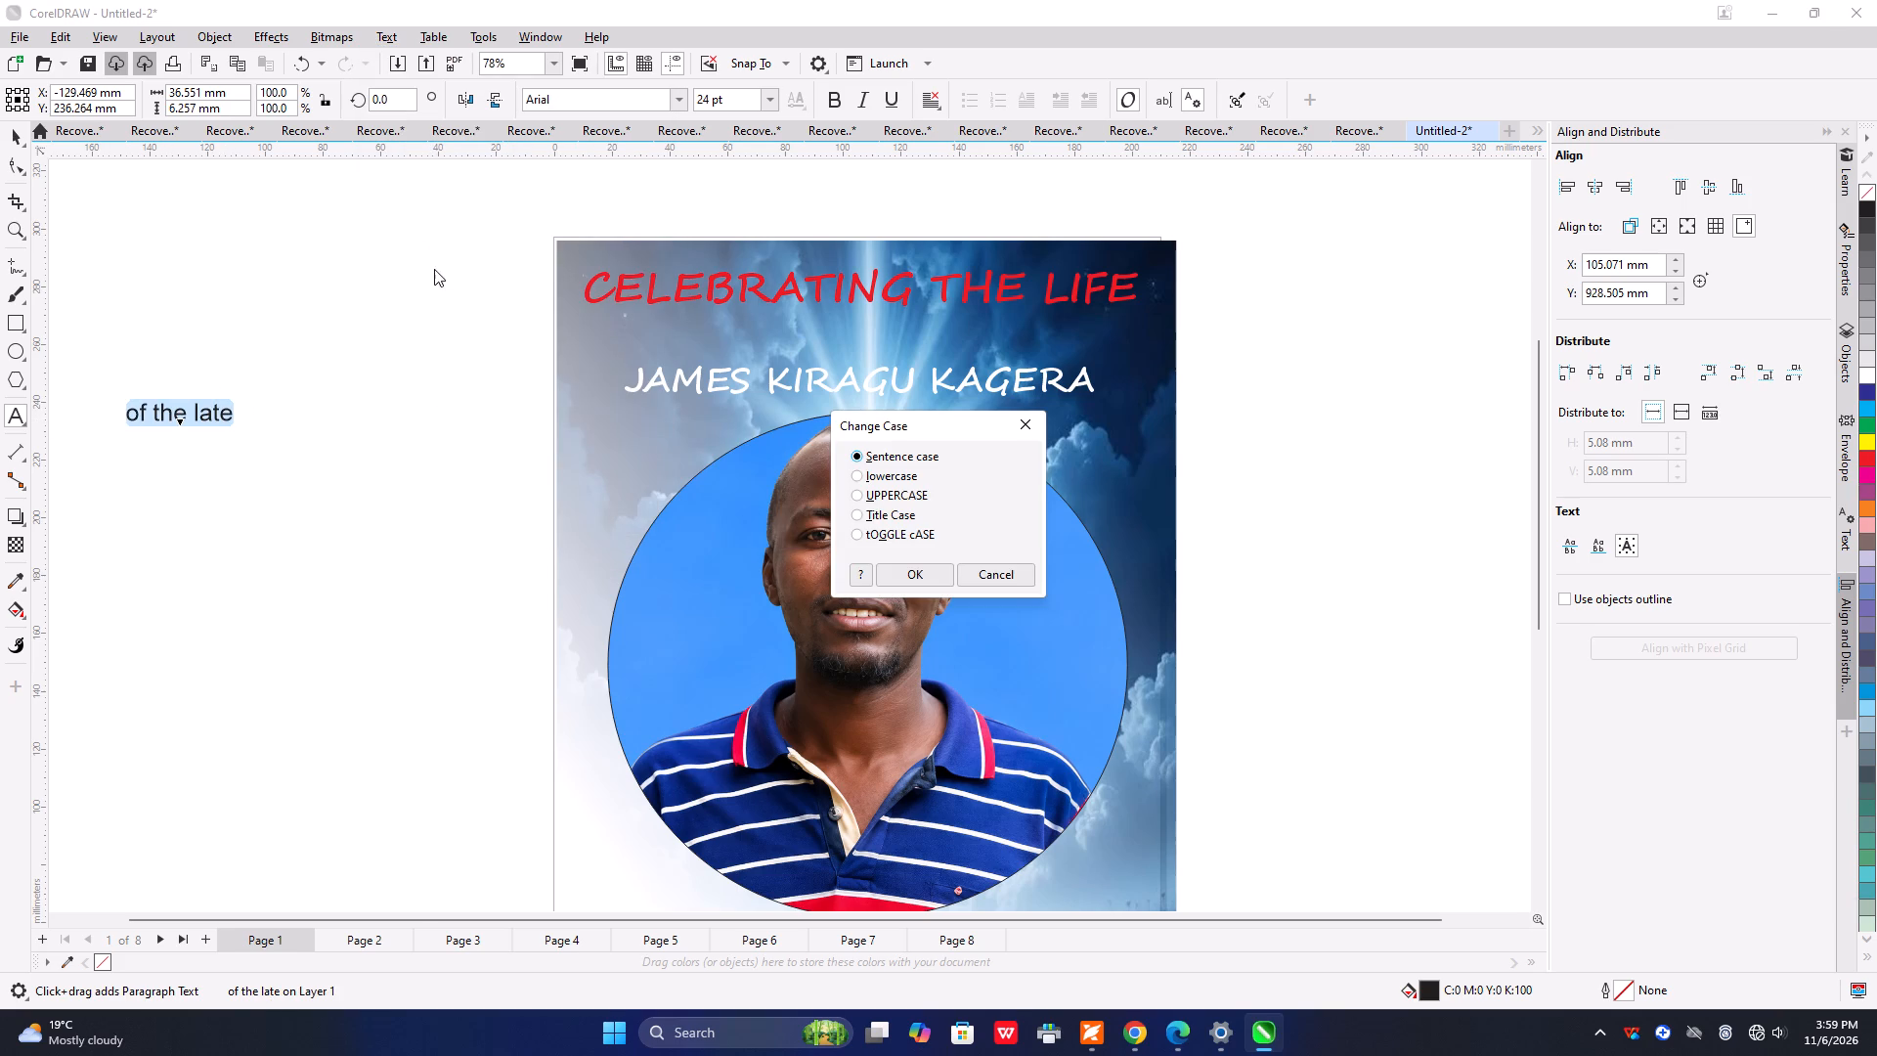
{"action": "left_click", "coordinate": [864, 494]}
{"action": "left_click", "coordinate": [918, 578]}
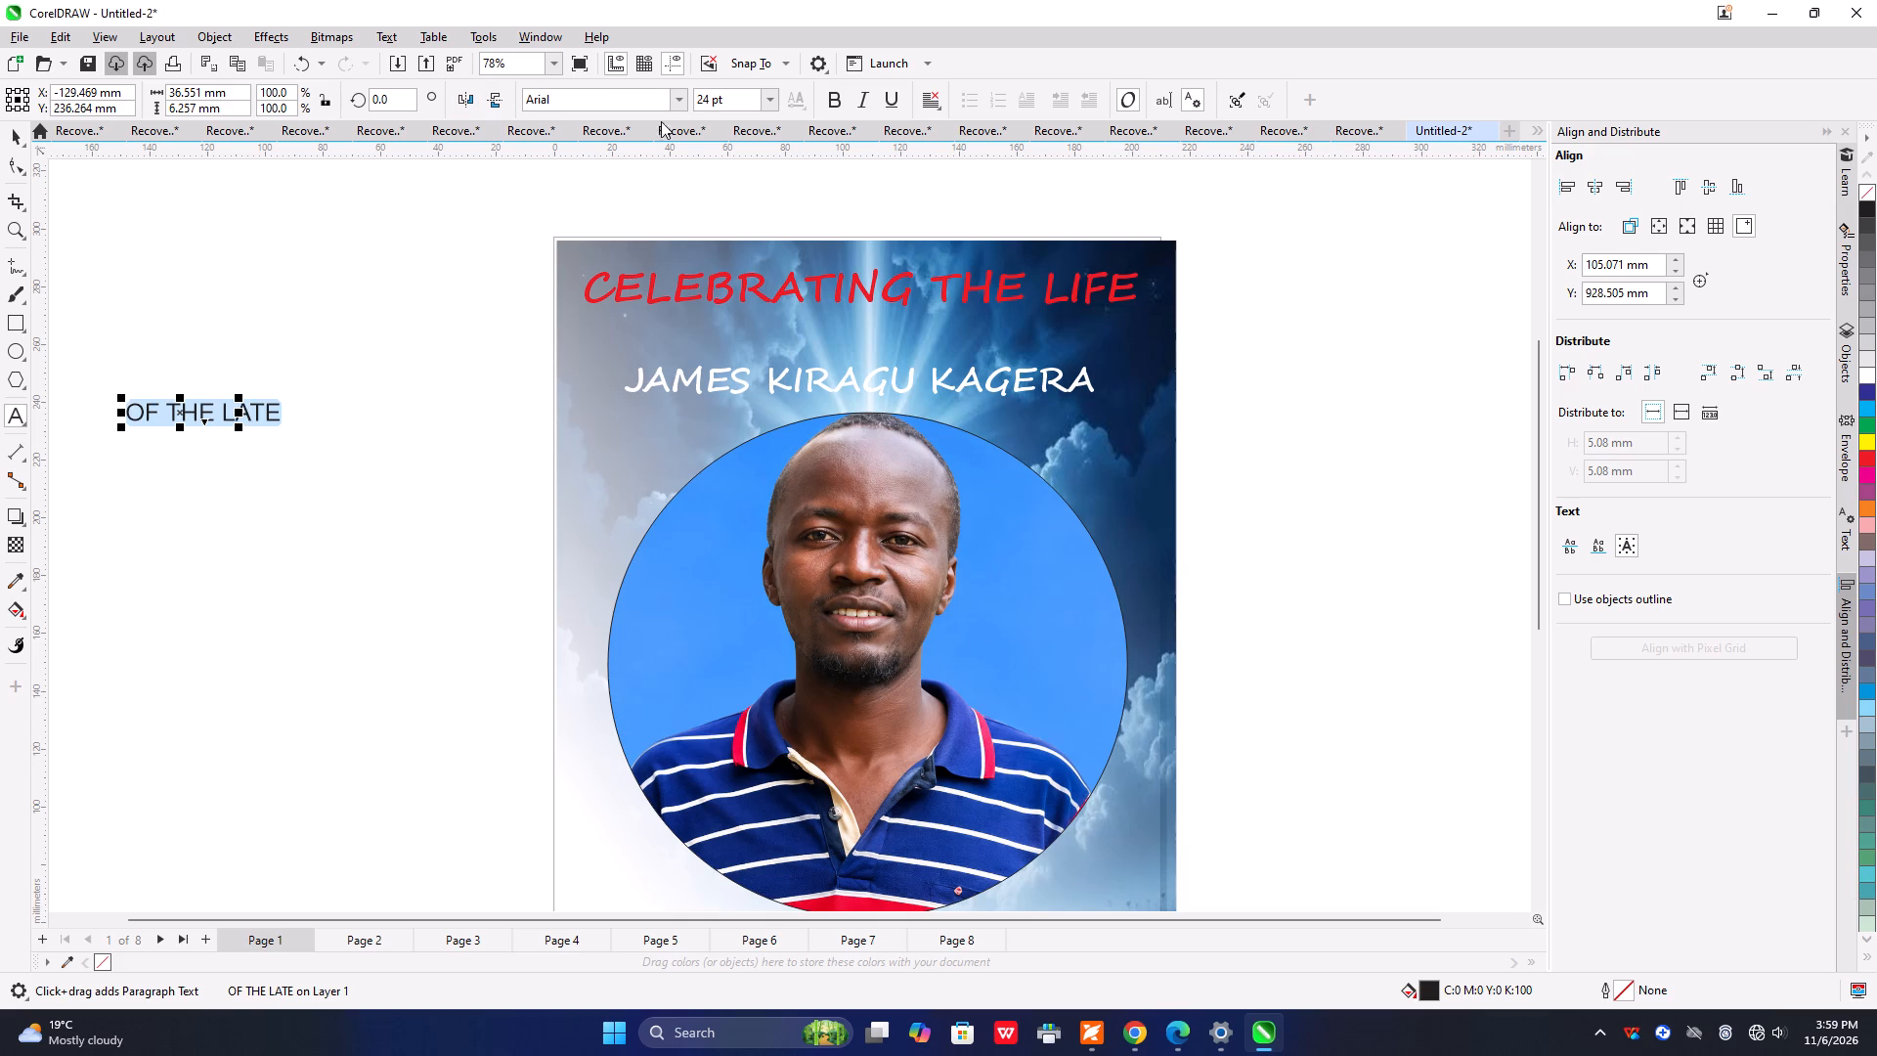
Set the font of the "OF THE LATE" text to Freestyle Script.
{"action": "left_click", "coordinate": [677, 99]}
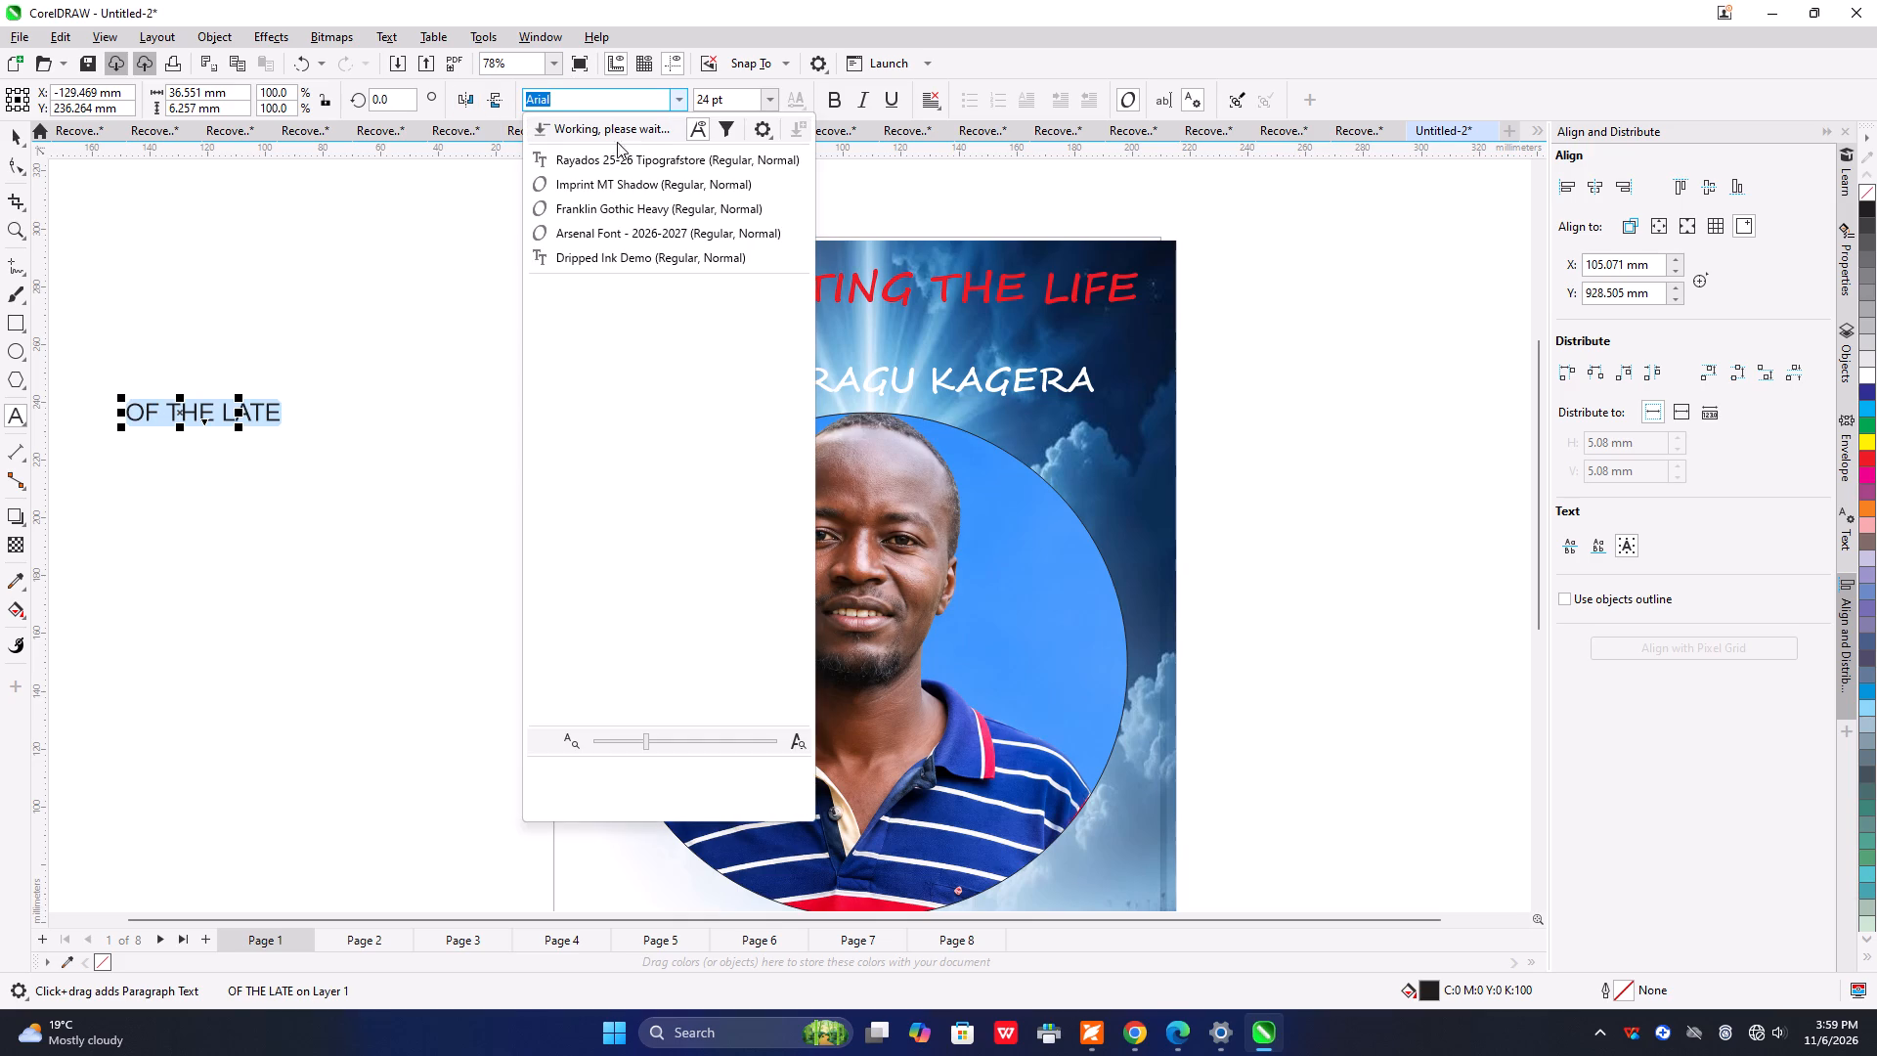
{"action": "scroll", "coordinate": [625, 158], "scroll_direction": "down", "scroll_amount": 2}
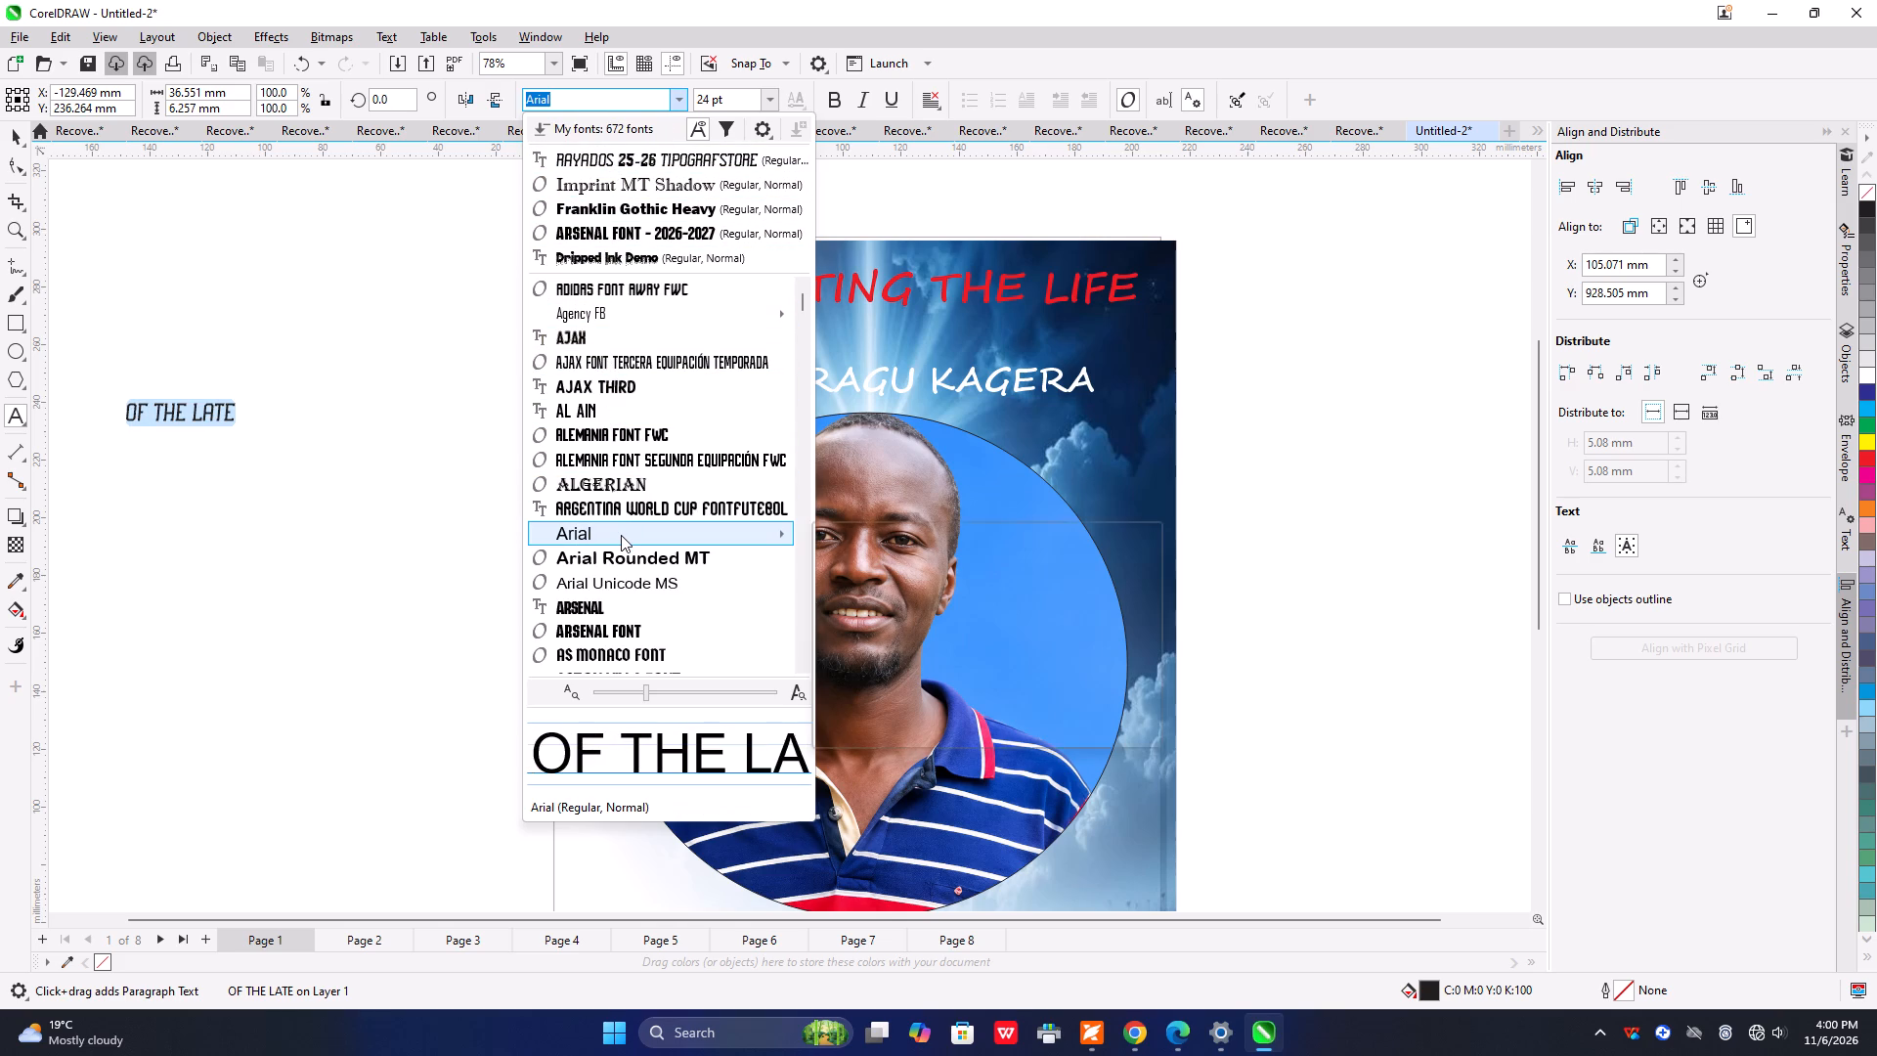
{"action": "scroll", "coordinate": [621, 535], "scroll_direction": "down", "scroll_amount": 5}
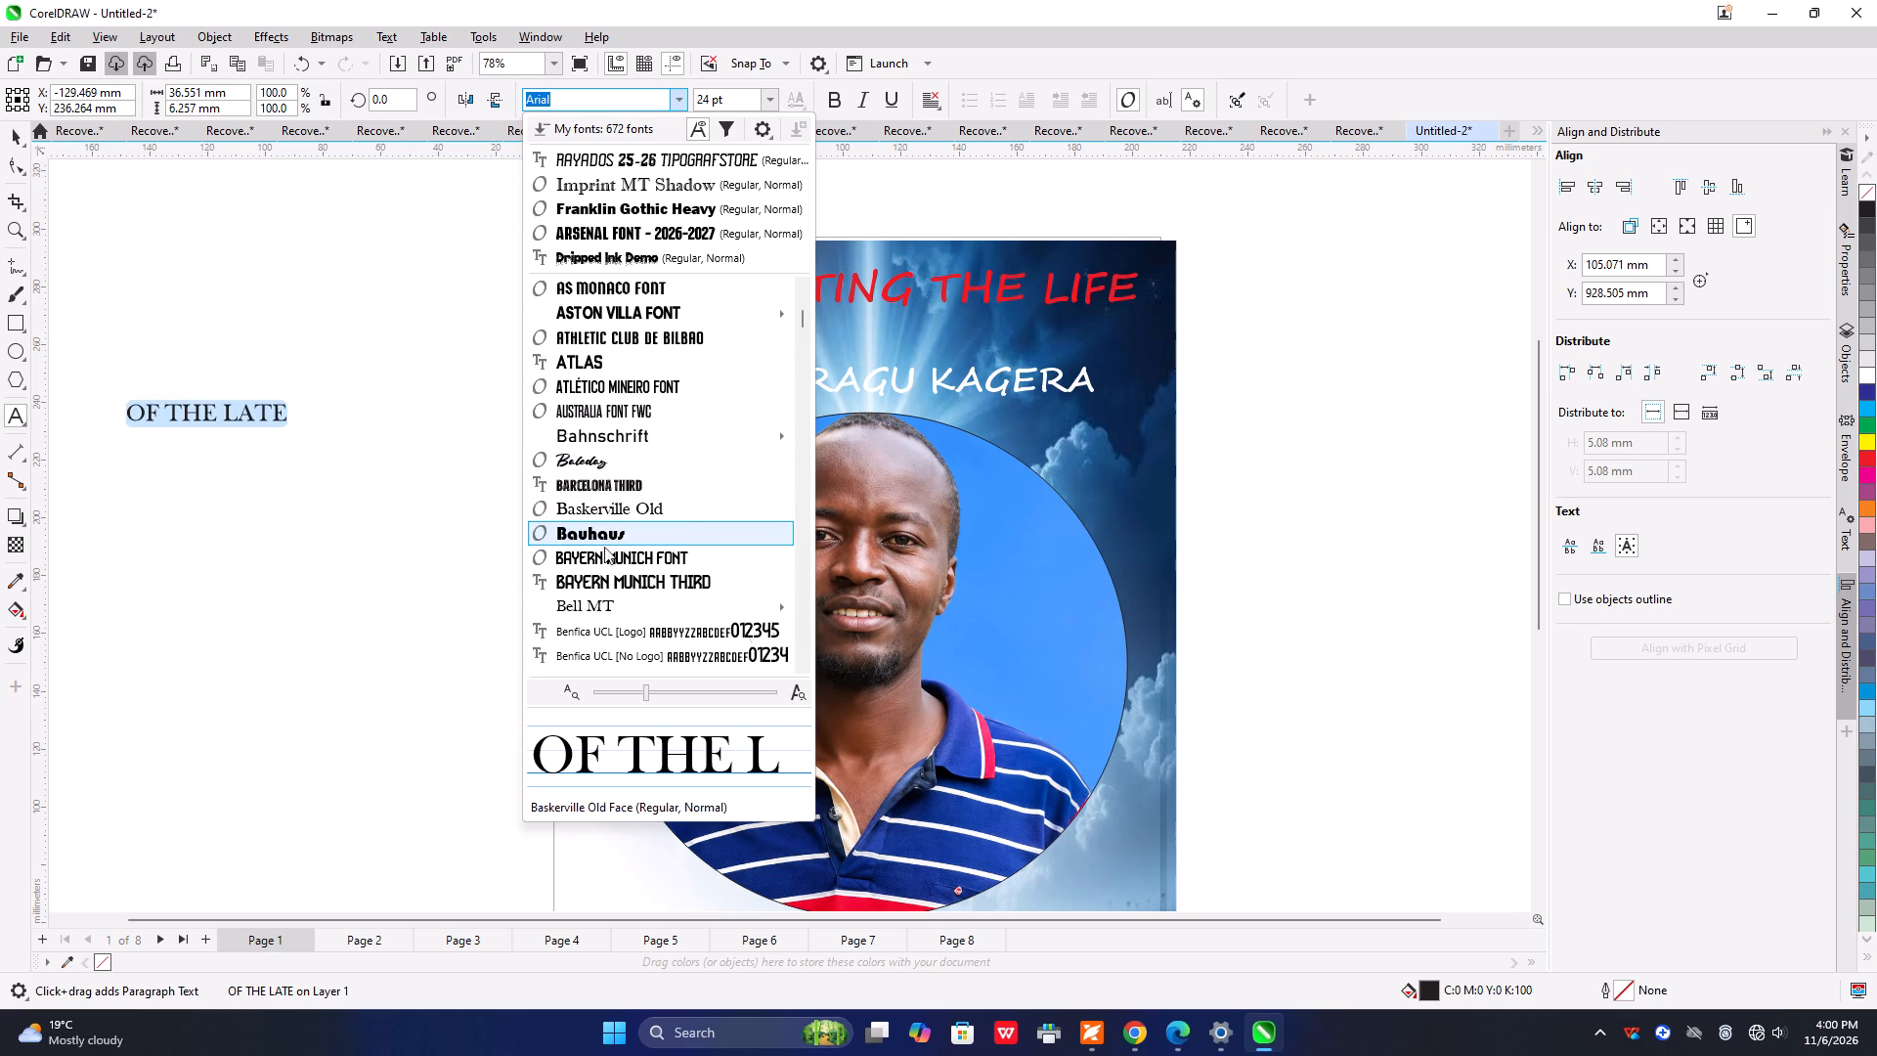
{"action": "scroll", "coordinate": [617, 606], "scroll_direction": "down", "scroll_amount": 3}
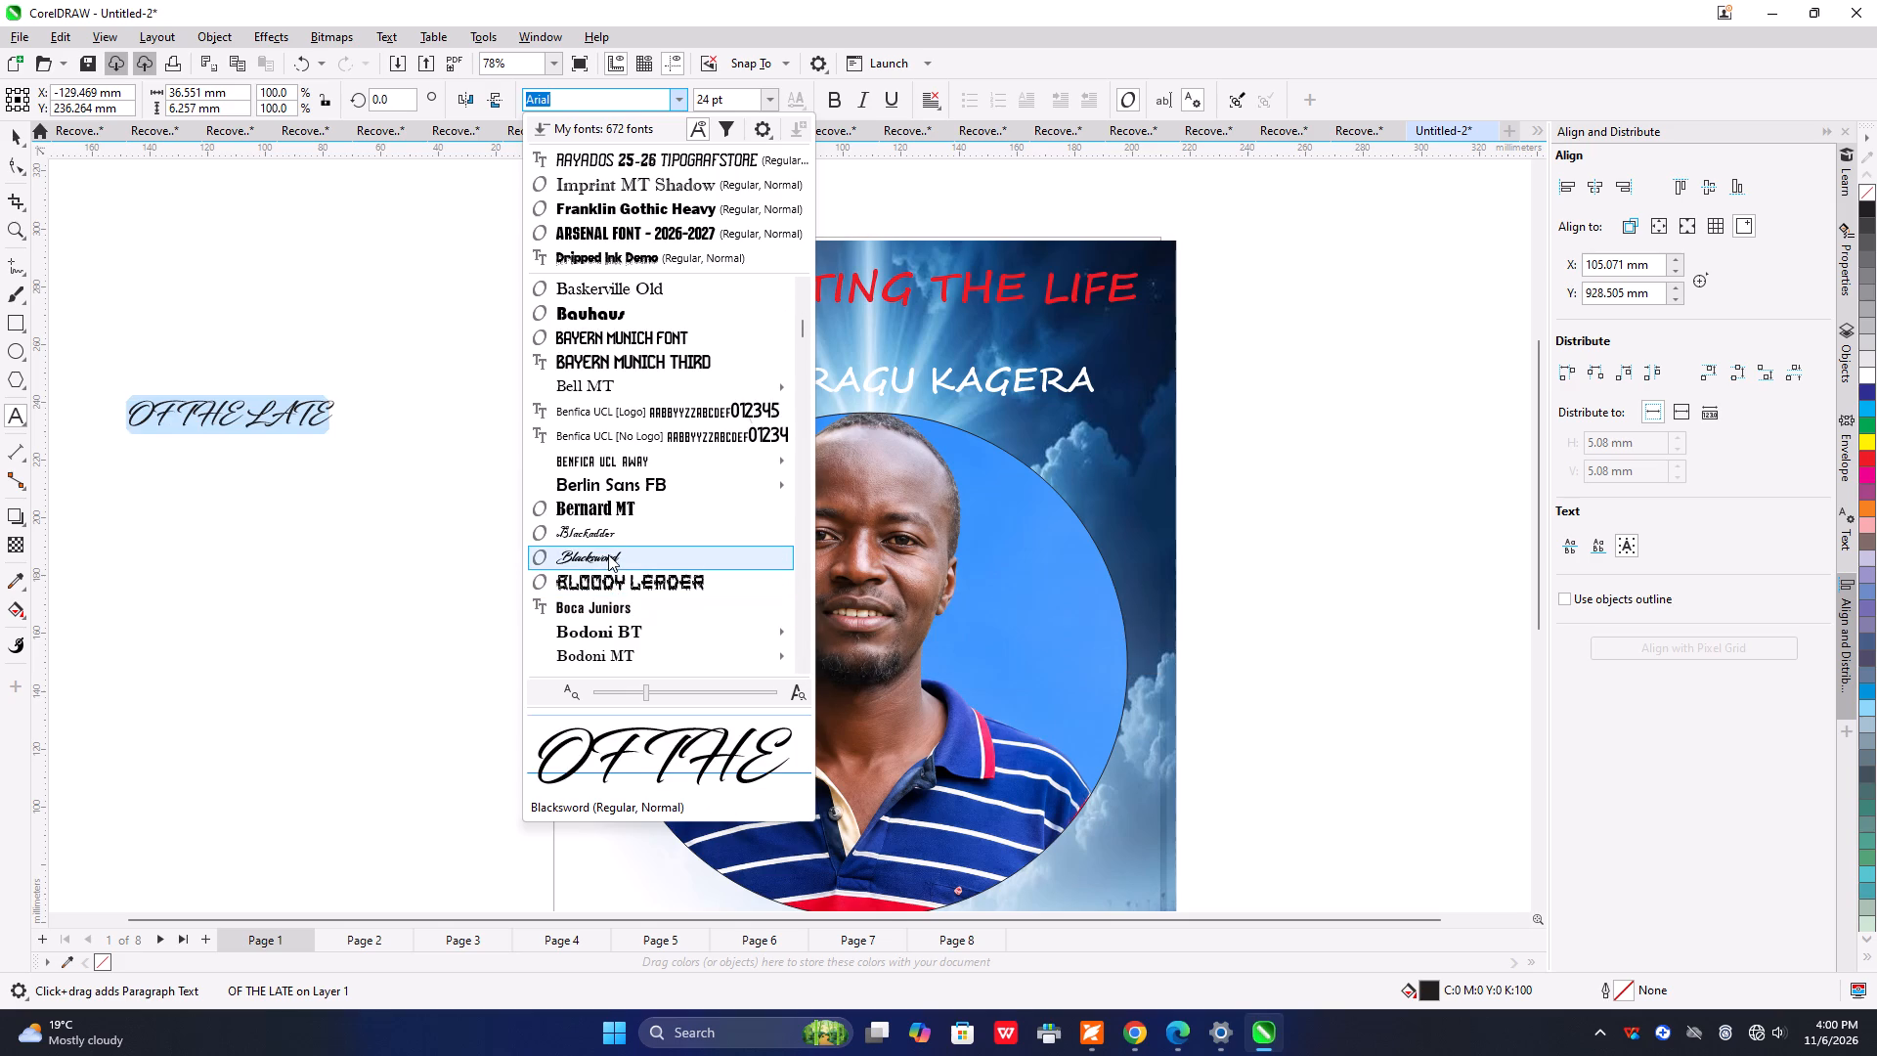
{"action": "scroll", "coordinate": [611, 573], "scroll_direction": "down", "scroll_amount": 1}
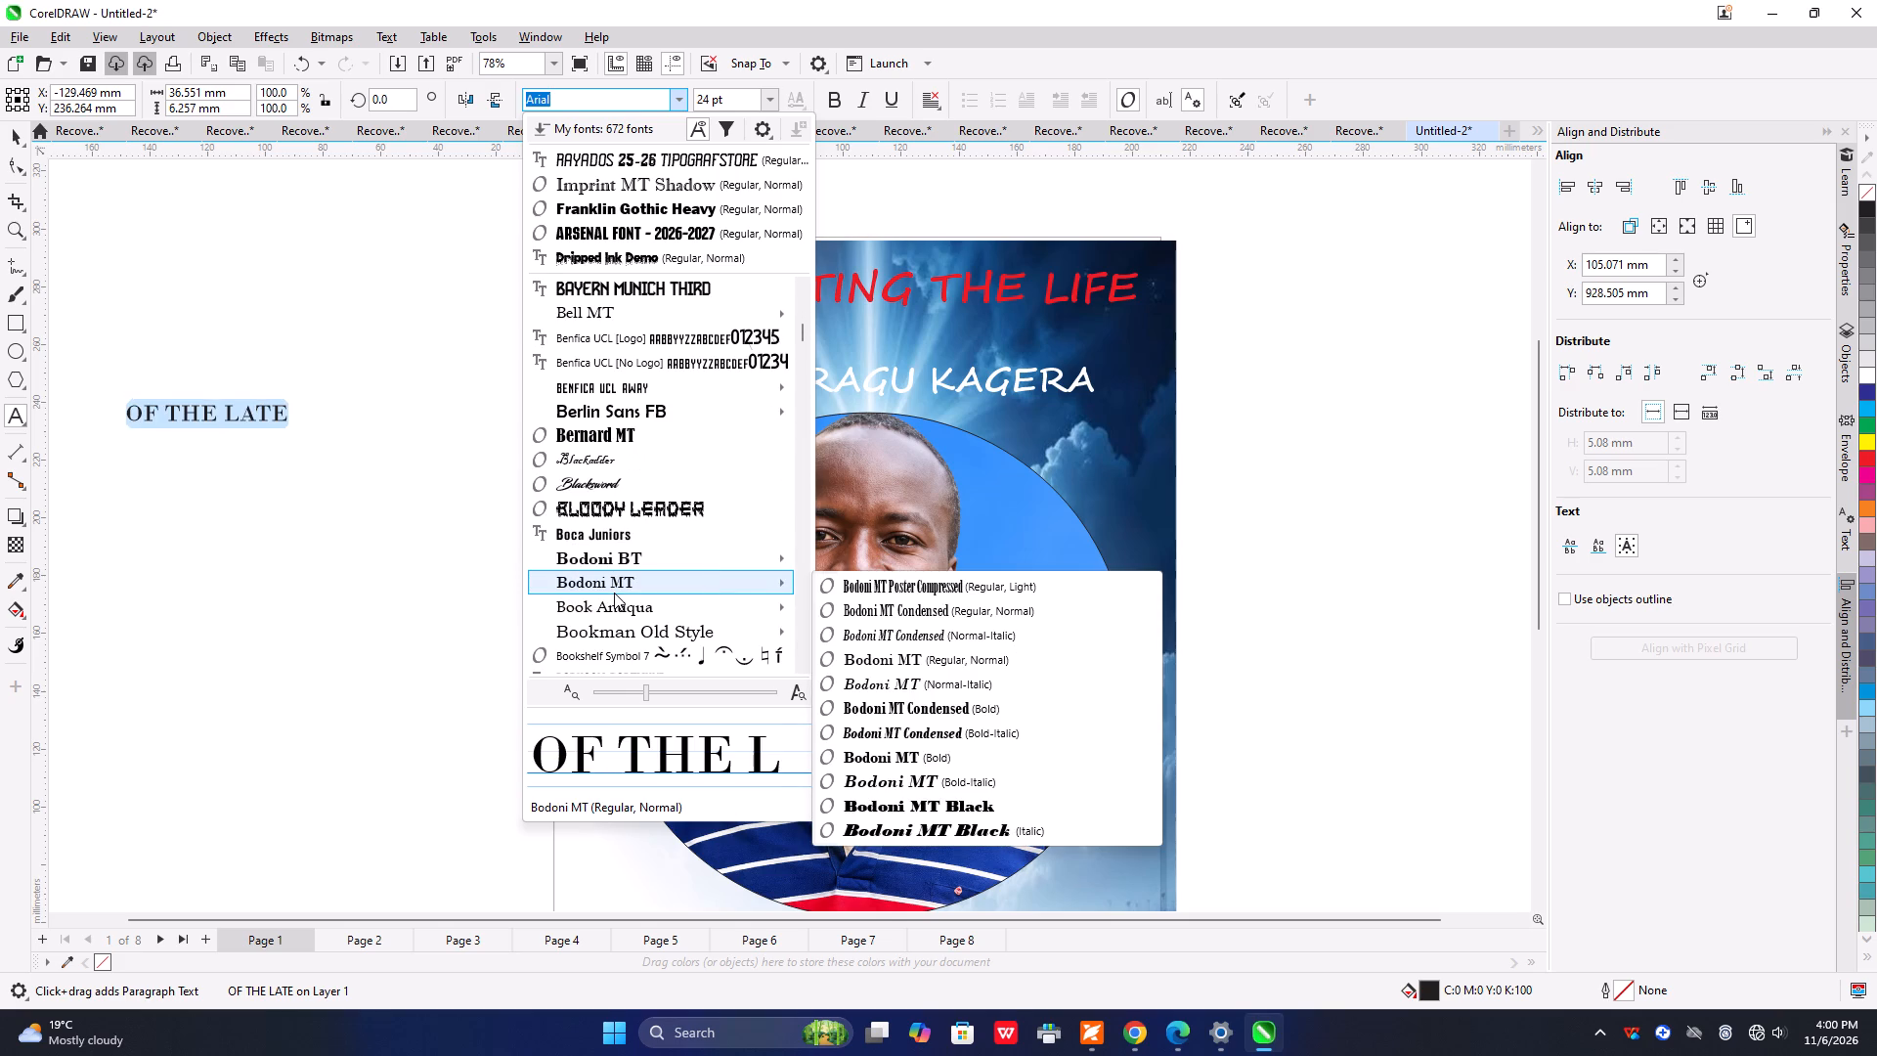
{"action": "scroll", "coordinate": [616, 594], "scroll_direction": "down", "scroll_amount": 1}
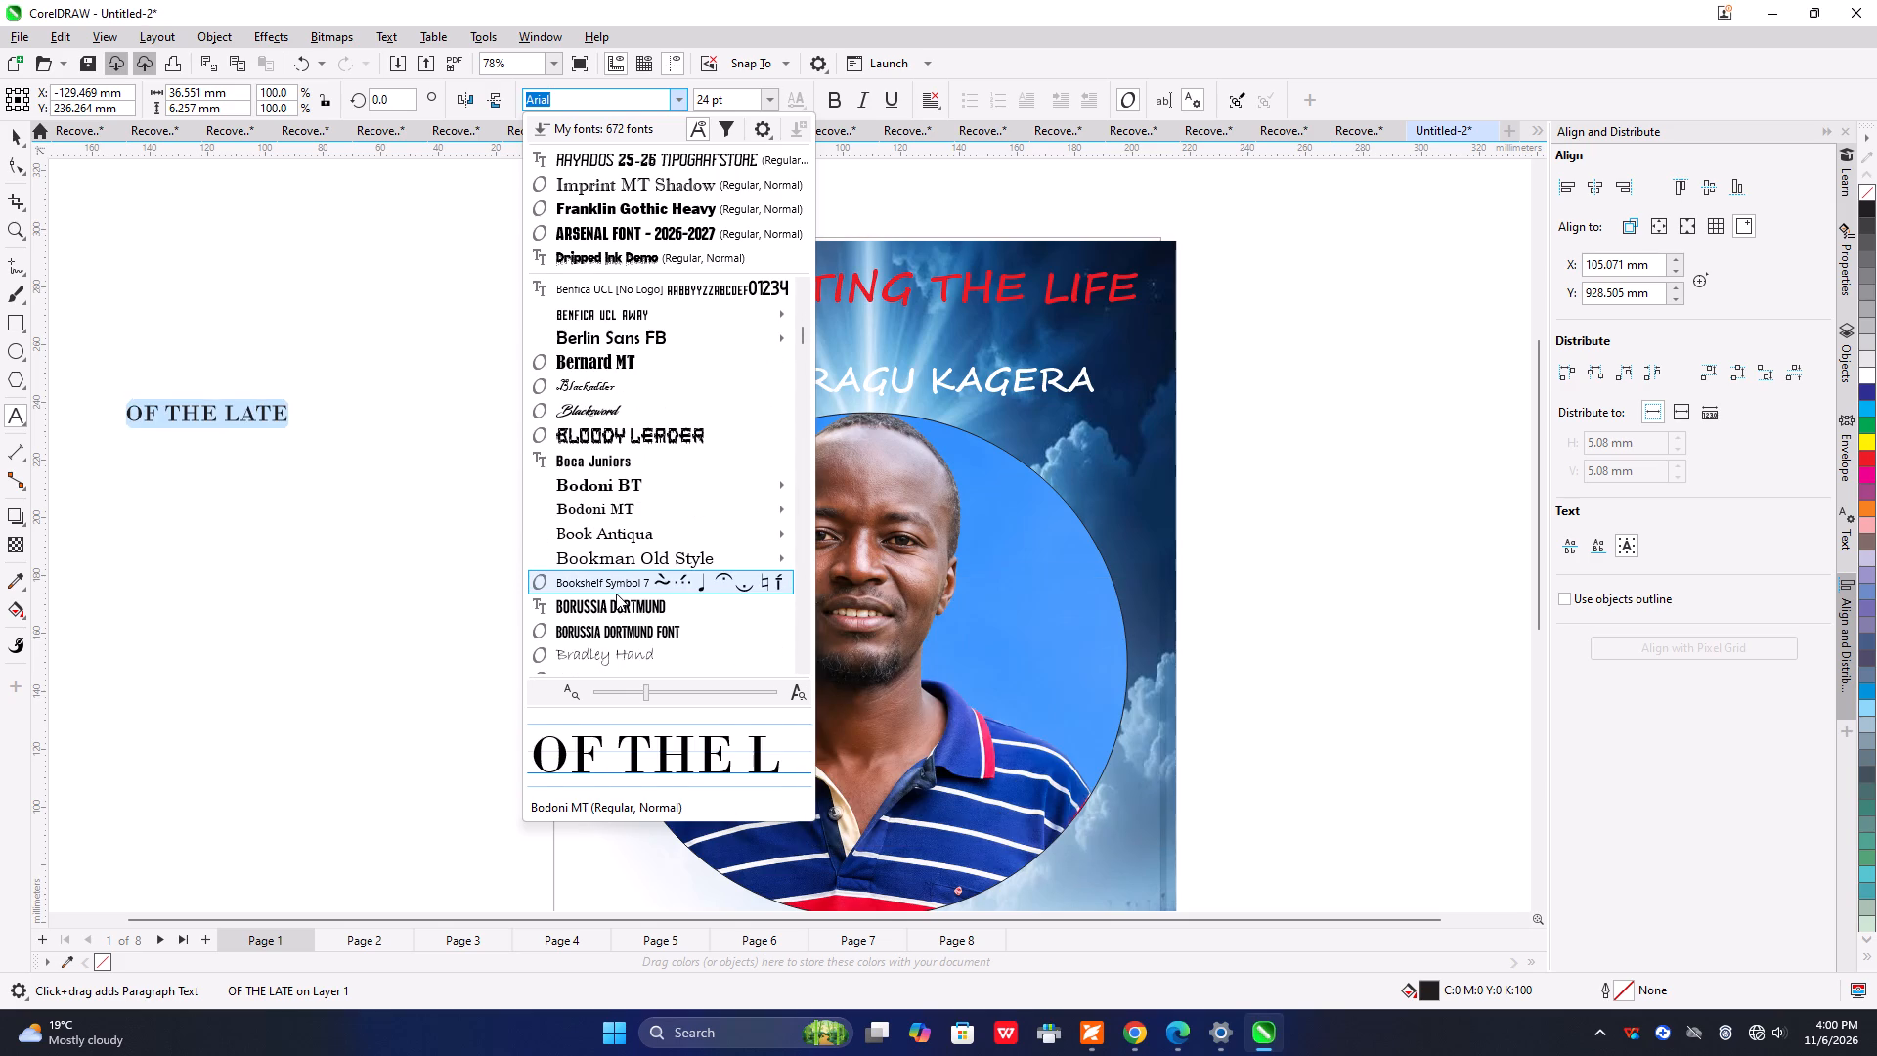
{"action": "scroll", "coordinate": [616, 594], "scroll_direction": "down", "scroll_amount": 3}
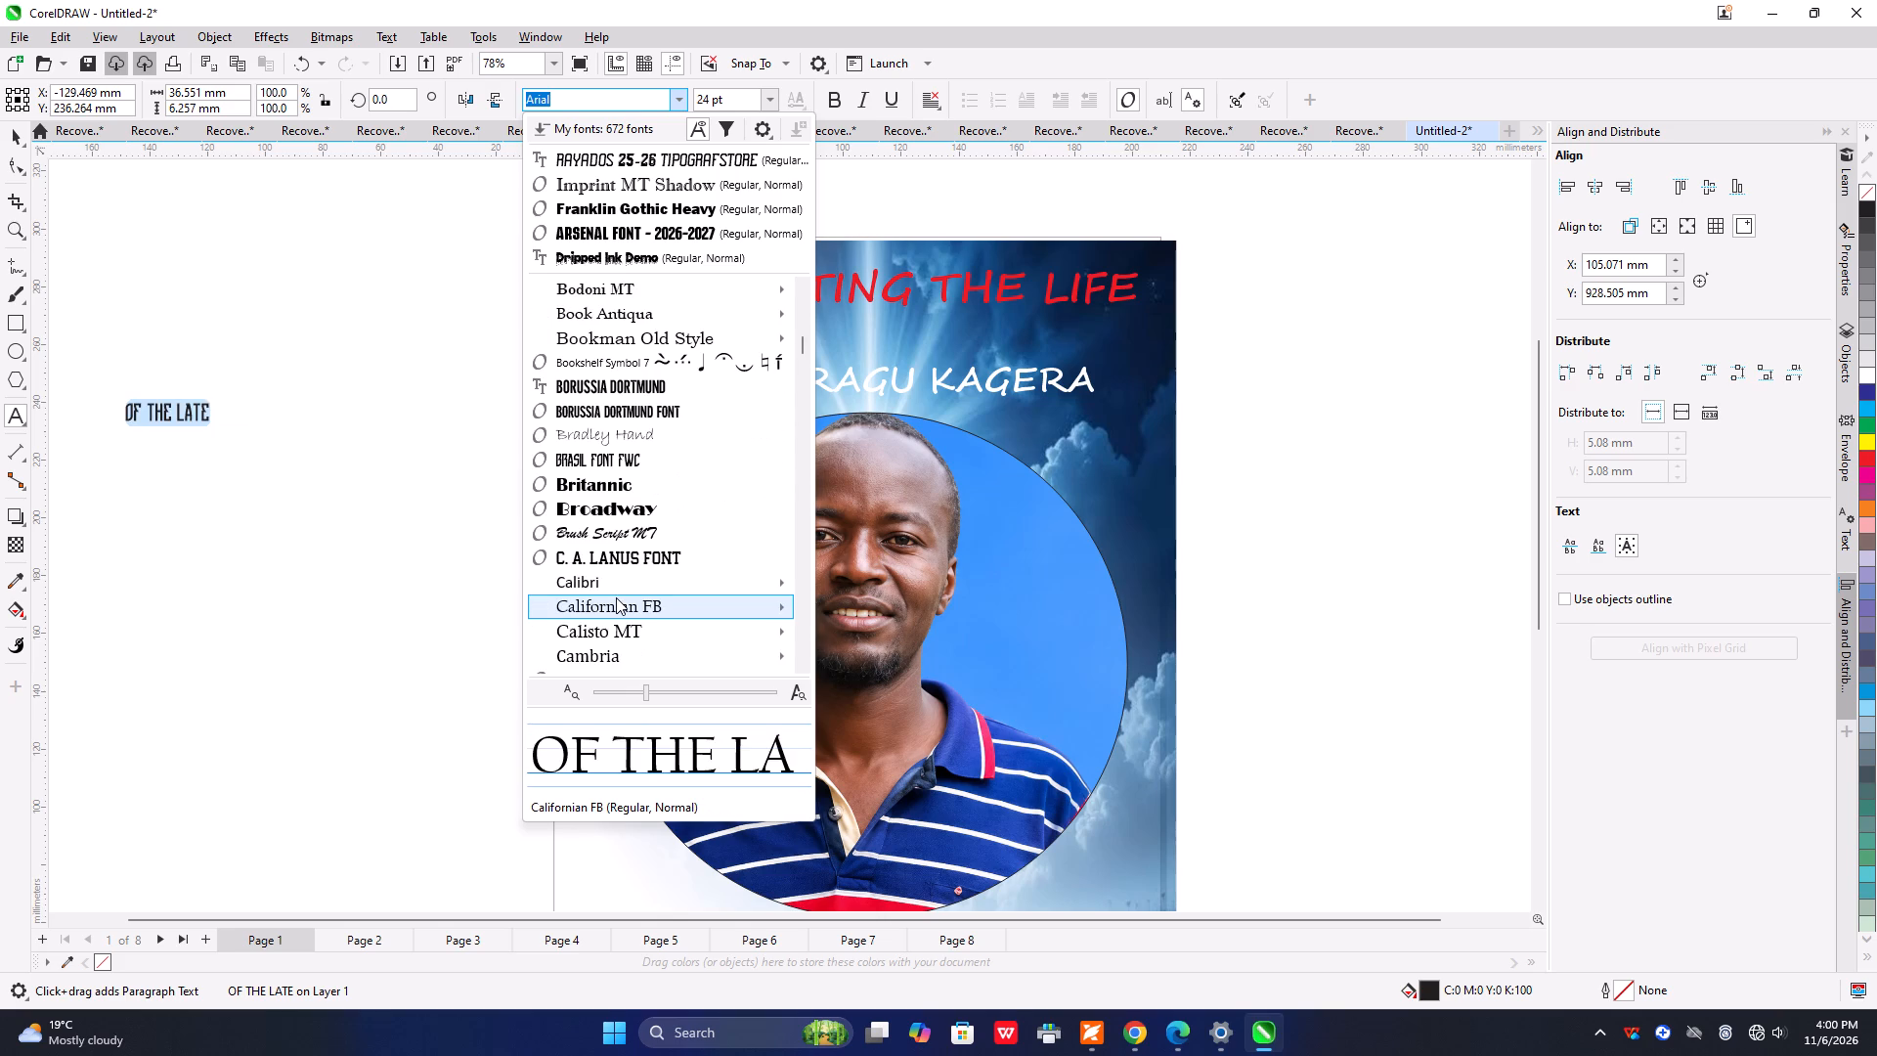
{"action": "scroll", "coordinate": [616, 597], "scroll_direction": "down", "scroll_amount": 3}
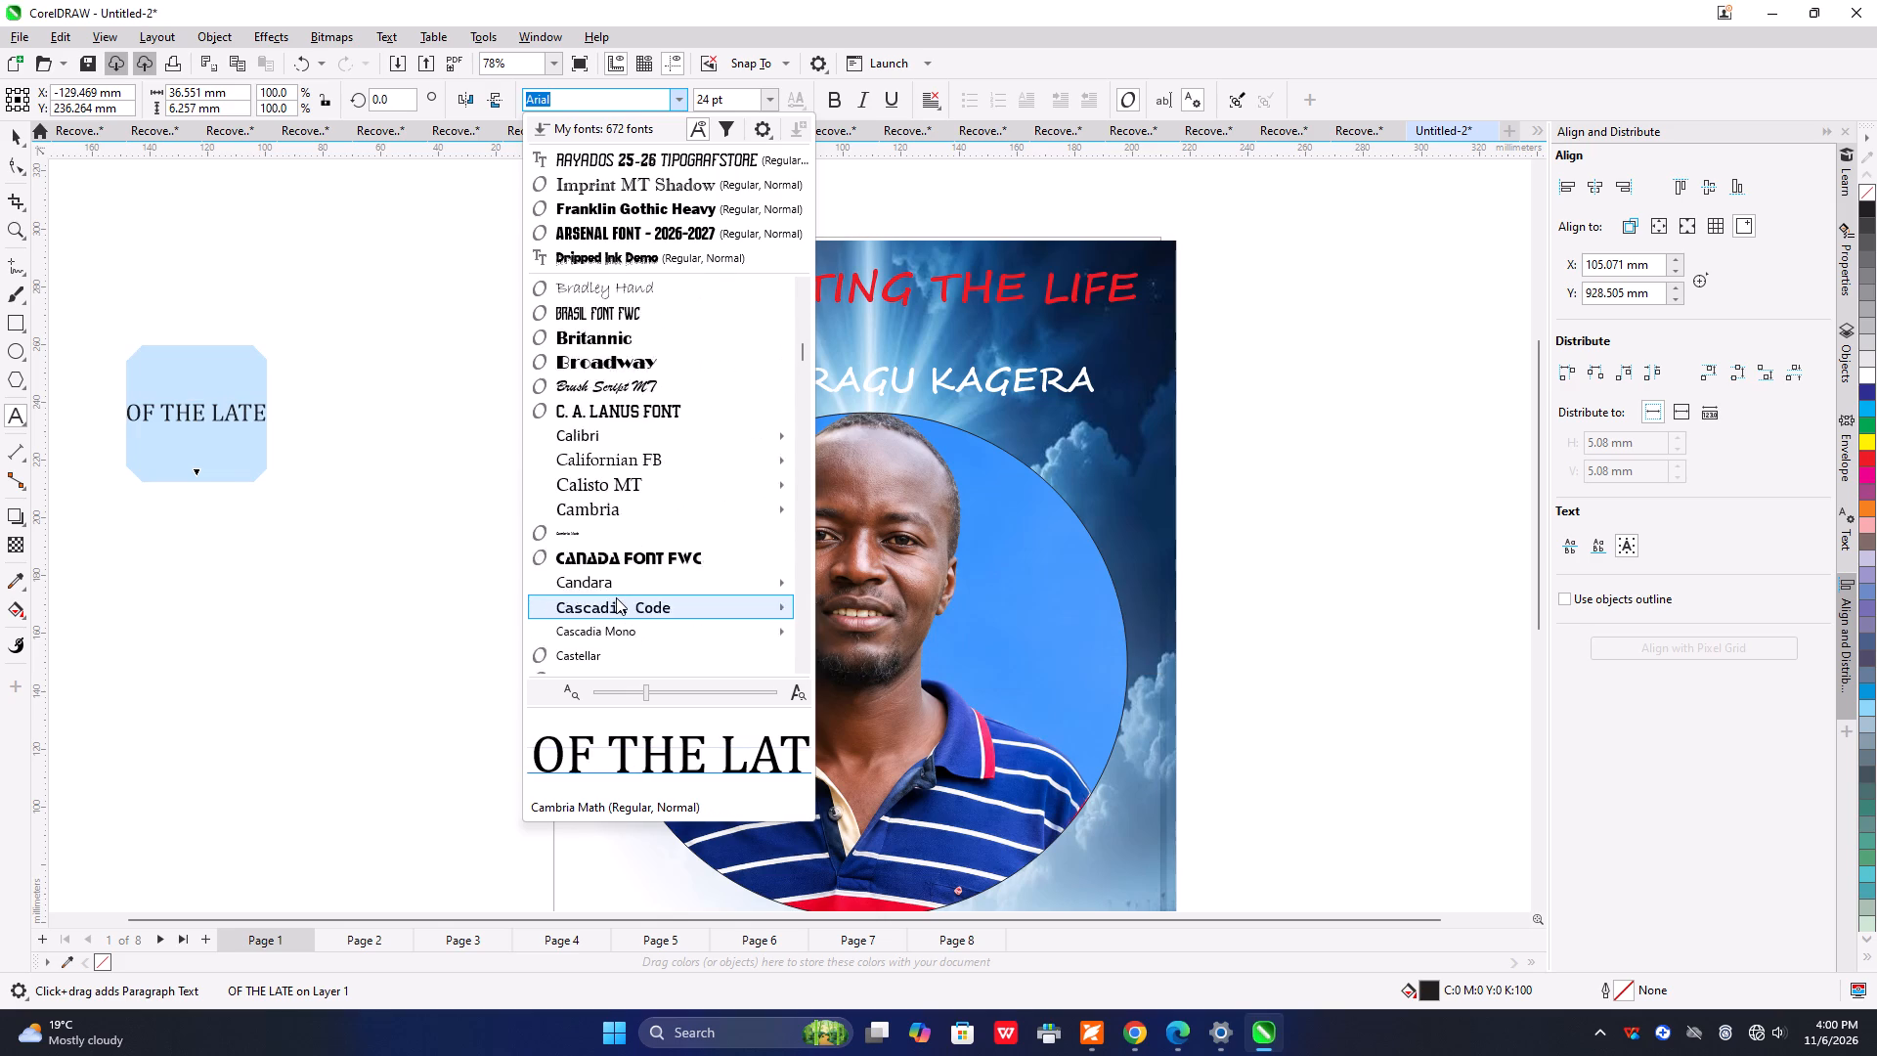
{"action": "scroll", "coordinate": [616, 597], "scroll_direction": "down", "scroll_amount": 2}
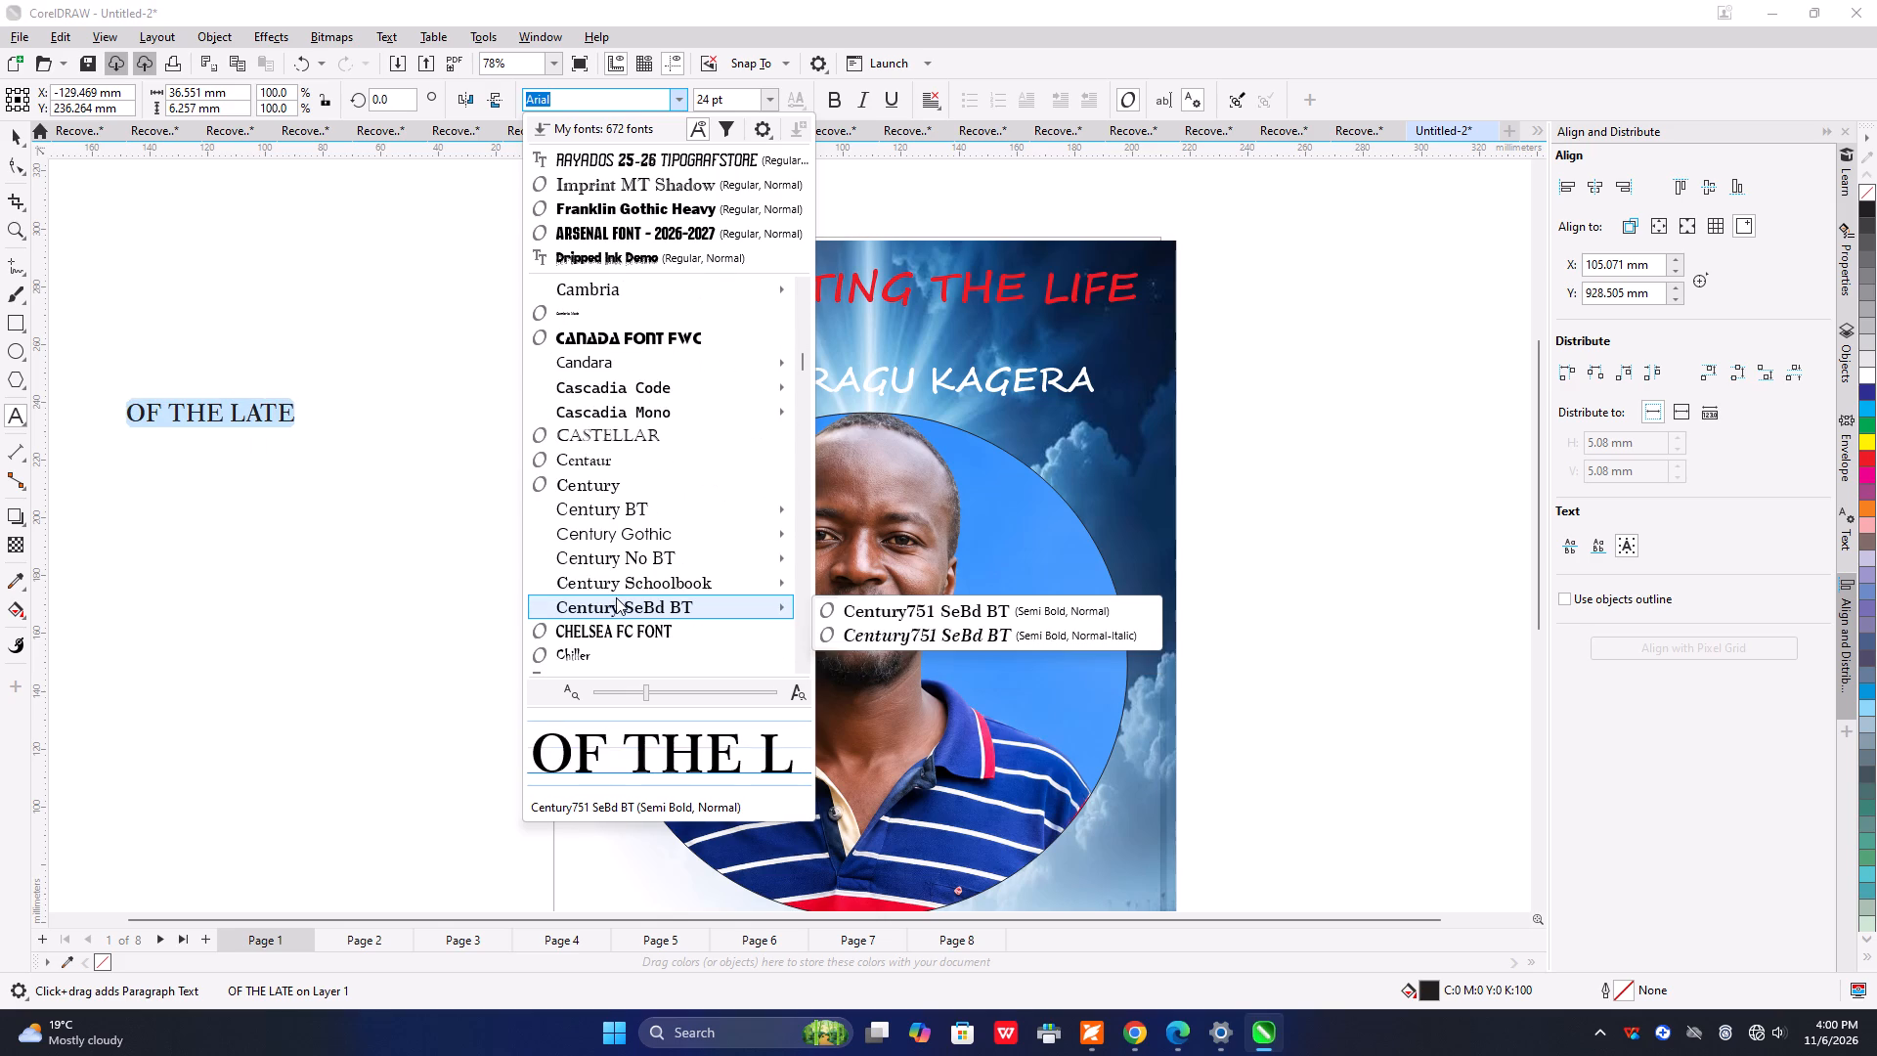
{"action": "scroll", "coordinate": [616, 597], "scroll_direction": "down", "scroll_amount": 2}
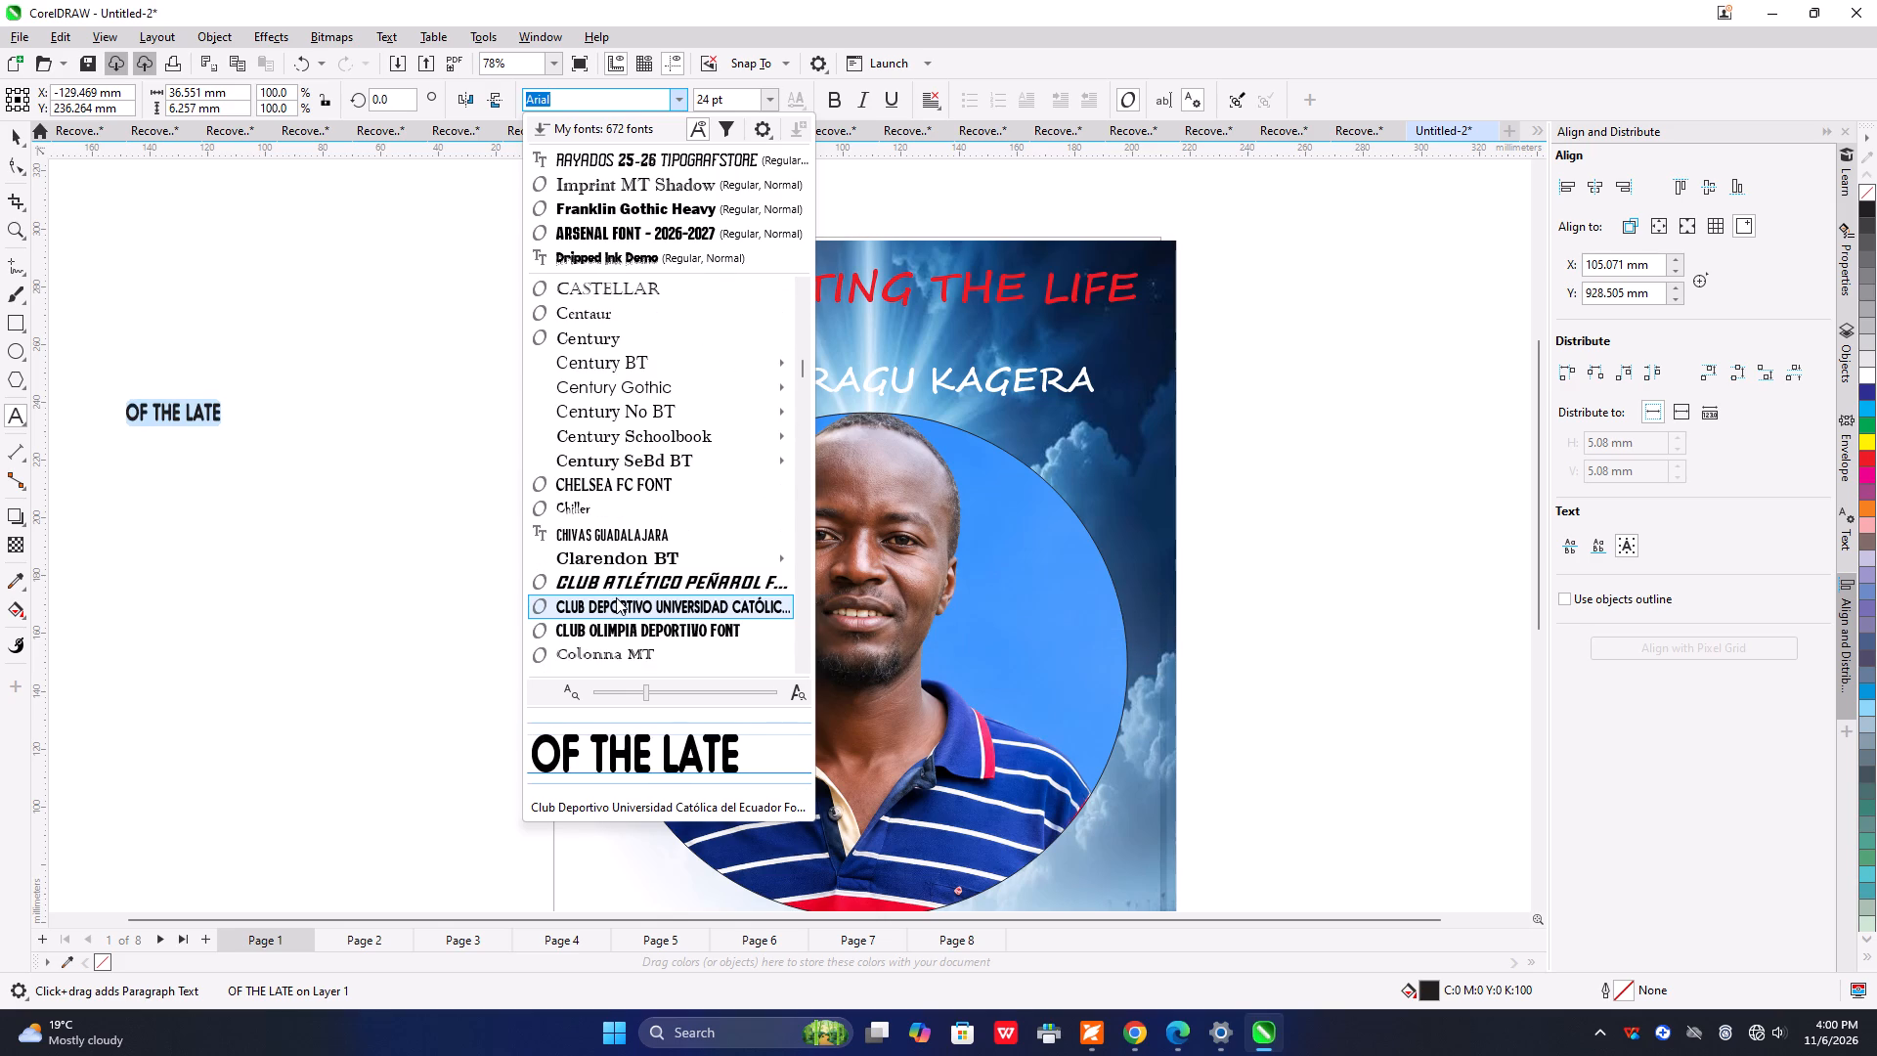
{"action": "scroll", "coordinate": [616, 597], "scroll_direction": "down", "scroll_amount": 6}
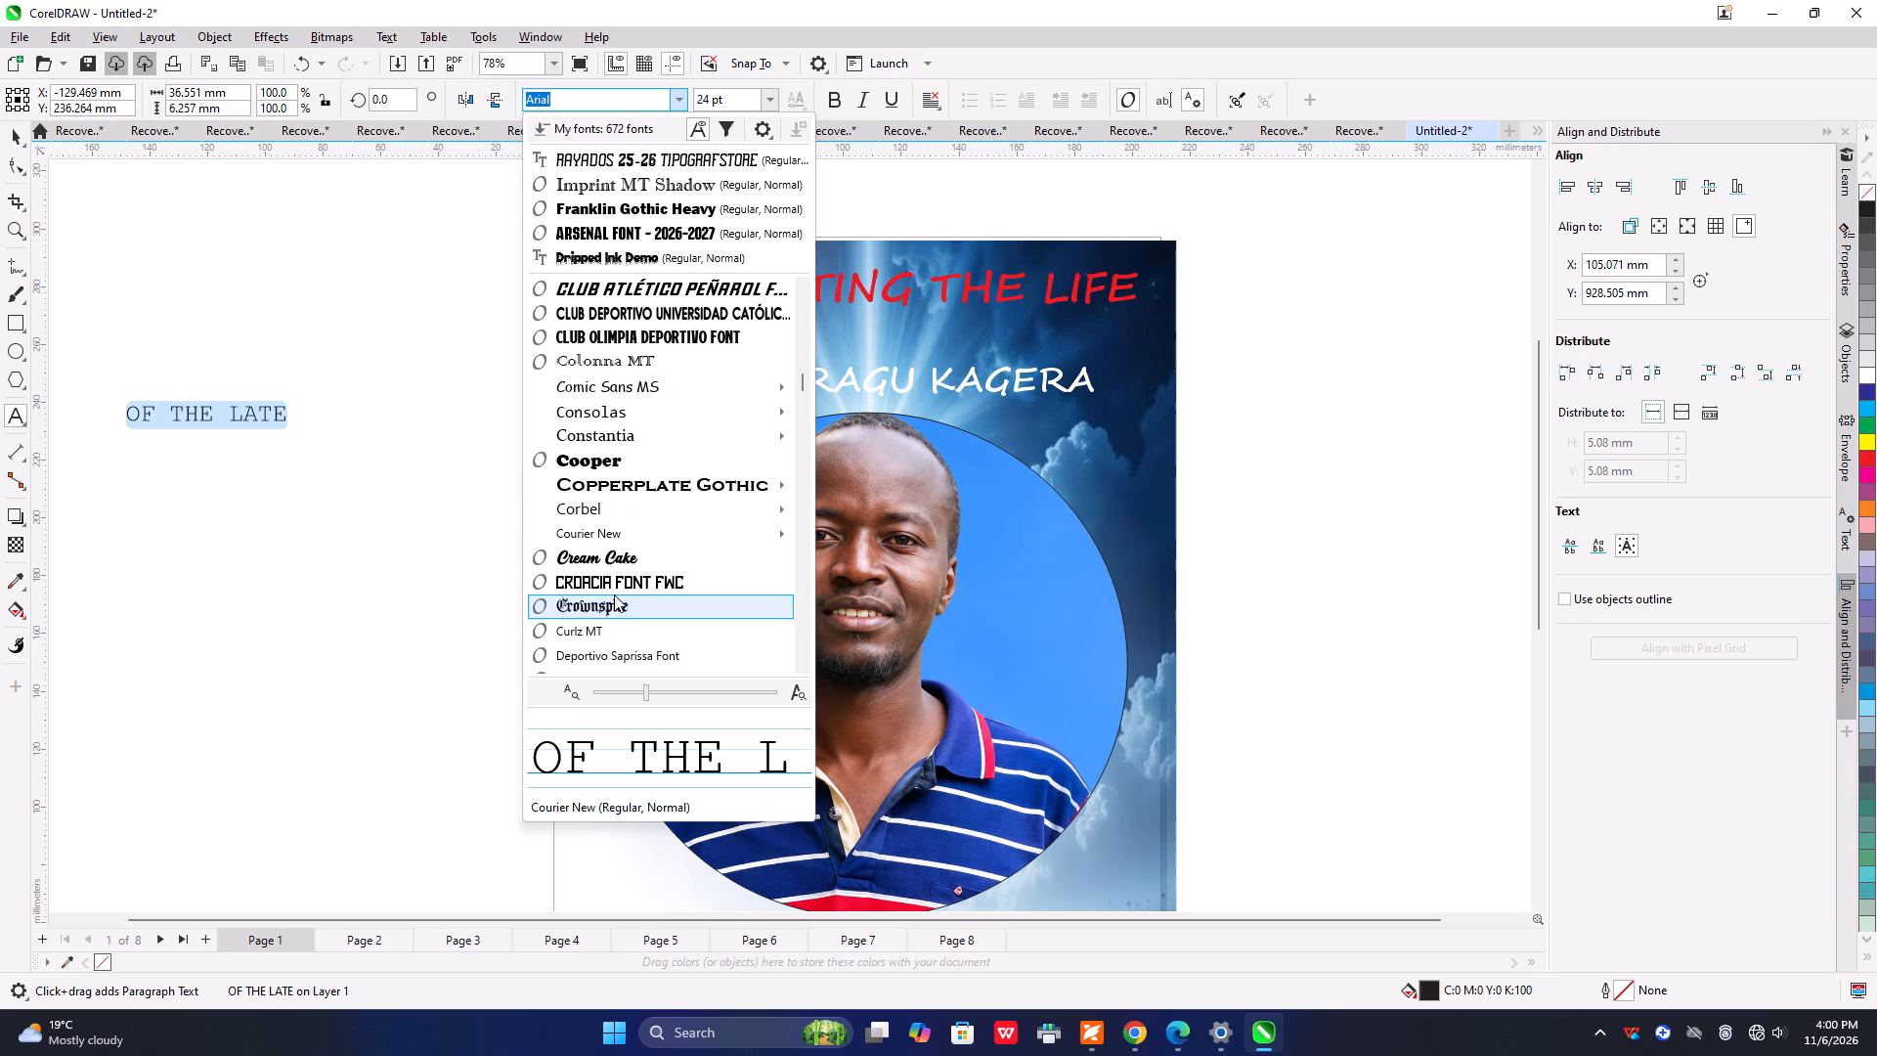
{"action": "scroll", "coordinate": [614, 592], "scroll_direction": "down", "scroll_amount": 1}
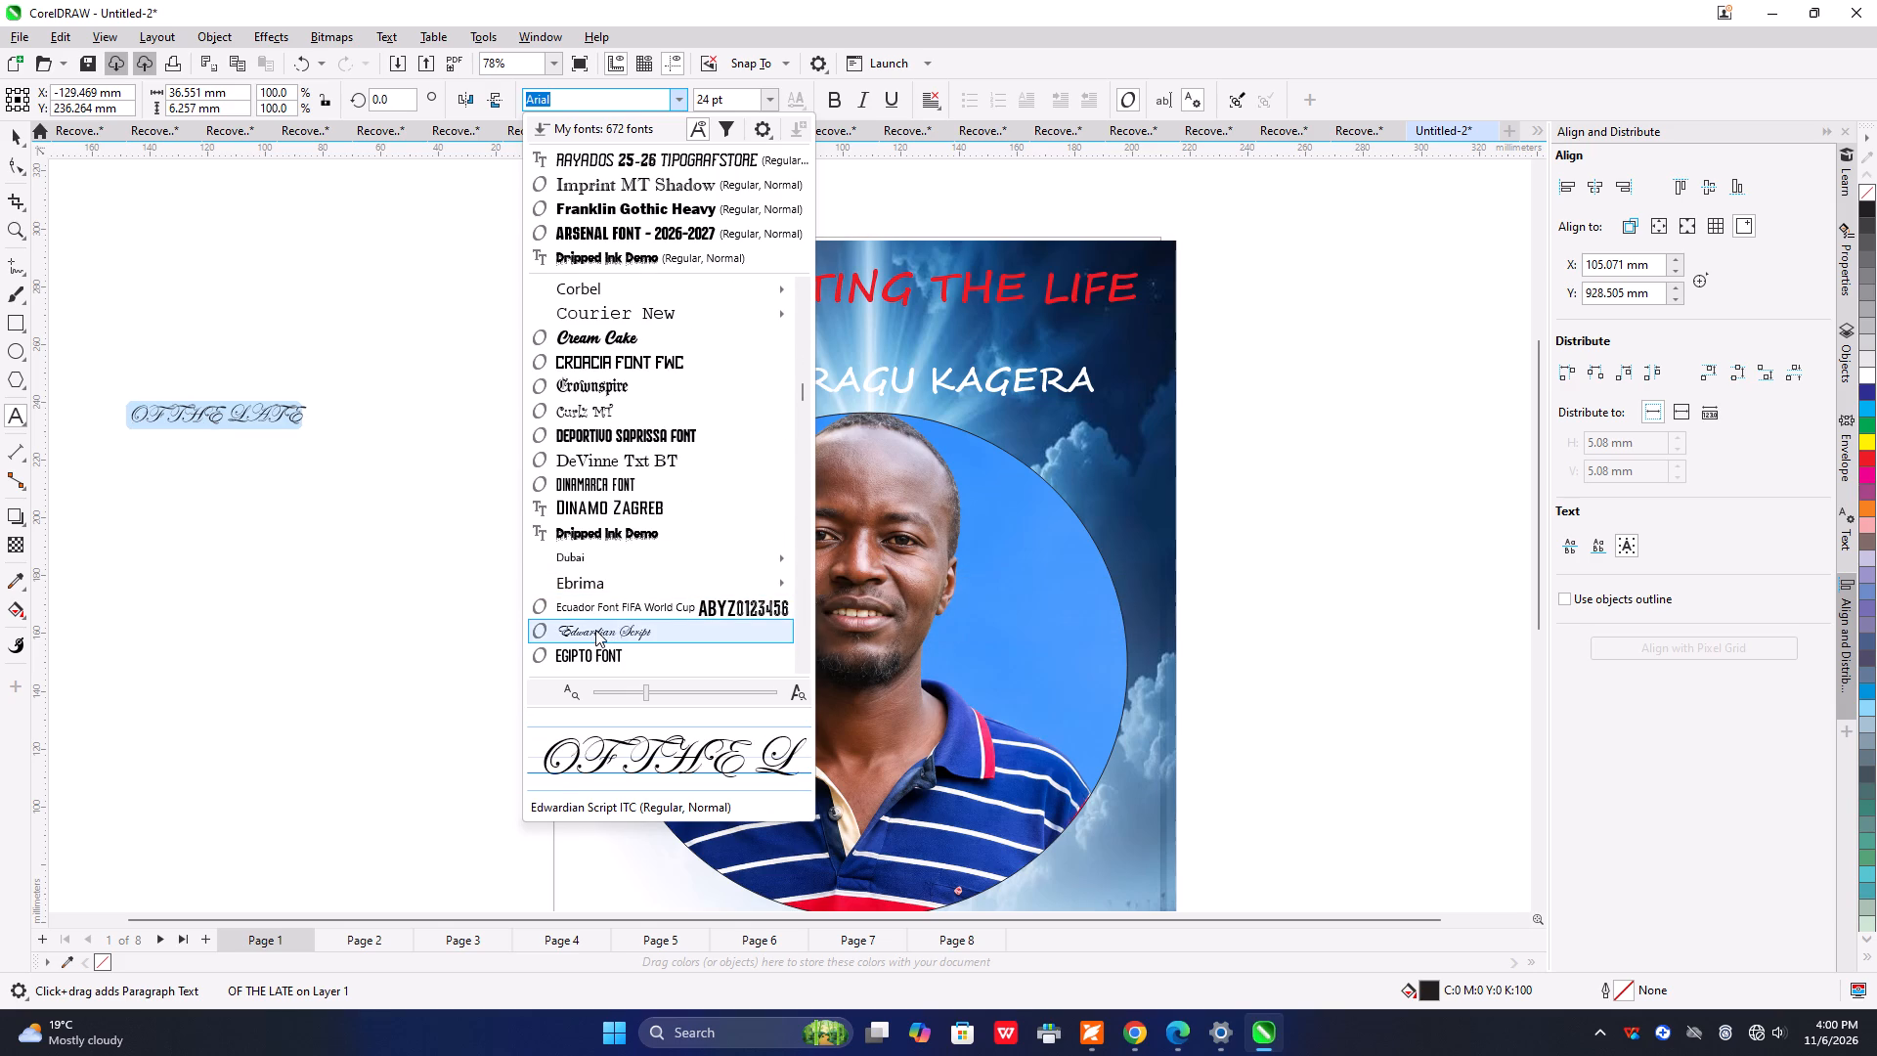
{"action": "scroll", "coordinate": [597, 628], "scroll_direction": "down", "scroll_amount": 2}
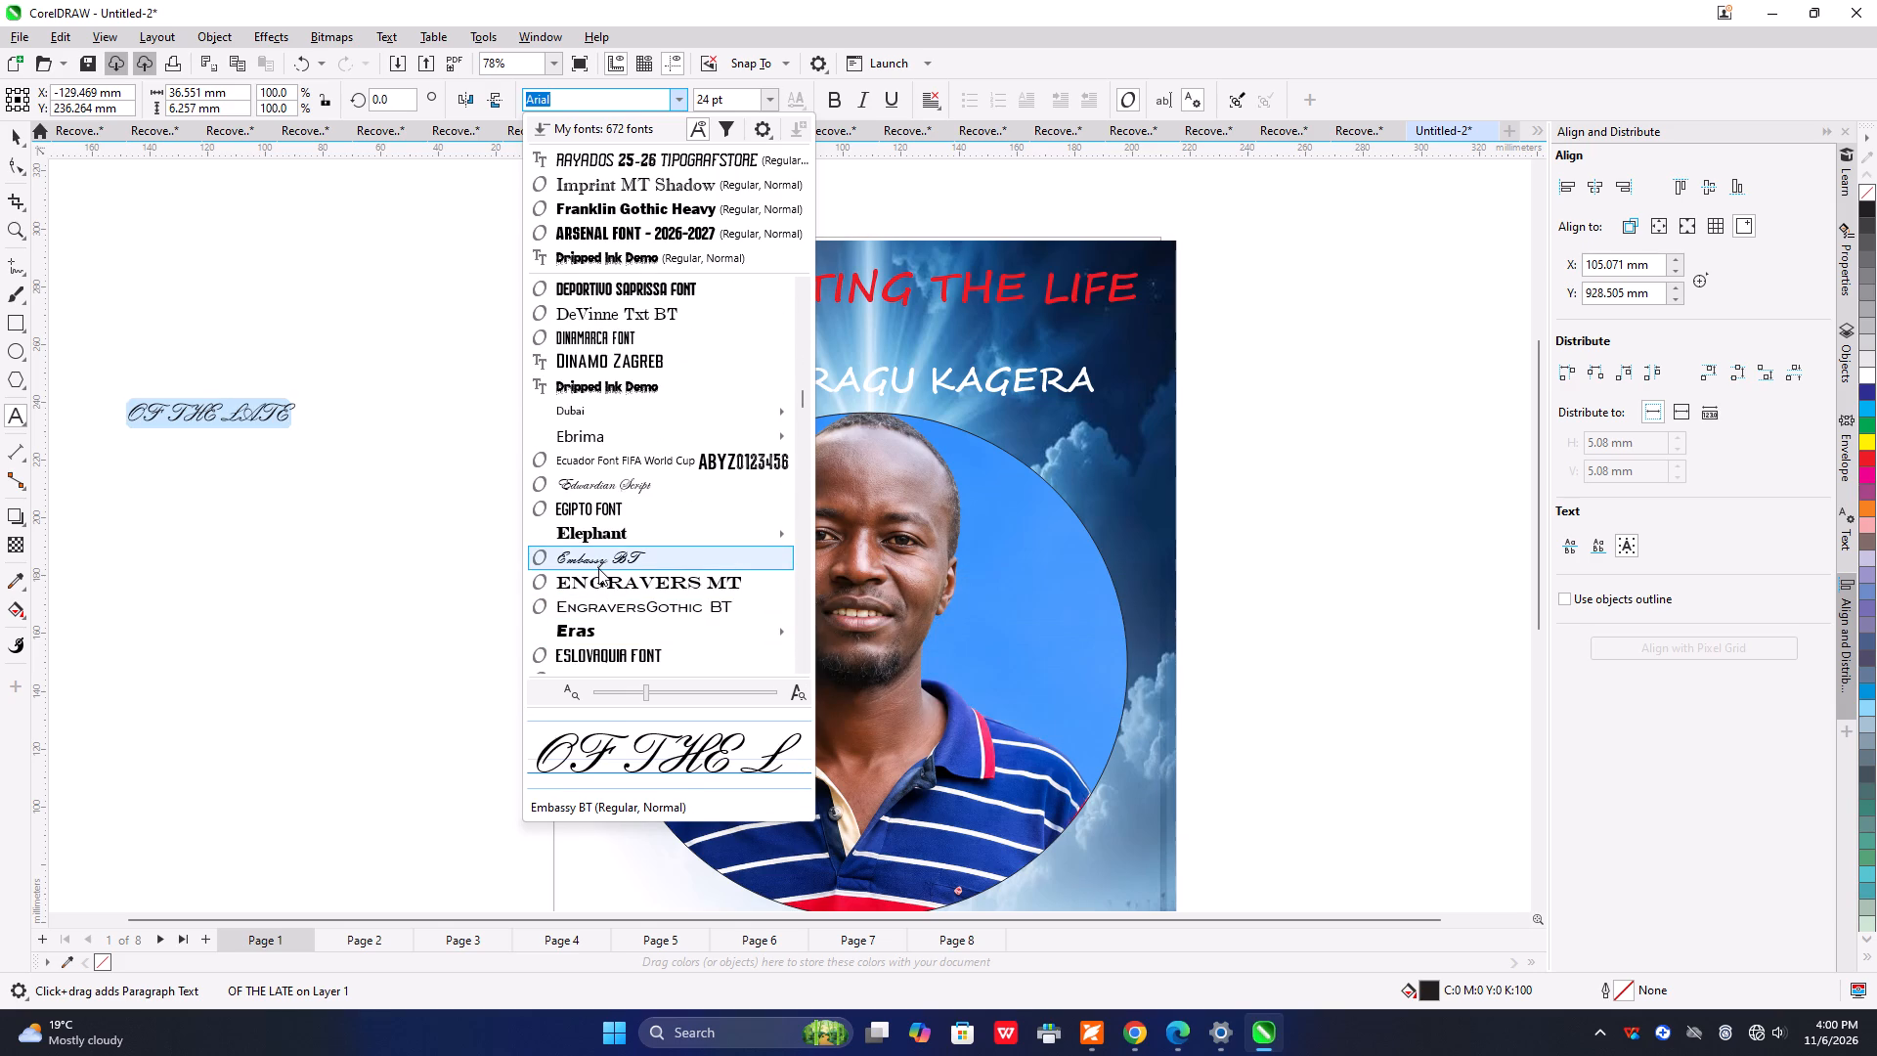
{"action": "scroll", "coordinate": [598, 577], "scroll_direction": "down", "scroll_amount": 2}
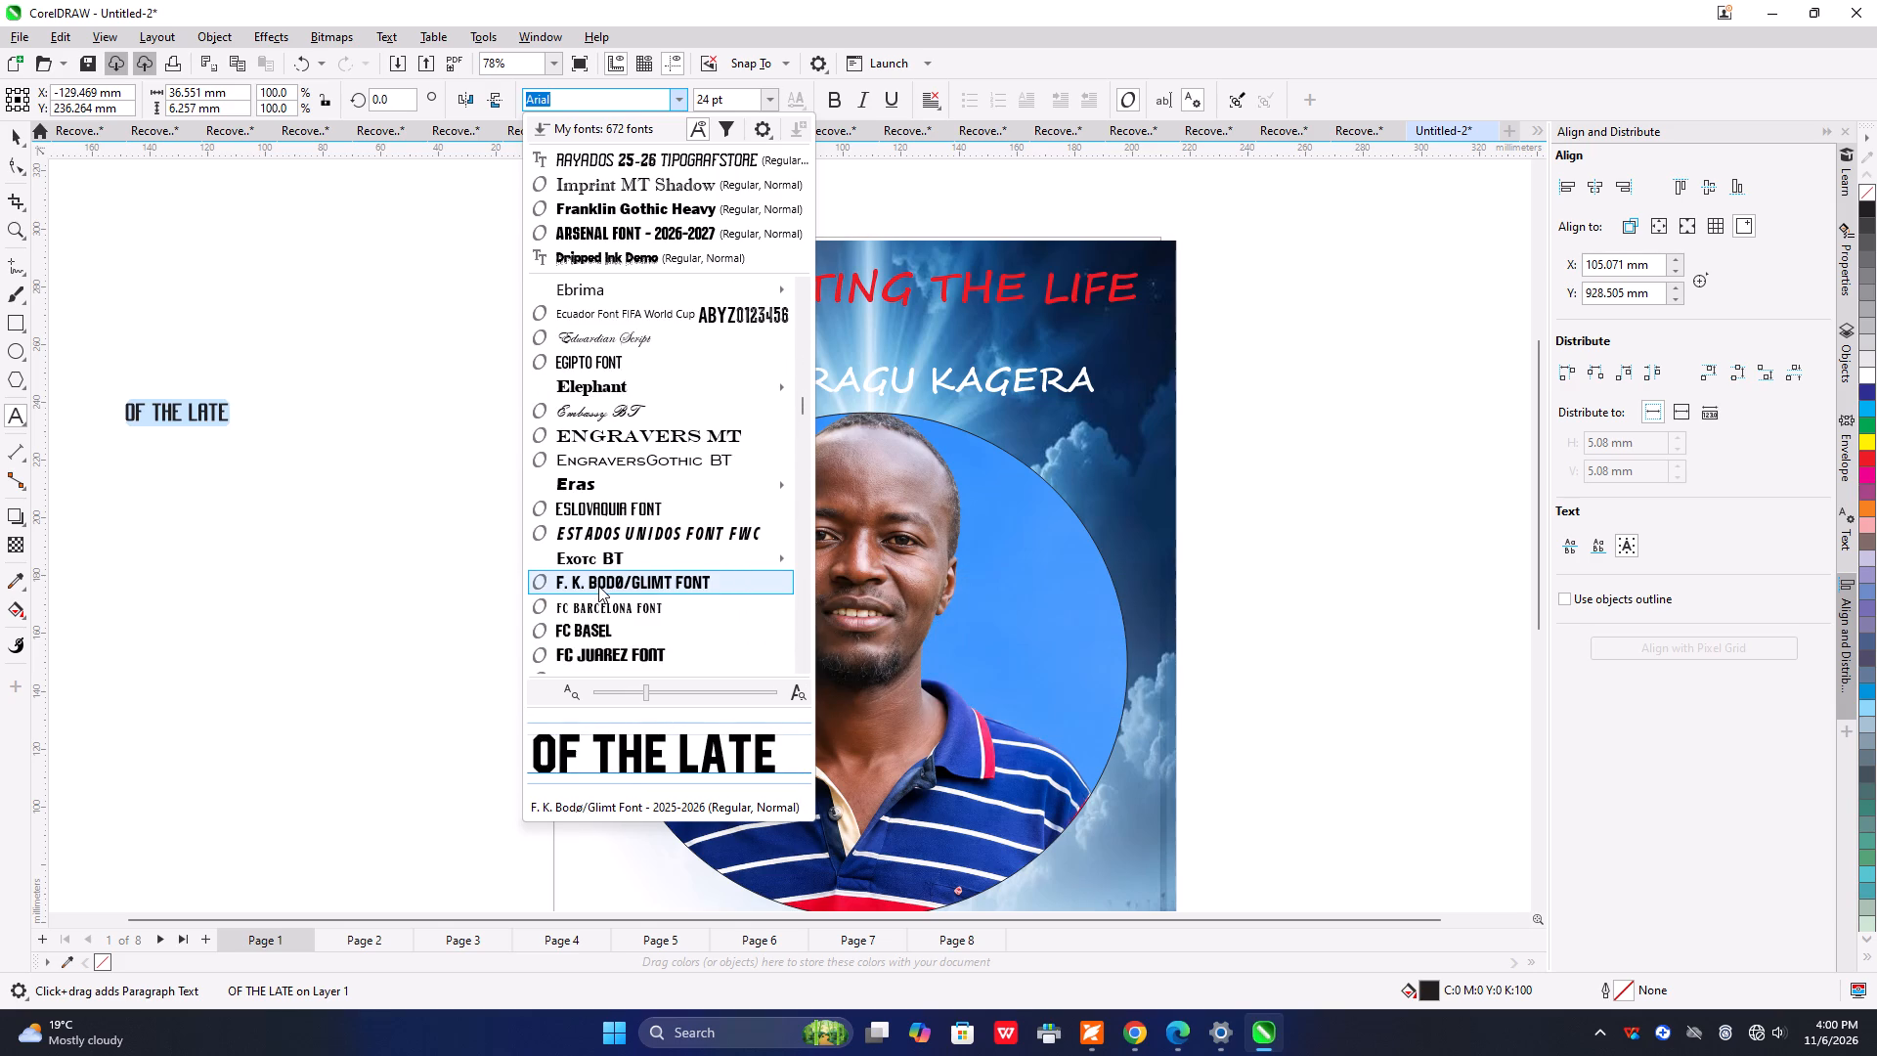
{"action": "scroll", "coordinate": [598, 586], "scroll_direction": "down", "scroll_amount": 5}
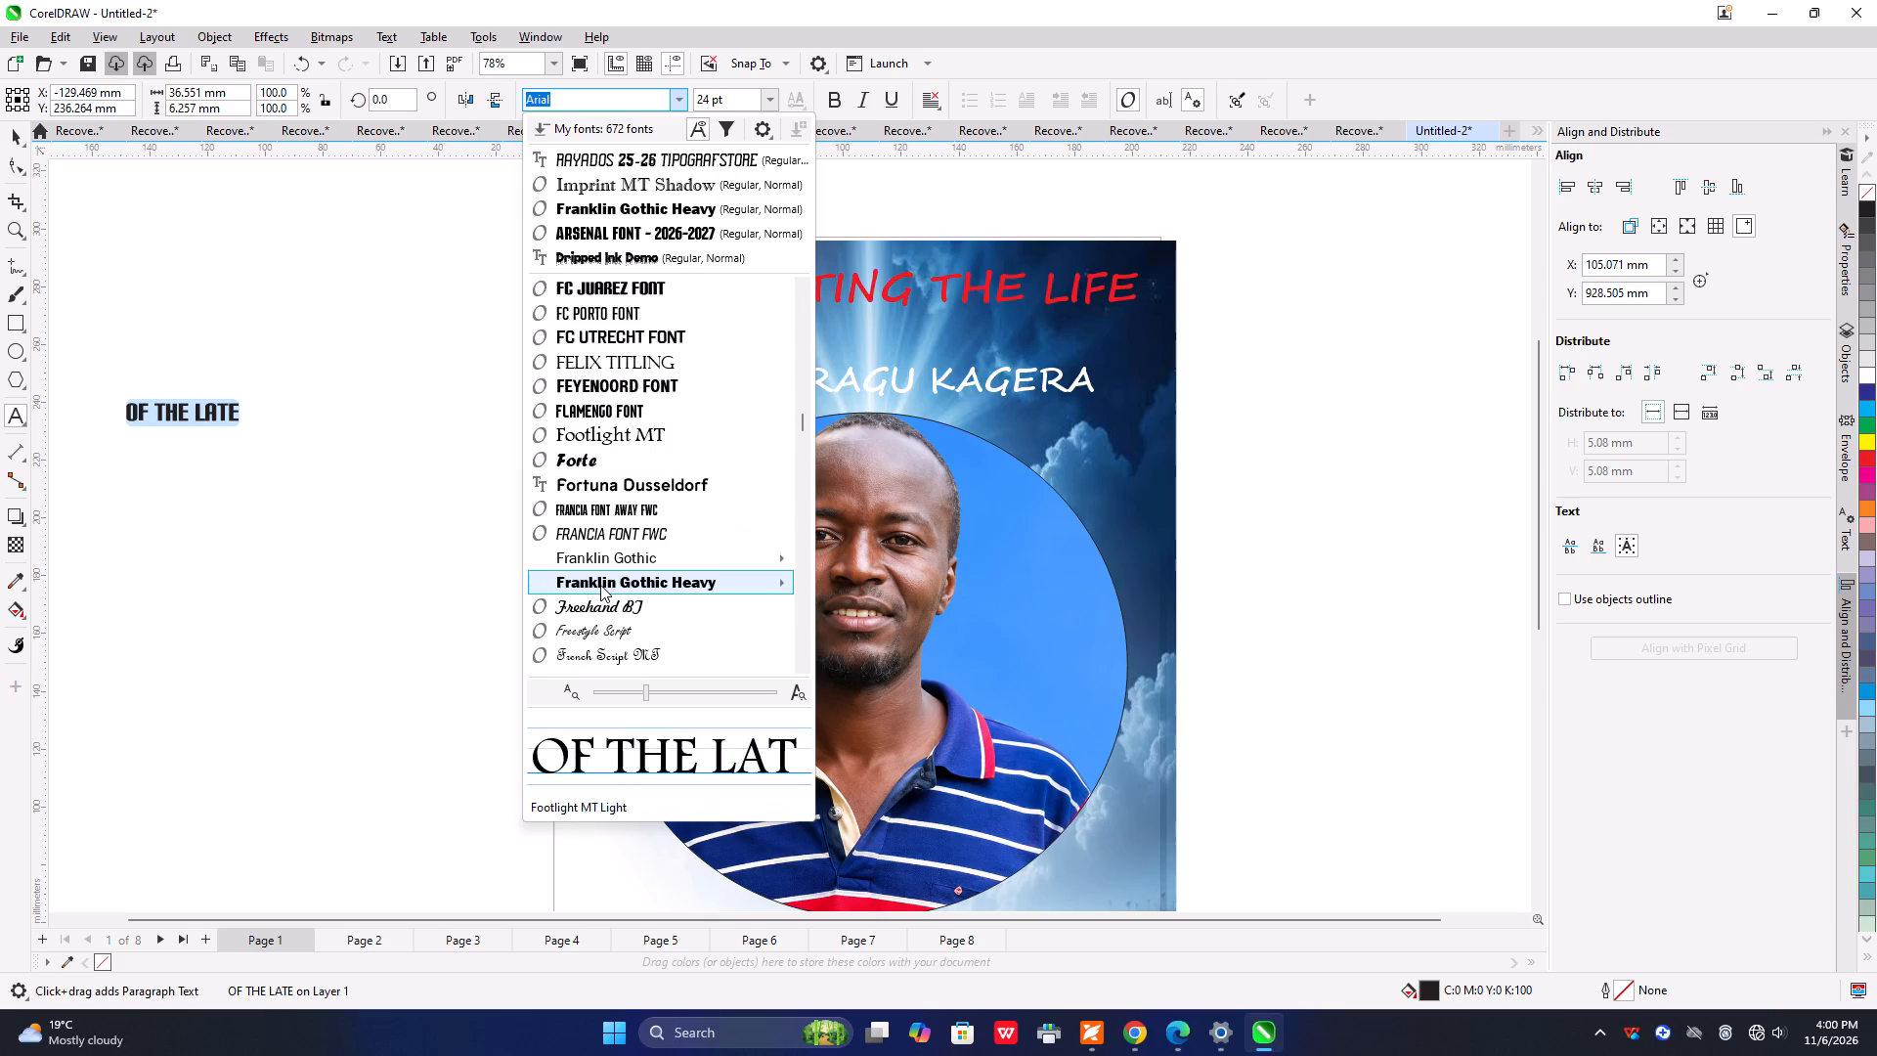
{"action": "left_click", "coordinate": [604, 638]}
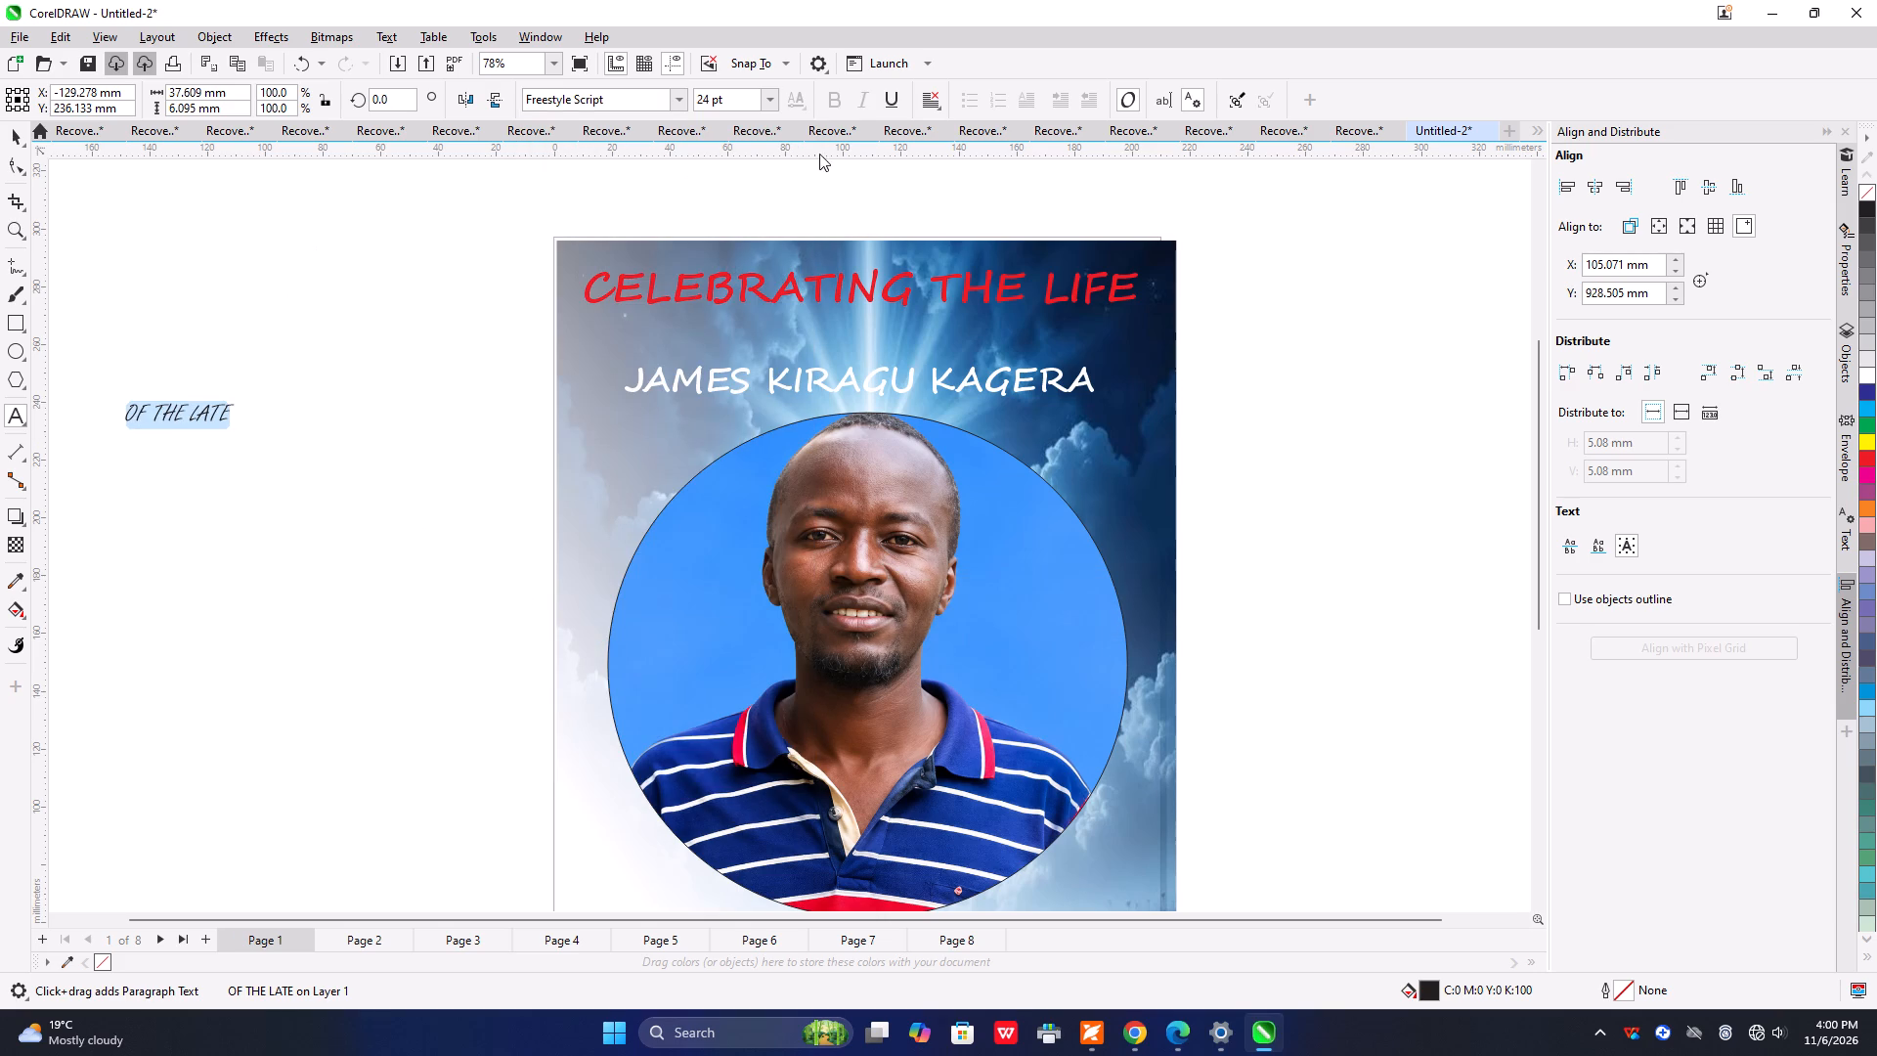
Move the "OF THE LATE" text onto the cover, between the red title line and the white name line.
{"action": "left_click", "coordinate": [13, 133]}
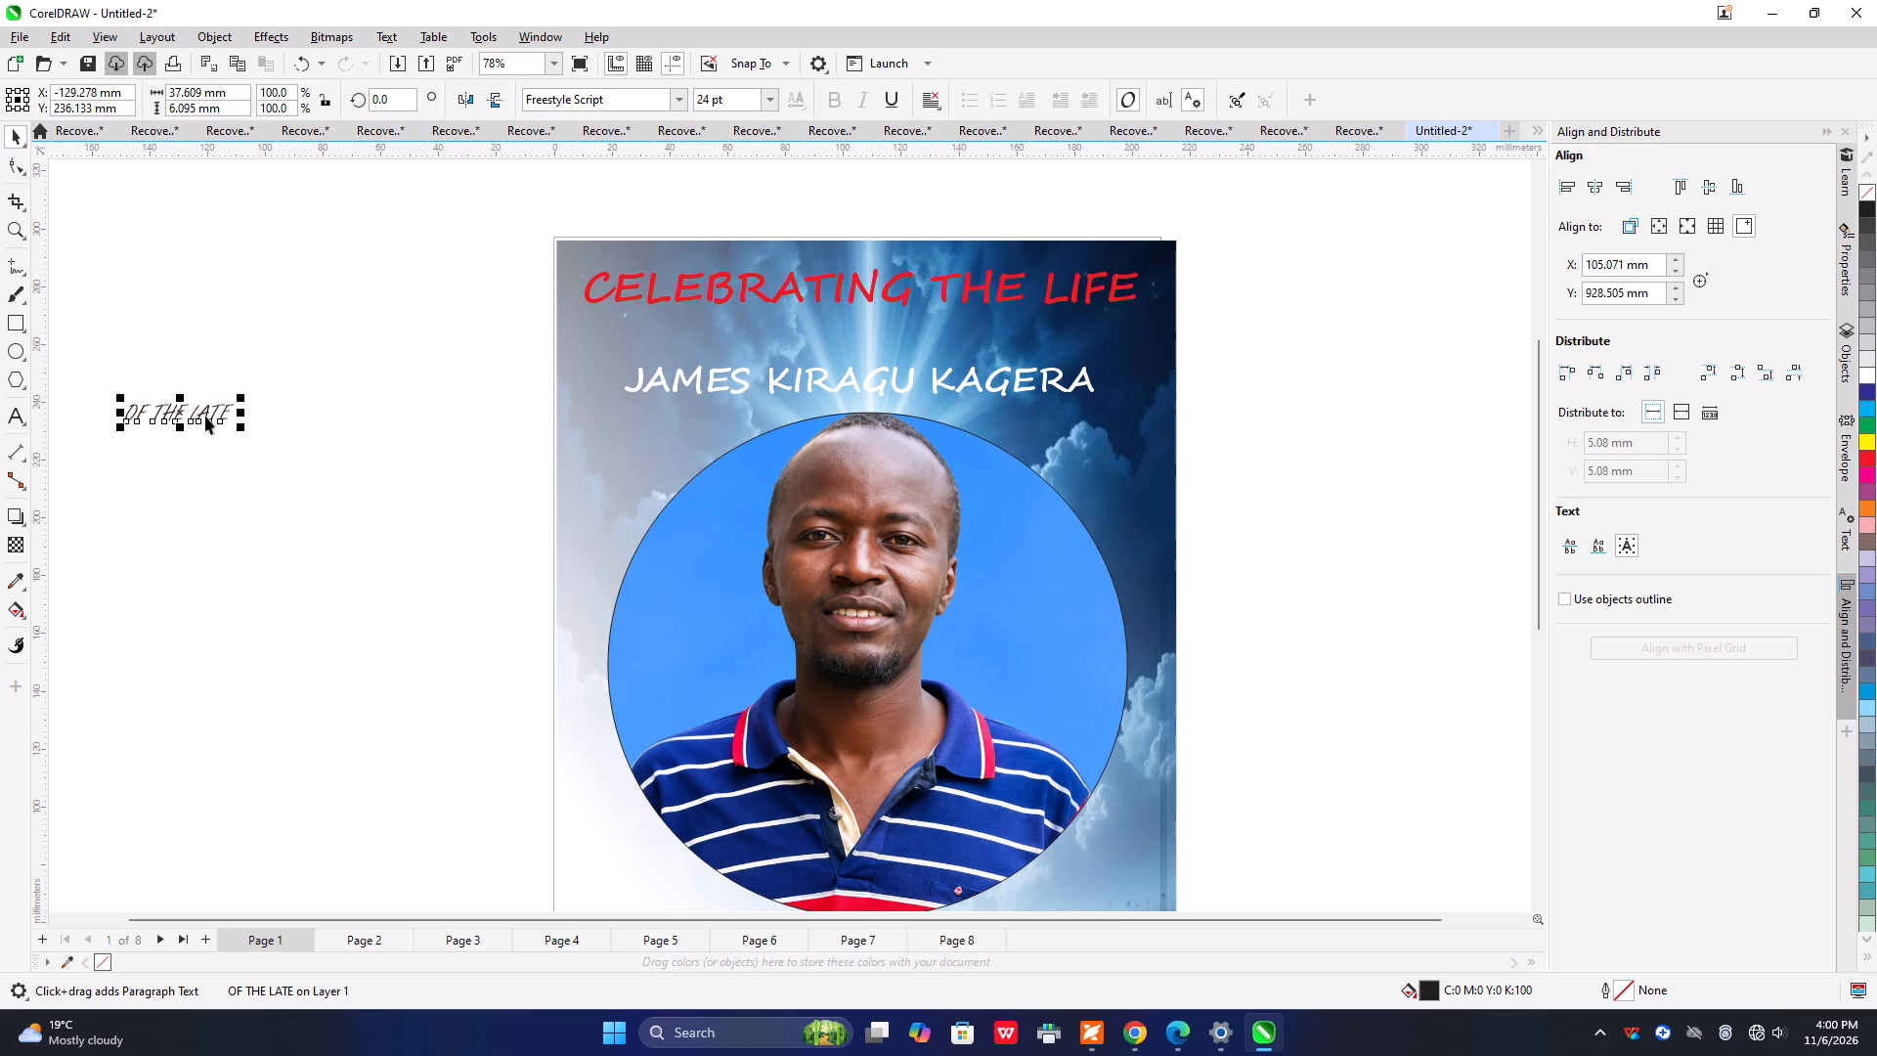
{"action": "left_click_drag", "start_coordinate": [175, 418], "coordinate": [894, 339]}
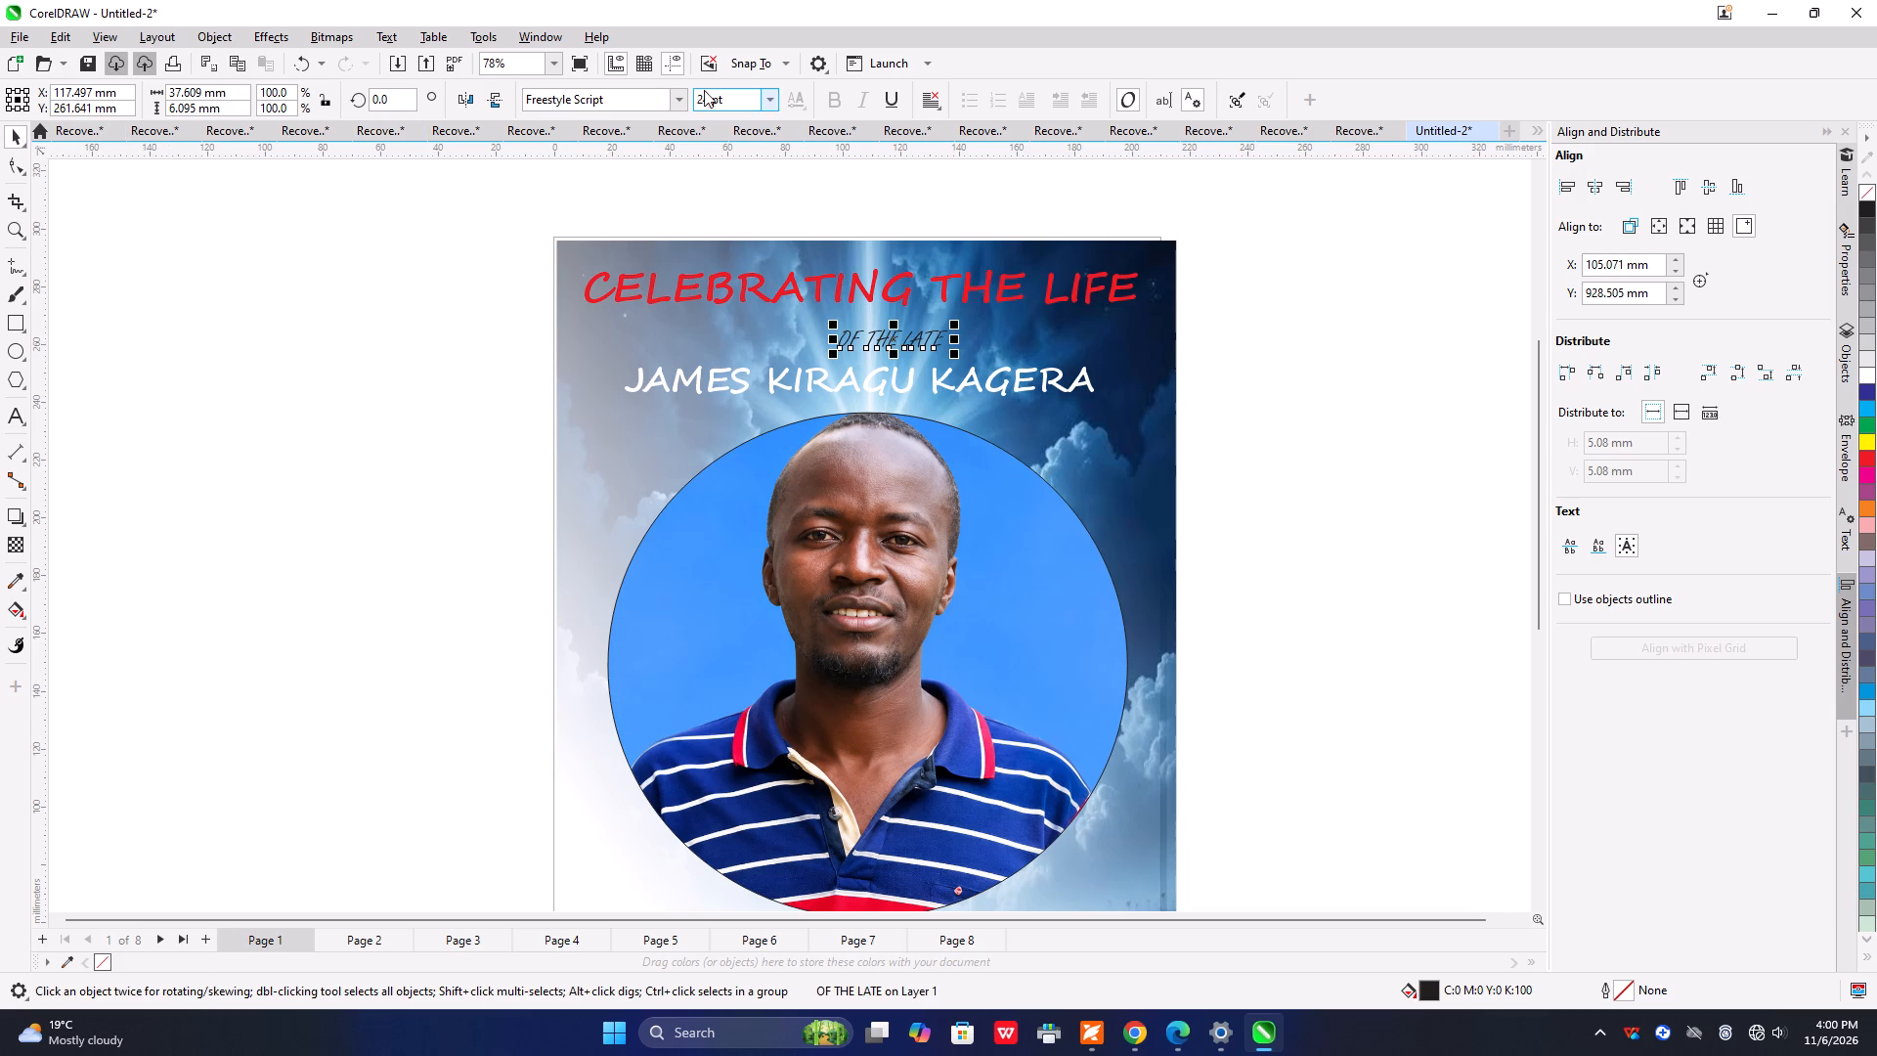
Enlarge "OF THE LATE" proportionally to about 47 pt, 73.7 mm wide, and reposition it at about X 106.3 mm, Y 264 mm.
{"action": "left_click_drag", "start_coordinate": [953, 328], "coordinate": [963, 316]}
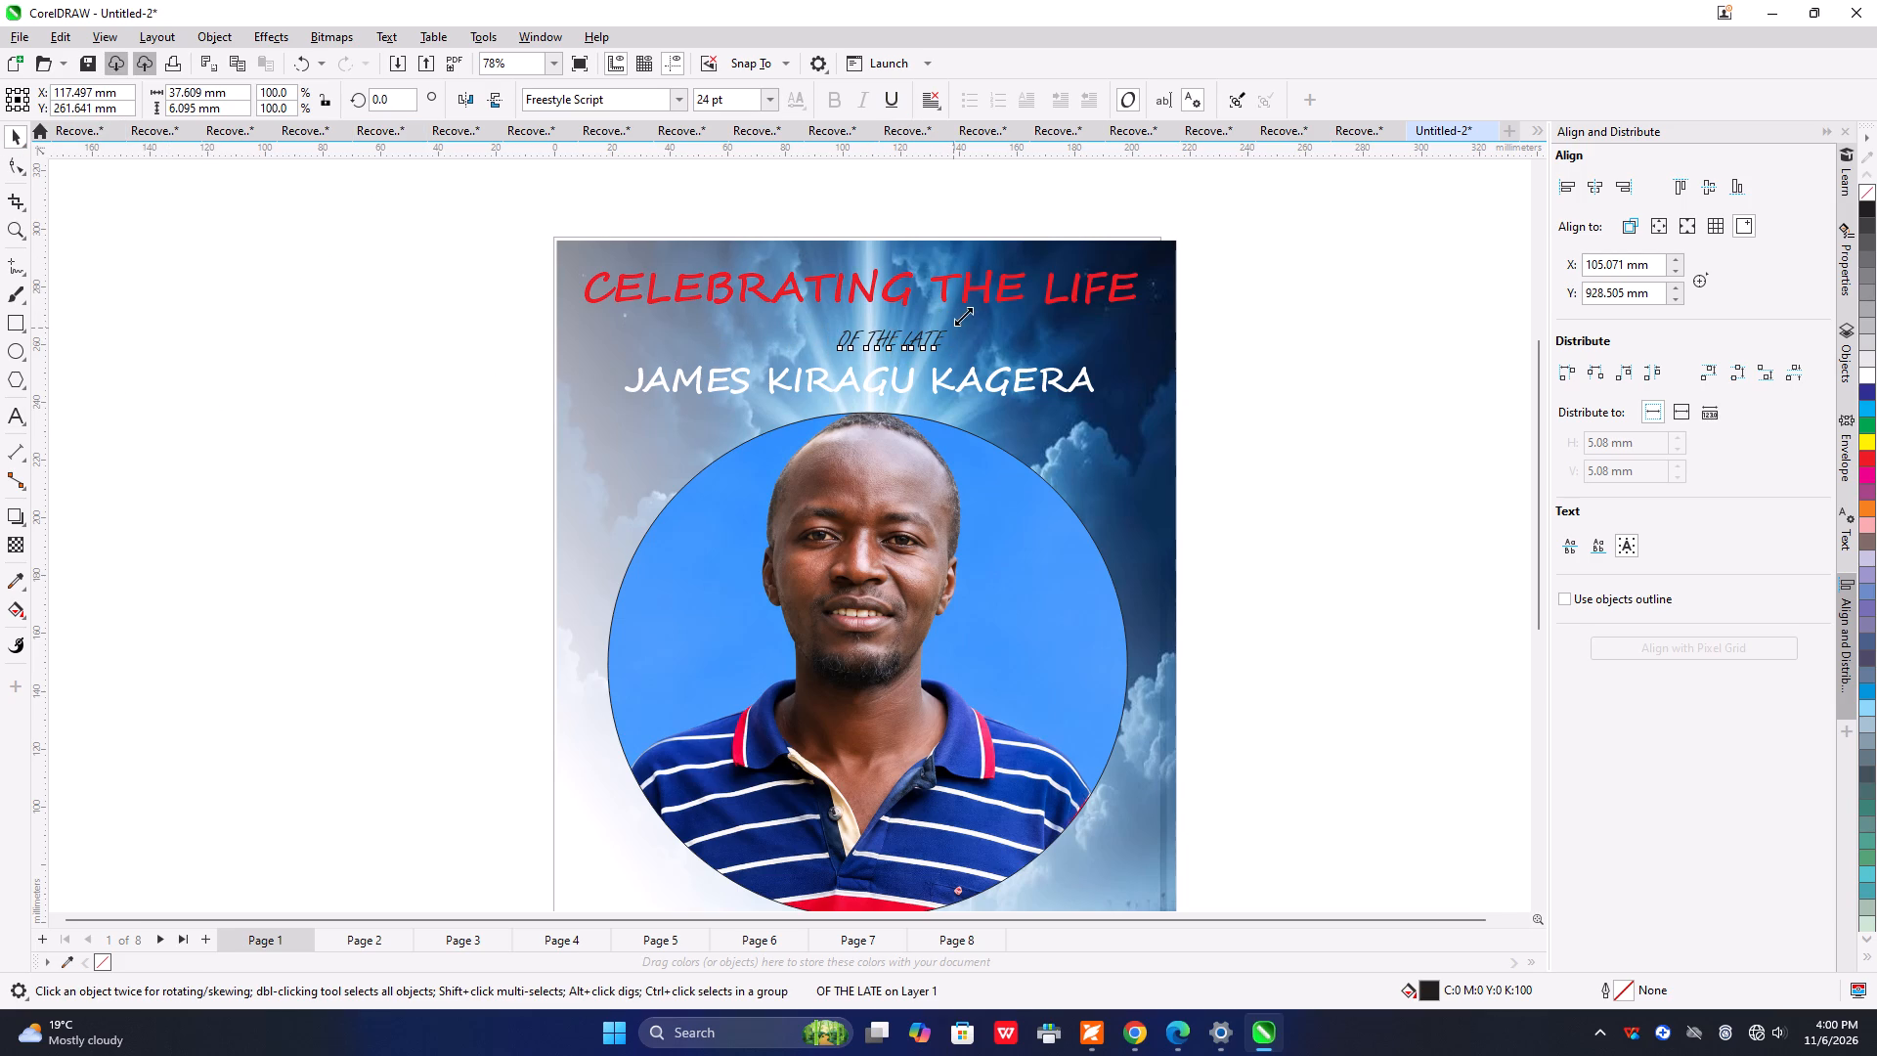
{"action": "left_click_drag", "start_coordinate": [963, 316], "coordinate": [976, 300]}
{"action": "left_click_drag", "start_coordinate": [827, 359], "coordinate": [796, 376]}
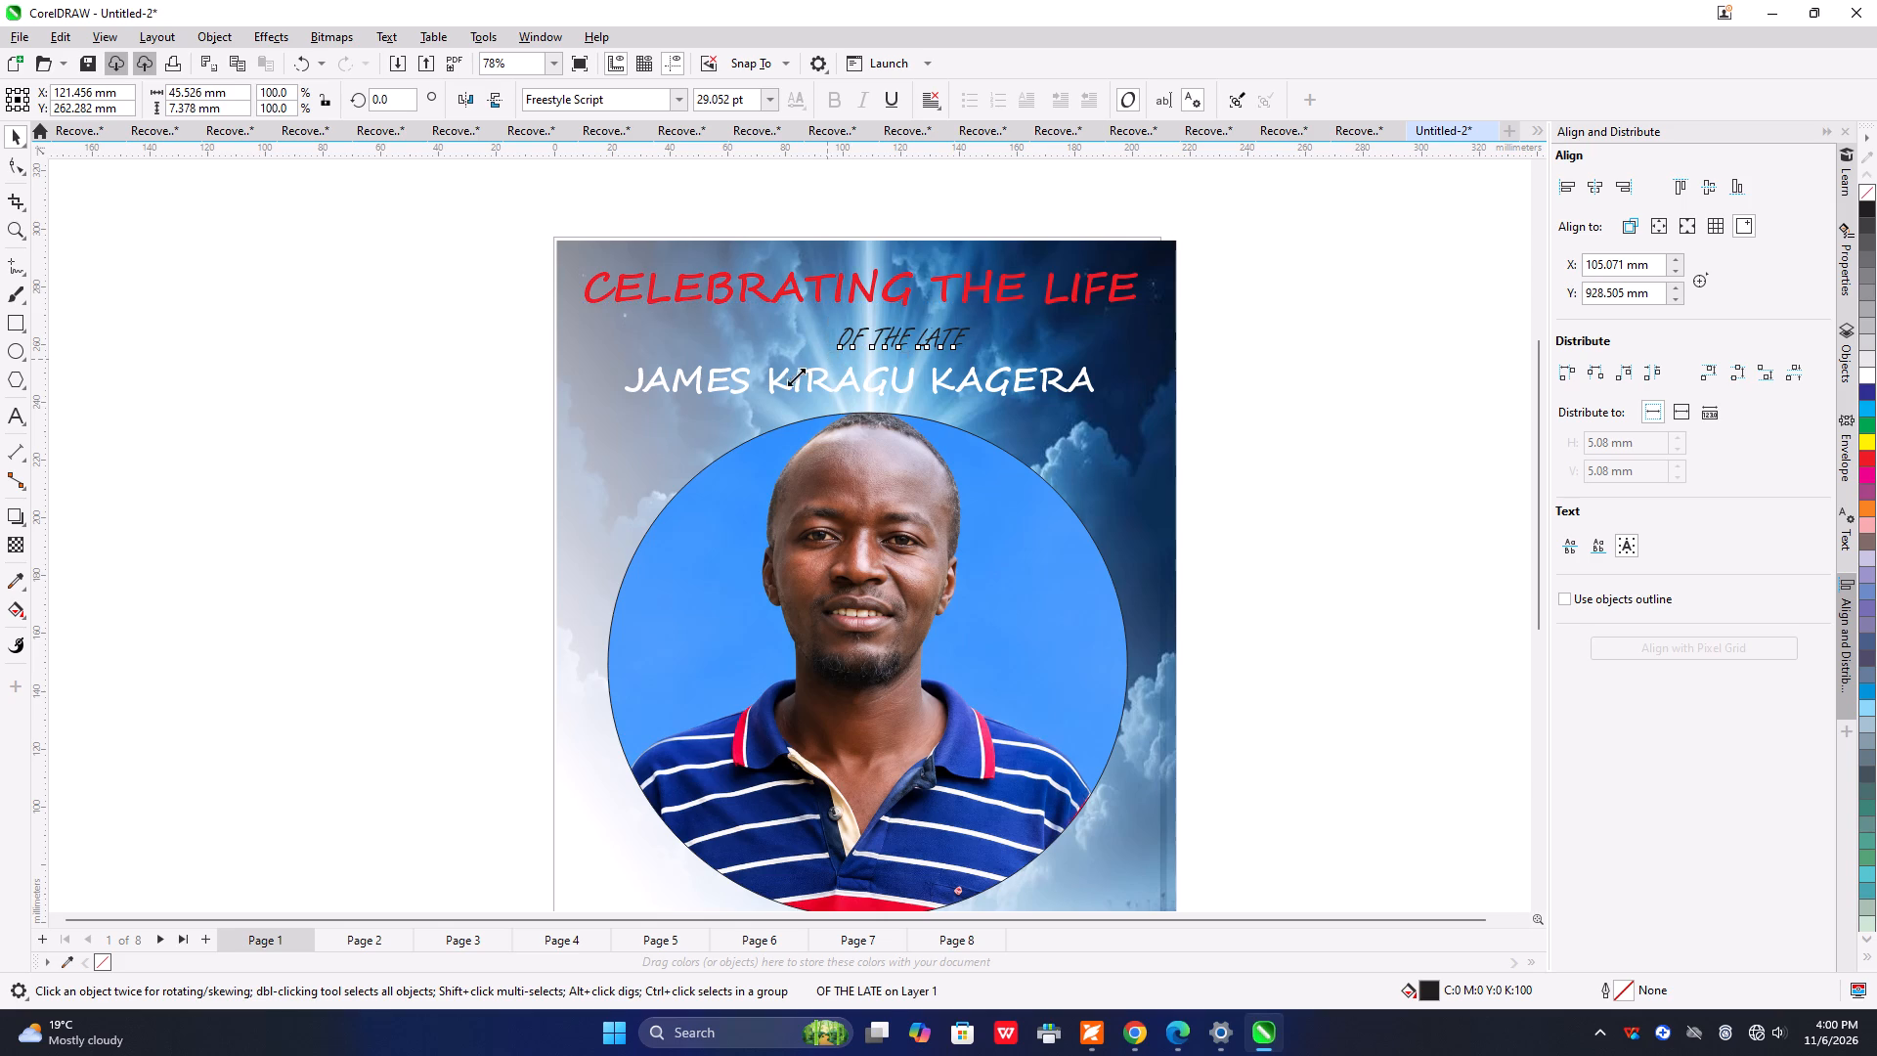
{"action": "left_click_drag", "start_coordinate": [796, 376], "coordinate": [746, 396]}
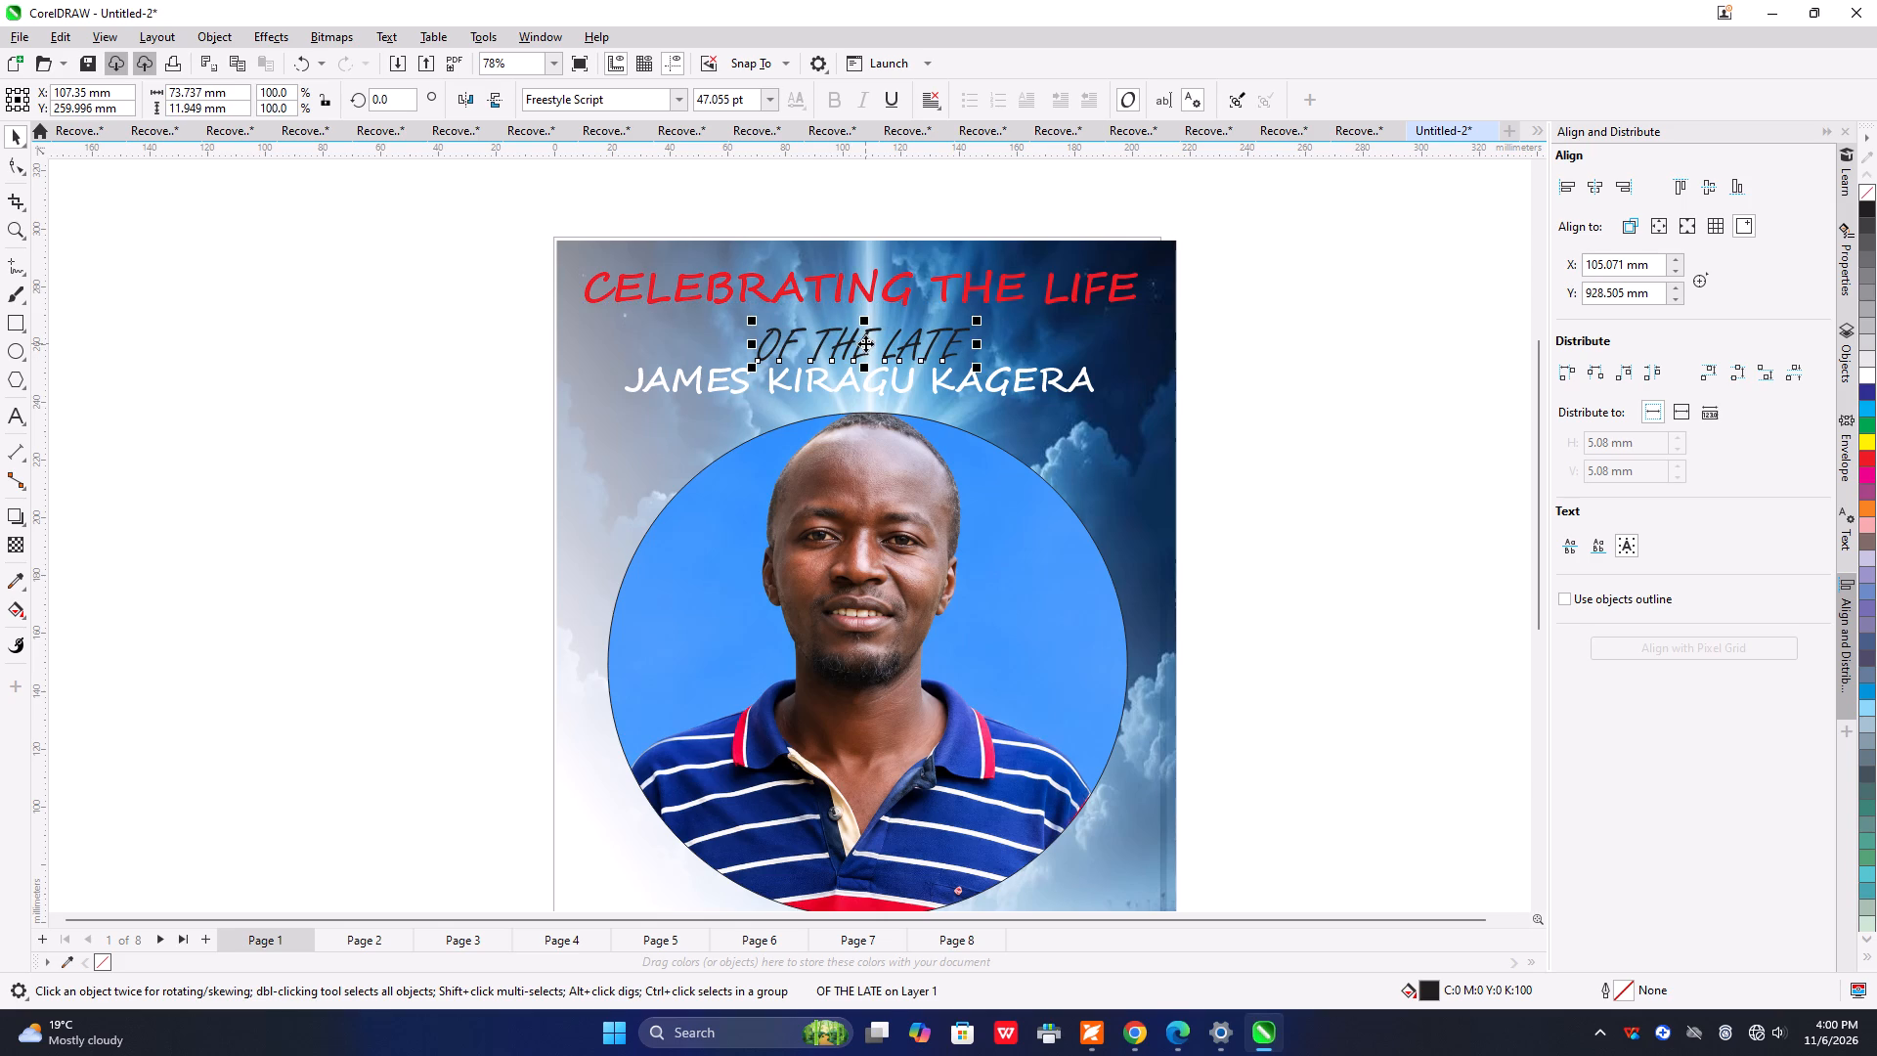
{"action": "left_click", "coordinate": [865, 343]}
{"action": "left_click", "coordinate": [866, 336]}
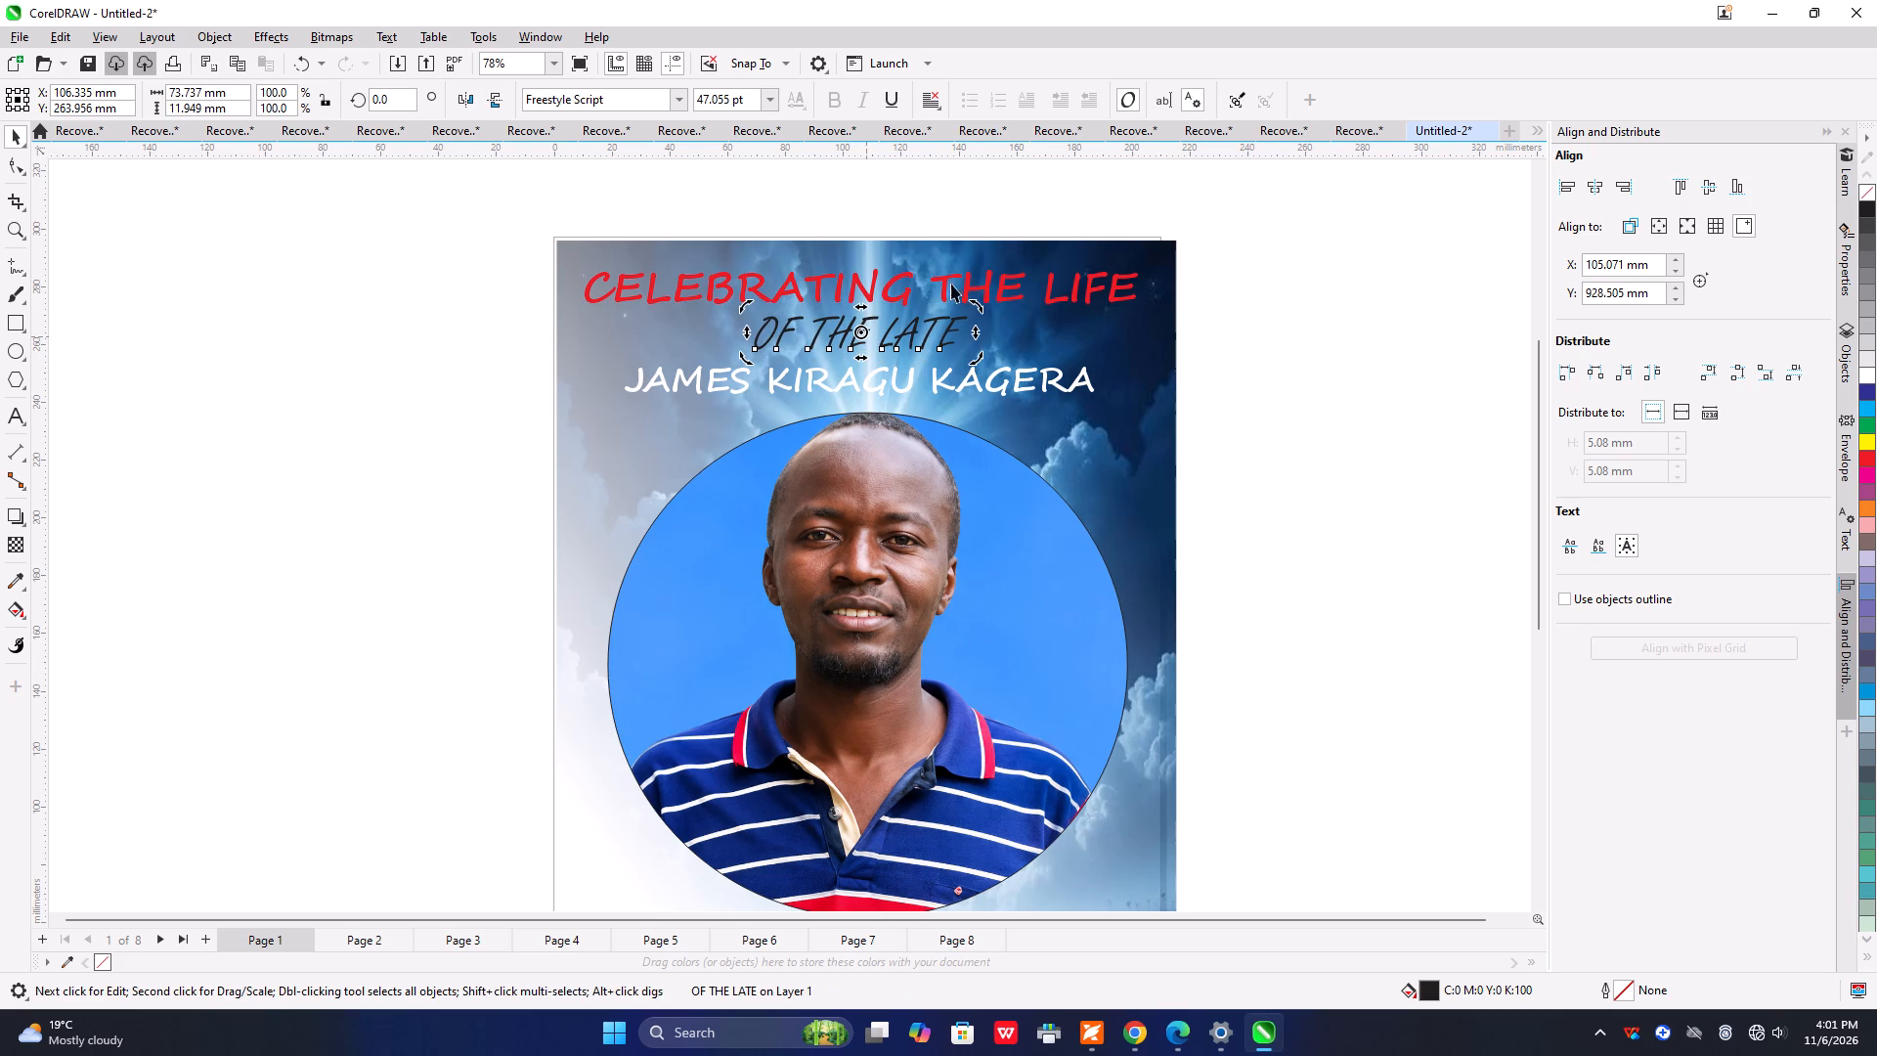
Fill the "OF THE LATE" text with white.
{"action": "left_click", "coordinate": [1872, 374]}
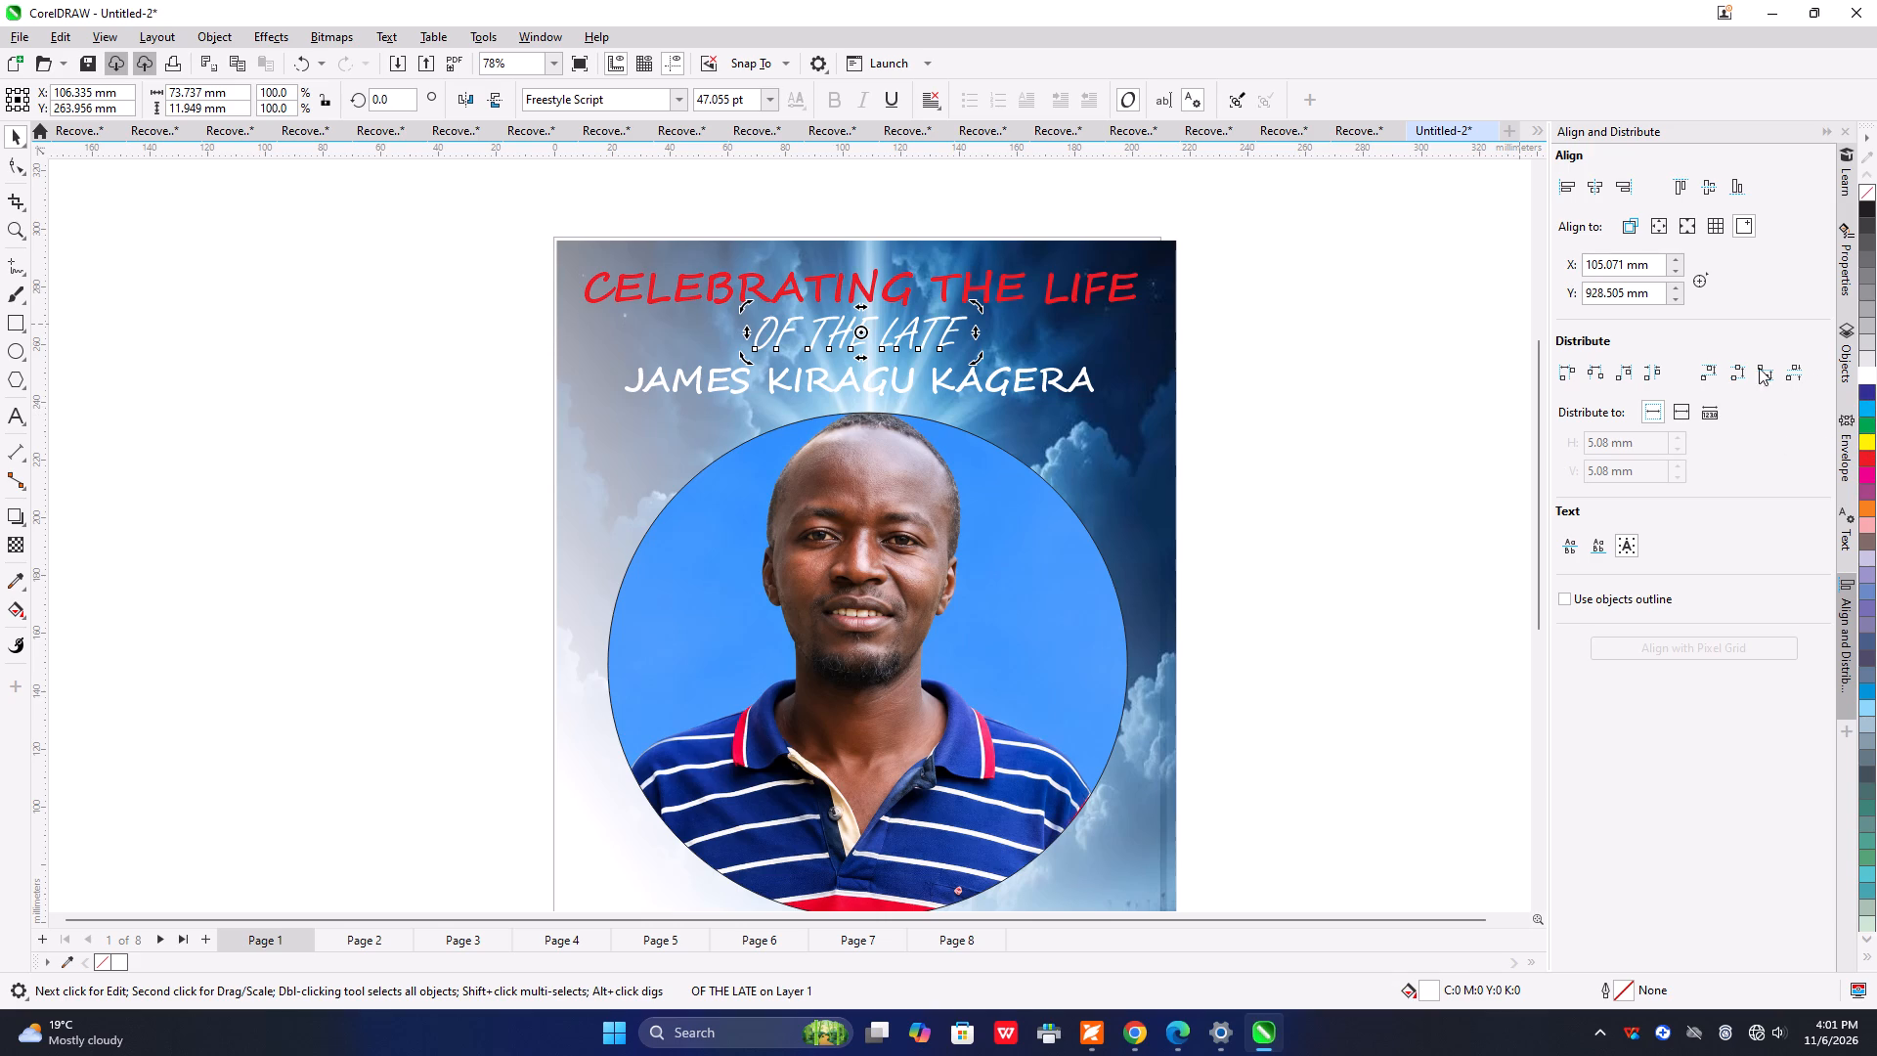
Fill the "OF THE LATE" text on the cover with red.
{"action": "left_click", "coordinate": [1865, 455]}
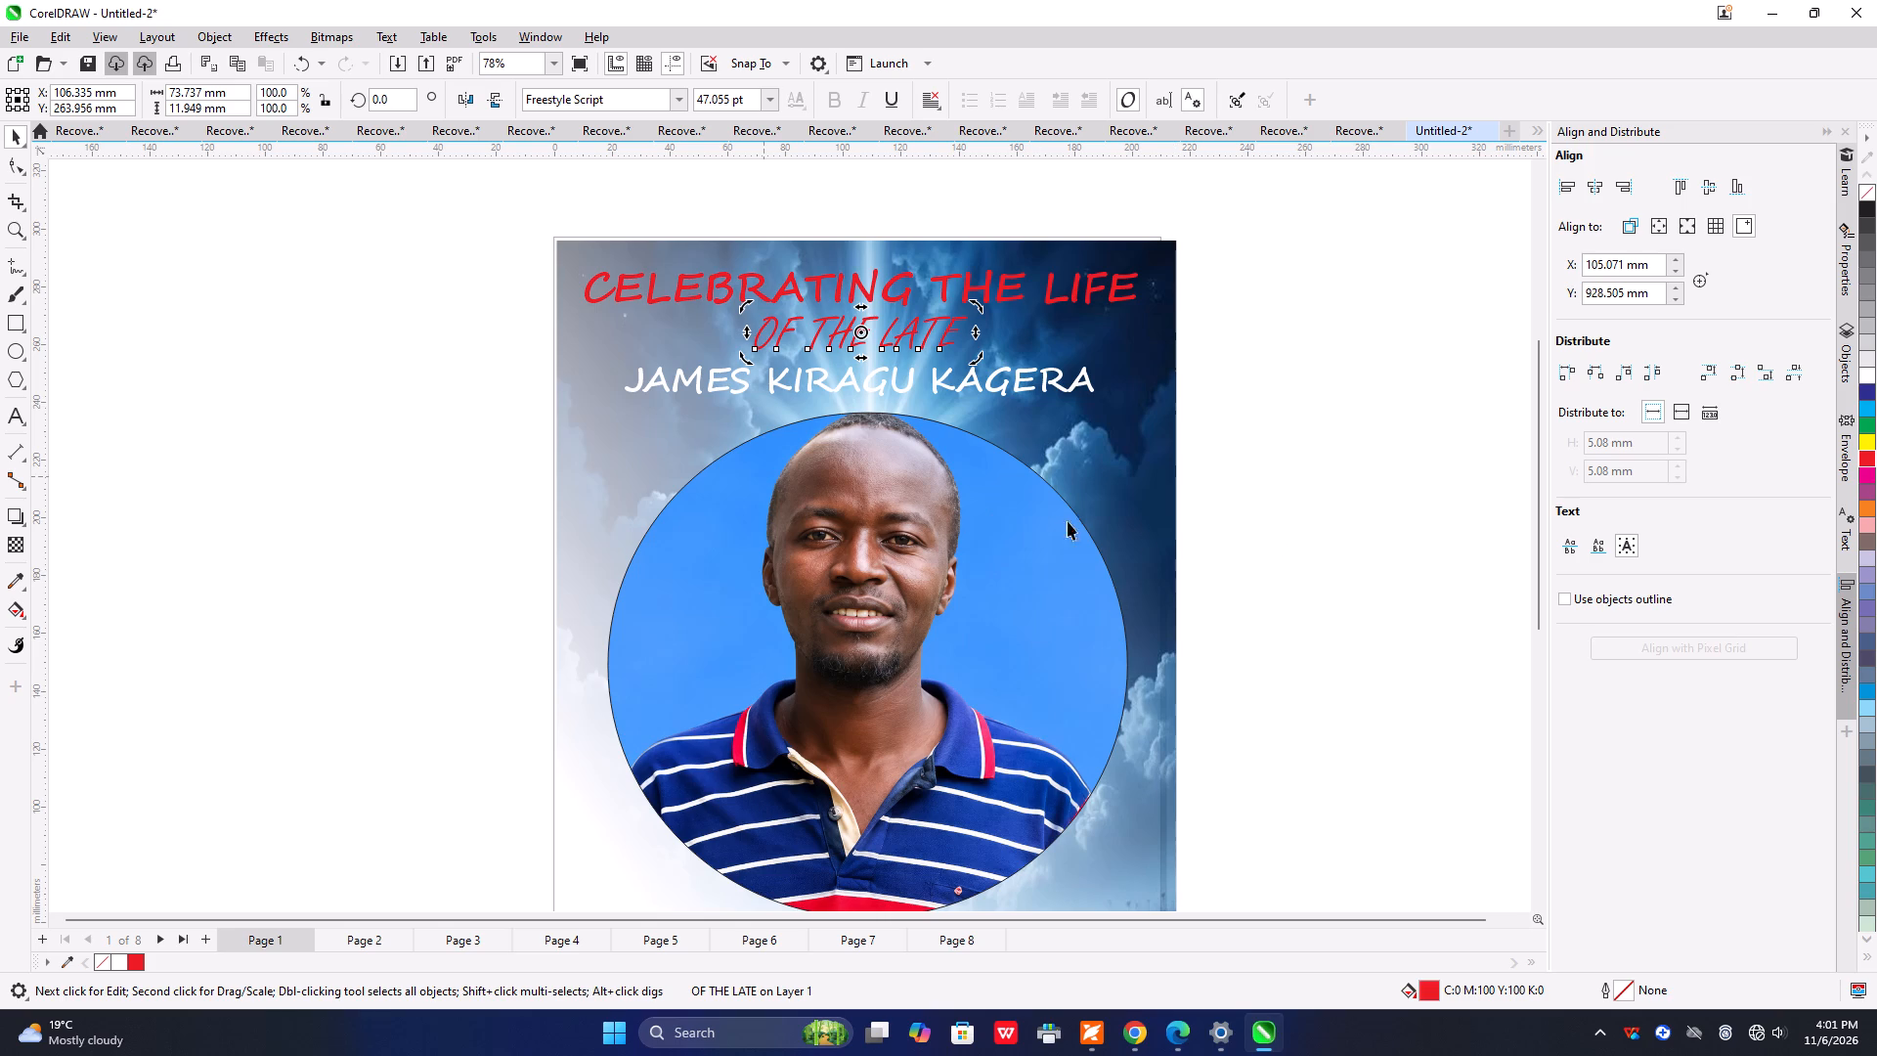
{"action": "left_click", "coordinate": [1208, 527]}
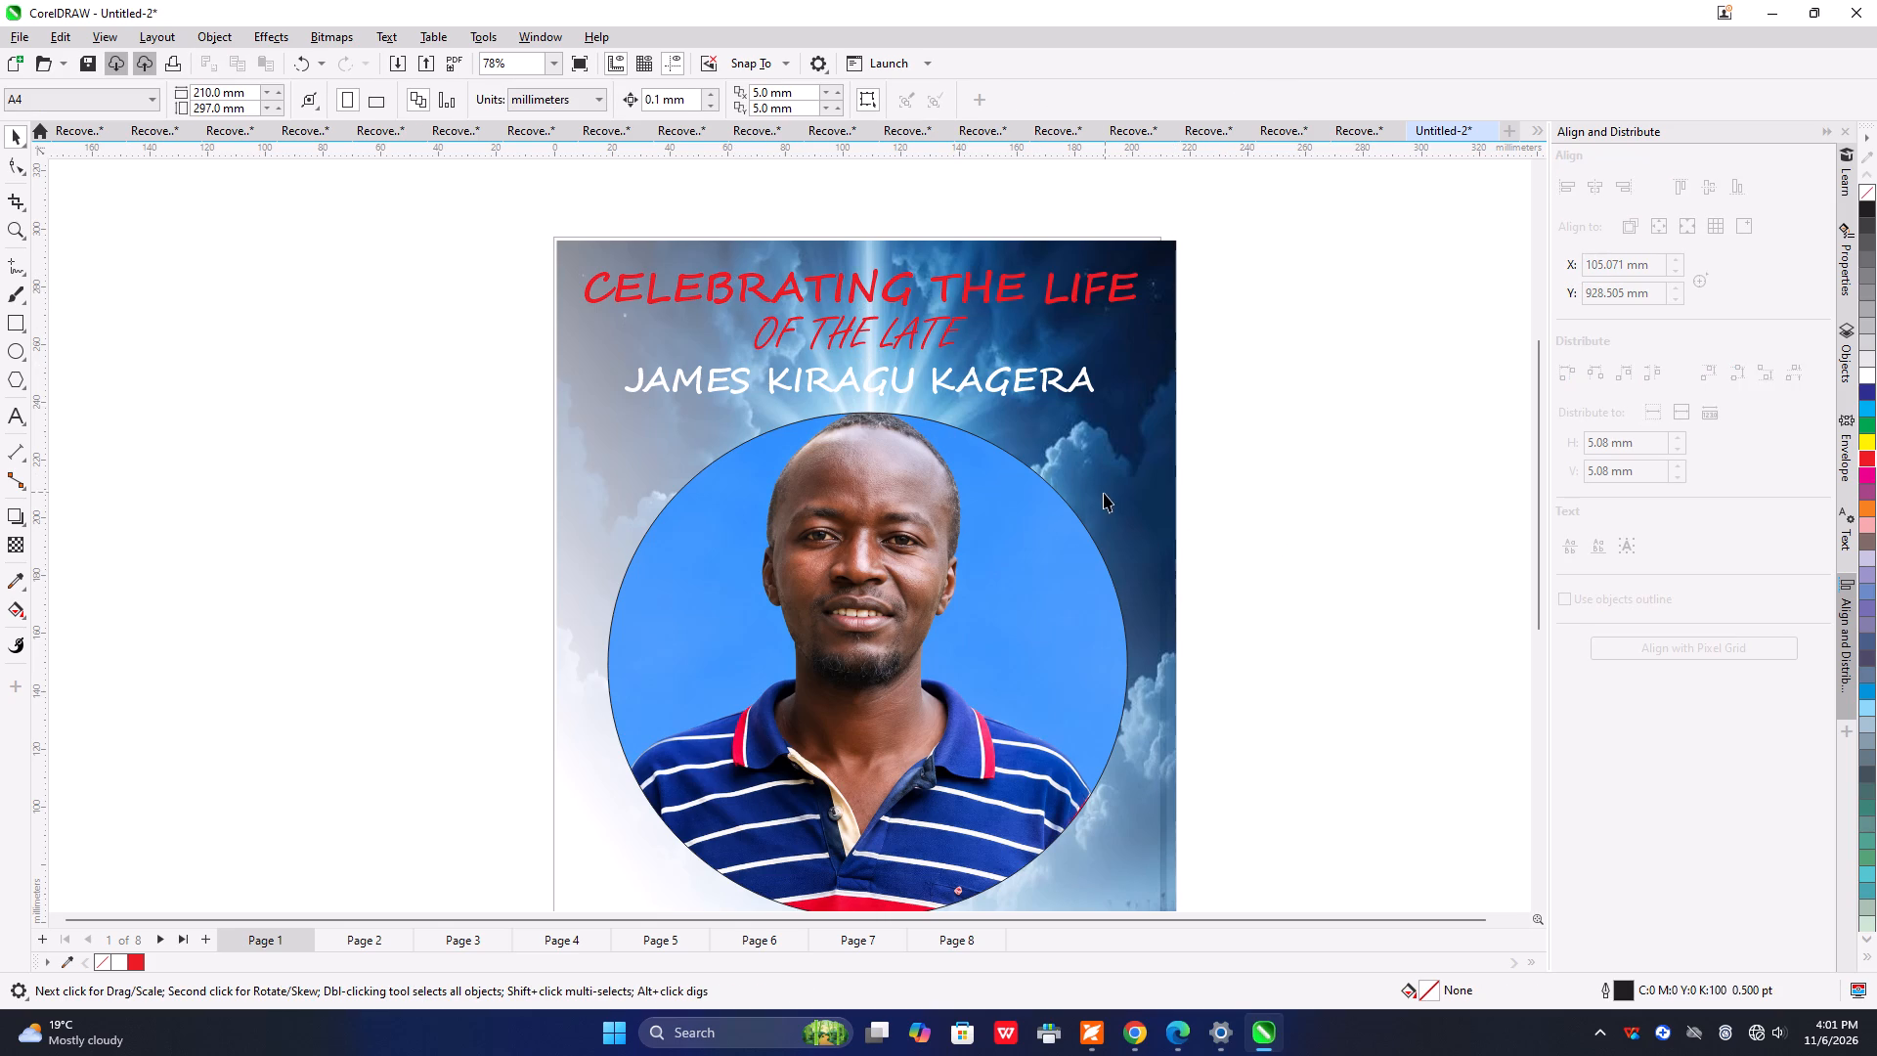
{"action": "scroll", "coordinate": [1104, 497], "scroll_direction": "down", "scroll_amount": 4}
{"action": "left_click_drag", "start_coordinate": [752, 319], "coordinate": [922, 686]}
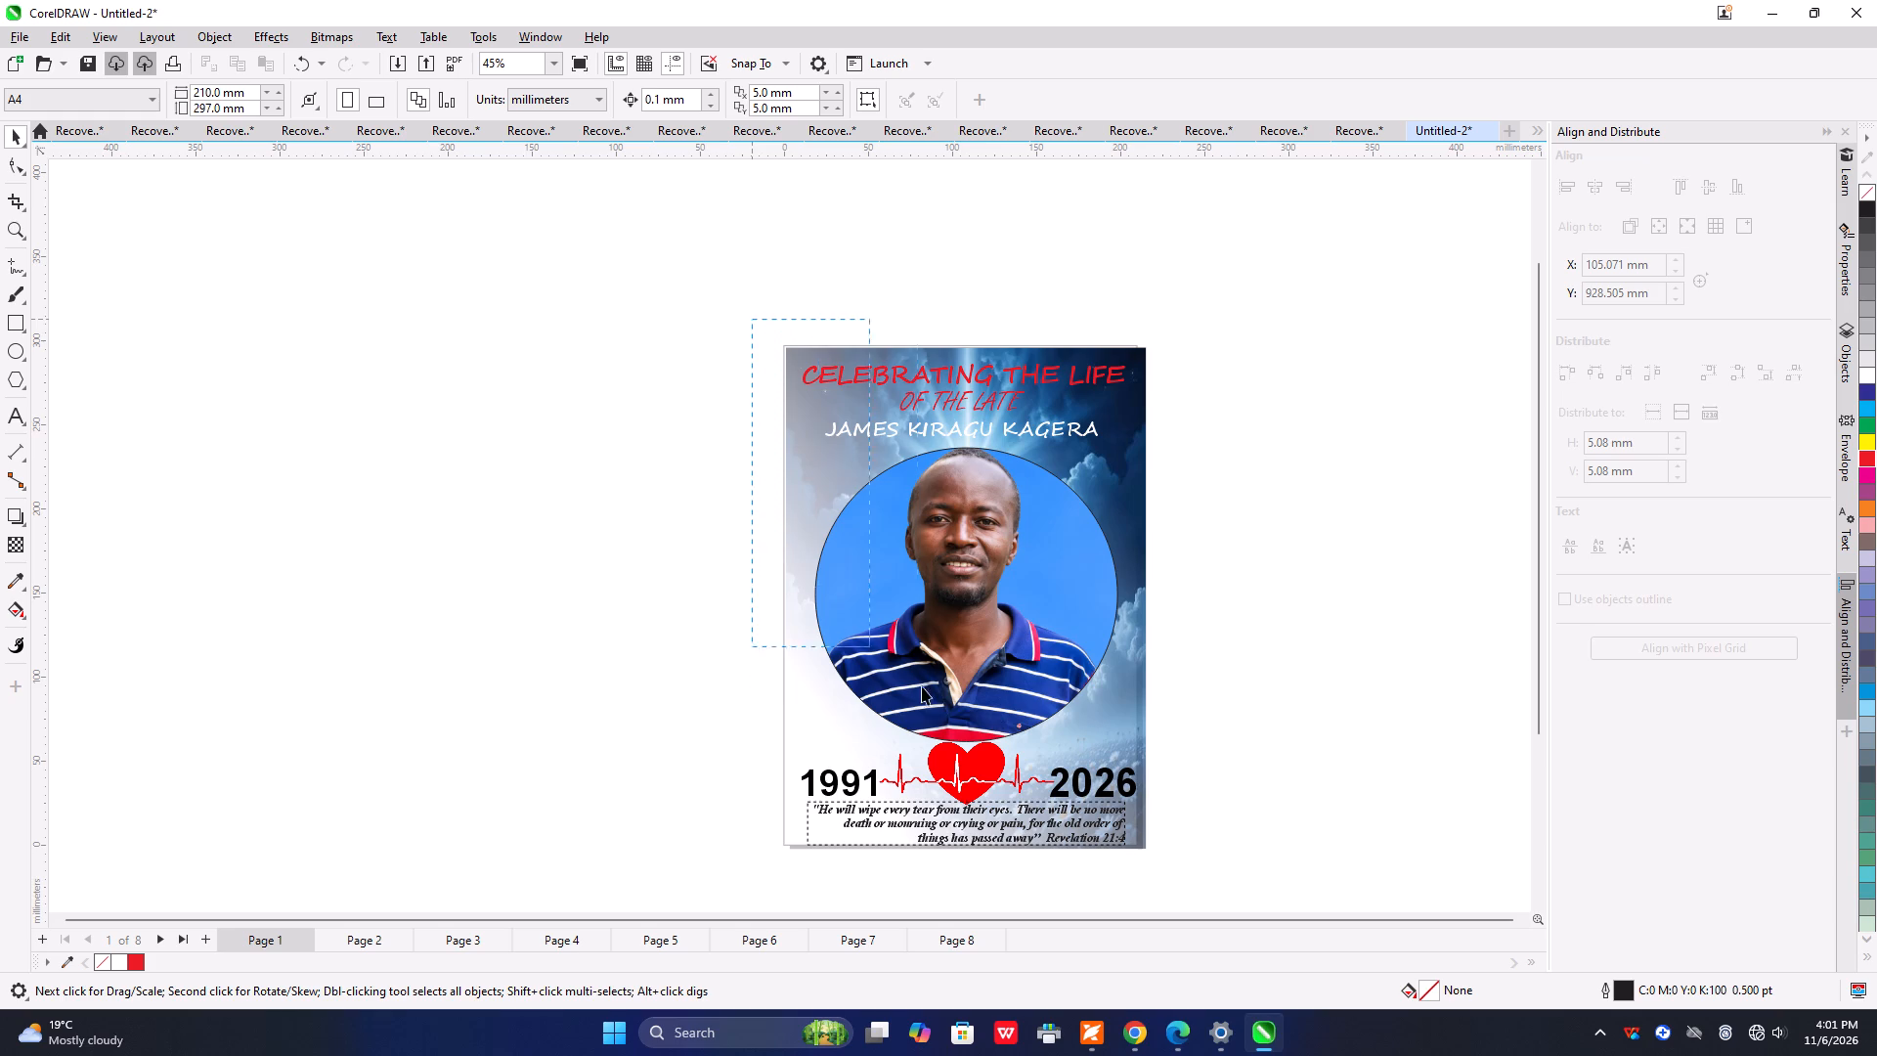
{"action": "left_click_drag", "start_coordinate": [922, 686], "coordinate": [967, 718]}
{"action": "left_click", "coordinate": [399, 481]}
Export pages 1-8 as a PDF to the Desktop, replacing the existing kkl file, with the Document Distribution preset.
{"action": "key", "text": "ctrl+e"}
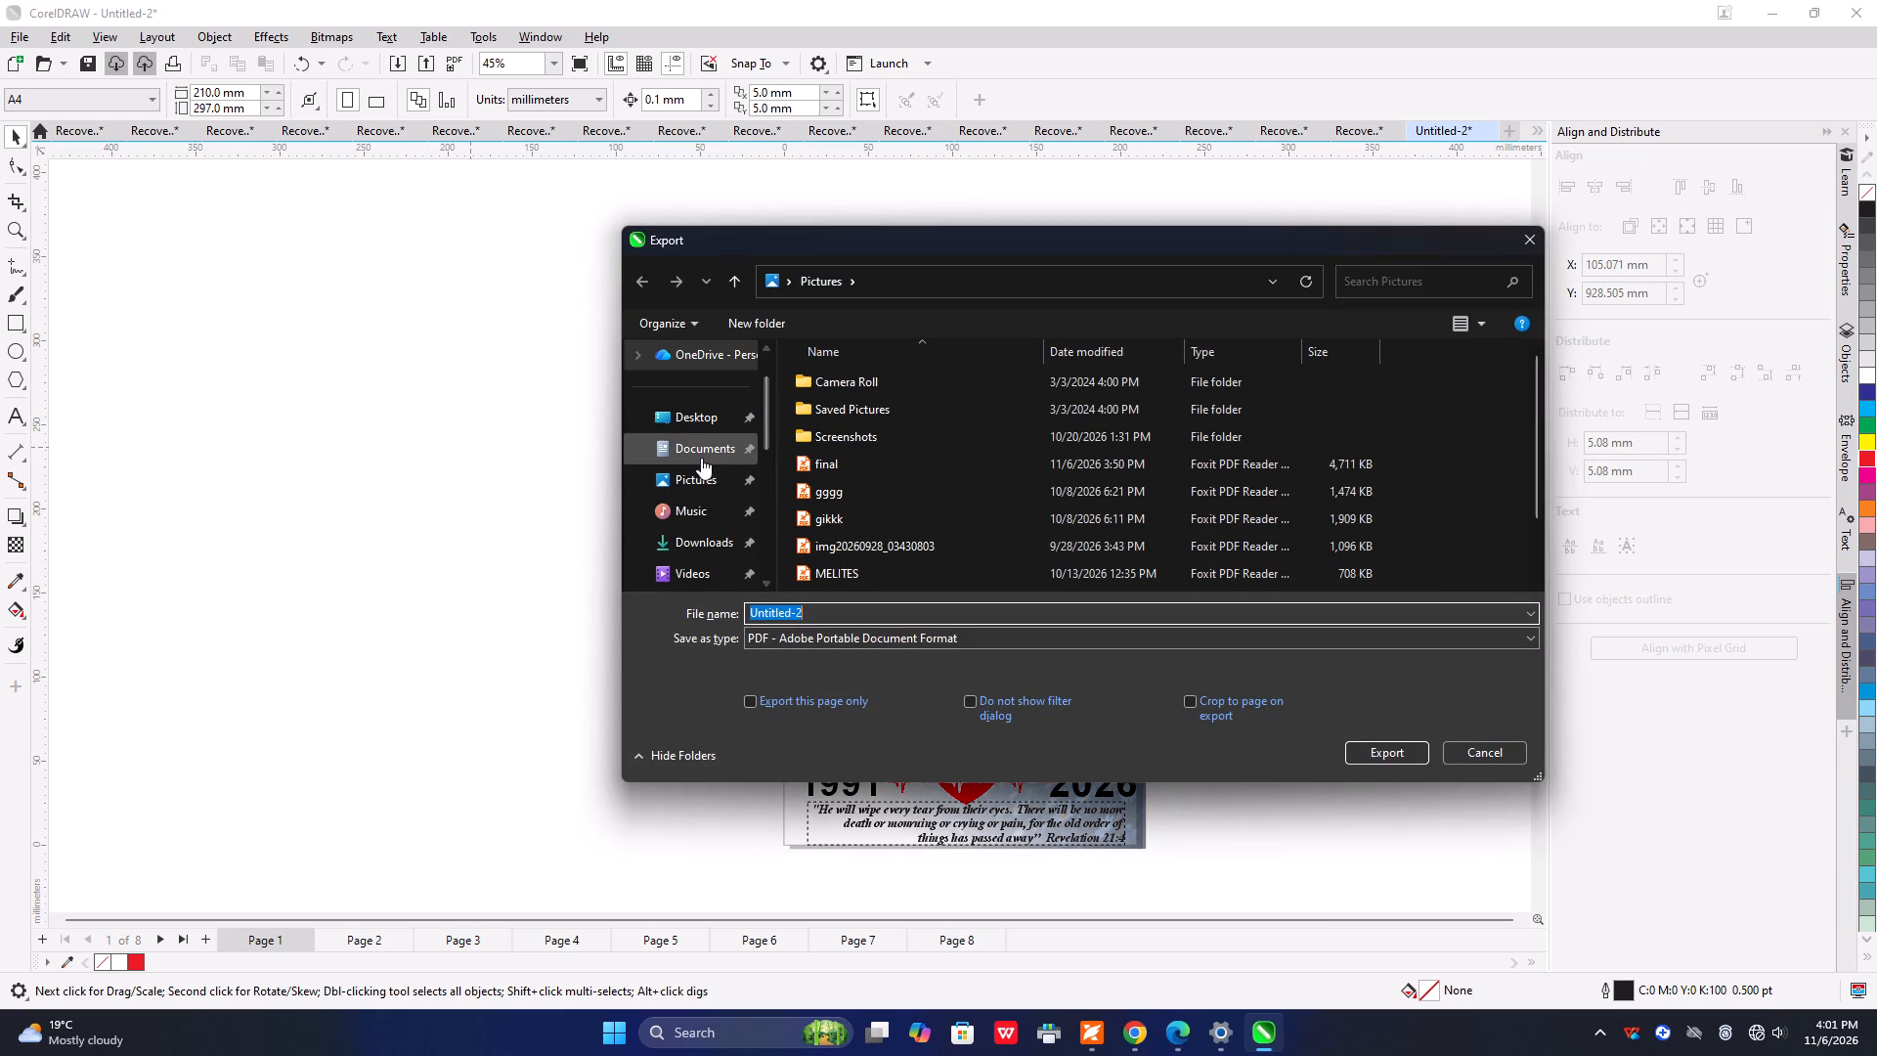
{"action": "left_click", "coordinate": [698, 424]}
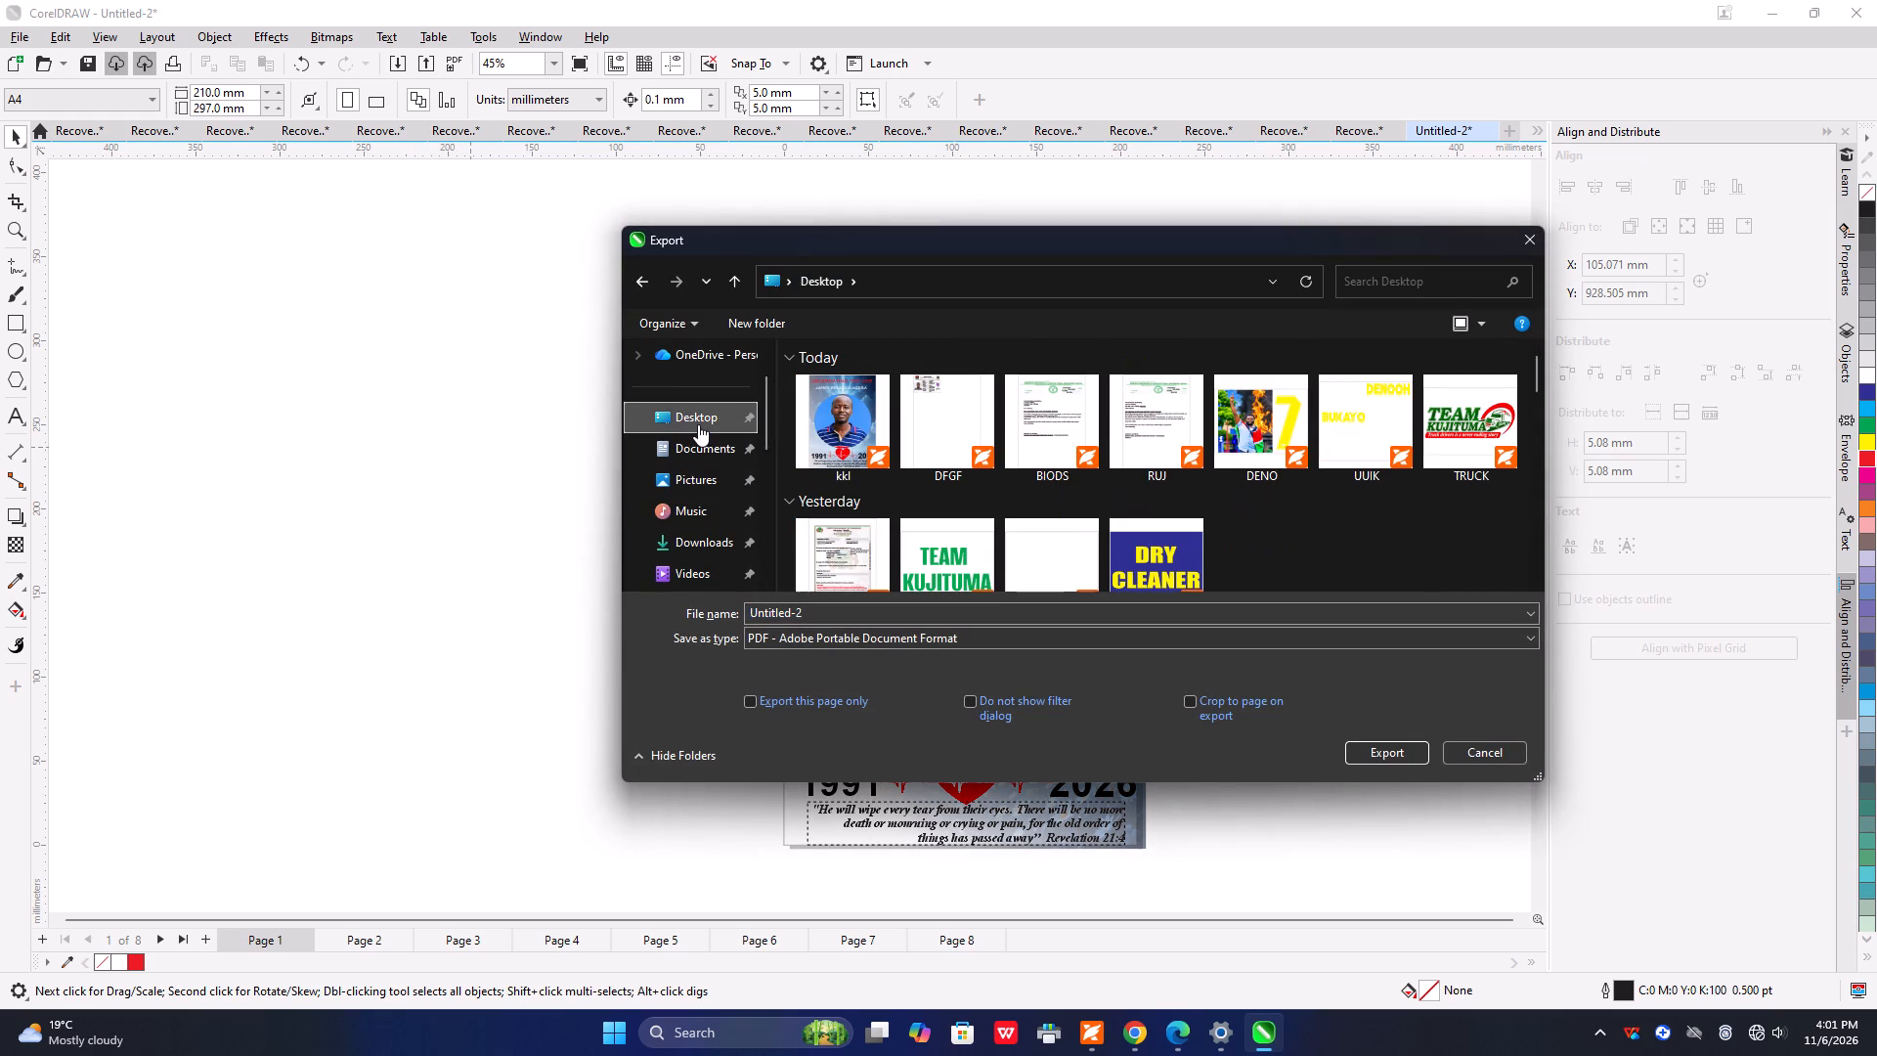
{"action": "left_click", "coordinate": [819, 439]}
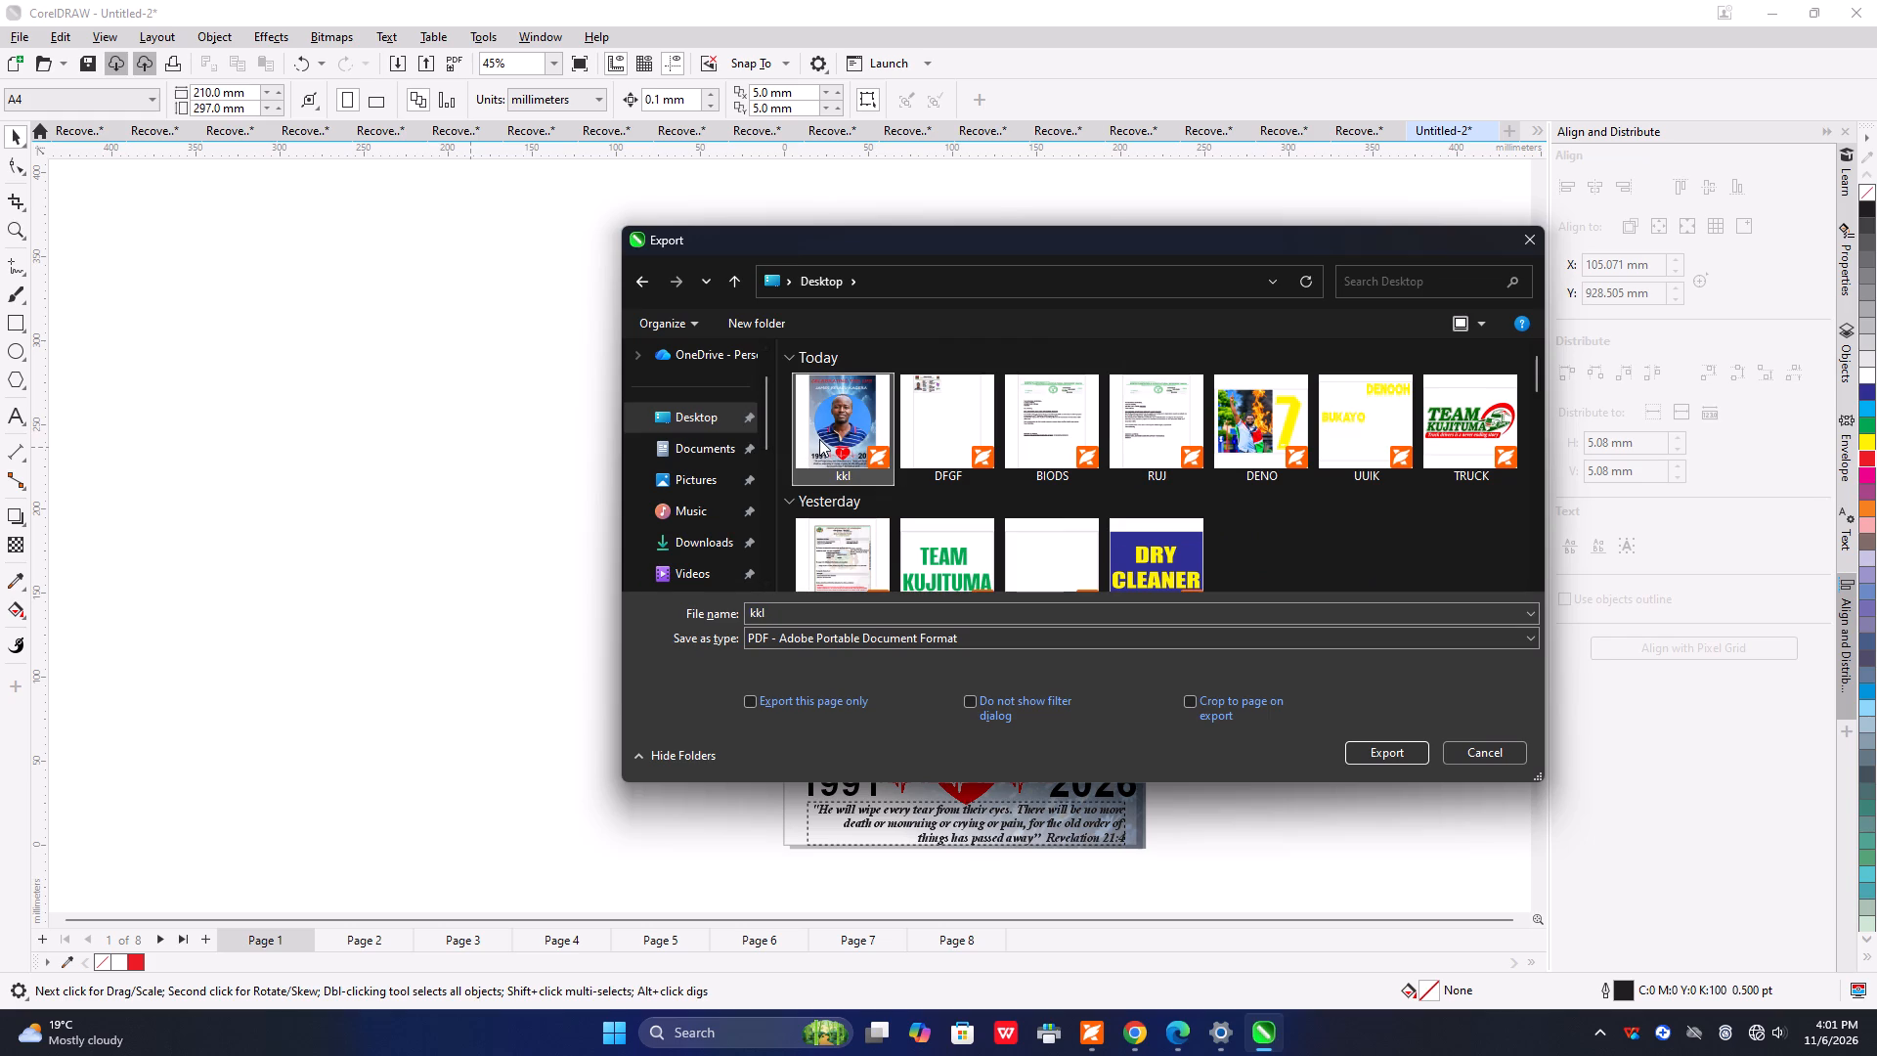
{"action": "left_click", "coordinate": [1397, 751]}
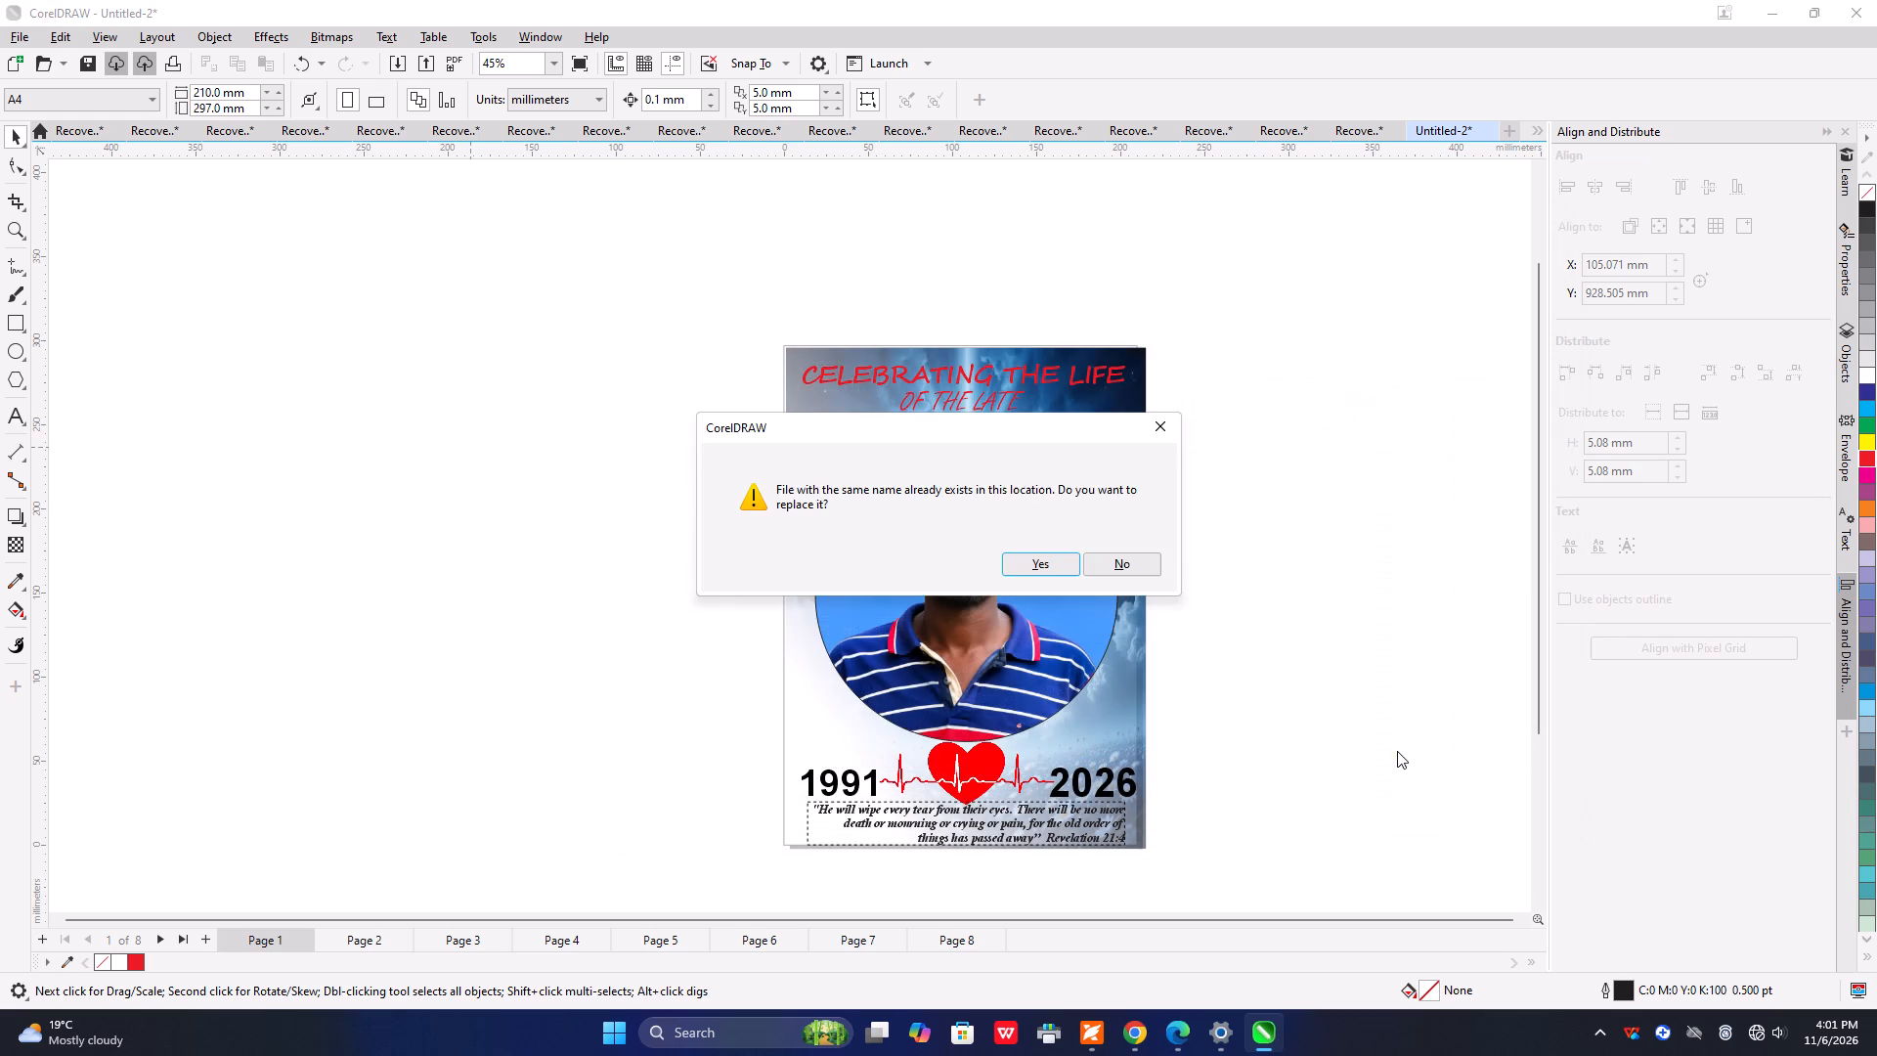
{"action": "left_click", "coordinate": [1039, 565]}
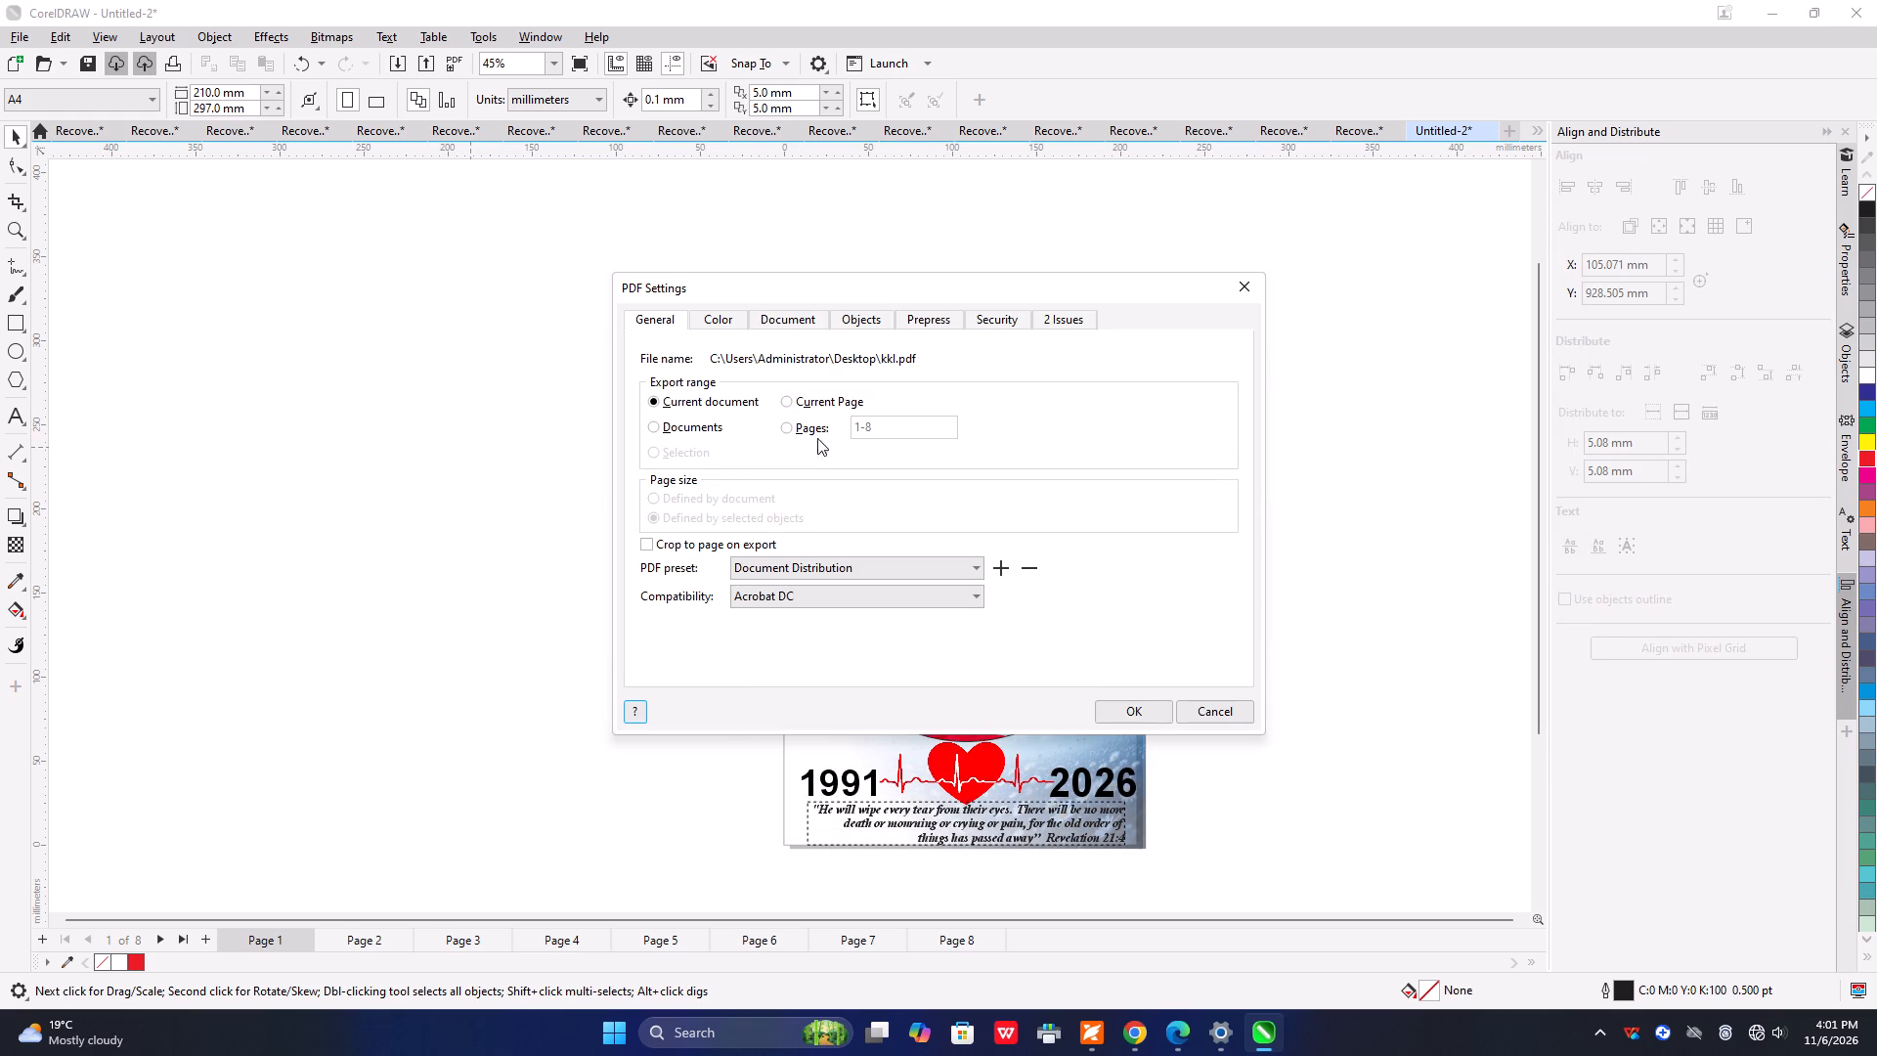
{"action": "left_click", "coordinate": [786, 429]}
{"action": "left_click", "coordinate": [1114, 714]}
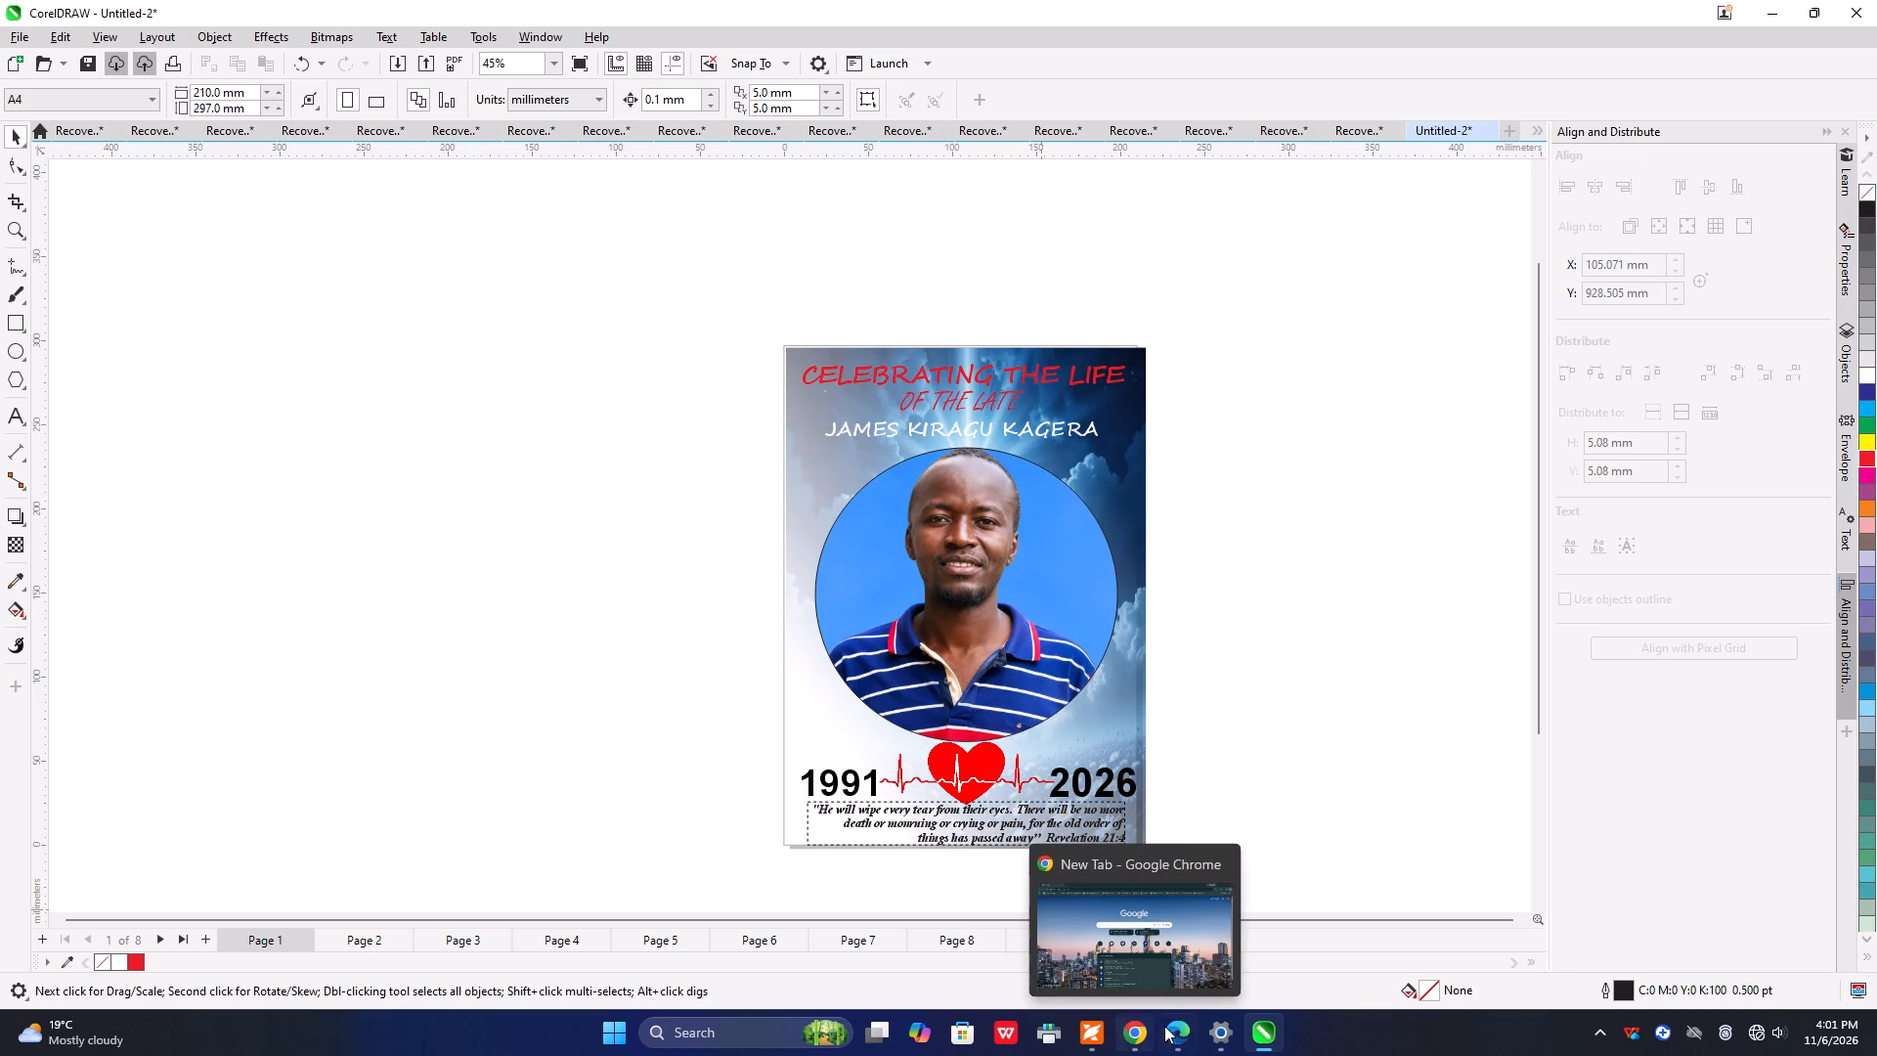
Switch to Foxit PDF Reader, dismiss the pending print setup, and close final.pdf and kigera.pdf.
{"action": "left_click", "coordinate": [1094, 1032]}
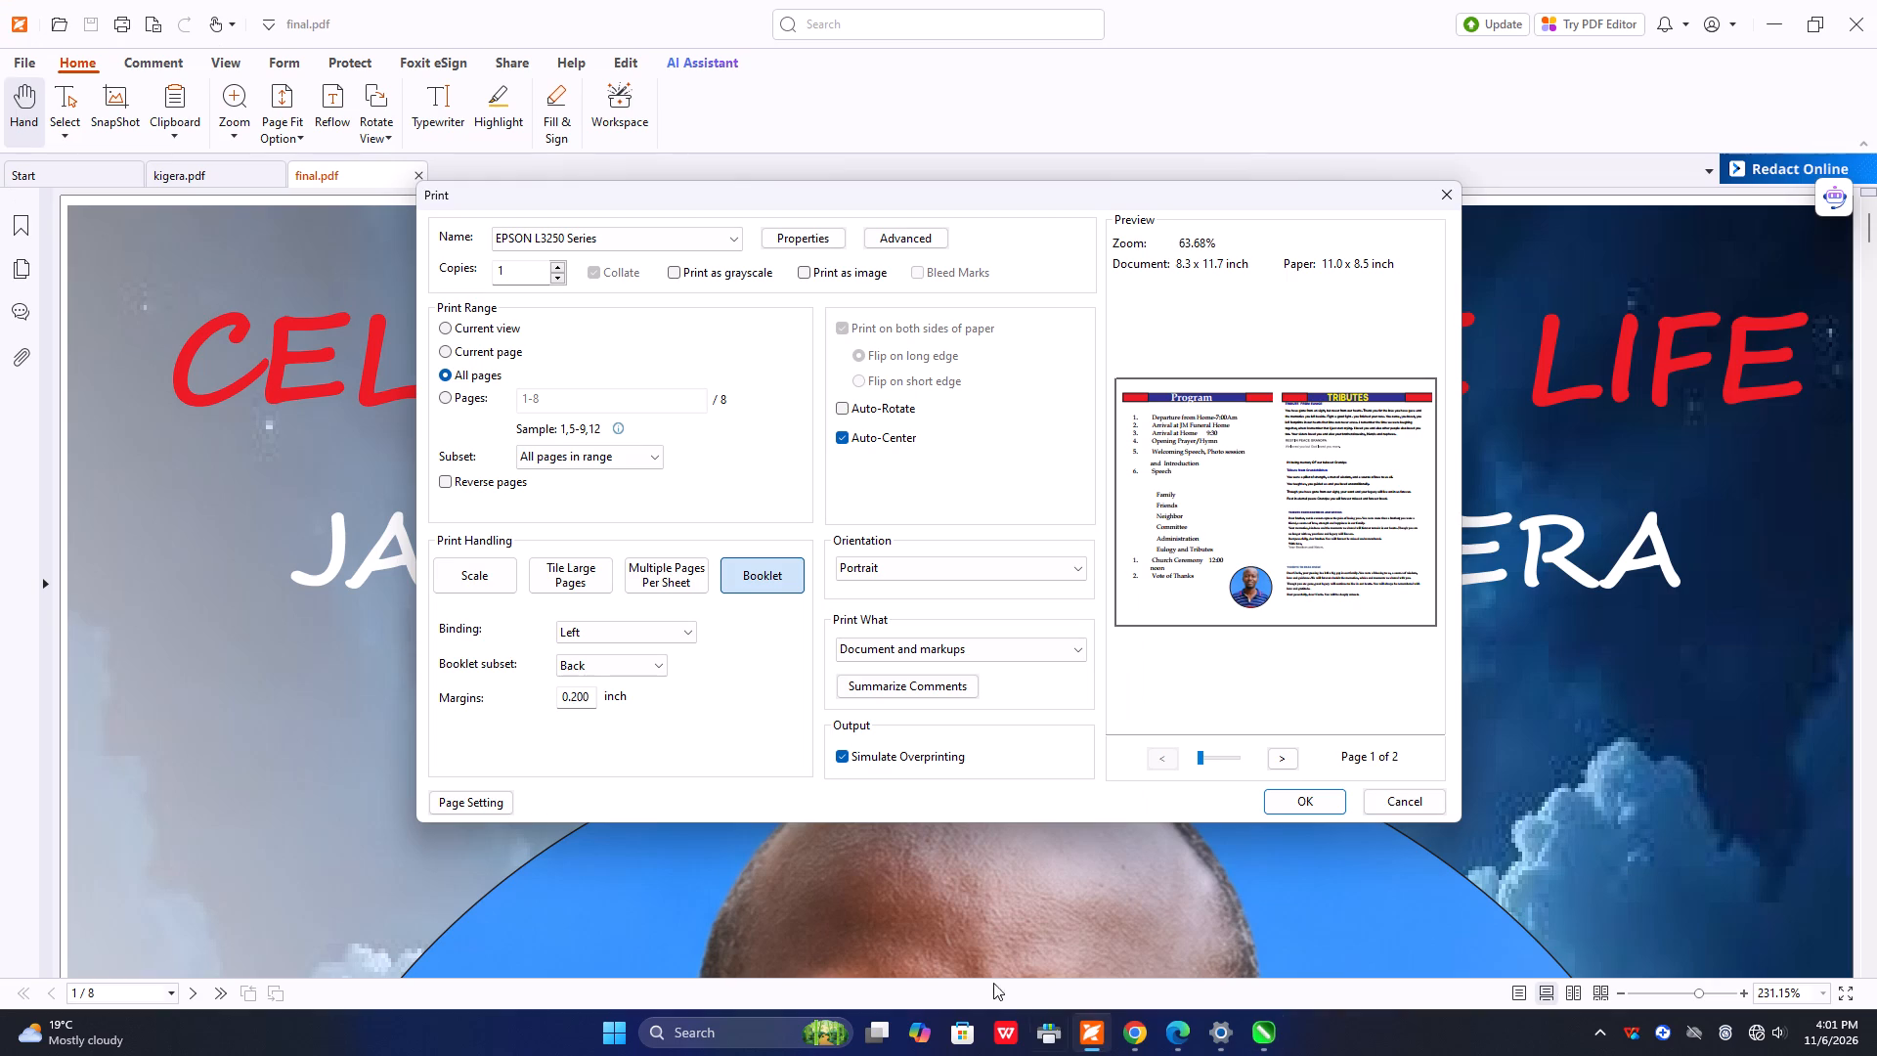
{"action": "left_click", "coordinate": [1441, 192]}
{"action": "left_click", "coordinate": [413, 170]}
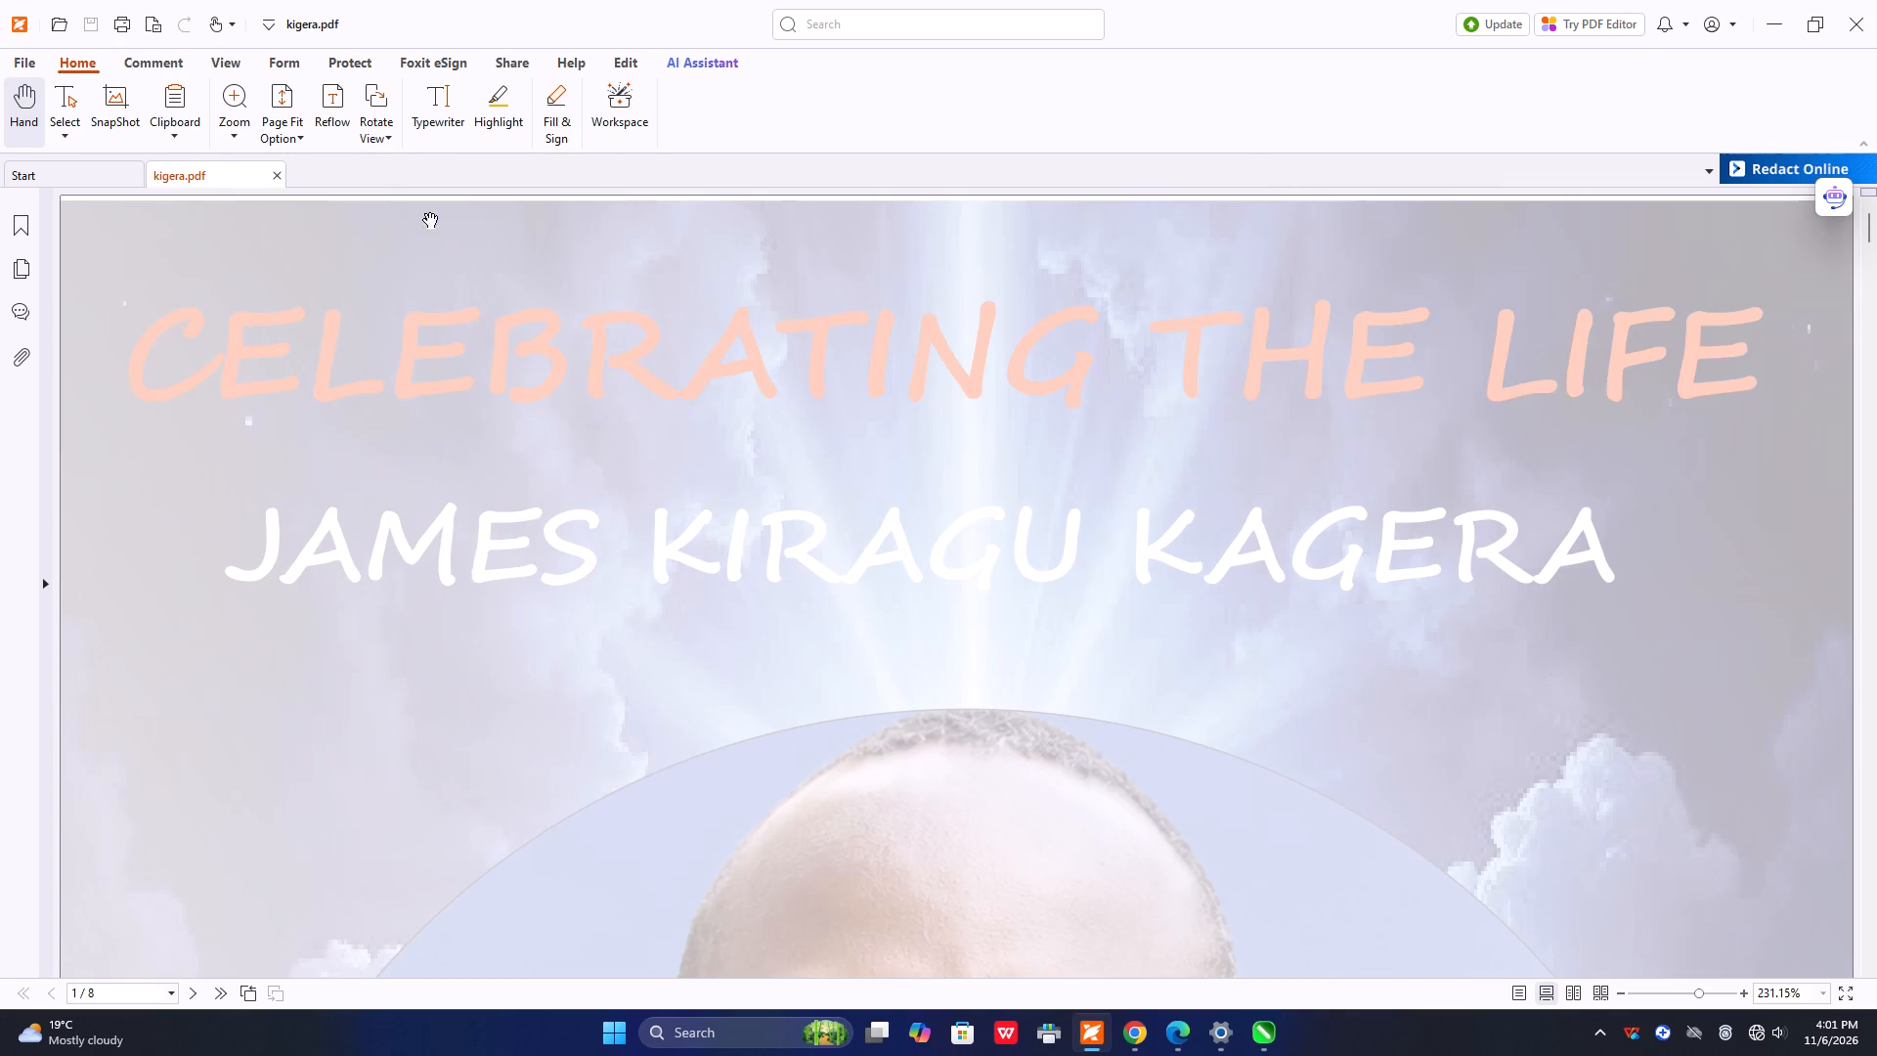
{"action": "left_click", "coordinate": [274, 174]}
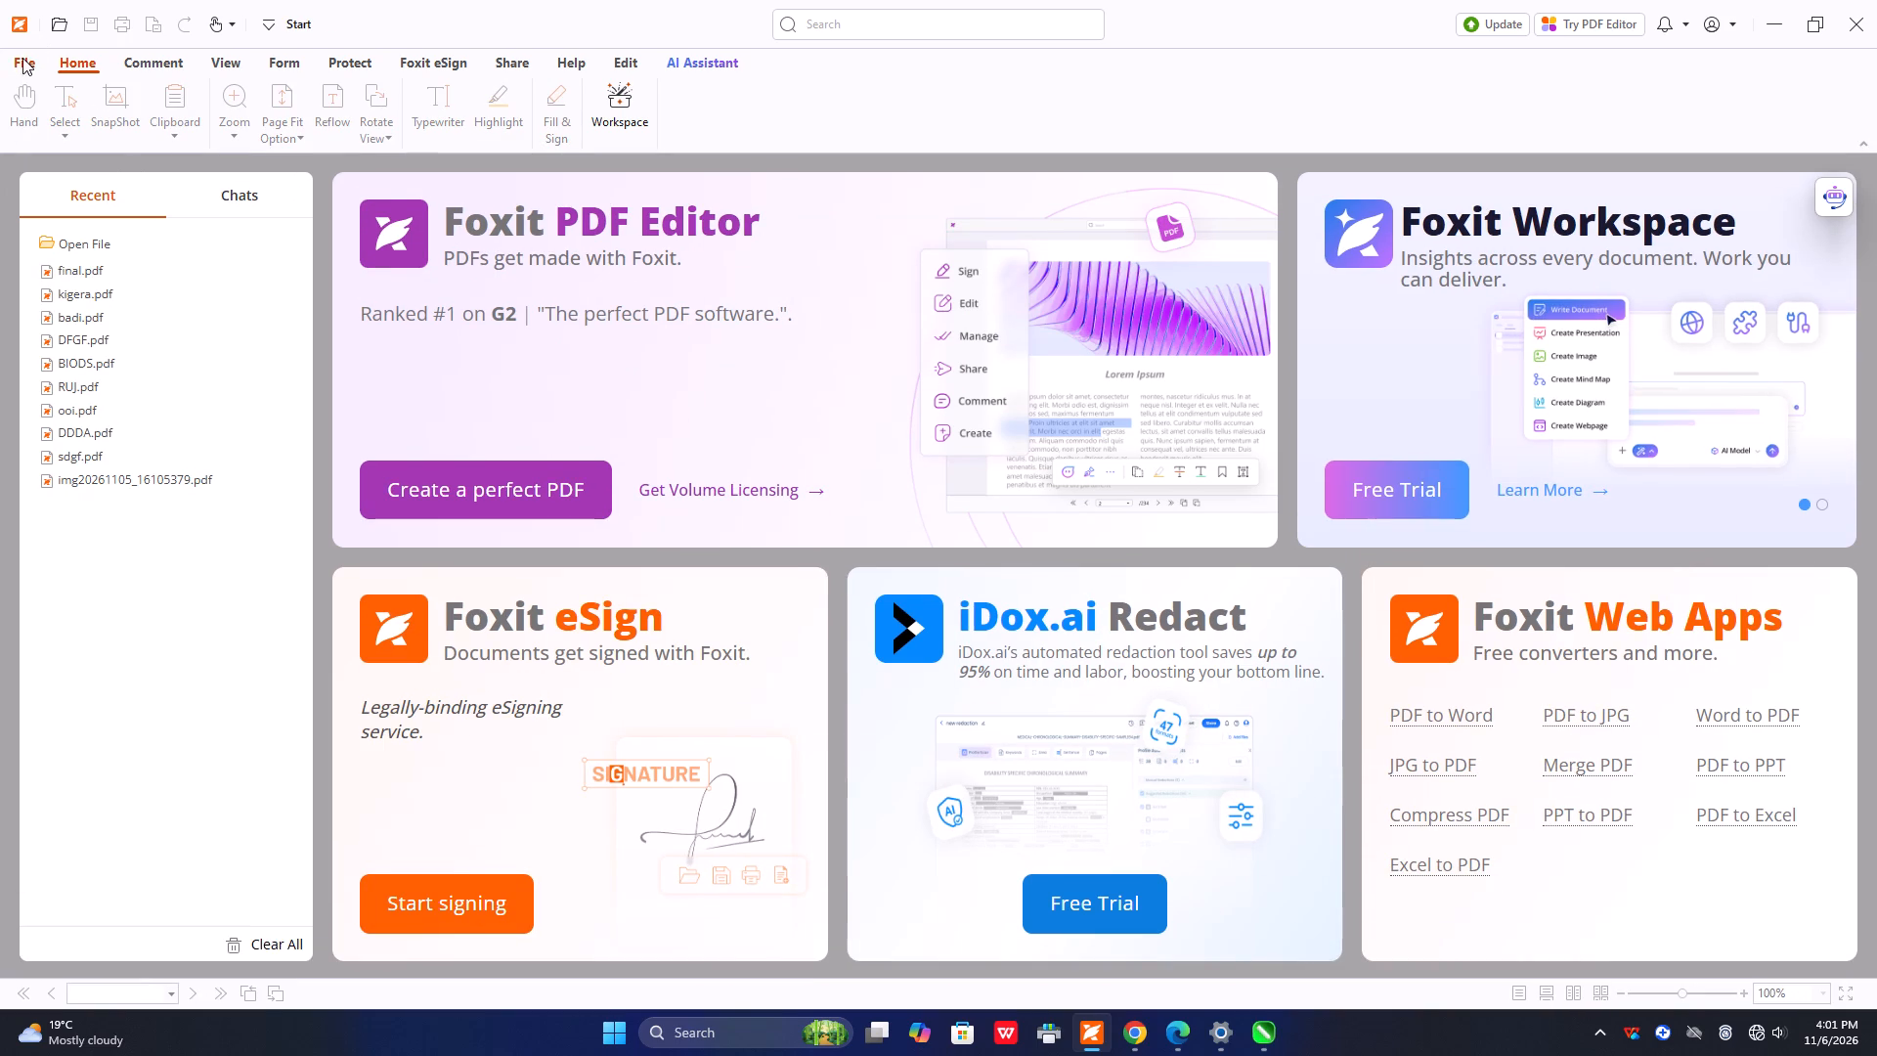
Open kkl.pdf from the Desktop folder.
{"action": "left_click", "coordinate": [22, 58]}
{"action": "left_click", "coordinate": [289, 226]}
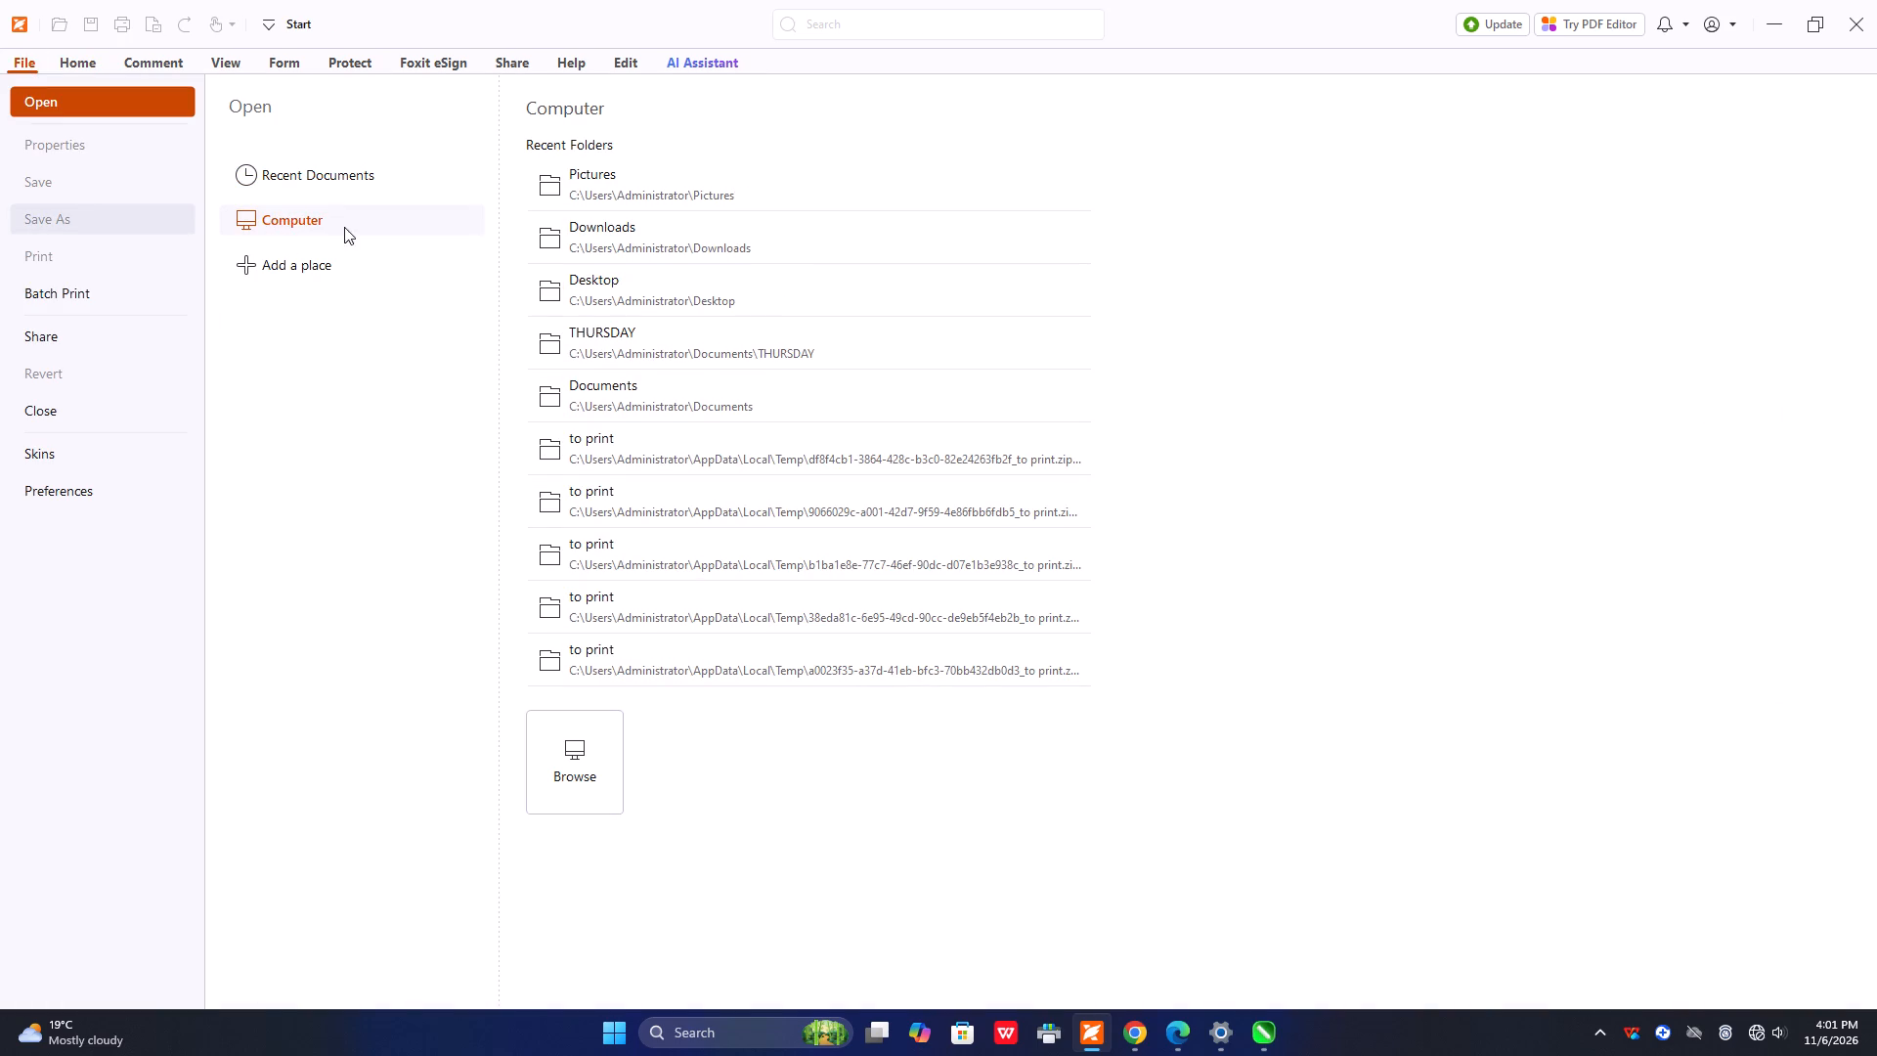
{"action": "left_click", "coordinate": [572, 756]}
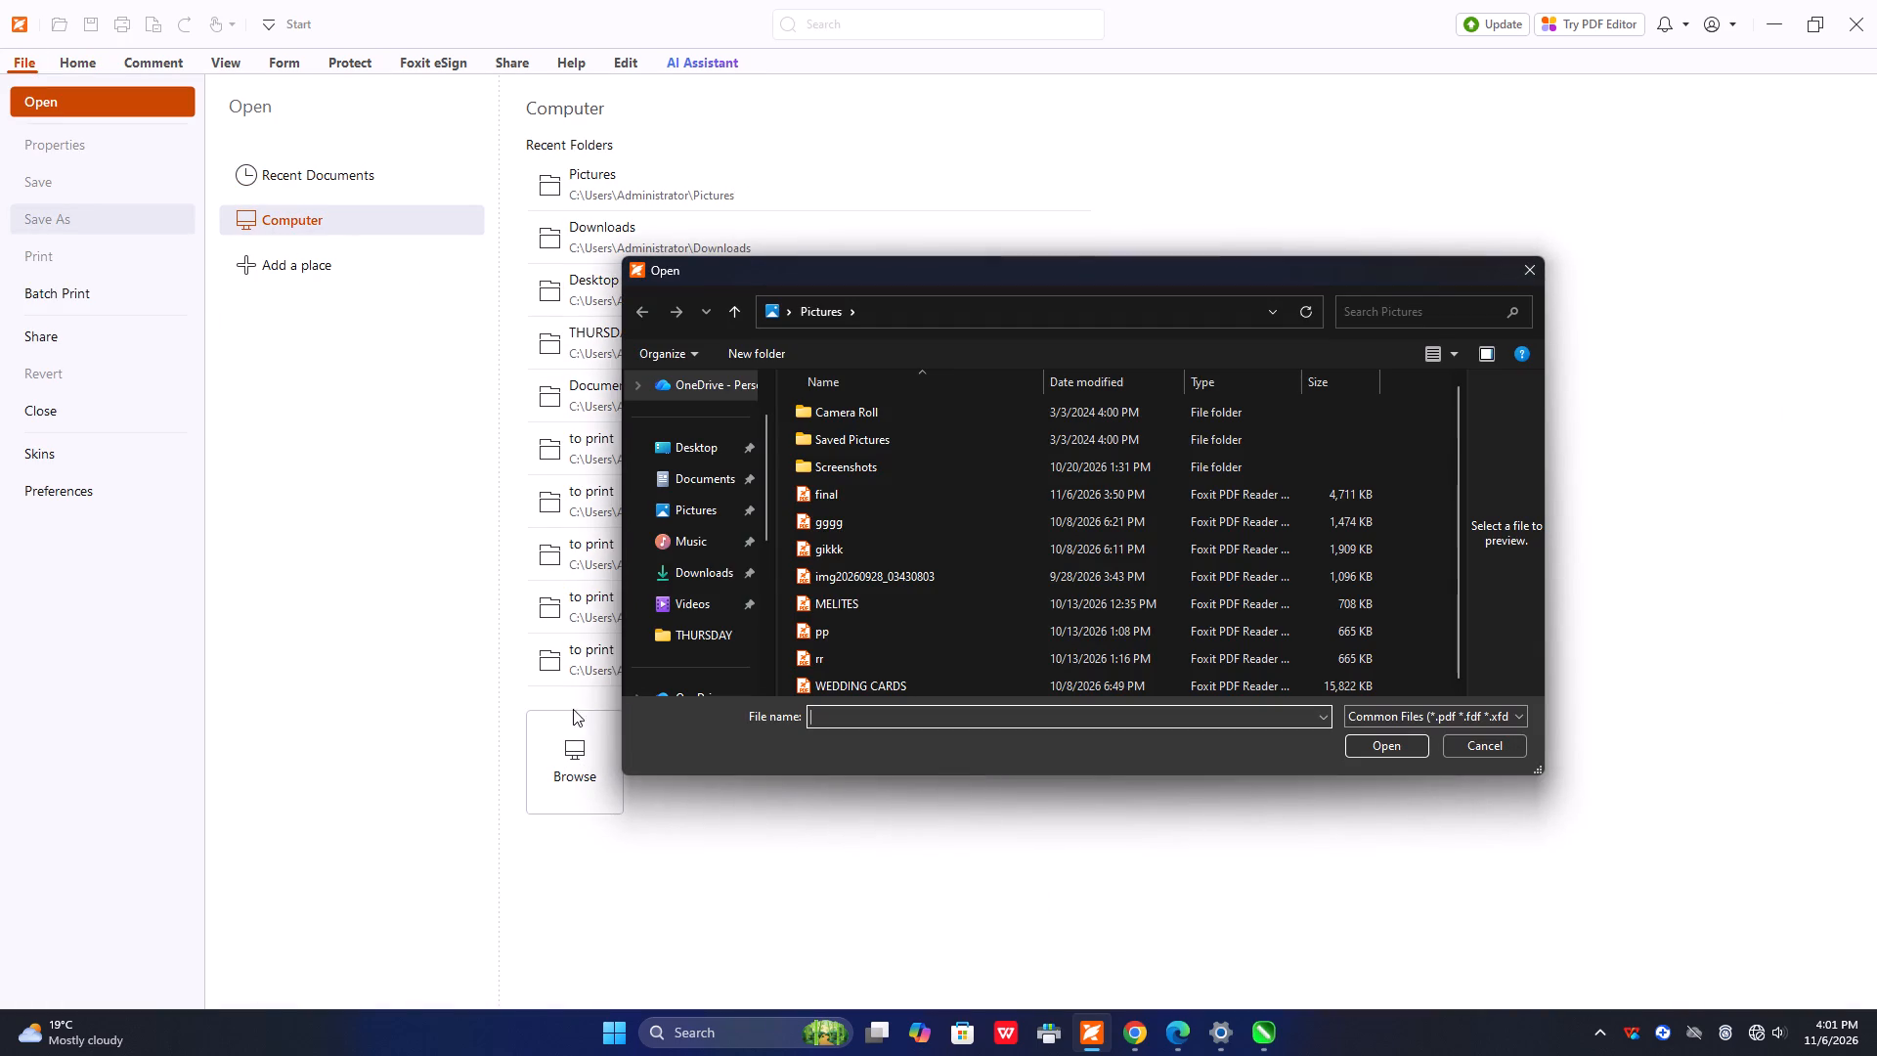
{"action": "left_click", "coordinate": [722, 462]}
{"action": "left_click", "coordinate": [833, 454]}
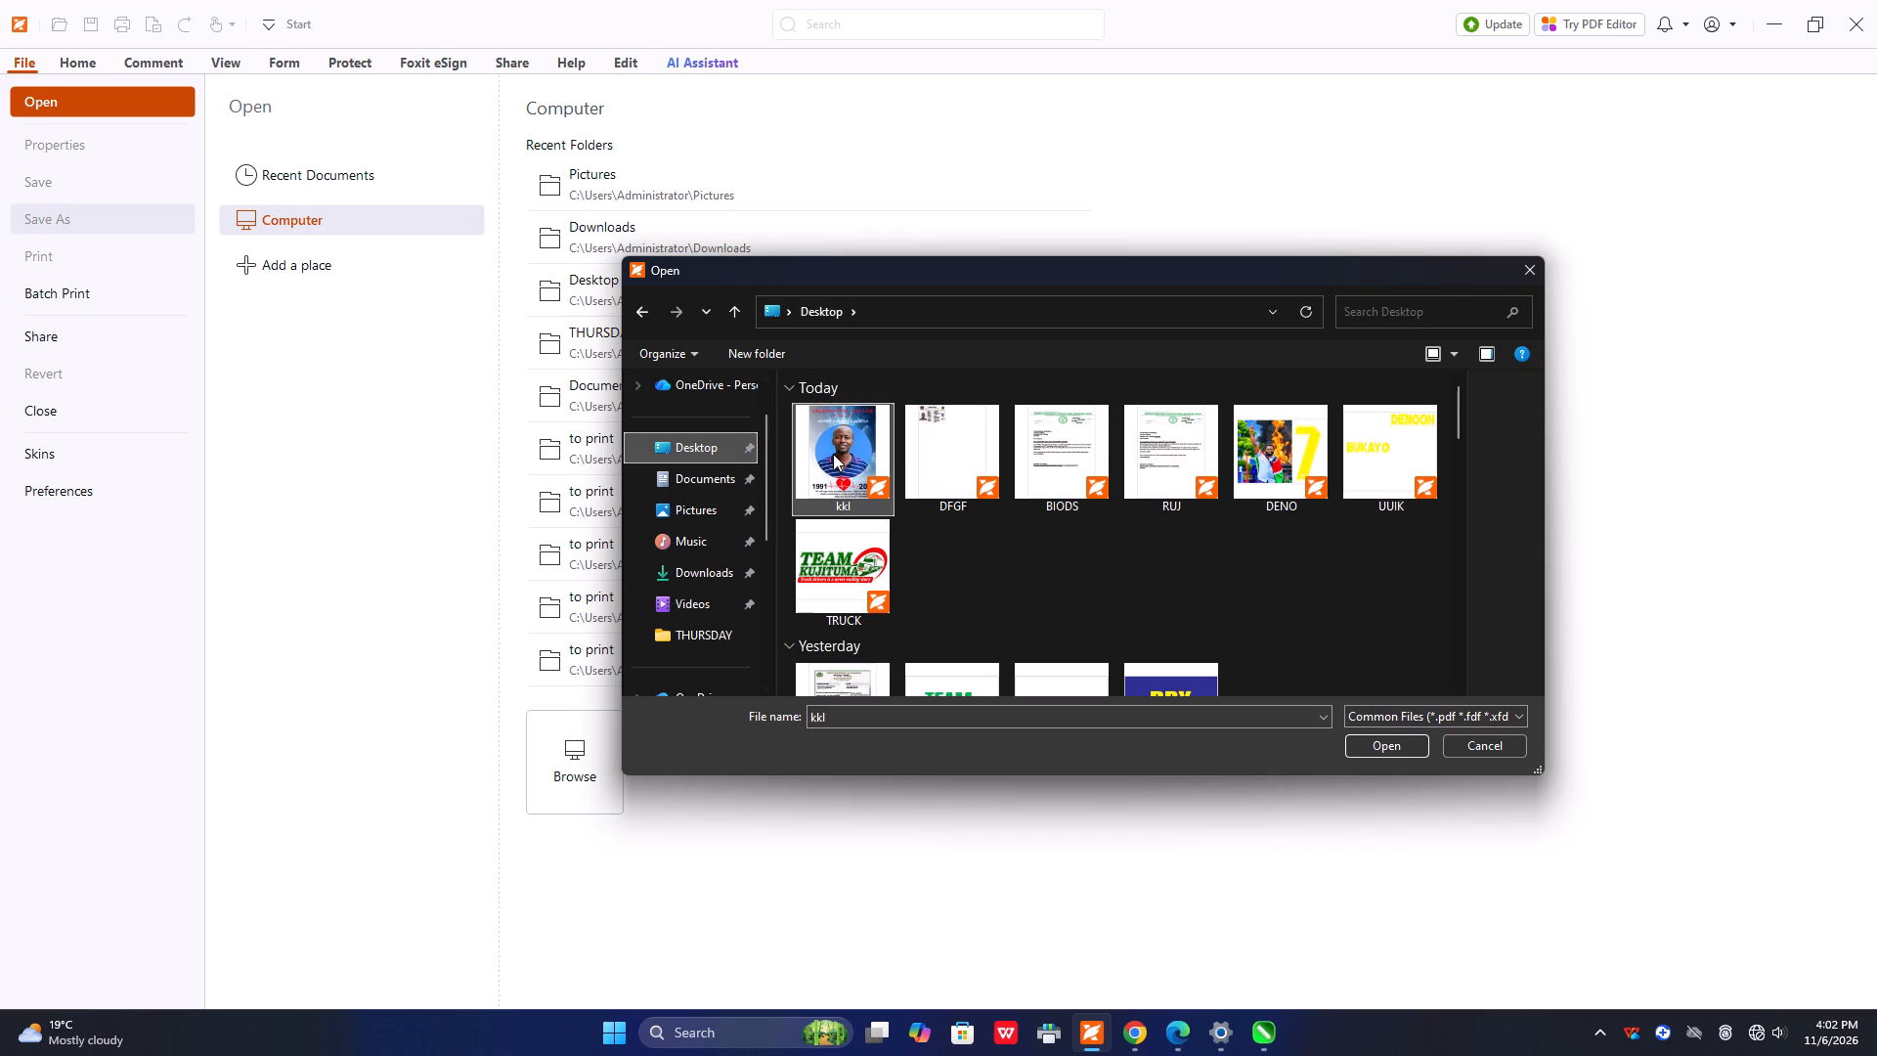
{"action": "left_click", "coordinate": [1391, 747]}
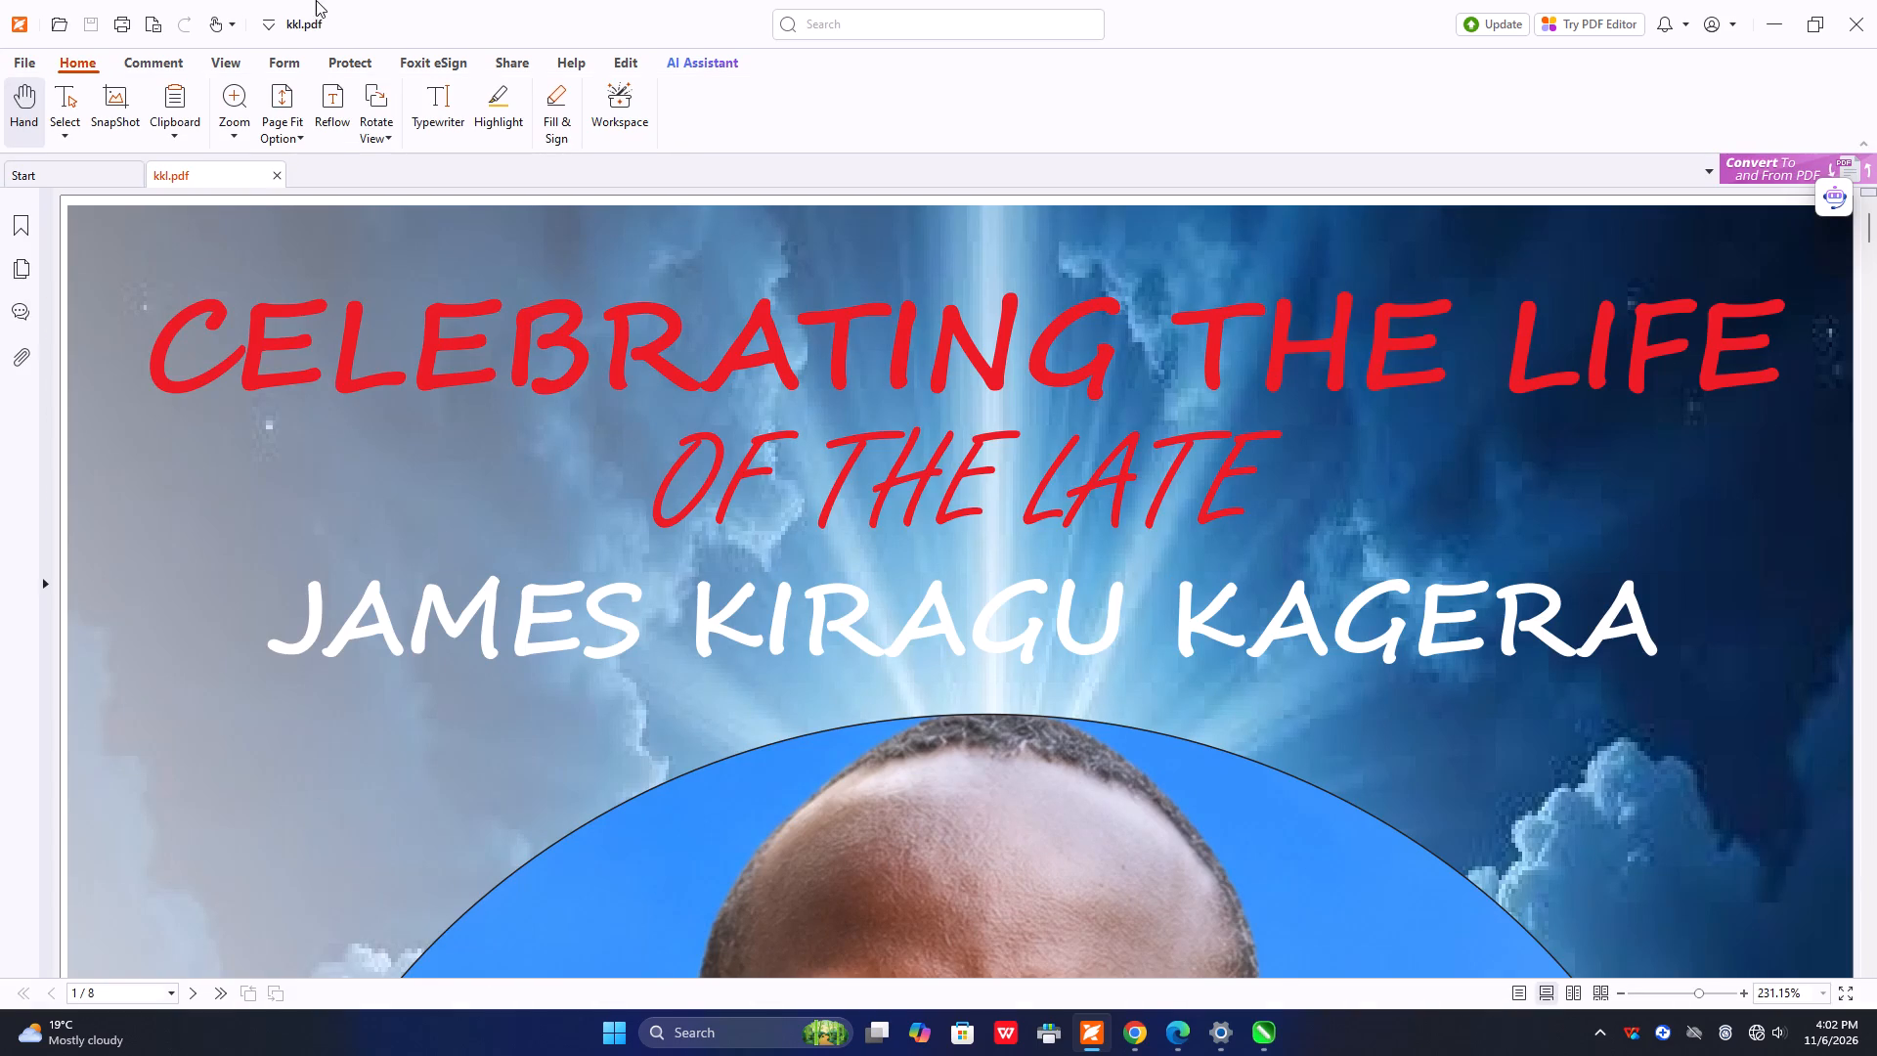
Start printing kkl.pdf as a booklet and set the booklet subset to Front.
{"action": "left_click", "coordinate": [123, 37]}
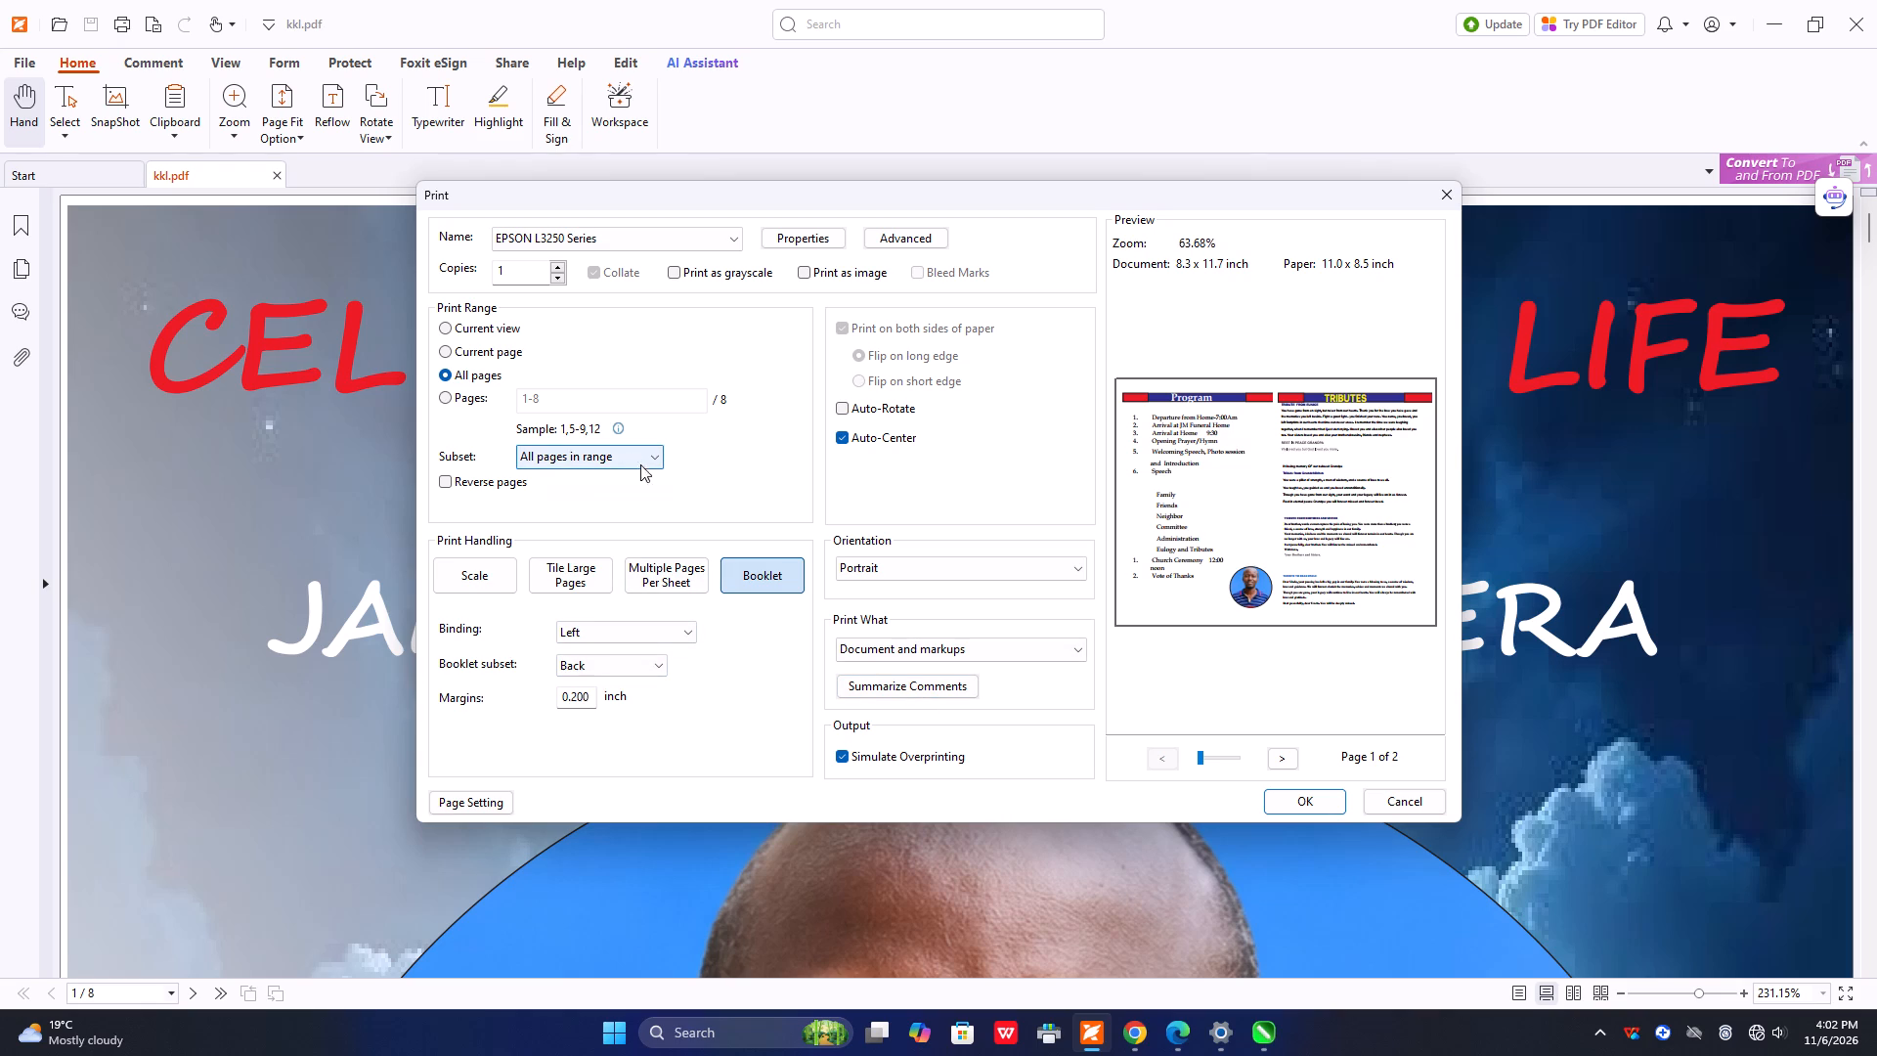
{"action": "left_click", "coordinate": [660, 665]}
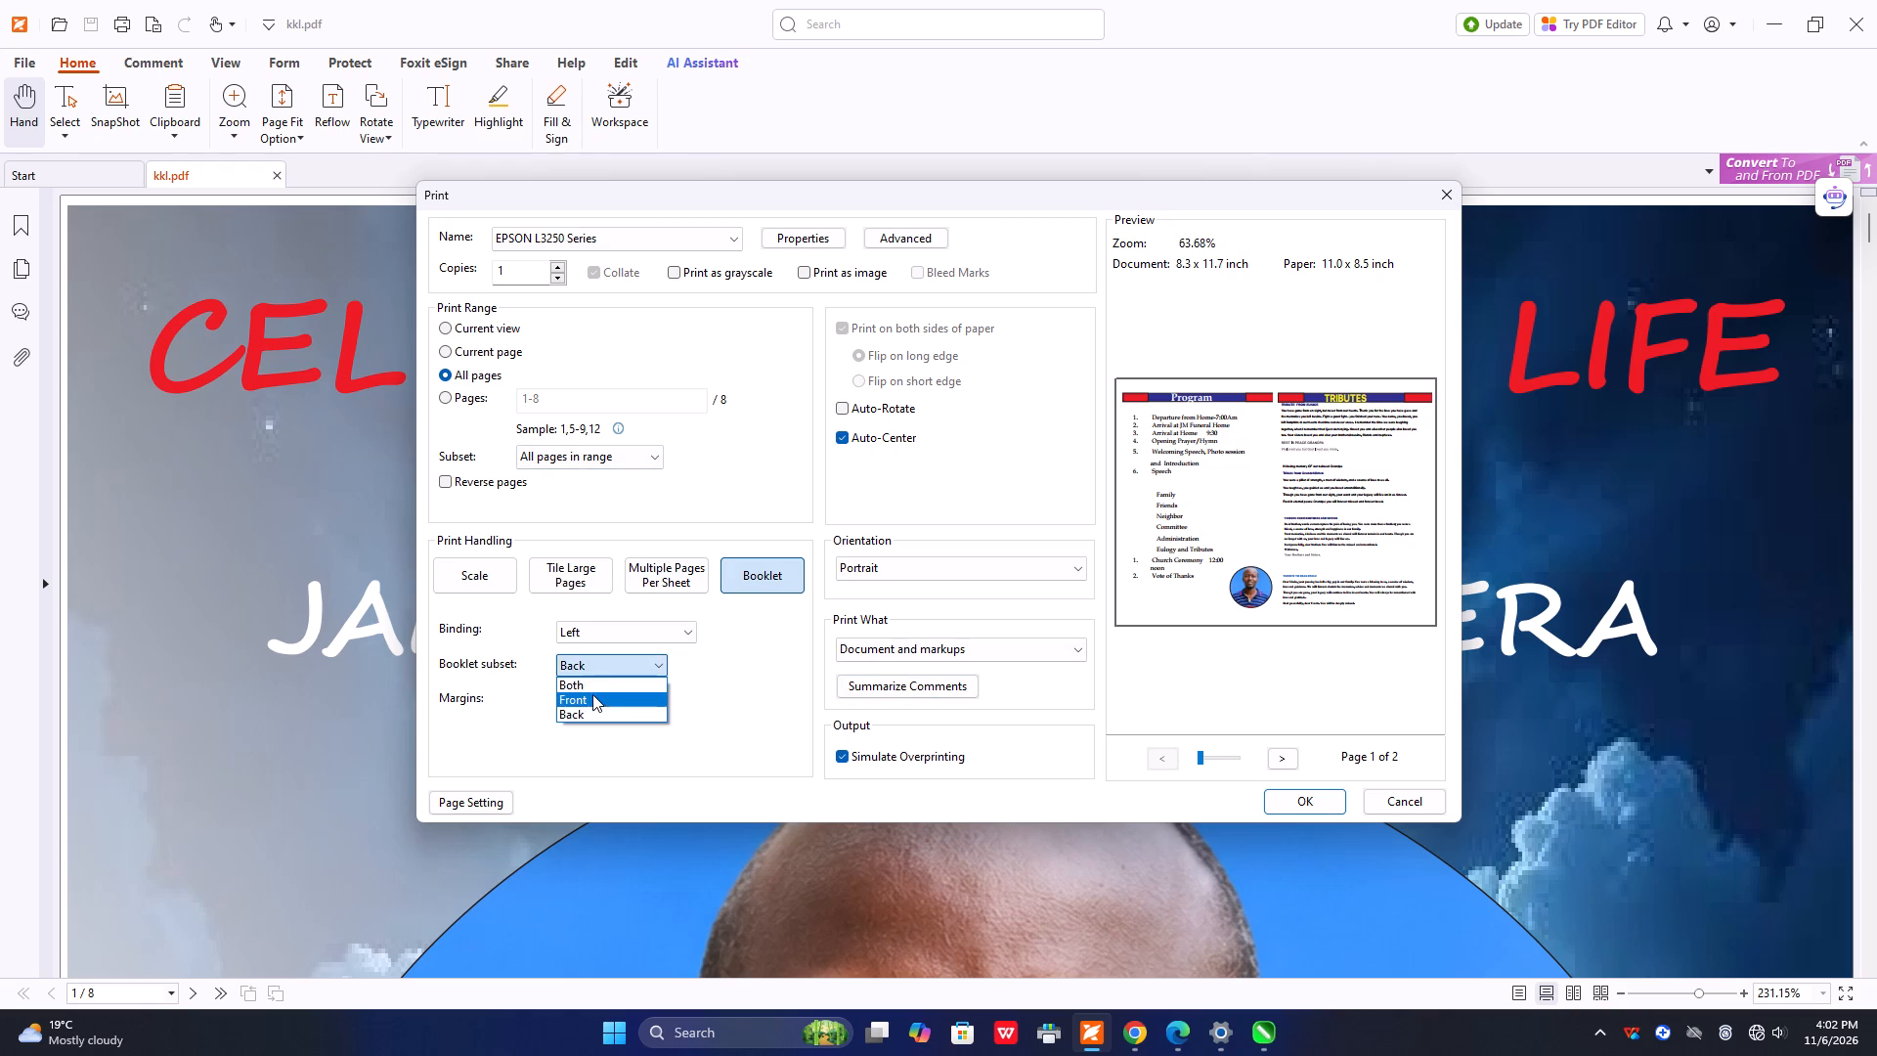
{"action": "left_click", "coordinate": [591, 695]}
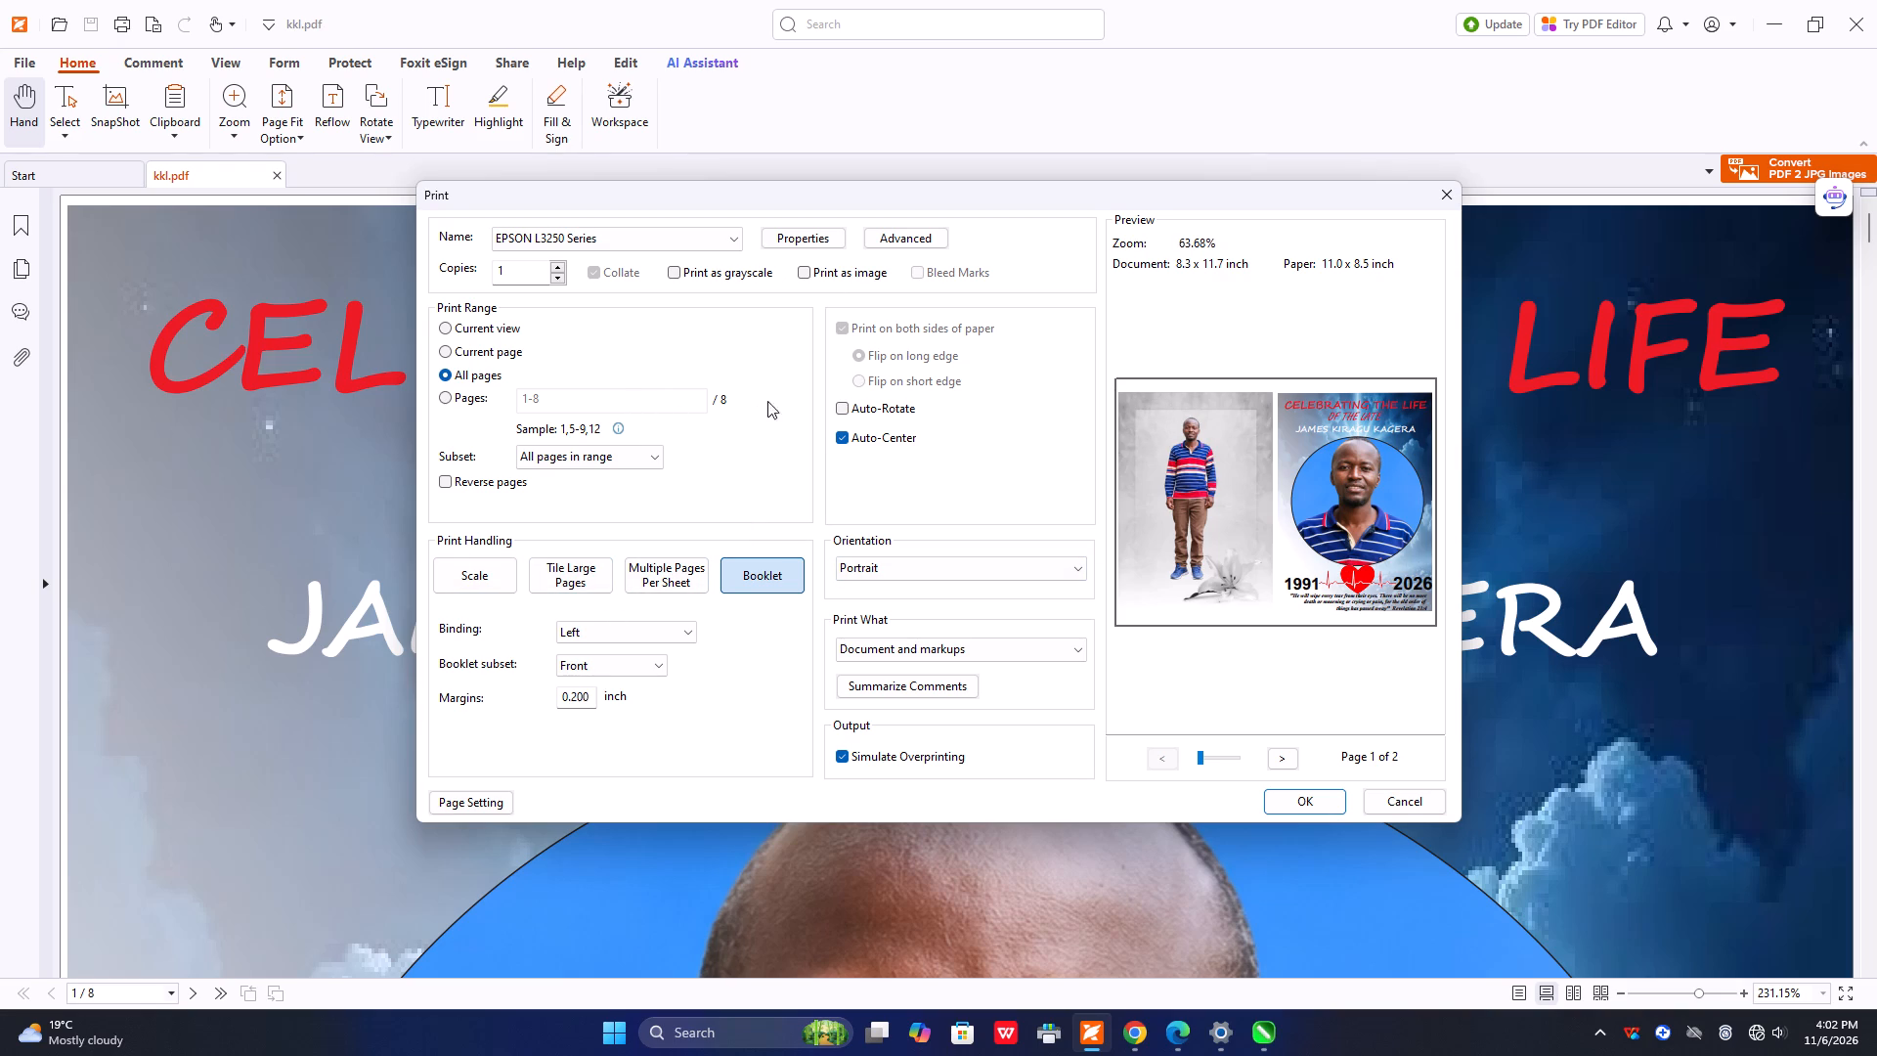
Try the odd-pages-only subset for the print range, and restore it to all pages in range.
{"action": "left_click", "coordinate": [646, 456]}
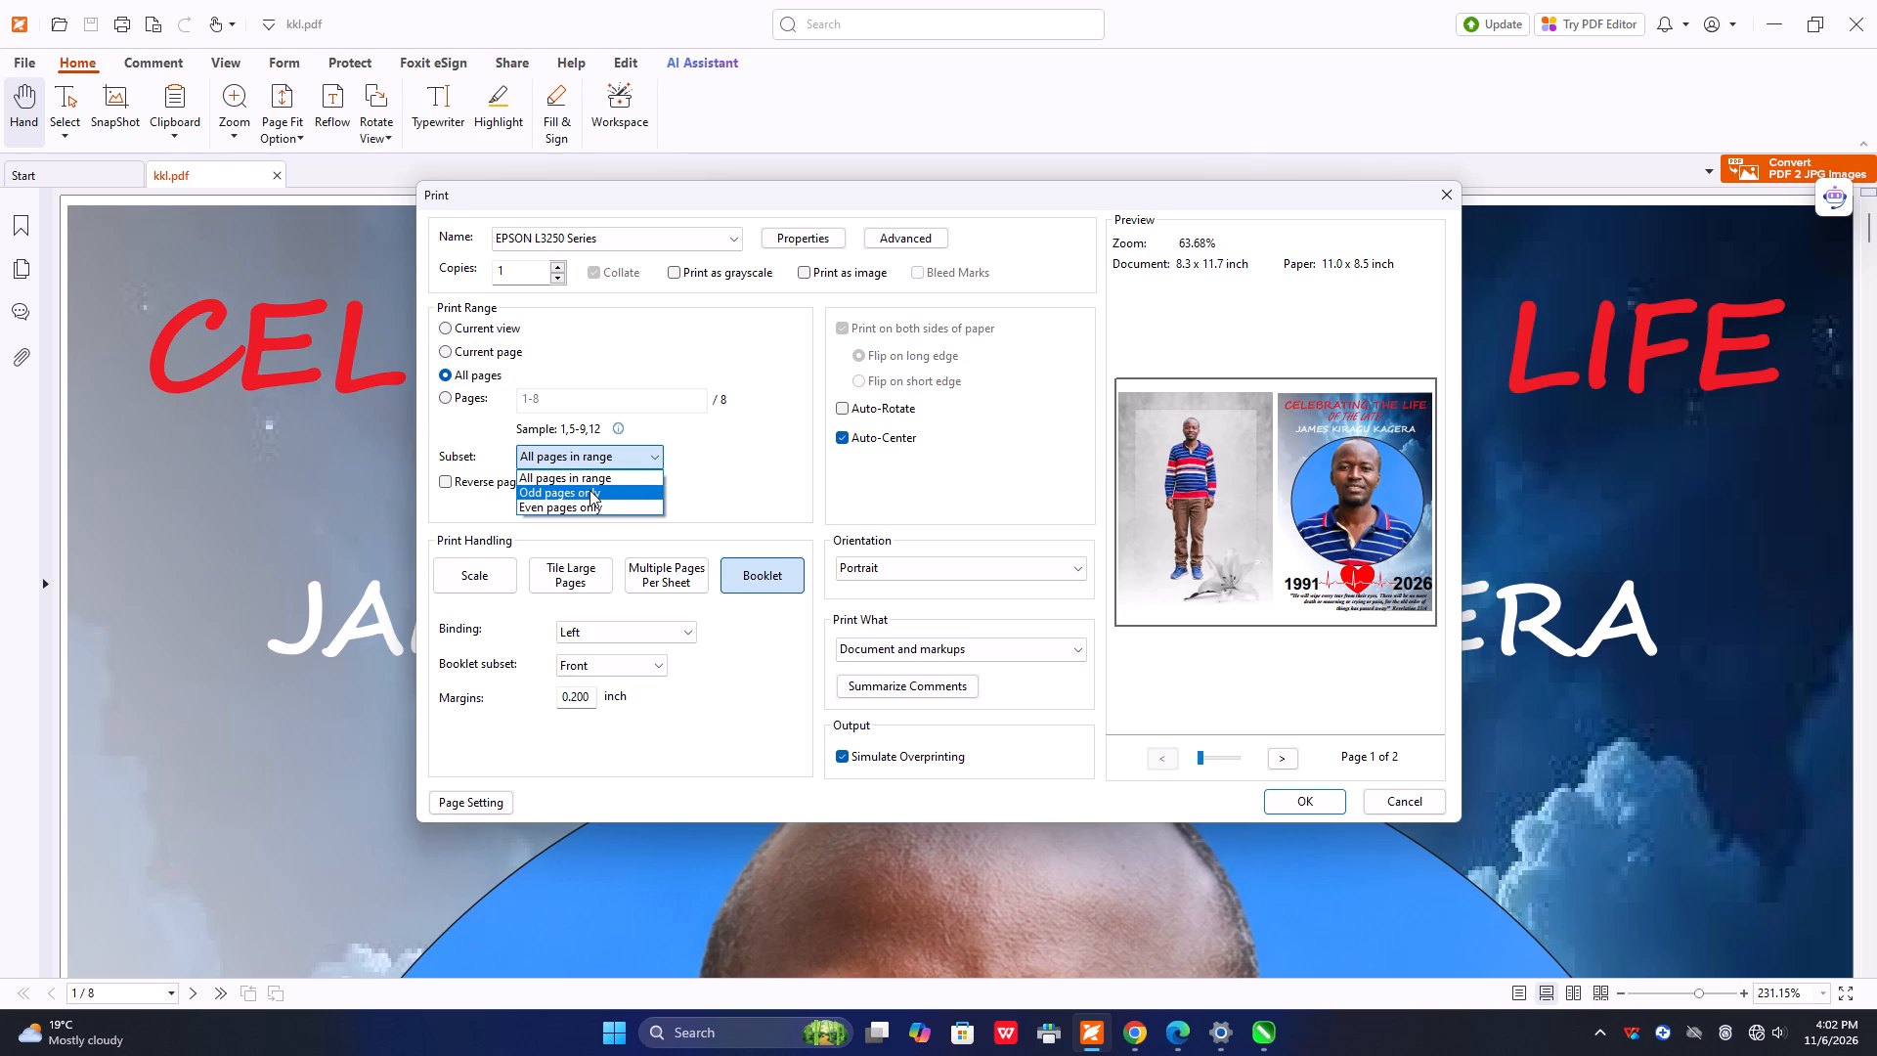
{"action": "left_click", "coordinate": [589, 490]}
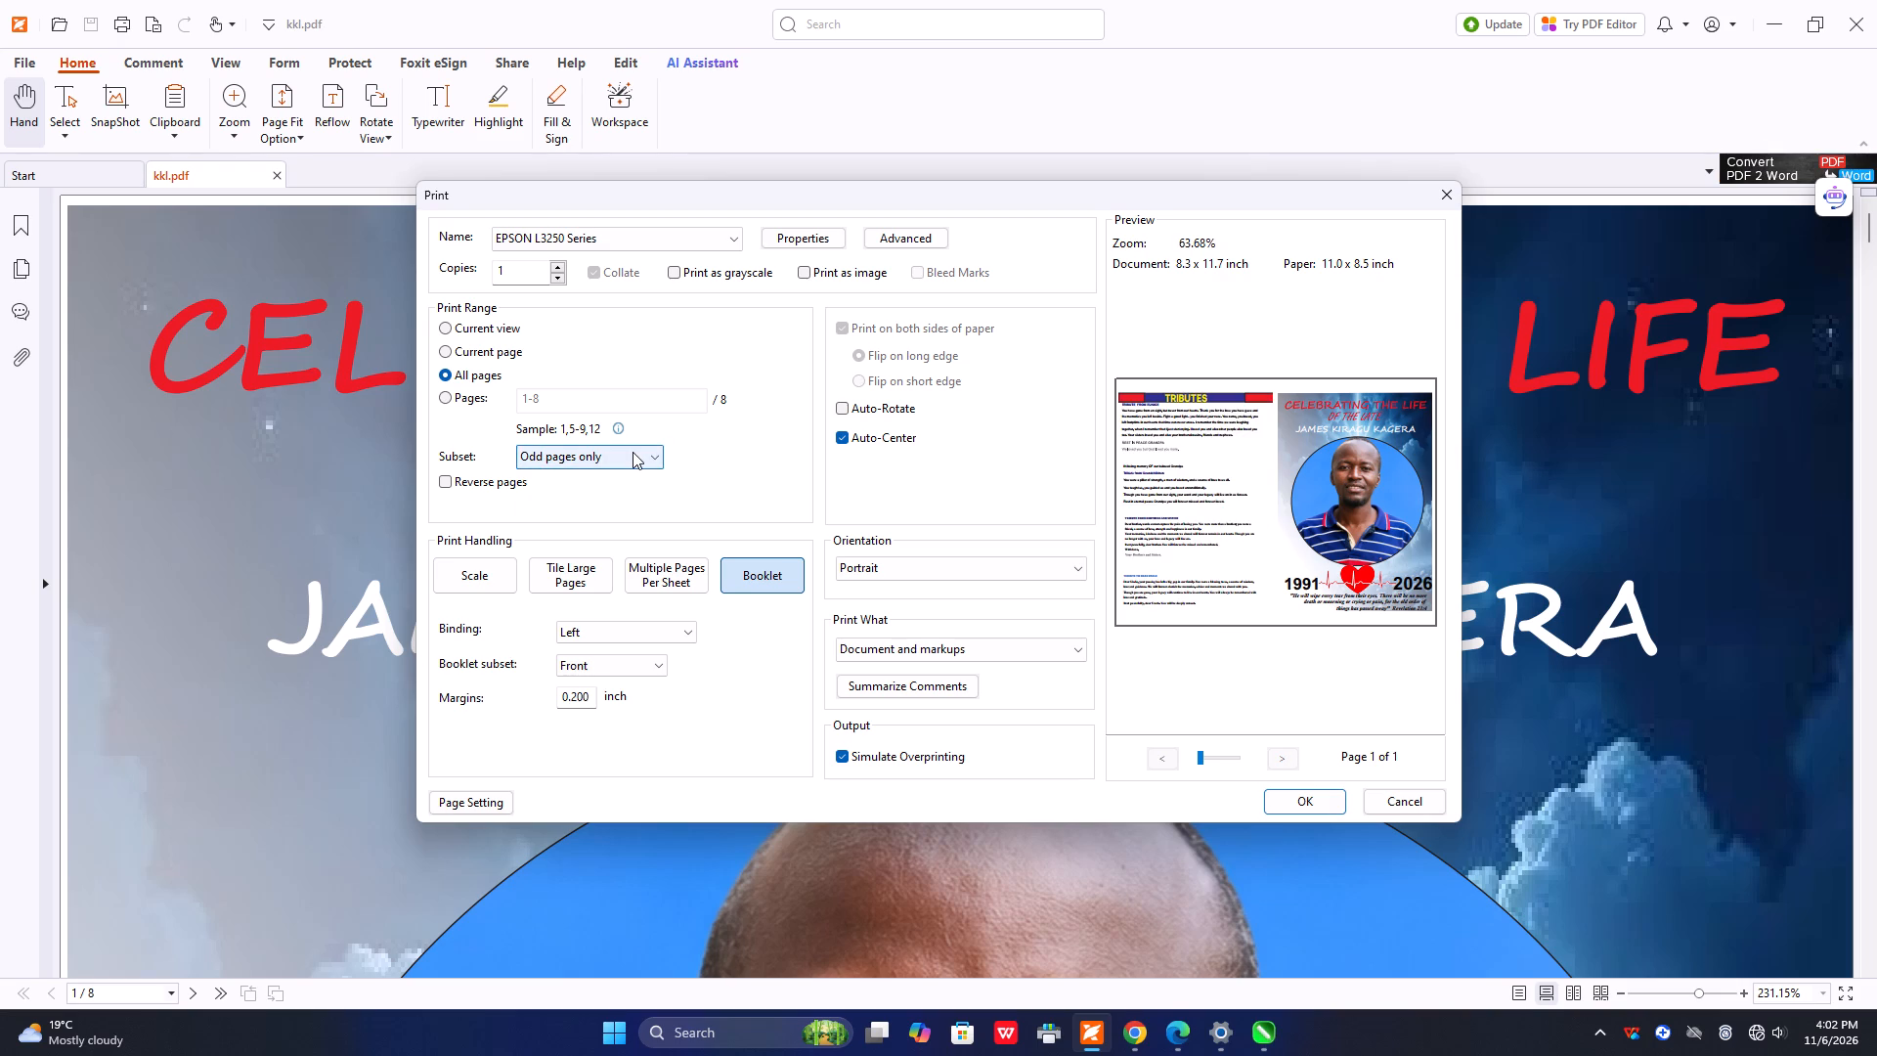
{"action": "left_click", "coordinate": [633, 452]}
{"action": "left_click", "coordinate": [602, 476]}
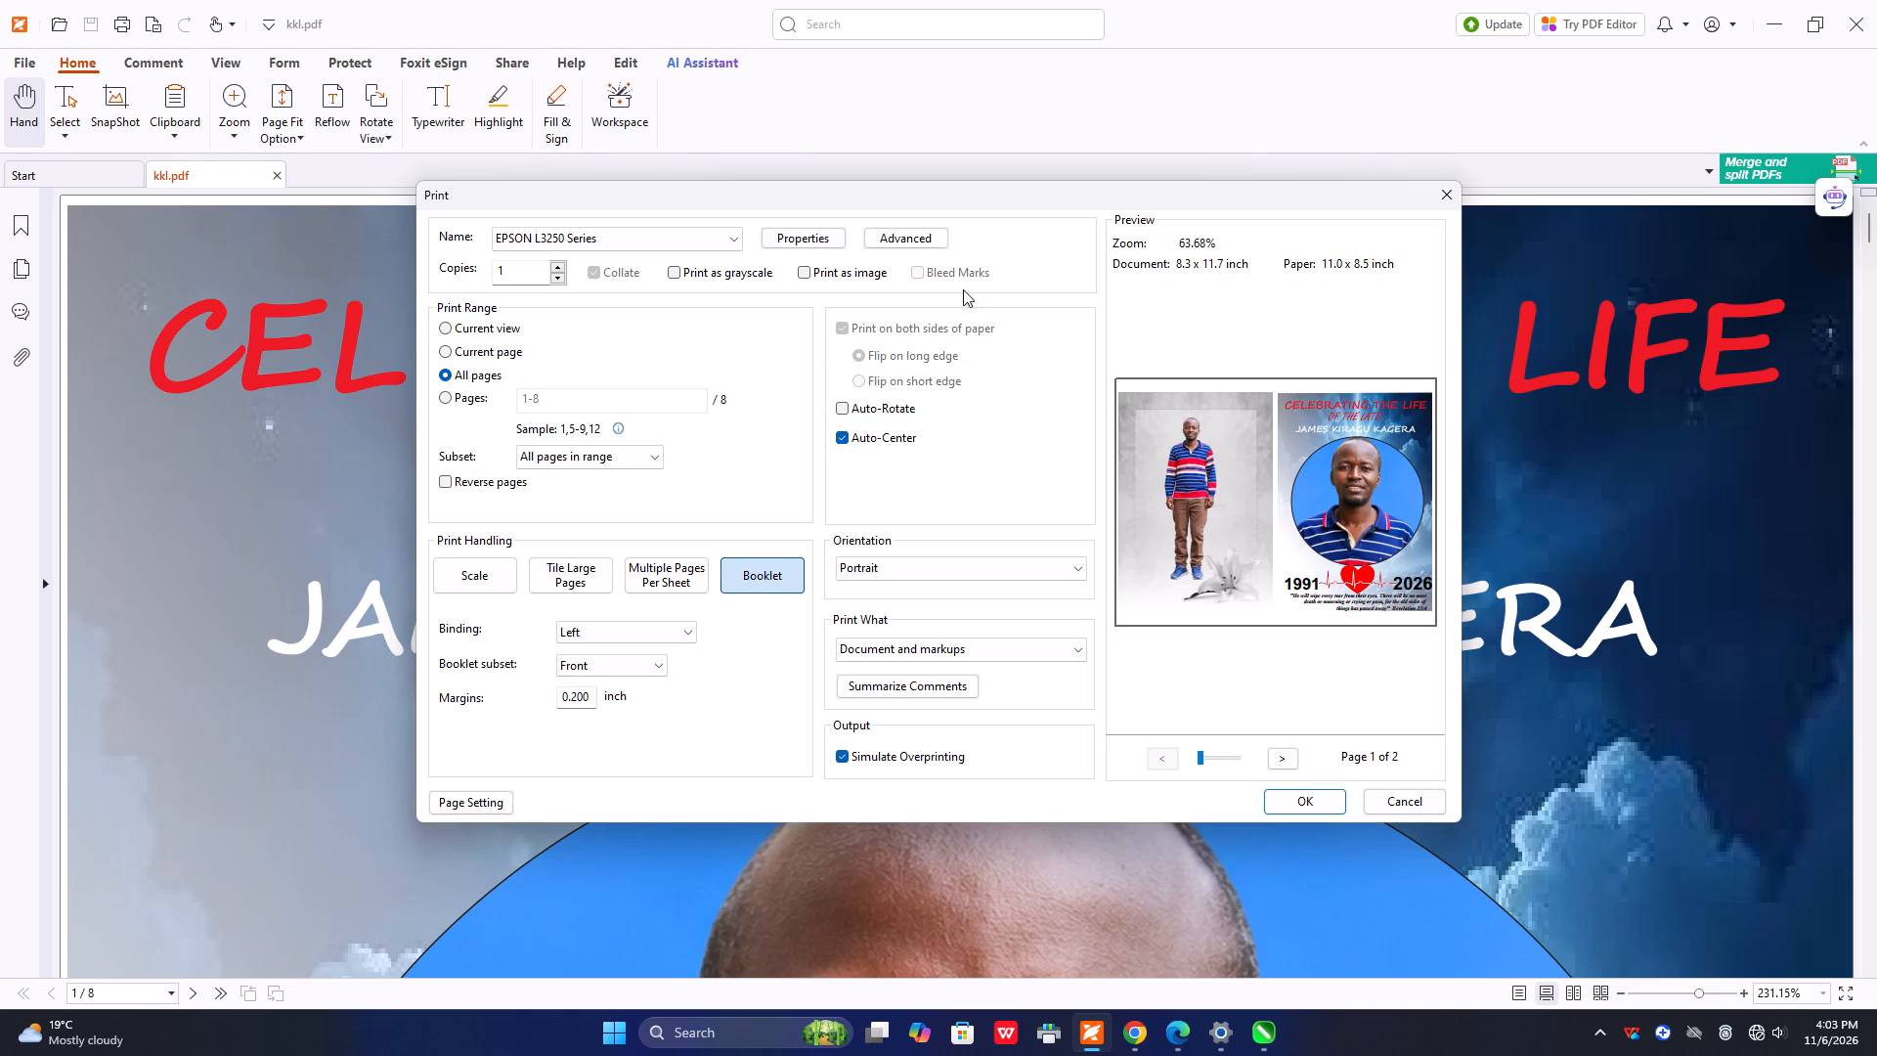
Set the EPSON L3250 printer's paper type to Presentation Paper Matte and its quality to High.
{"action": "left_click", "coordinate": [812, 240]}
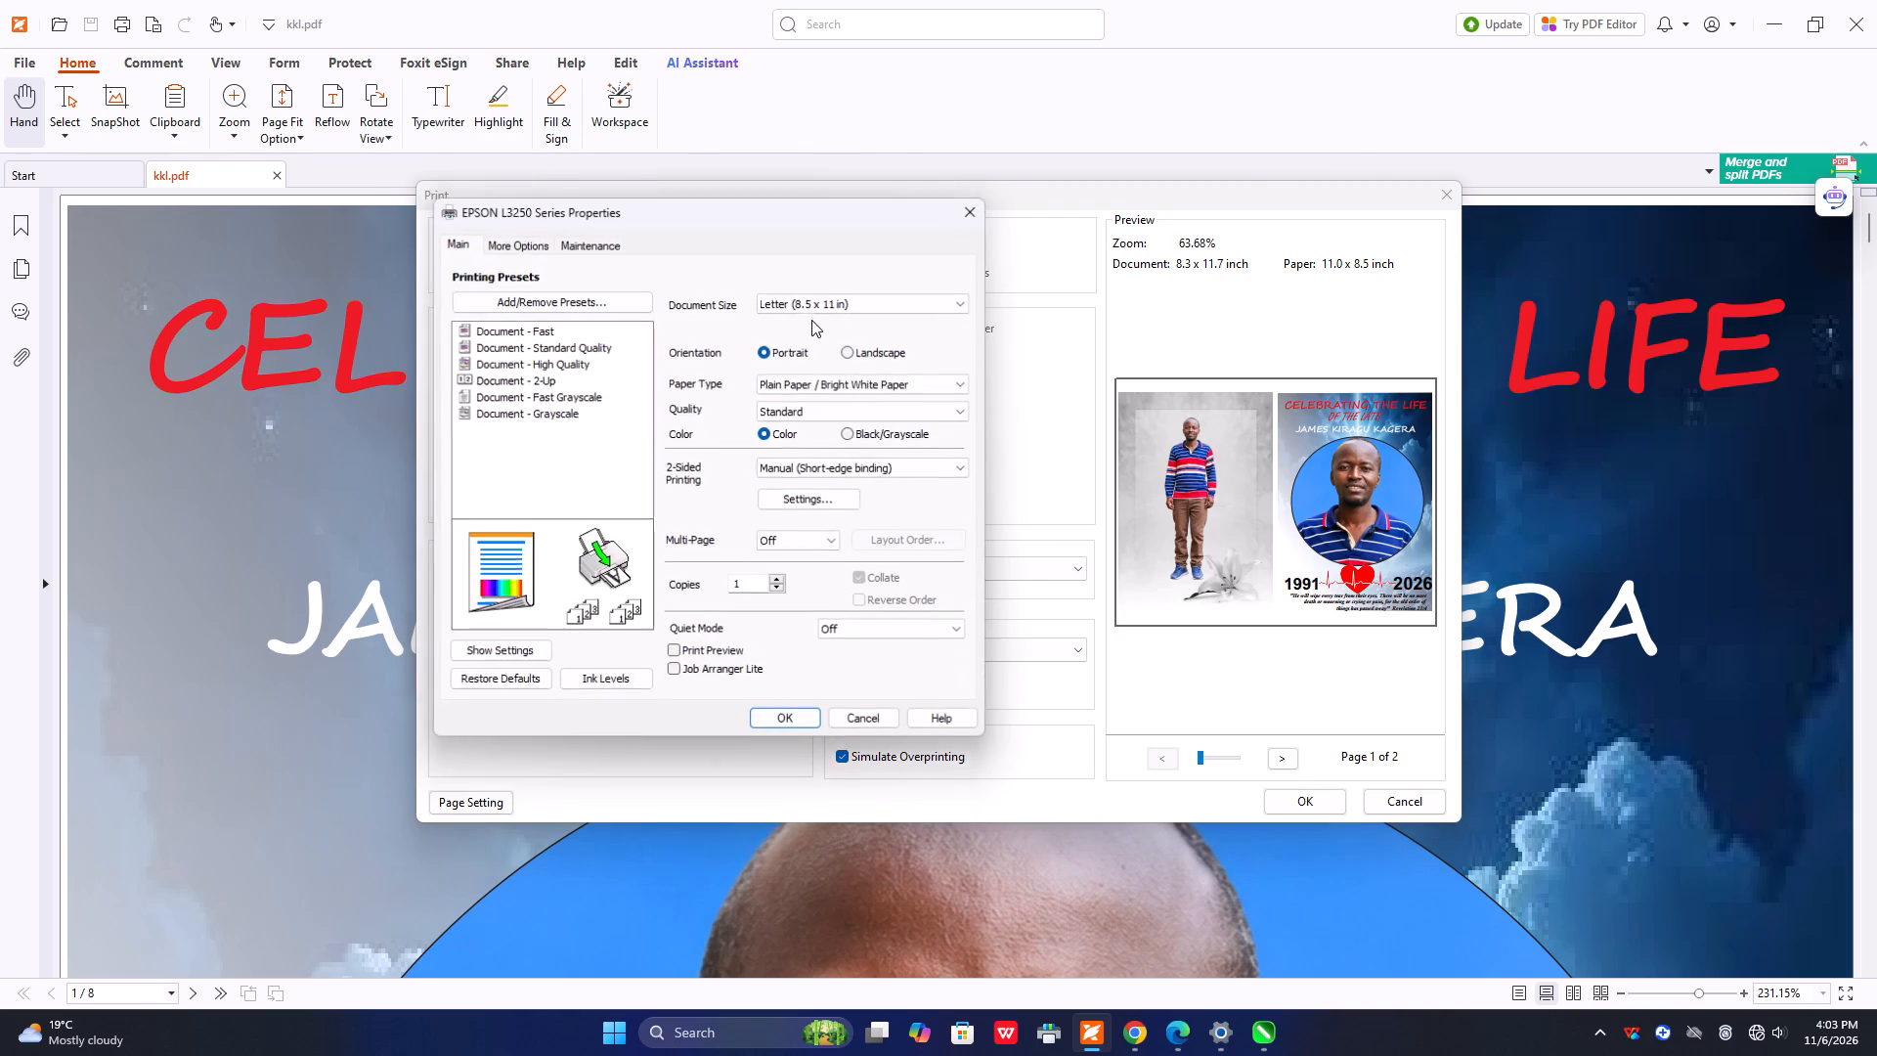
{"action": "left_click", "coordinate": [911, 383]}
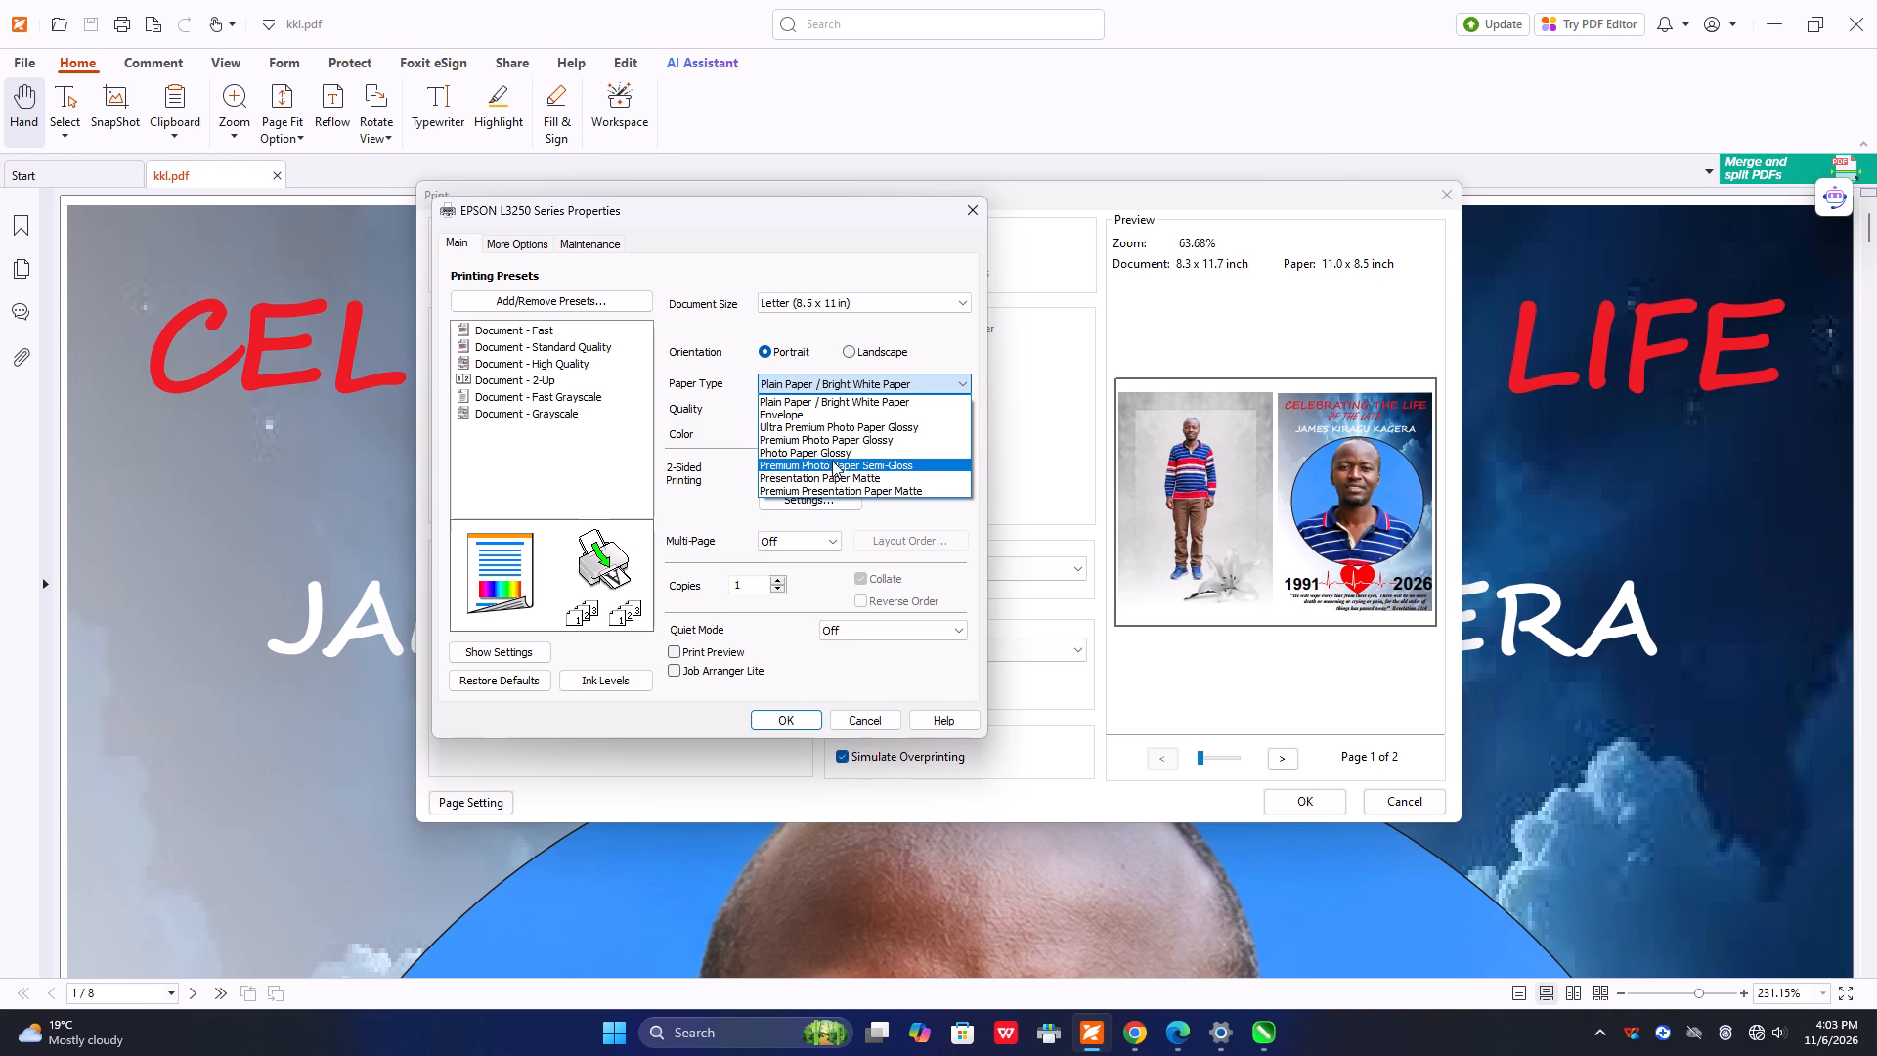
{"action": "left_click", "coordinate": [860, 477]}
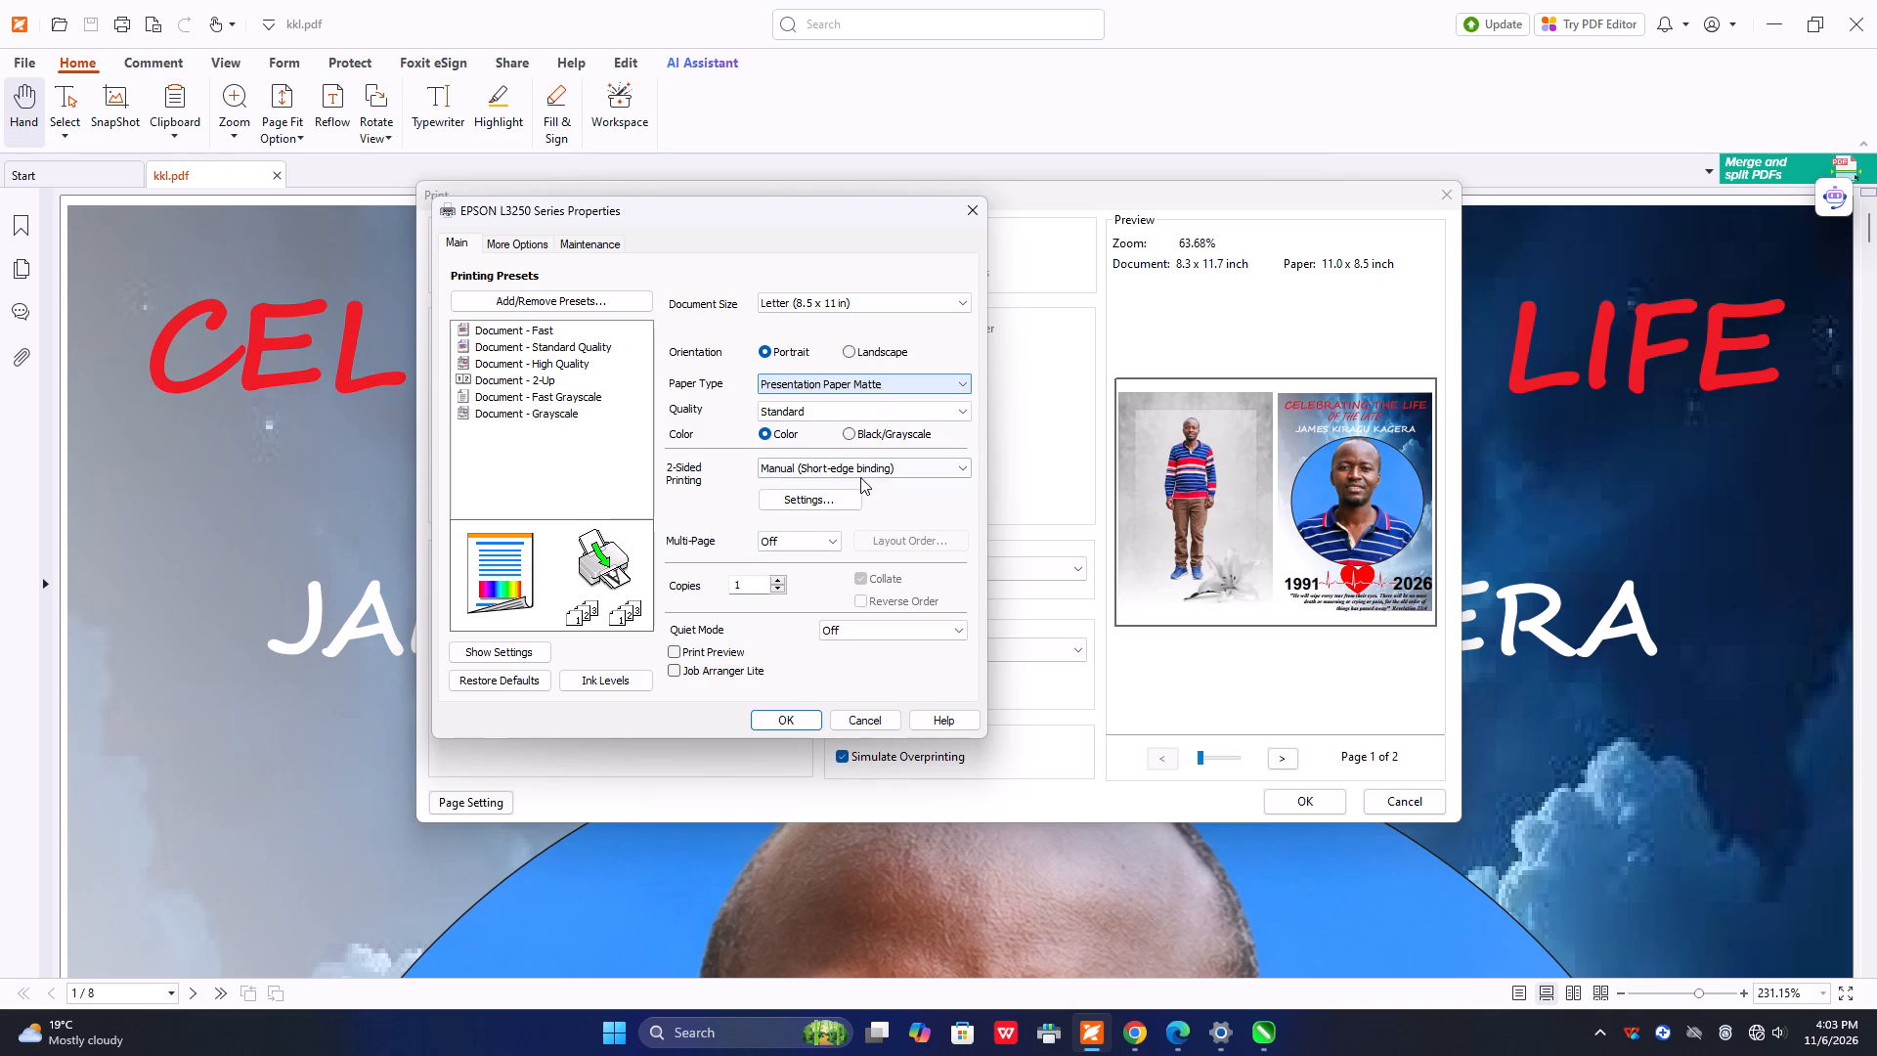
{"action": "left_click", "coordinate": [871, 412]}
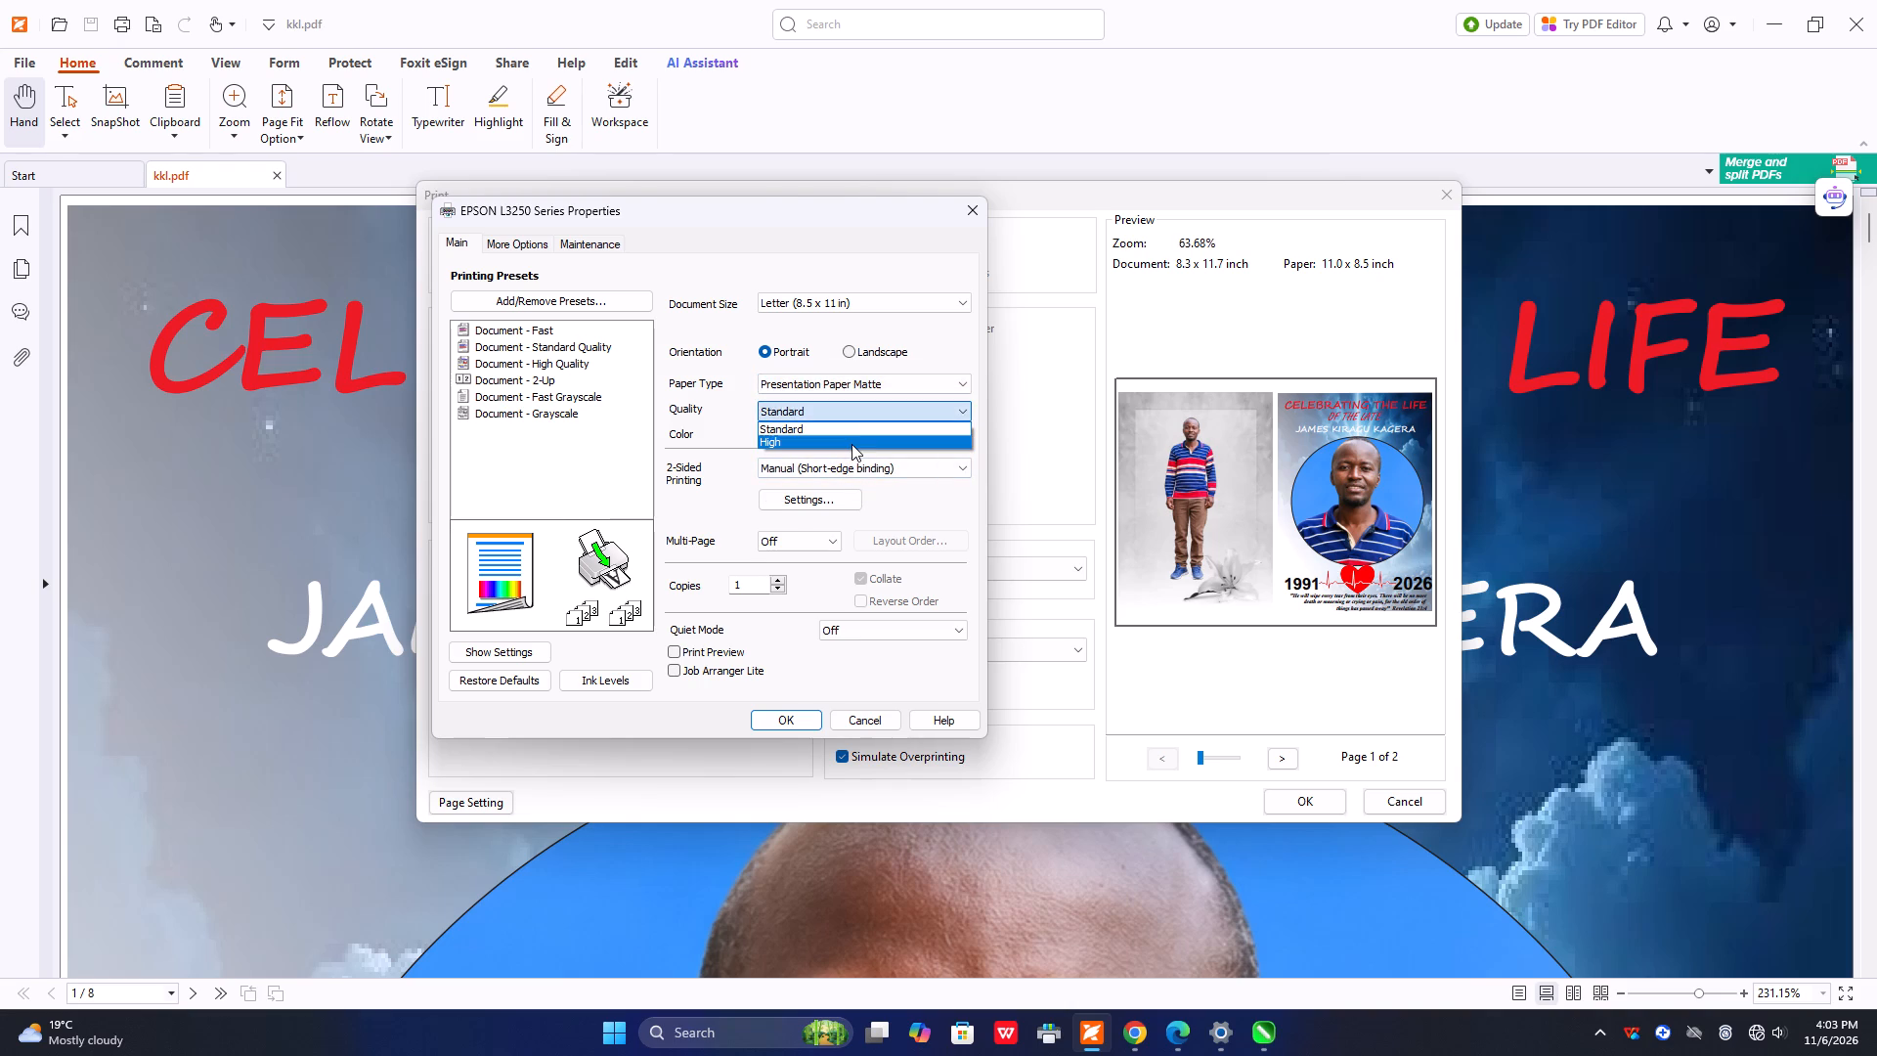
{"action": "left_click", "coordinate": [851, 444]}
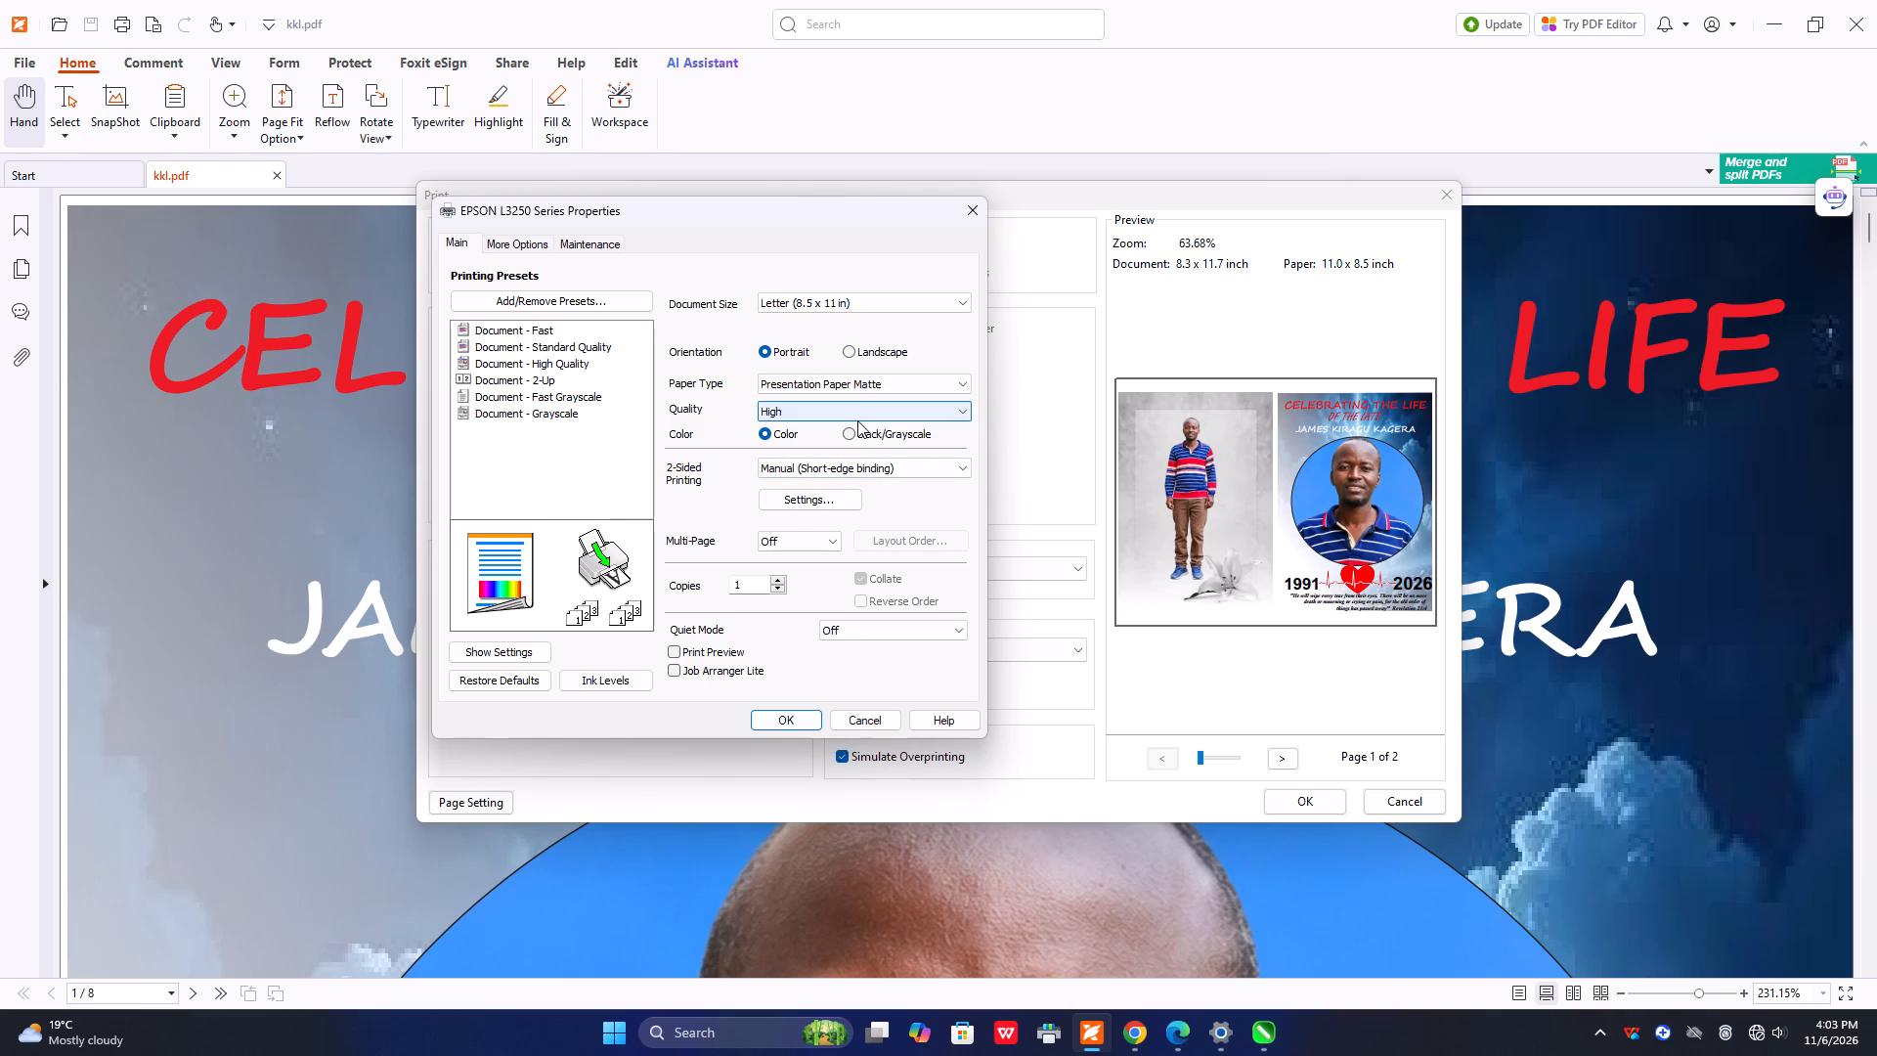
{"action": "left_click", "coordinate": [780, 719]}
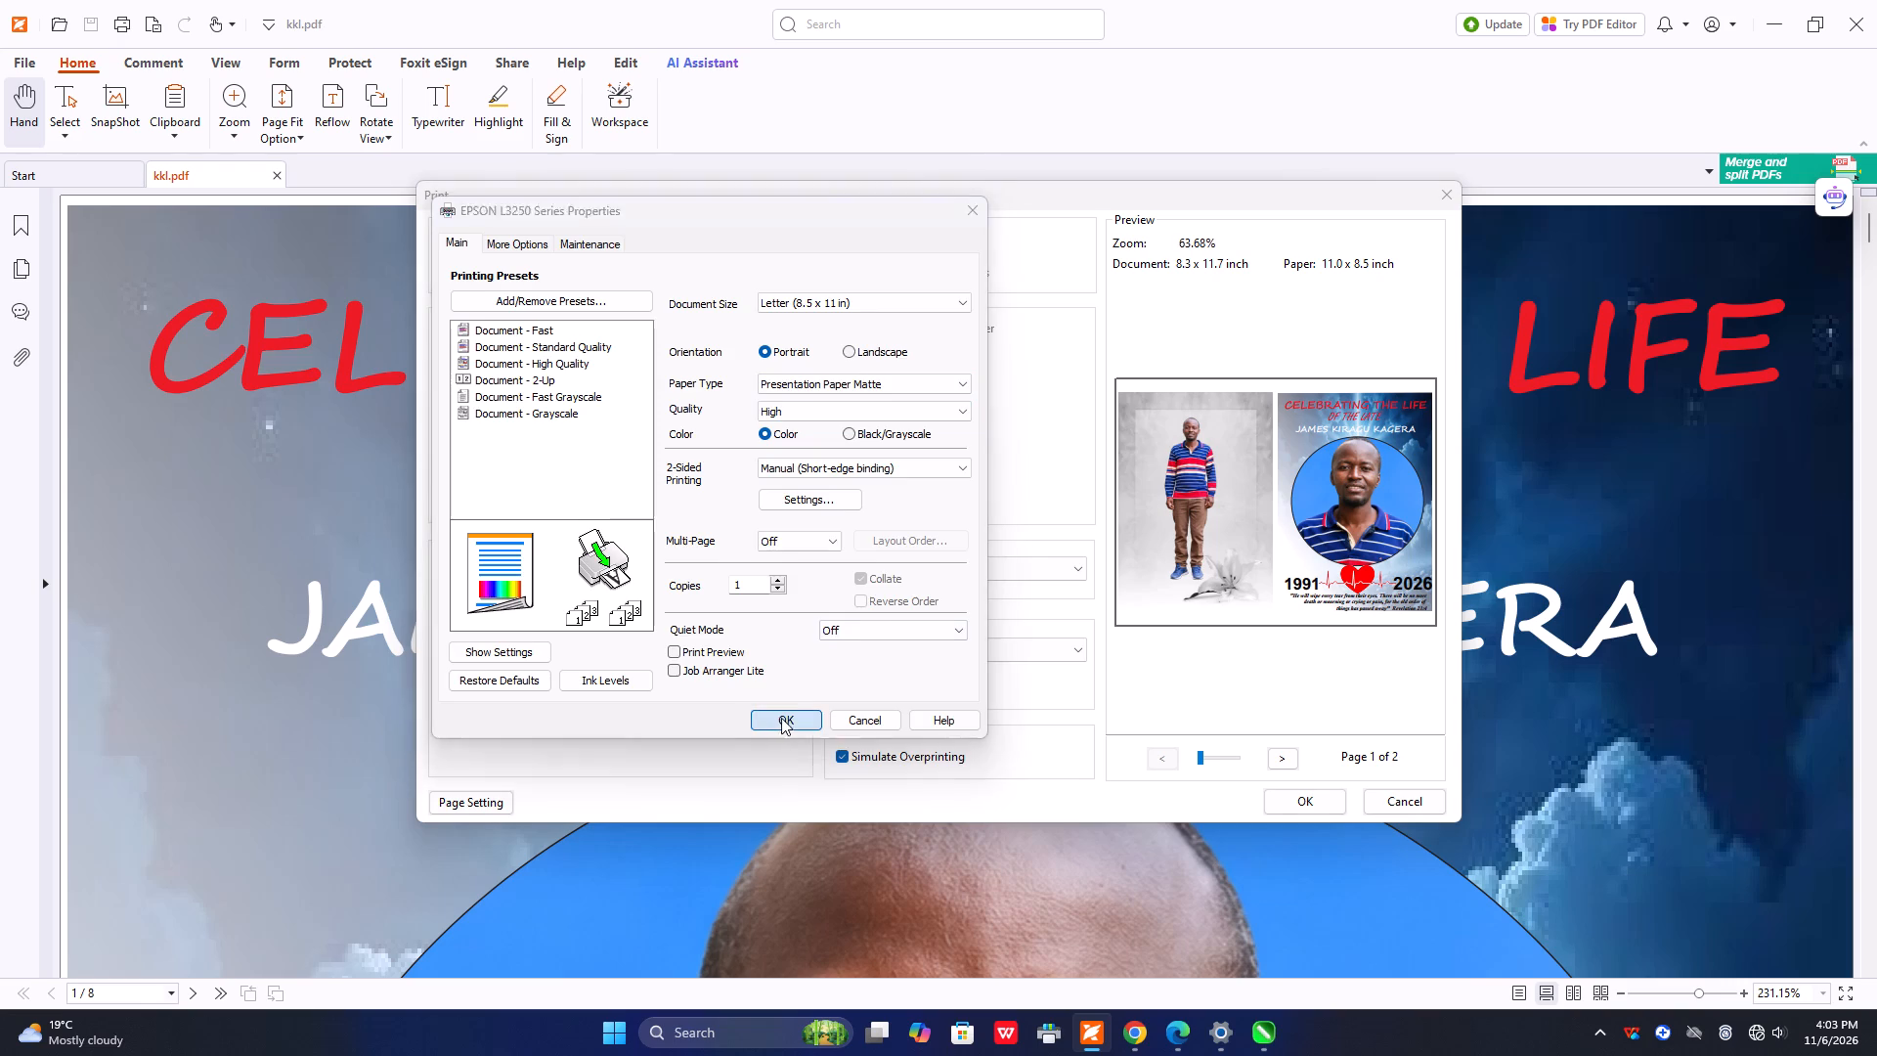
Print the front sides of the kkl.pdf booklet.
{"action": "left_click", "coordinate": [1304, 800]}
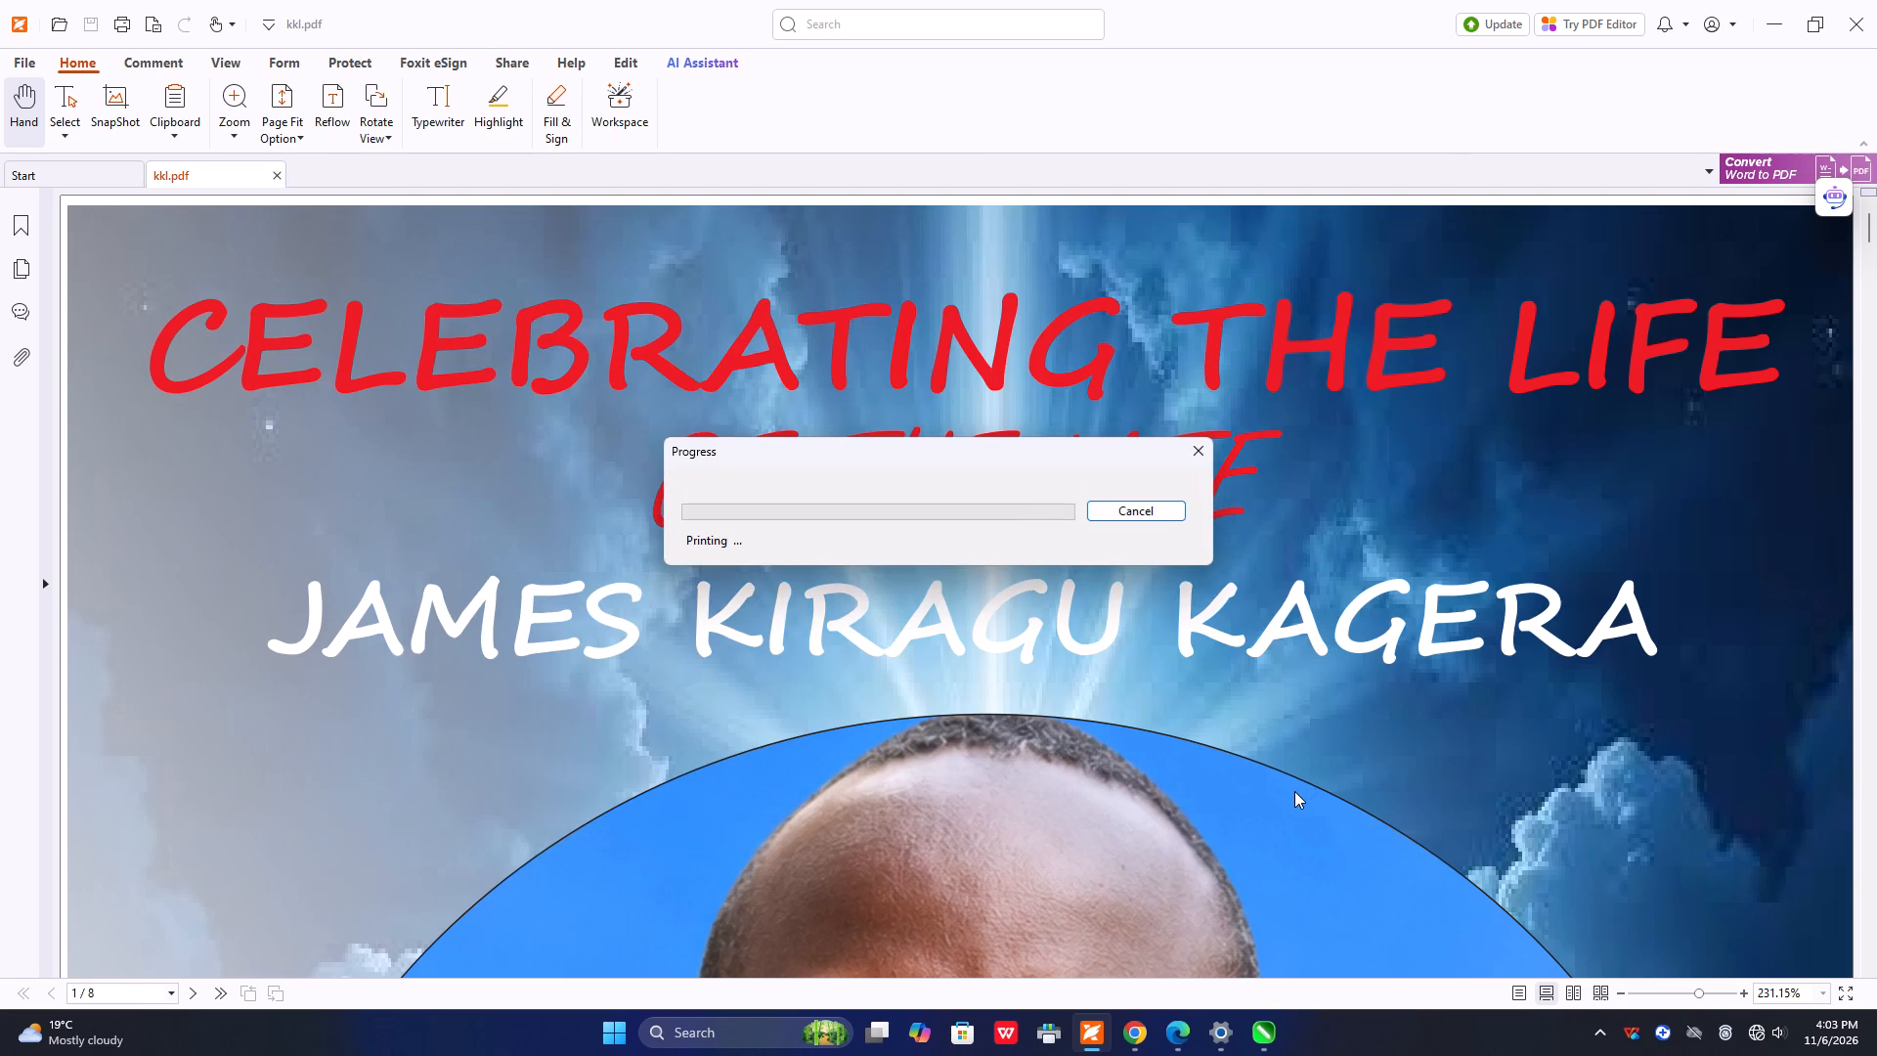
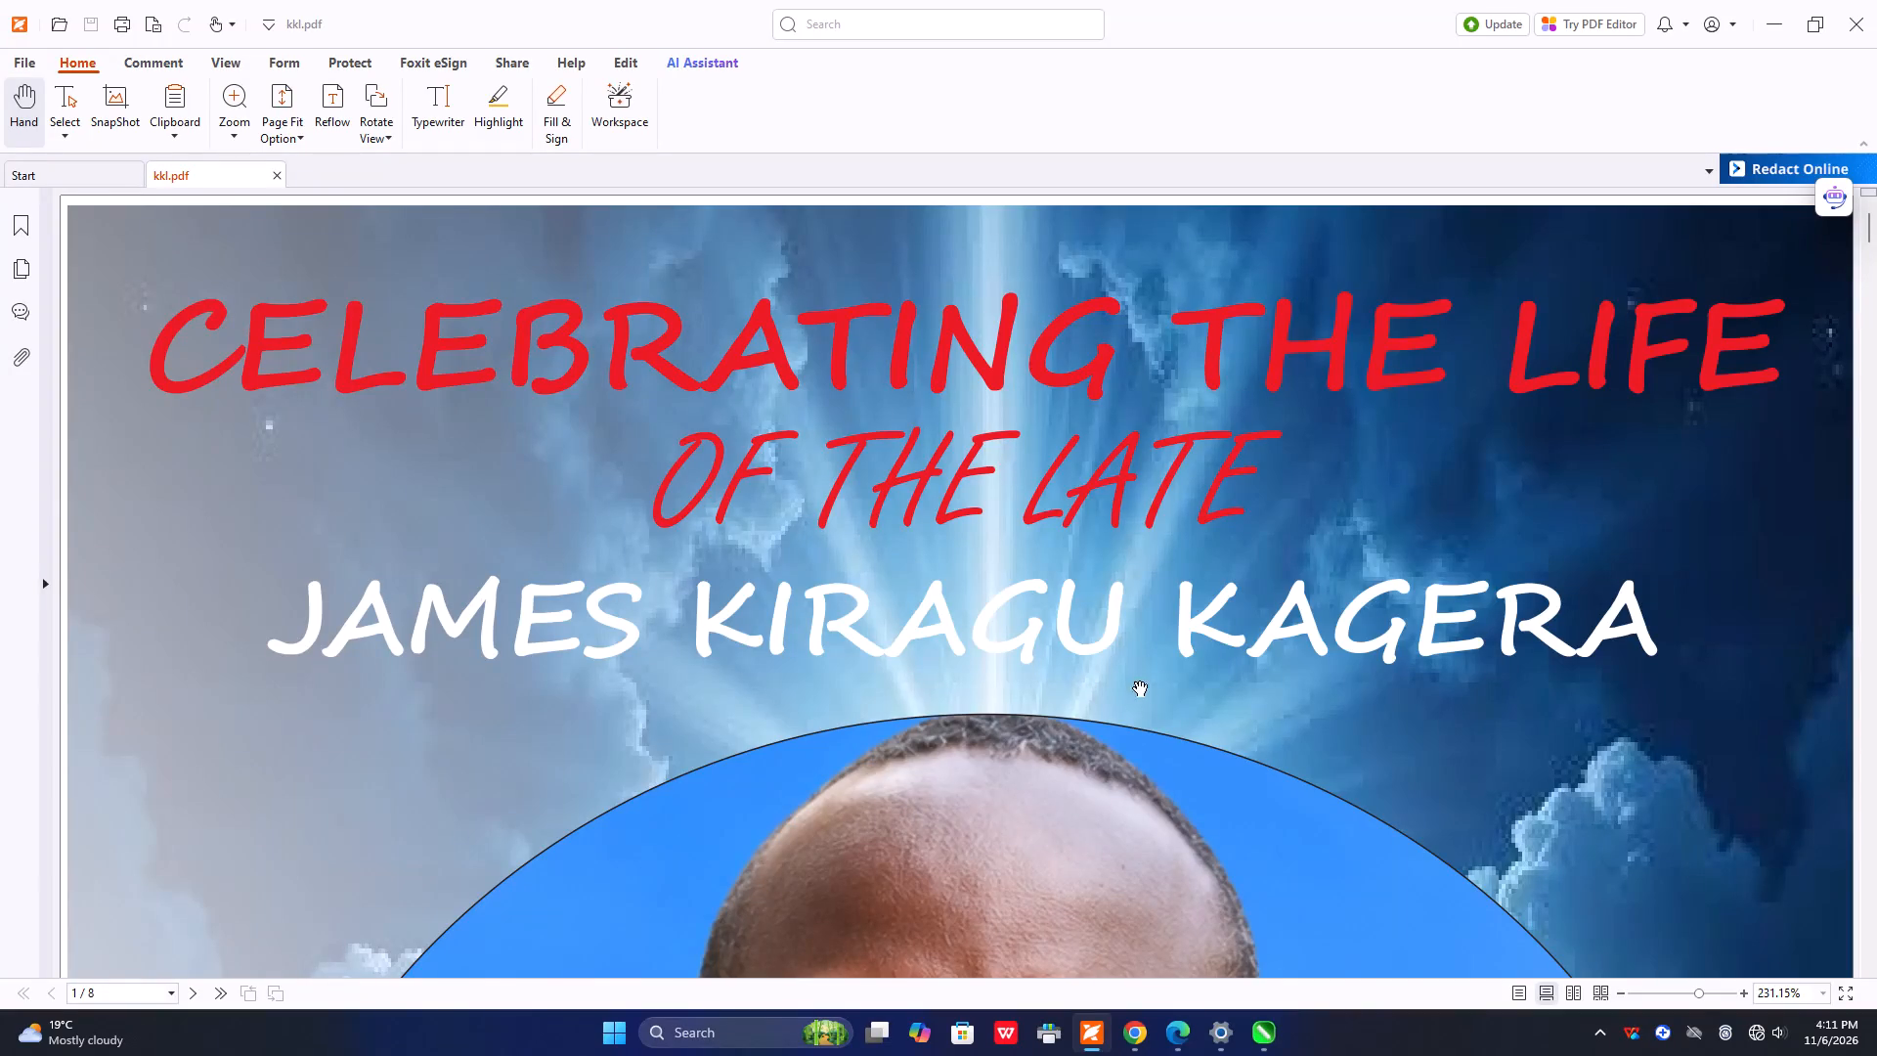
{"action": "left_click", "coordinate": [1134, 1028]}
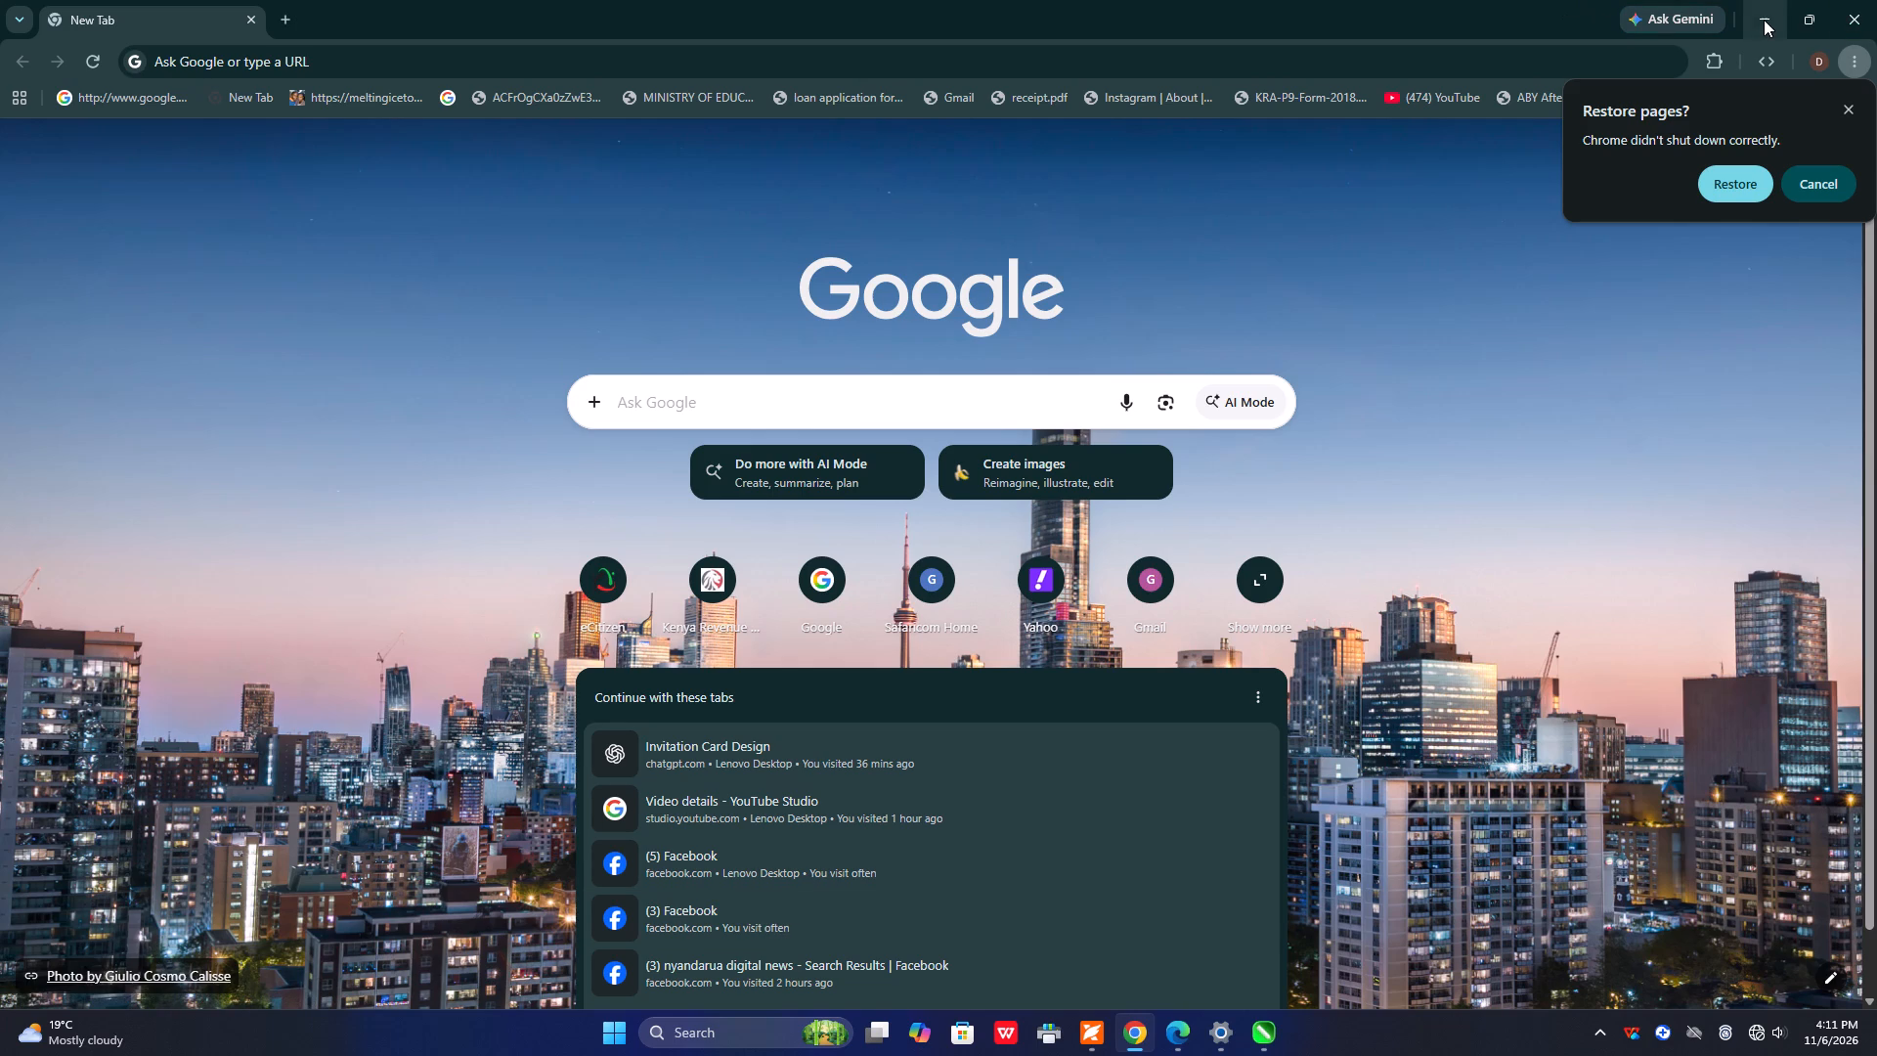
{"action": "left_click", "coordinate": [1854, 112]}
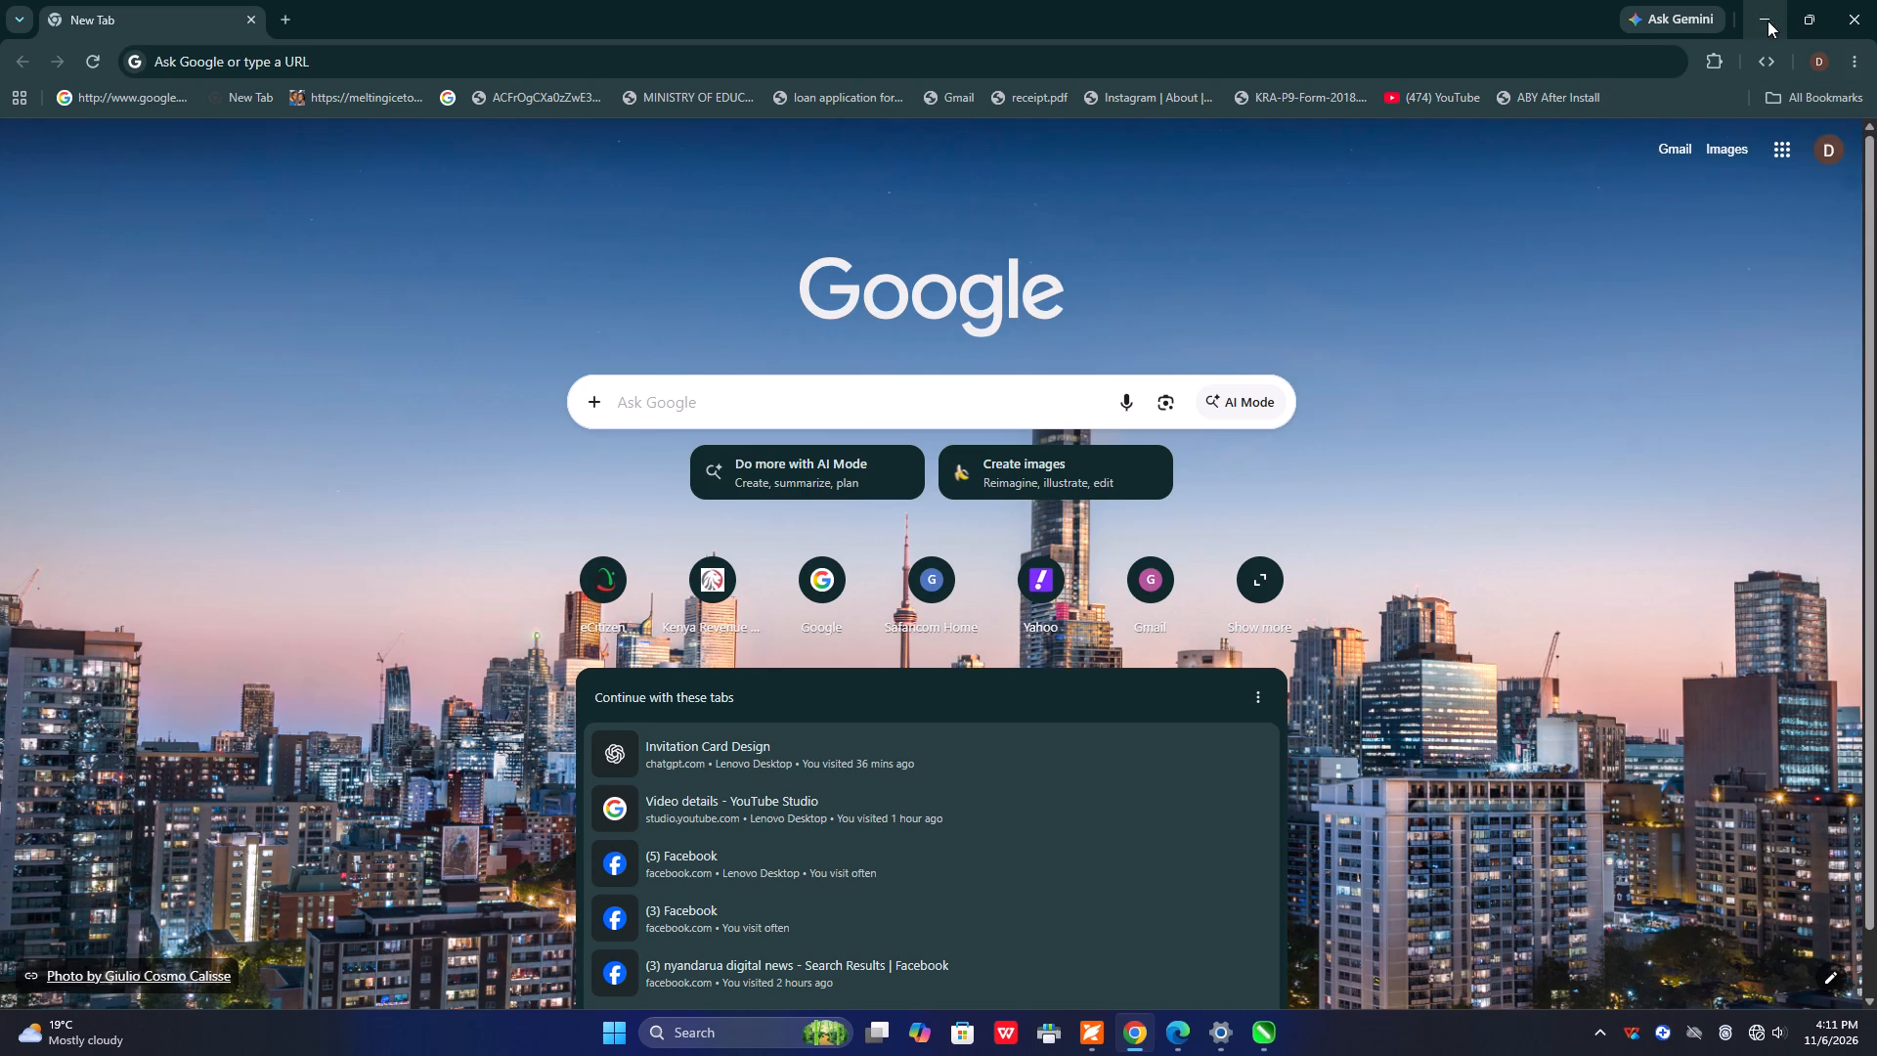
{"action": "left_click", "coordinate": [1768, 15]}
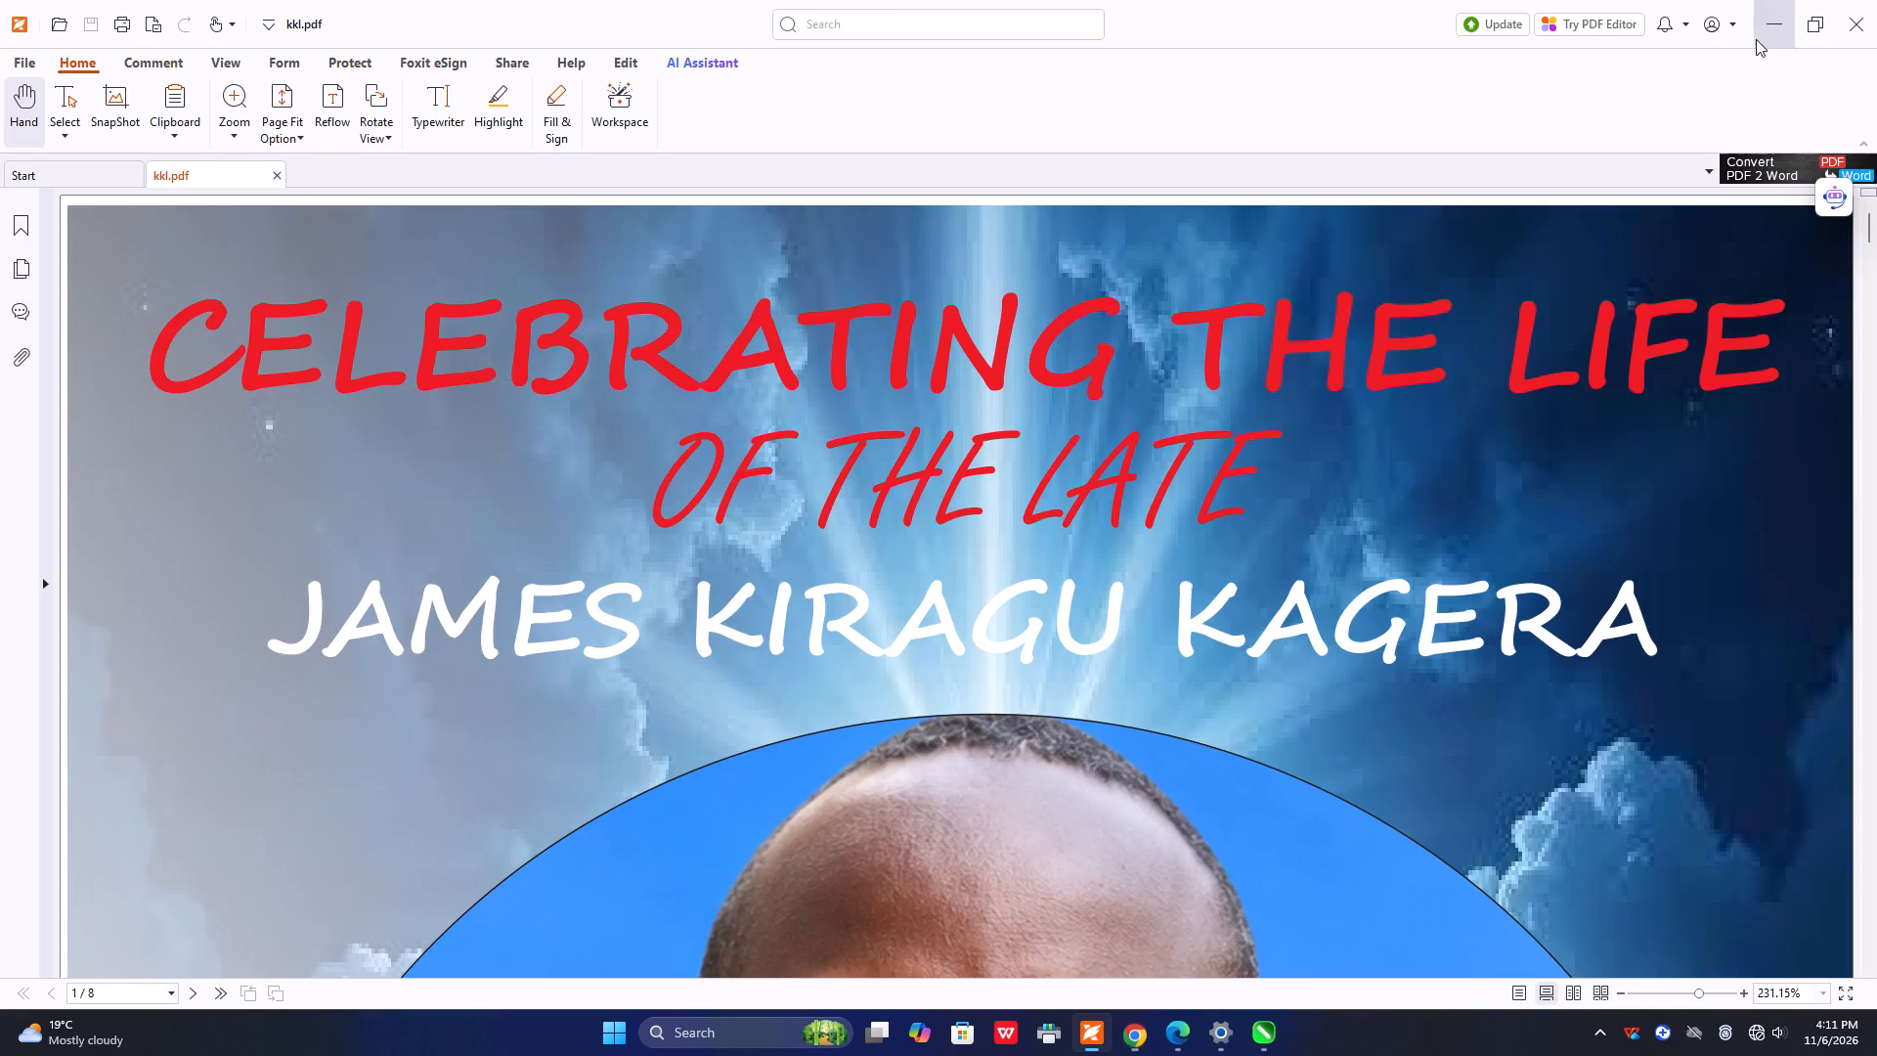
Examine the cover page of kkl.pdf, from the title and portrait down to the years and Bible verse.
{"action": "scroll", "coordinate": [1225, 858], "scroll_direction": "down", "scroll_amount": 14}
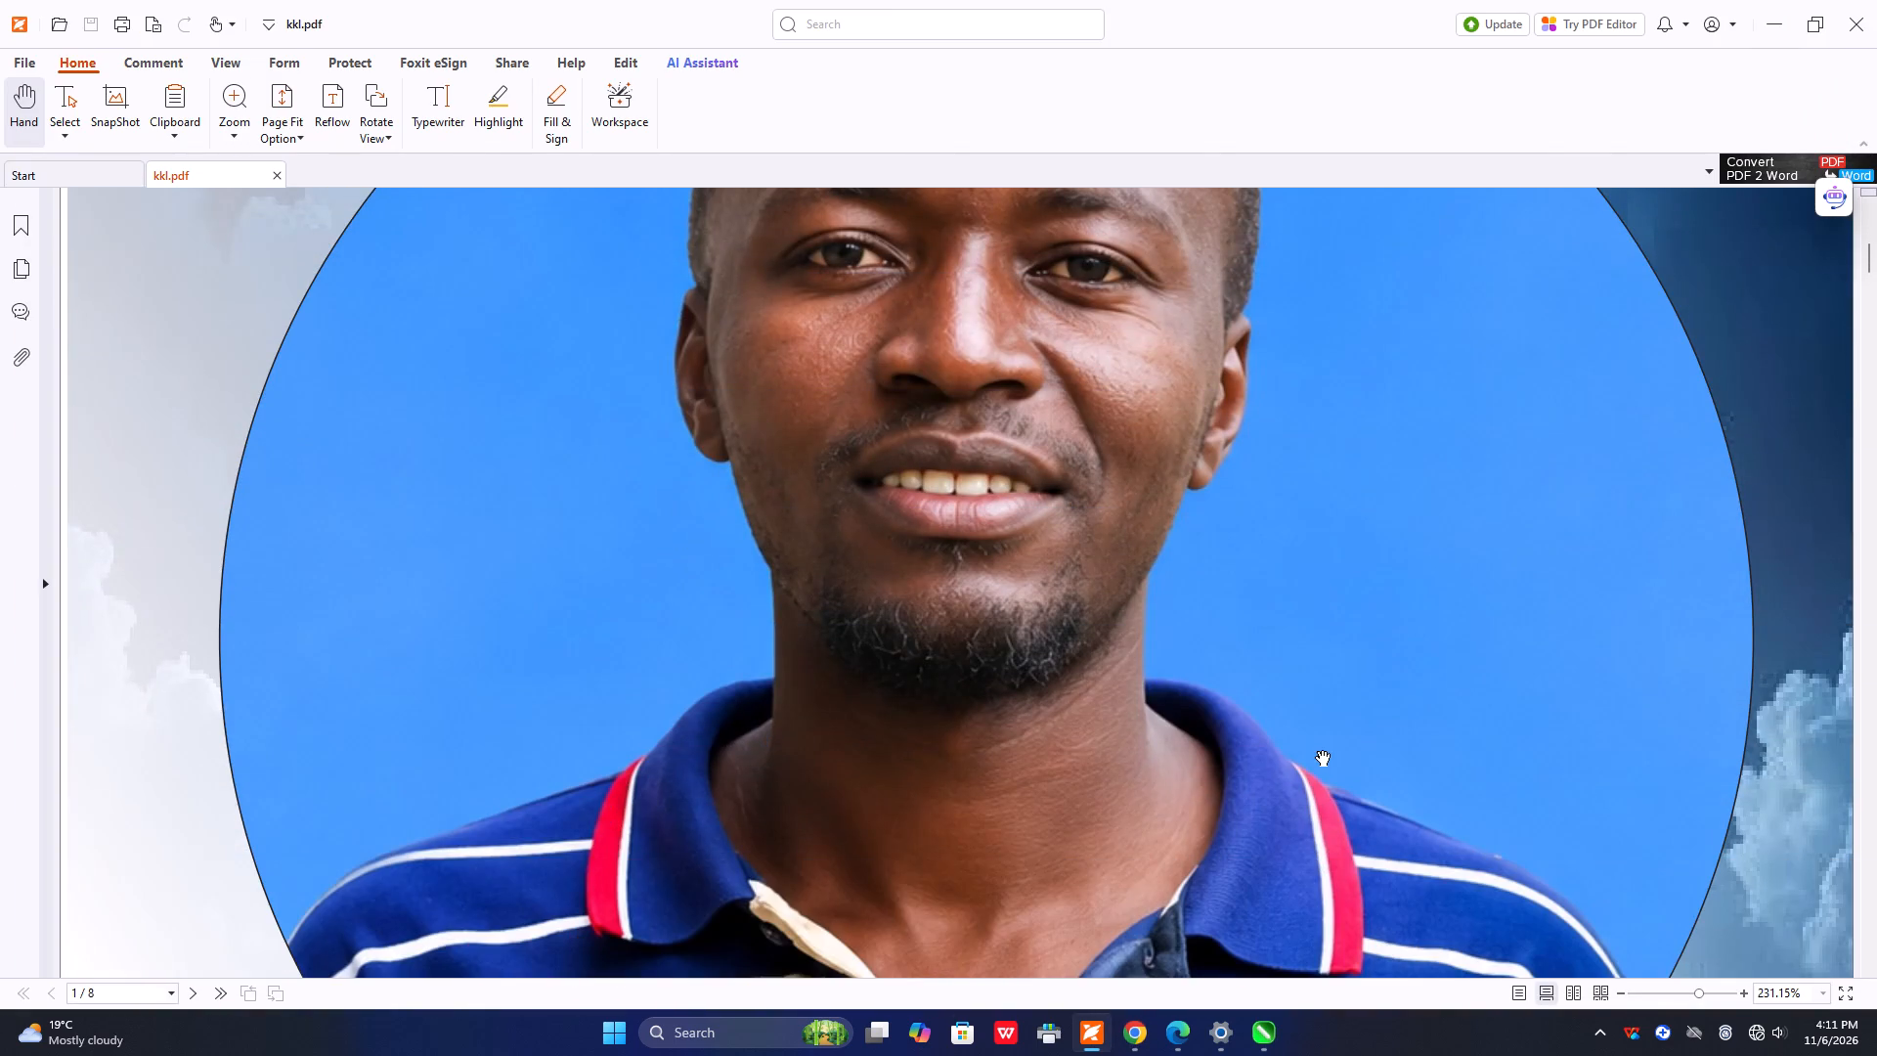
{"action": "scroll", "coordinate": [1322, 751], "scroll_direction": "down", "scroll_amount": 6}
{"action": "scroll", "coordinate": [1322, 751], "scroll_direction": "up", "scroll_amount": 7}
{"action": "scroll", "coordinate": [1176, 887], "scroll_direction": "up", "scroll_amount": 3}
{"action": "scroll", "coordinate": [1276, 915], "scroll_direction": "down", "scroll_amount": 10}
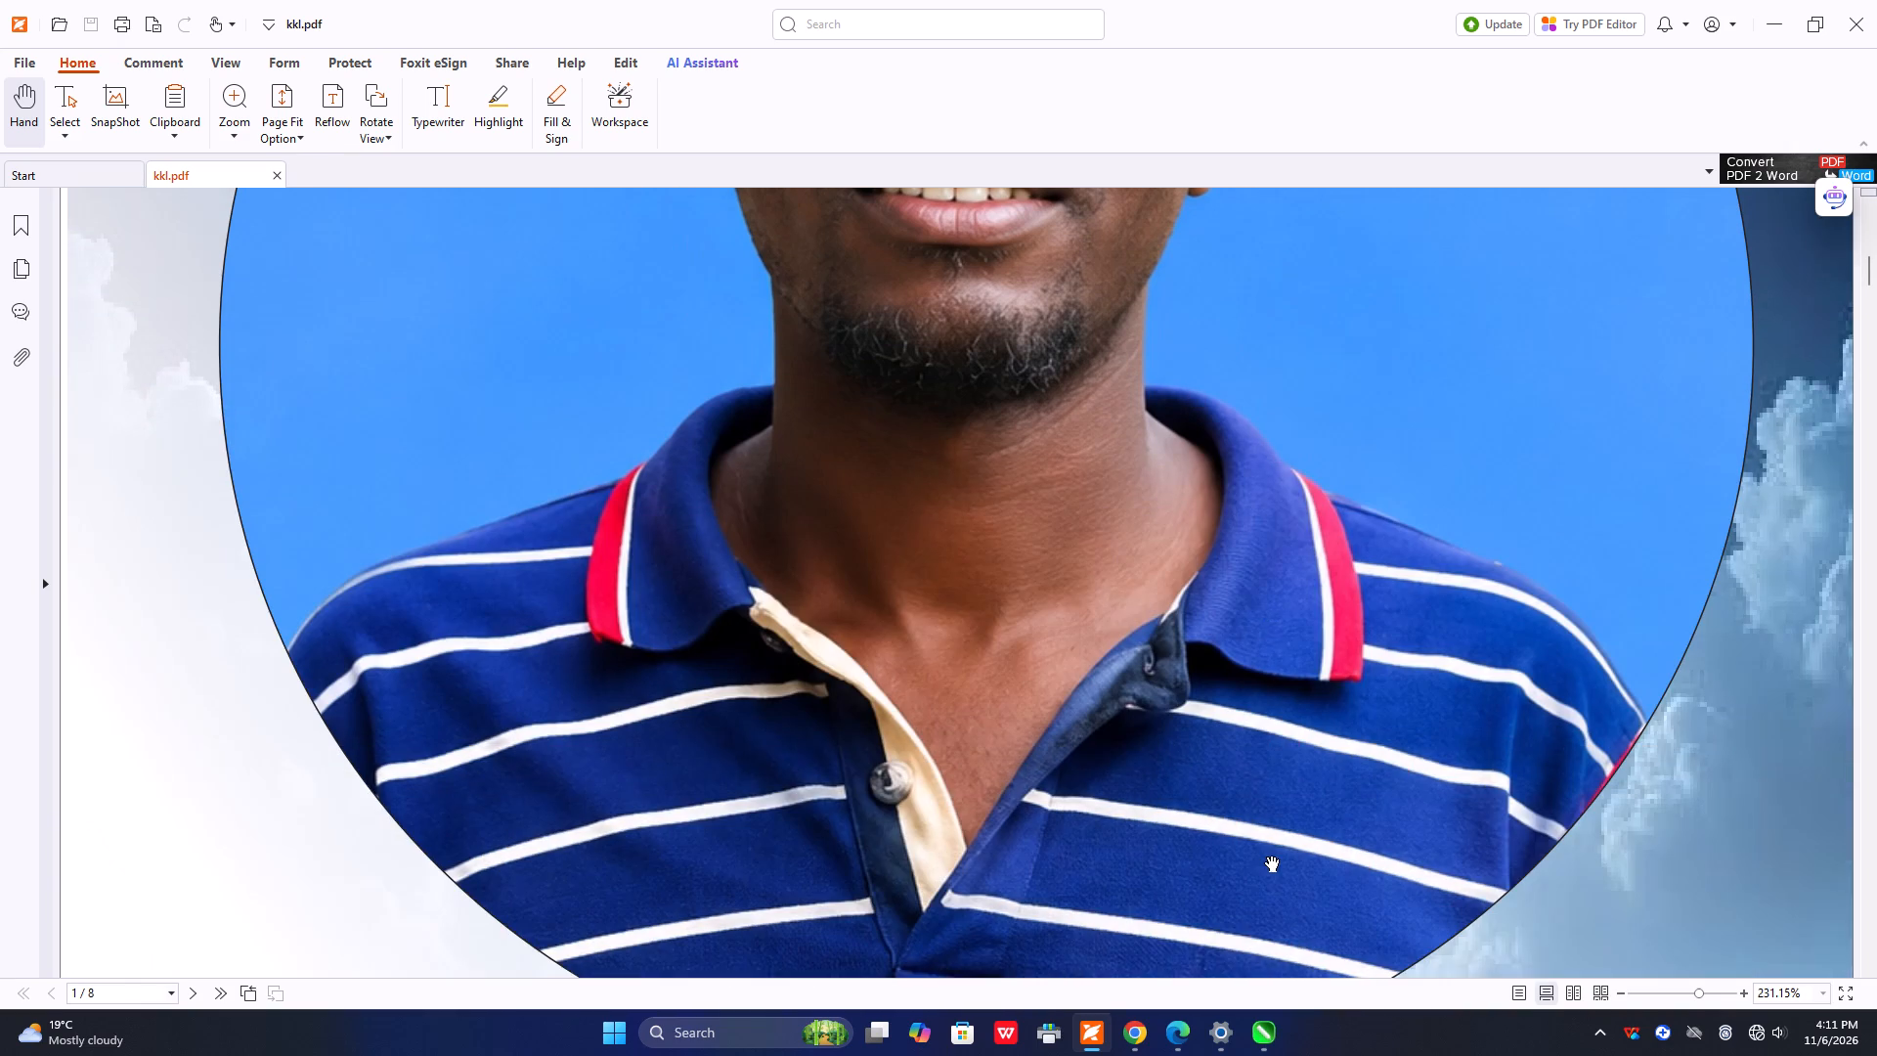
{"action": "scroll", "coordinate": [1271, 857], "scroll_direction": "down", "scroll_amount": 9}
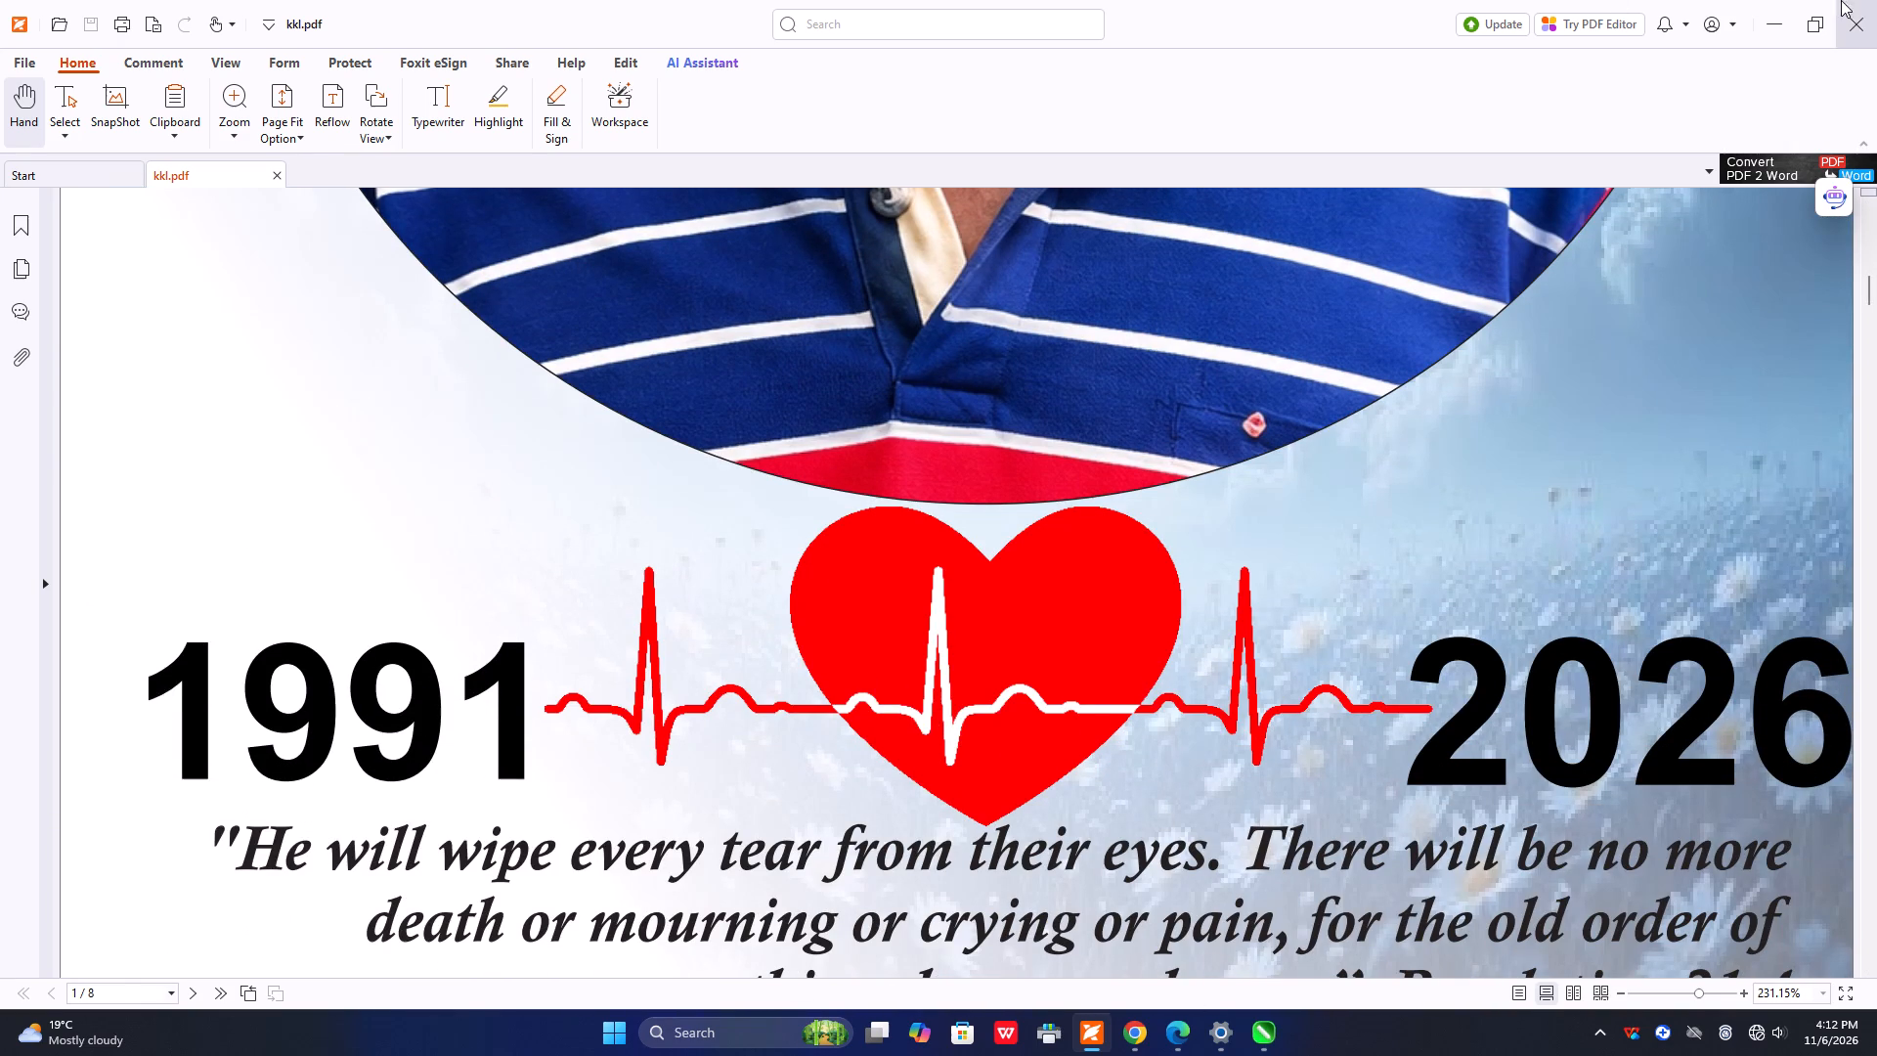
{"action": "left_click", "coordinate": [1765, 24]}
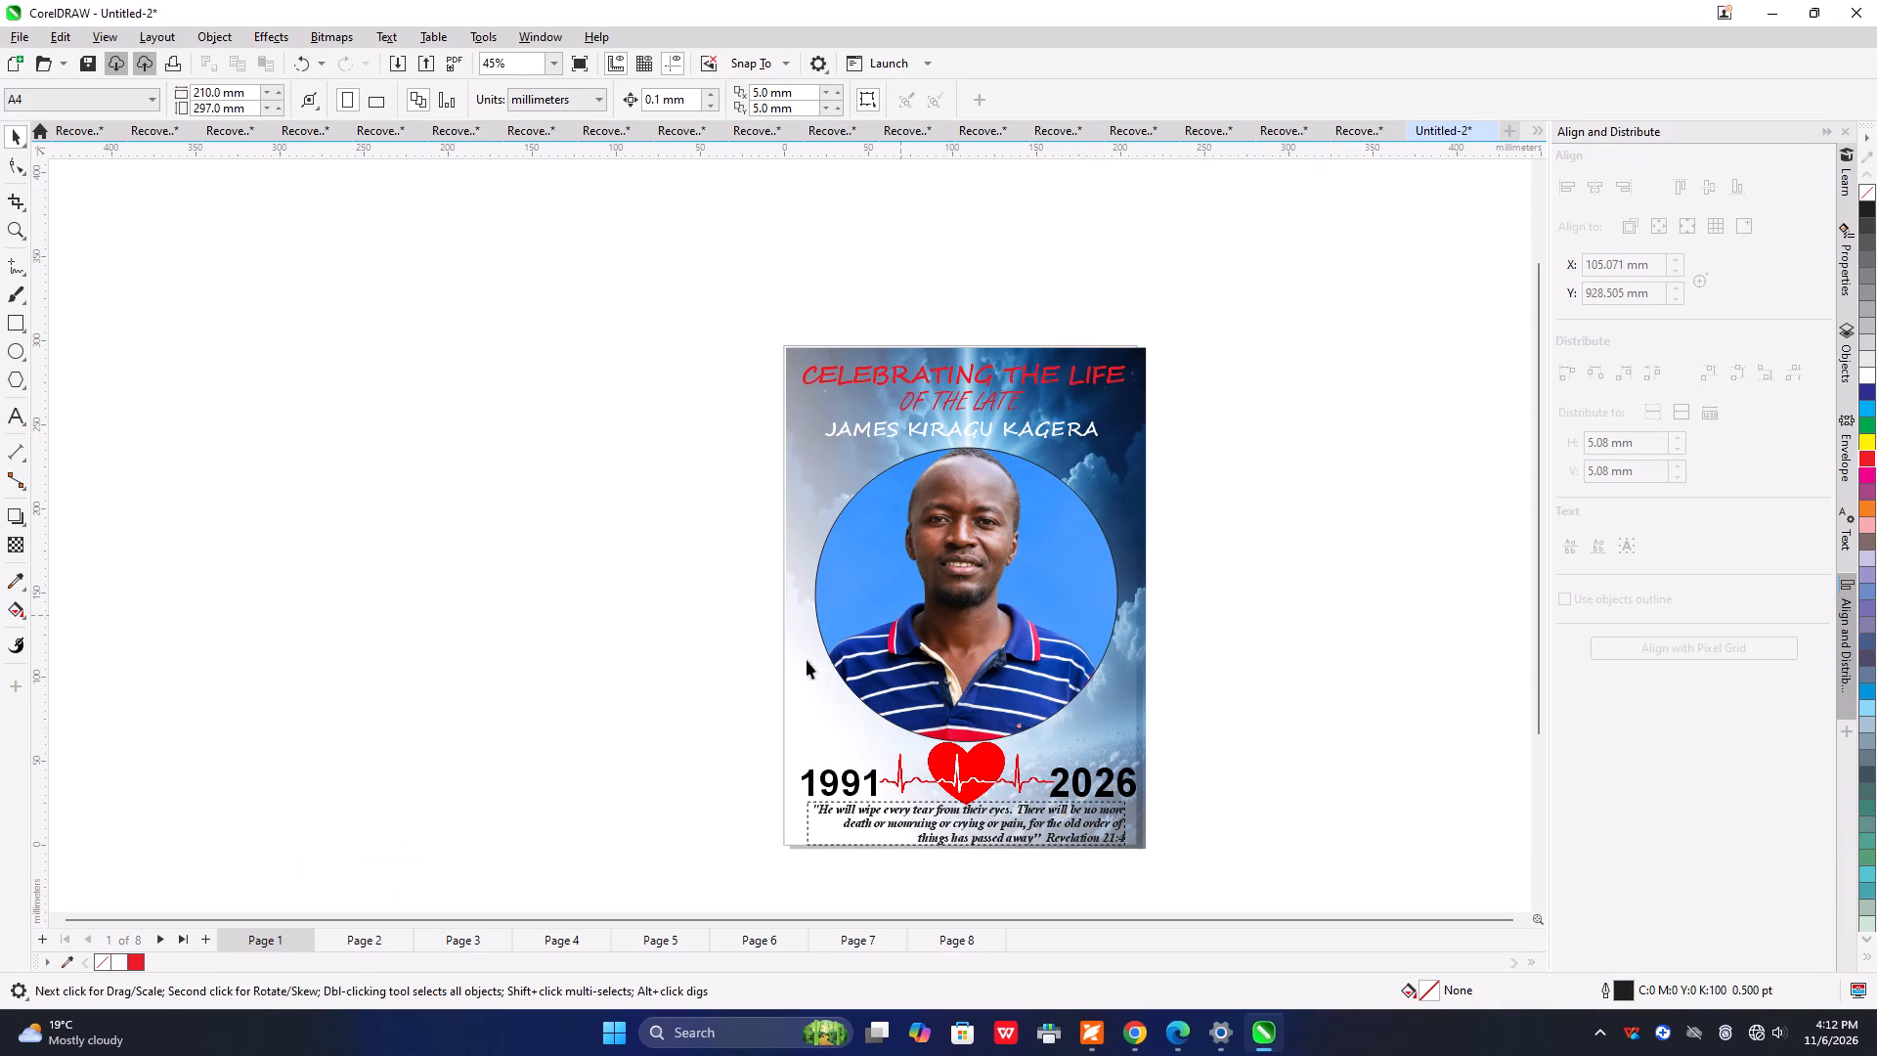
{"action": "left_click", "coordinate": [1098, 1034]}
Look through the program, Kikuyu eulogy, photo pages and English eulogy on pages 2 to 6 of kkl.pdf.
{"action": "scroll", "coordinate": [329, 502], "scroll_direction": "down", "scroll_amount": 13}
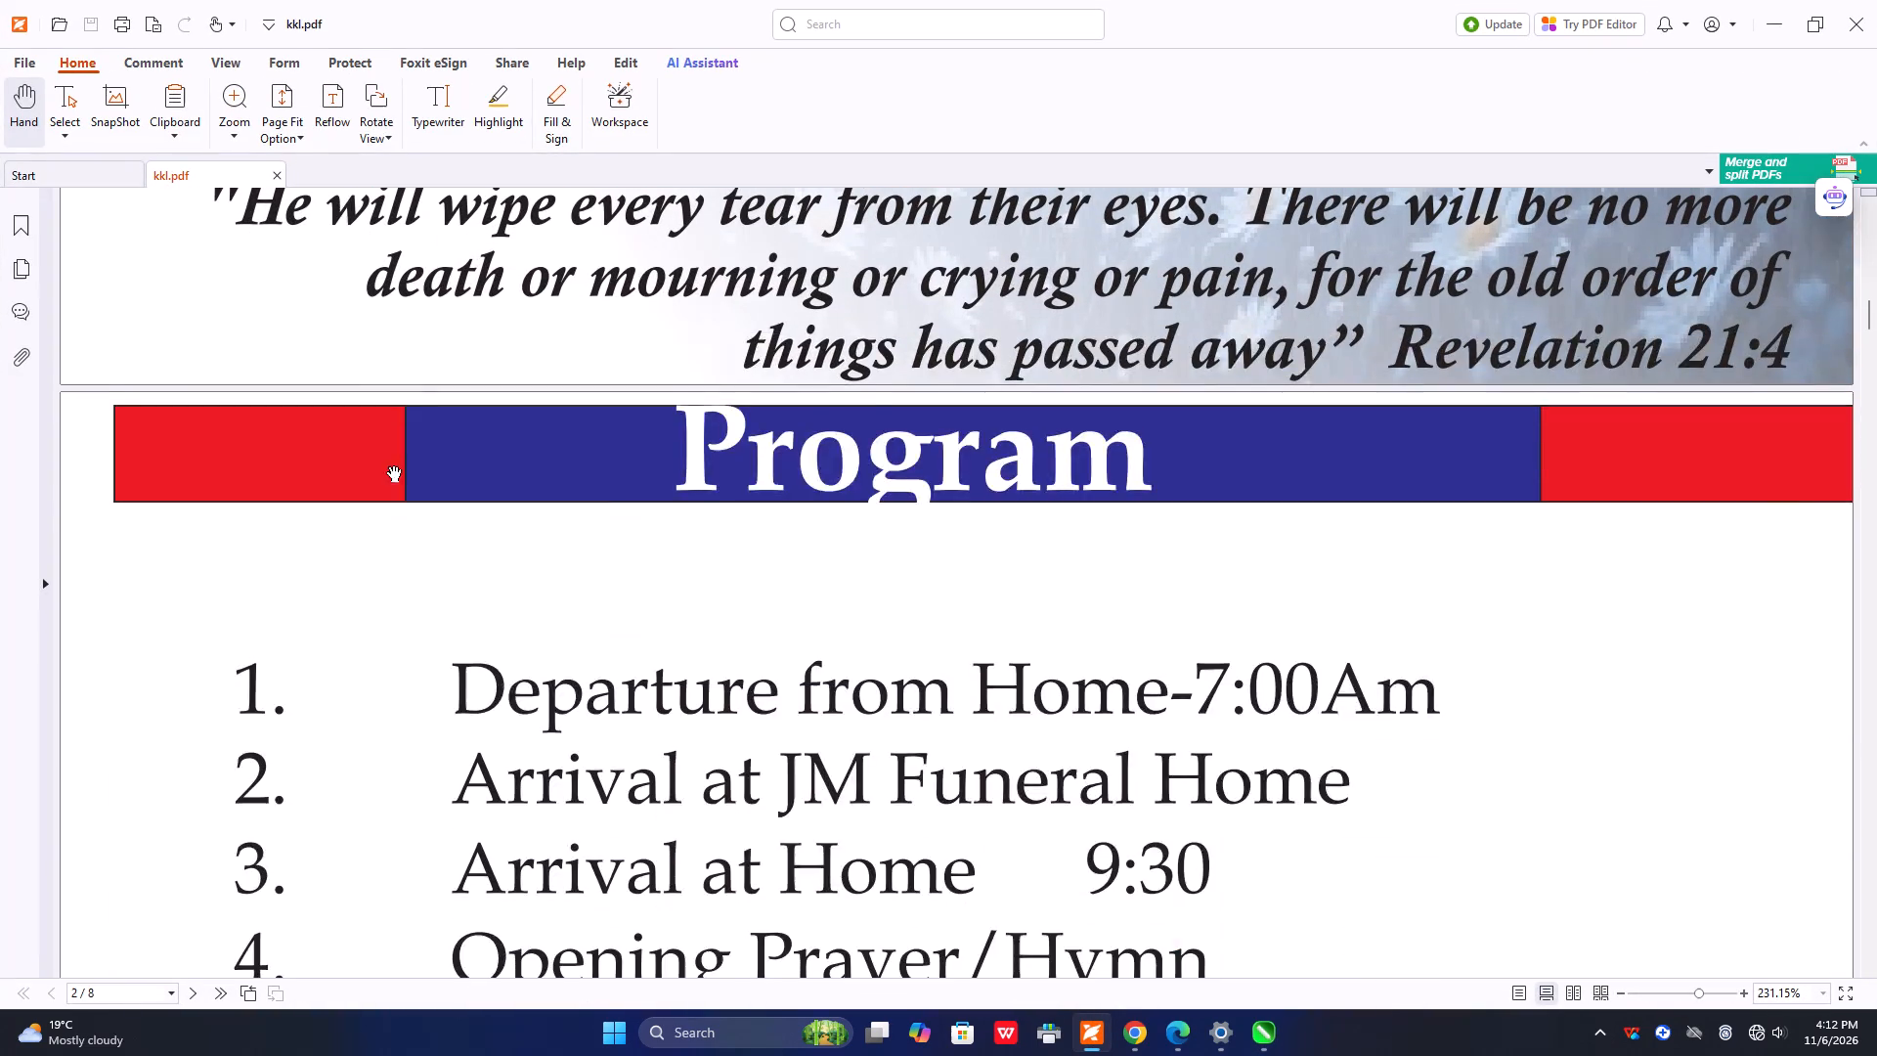
{"action": "scroll", "coordinate": [393, 466], "scroll_direction": "down", "scroll_amount": 3}
{"action": "scroll", "coordinate": [473, 517], "scroll_direction": "down", "scroll_amount": 20}
{"action": "scroll", "coordinate": [473, 517], "scroll_direction": "down", "scroll_amount": 9}
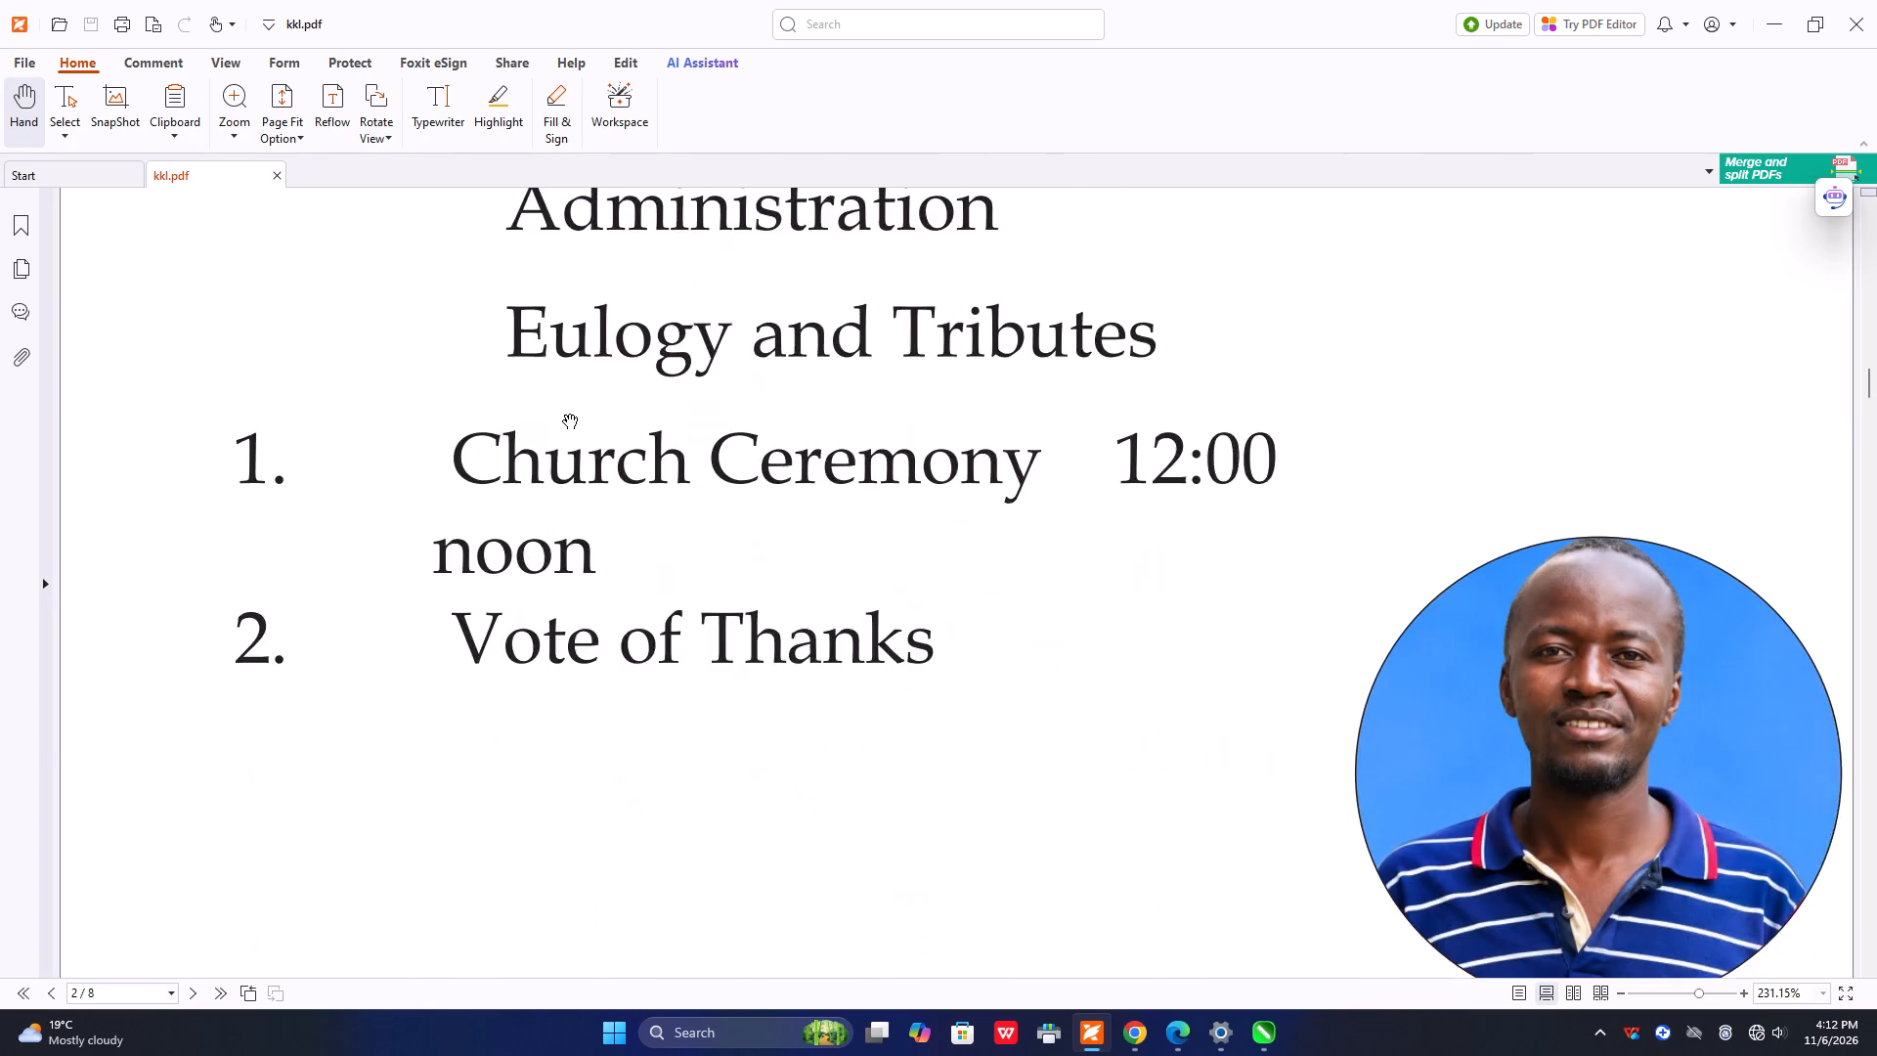
{"action": "scroll", "coordinate": [569, 415], "scroll_direction": "down", "scroll_amount": 9}
{"action": "scroll", "coordinate": [569, 415], "scroll_direction": "down", "scroll_amount": 20}
{"action": "scroll", "coordinate": [569, 415], "scroll_direction": "down", "scroll_amount": 2}
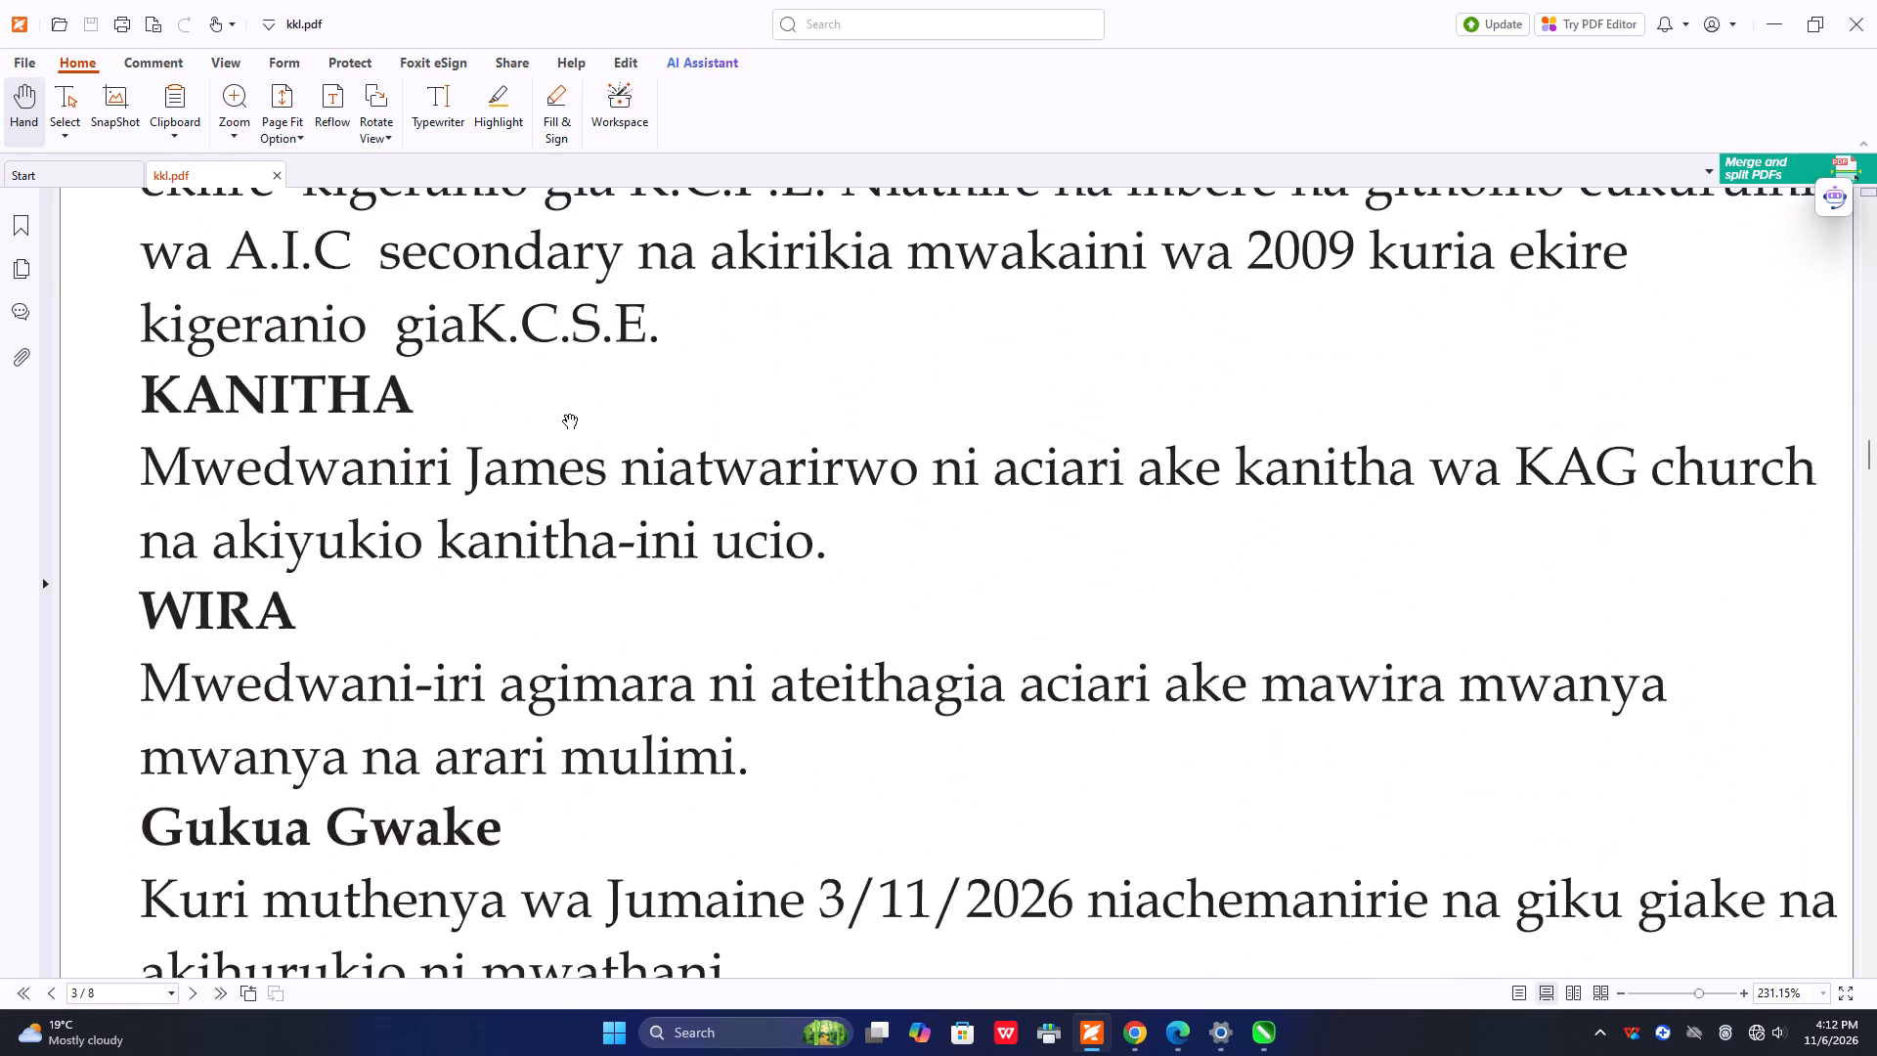
{"action": "scroll", "coordinate": [569, 415], "scroll_direction": "down", "scroll_amount": 18}
{"action": "scroll", "coordinate": [578, 427], "scroll_direction": "down", "scroll_amount": 7}
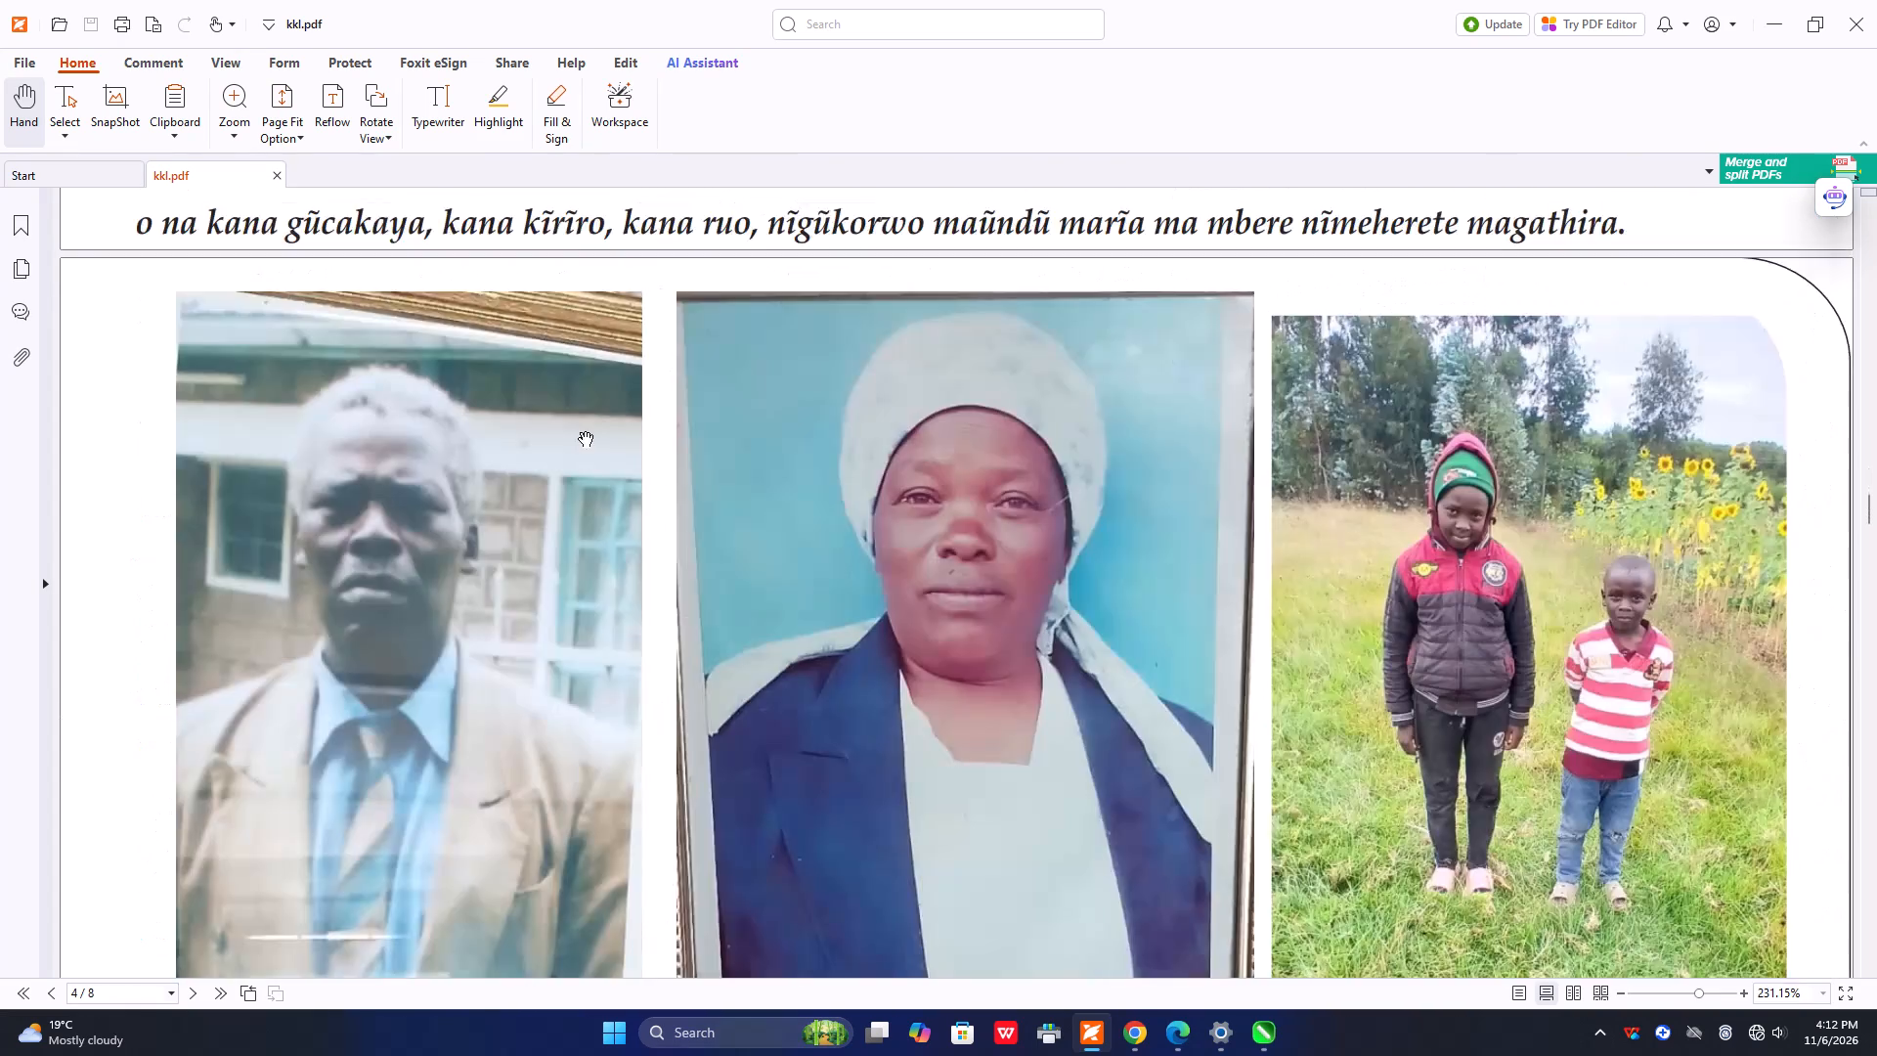
{"action": "scroll", "coordinate": [585, 432], "scroll_direction": "down", "scroll_amount": 15}
{"action": "scroll", "coordinate": [594, 426], "scroll_direction": "down", "scroll_amount": 18}
{"action": "scroll", "coordinate": [598, 421], "scroll_direction": "down", "scroll_amount": 9}
{"action": "scroll", "coordinate": [603, 418], "scroll_direction": "up", "scroll_amount": 1}
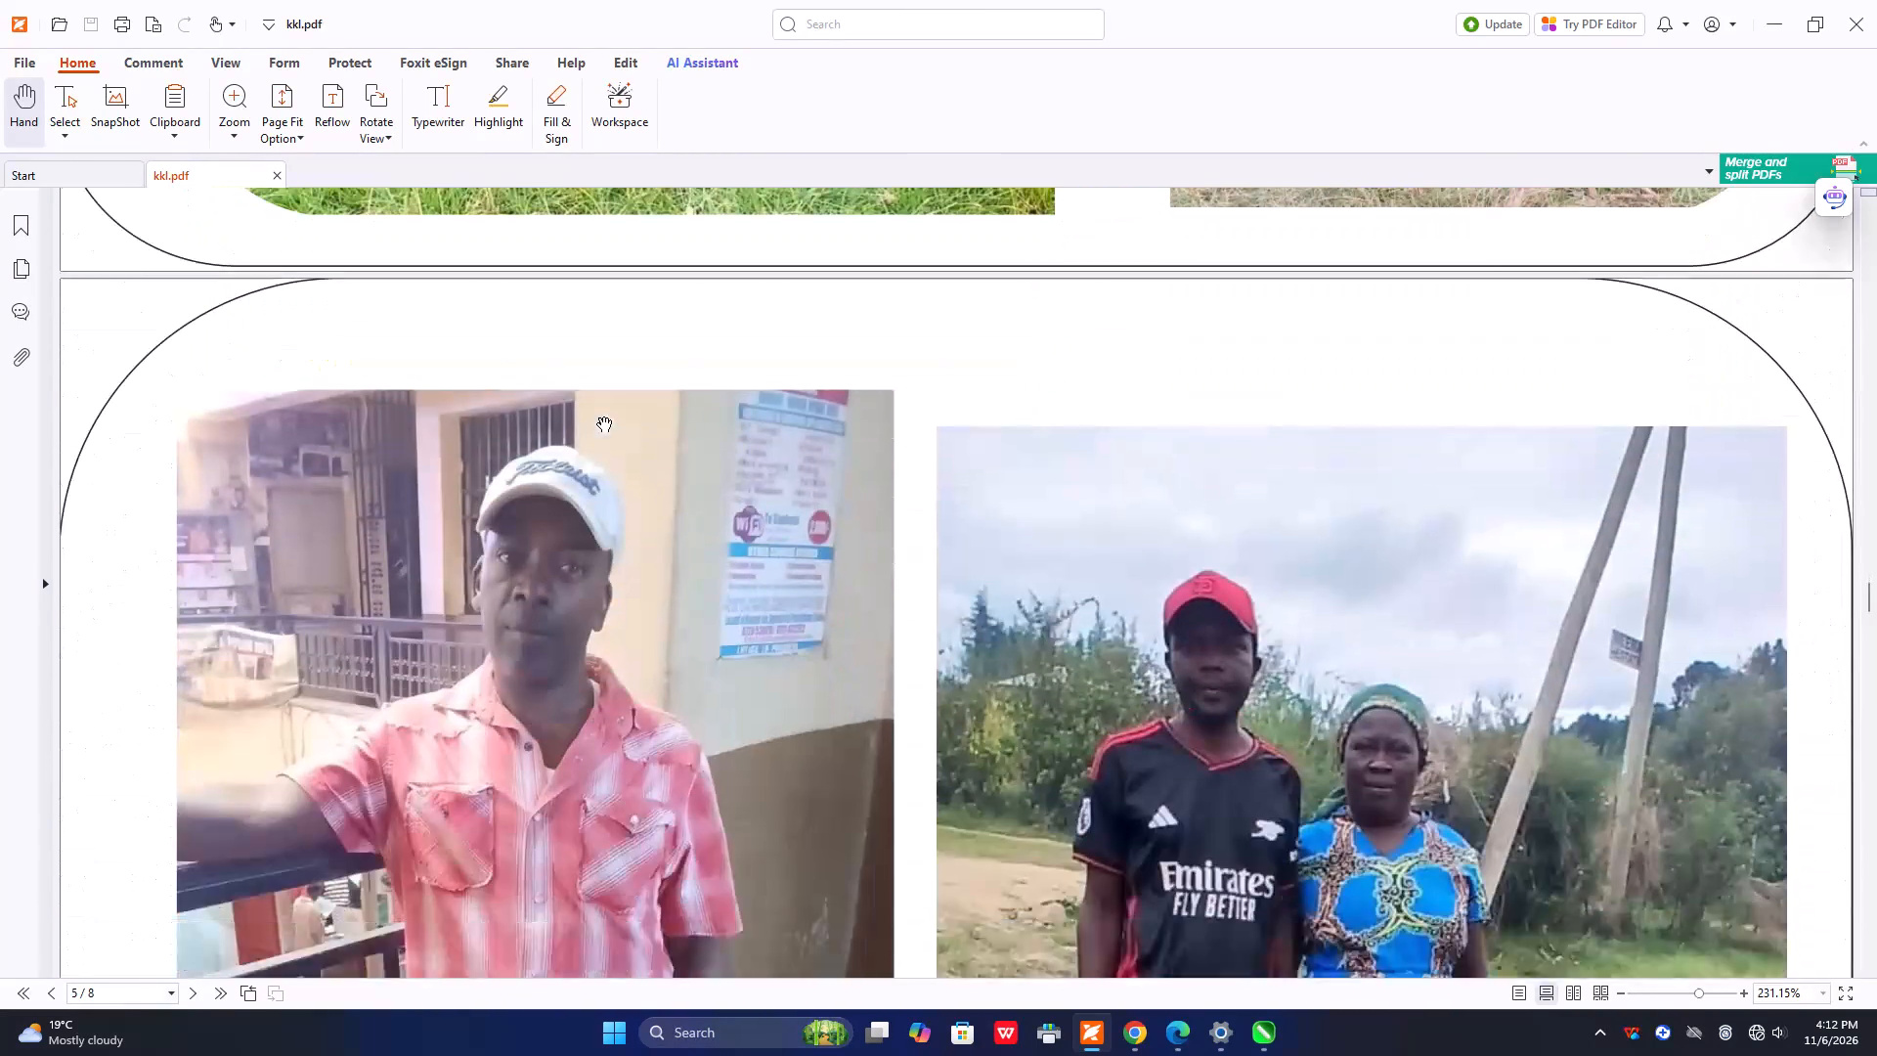
{"action": "scroll", "coordinate": [603, 418], "scroll_direction": "up", "scroll_amount": 2}
{"action": "scroll", "coordinate": [603, 418], "scroll_direction": "down", "scroll_amount": 19}
{"action": "scroll", "coordinate": [609, 416], "scroll_direction": "down", "scroll_amount": 4}
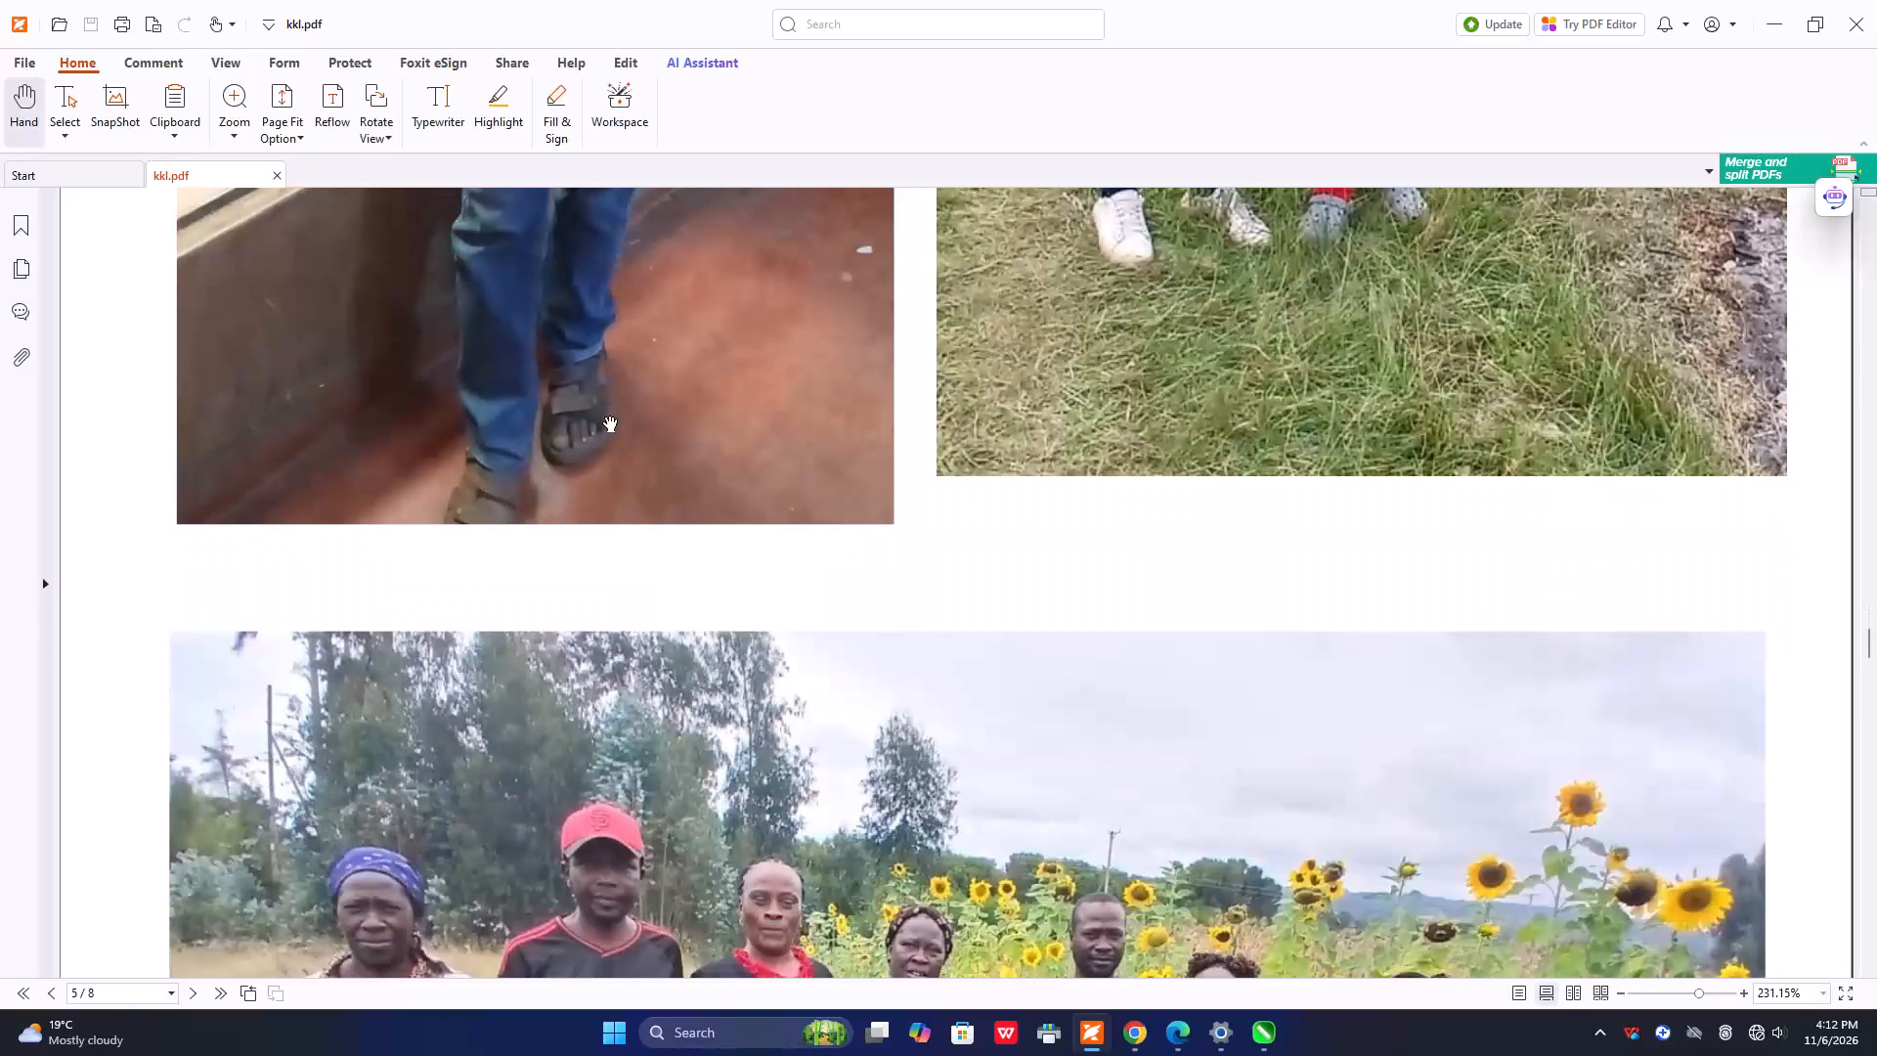
{"action": "scroll", "coordinate": [609, 417], "scroll_direction": "down", "scroll_amount": 20}
{"action": "scroll", "coordinate": [609, 417], "scroll_direction": "down", "scroll_amount": 7}
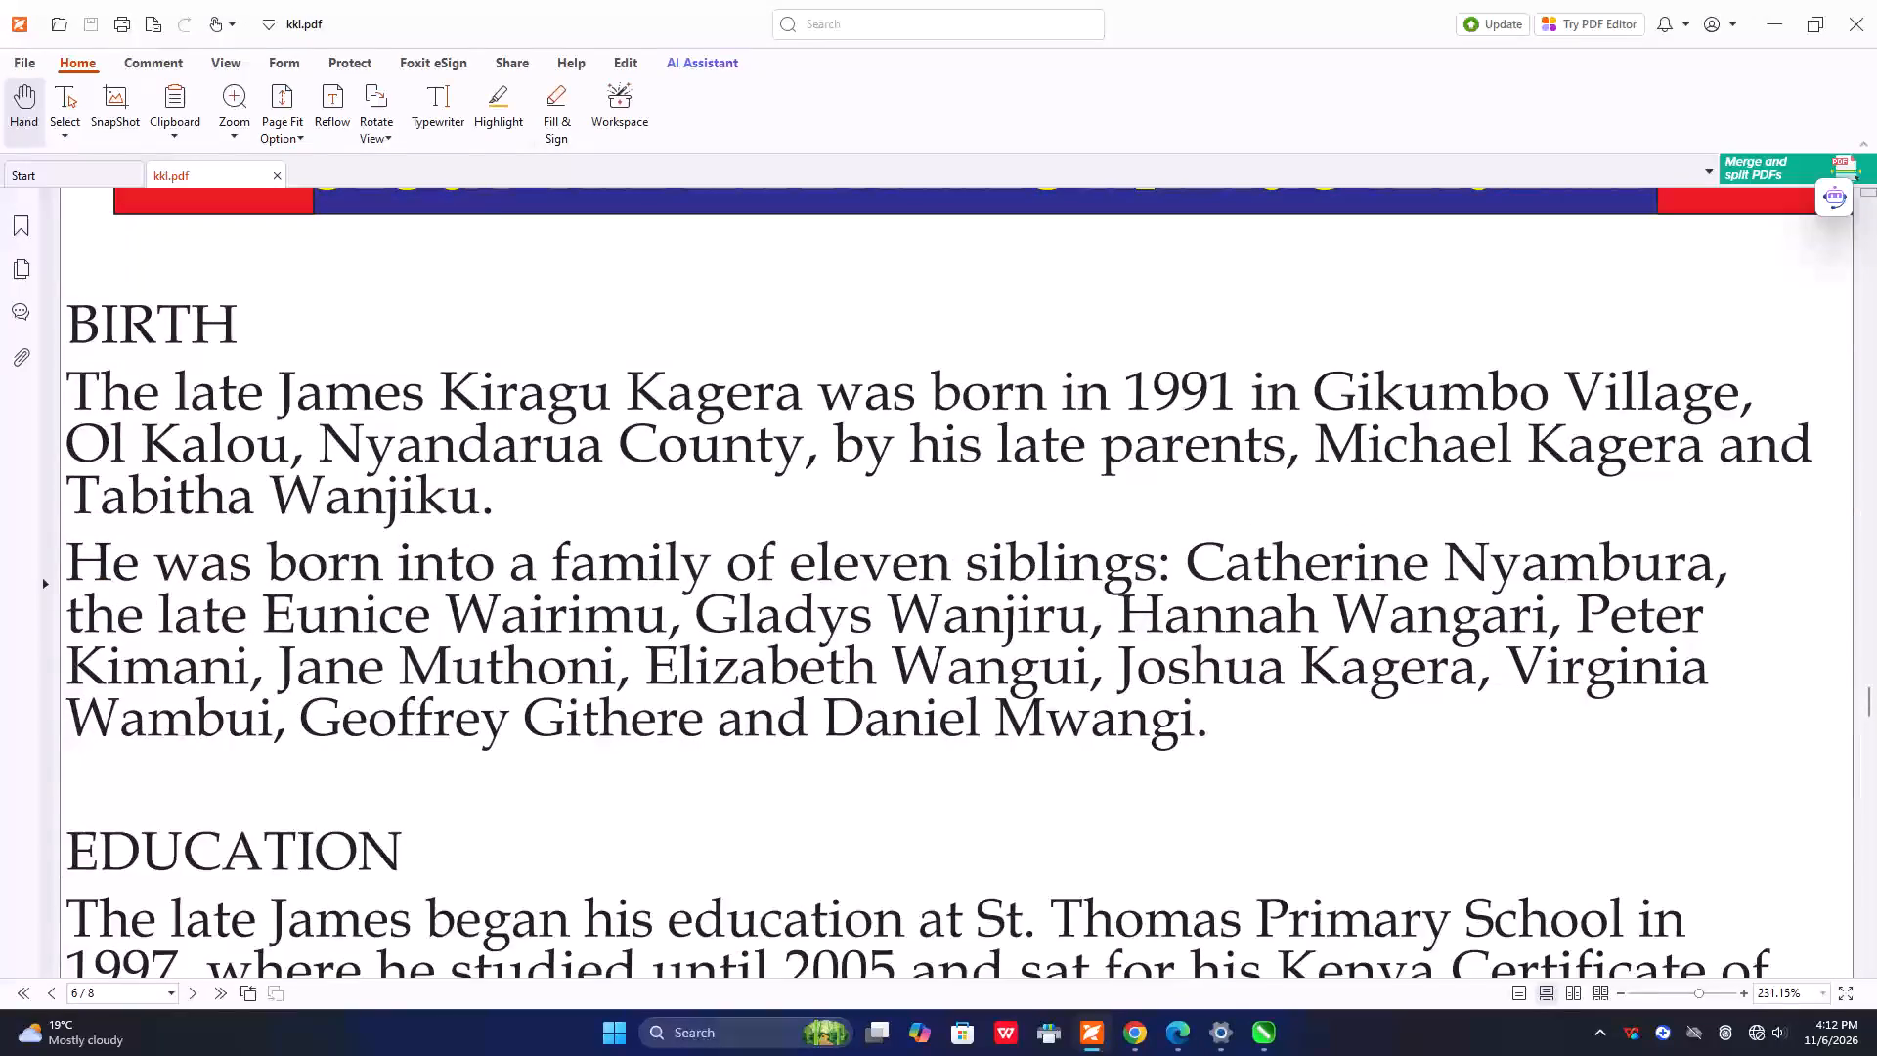
{"action": "scroll", "coordinate": [196, 4], "scroll_direction": "down", "scroll_amount": 6}
{"action": "scroll", "coordinate": [449, 415], "scroll_direction": "down", "scroll_amount": 4}
{"action": "scroll", "coordinate": [450, 405], "scroll_direction": "up", "scroll_amount": 5}
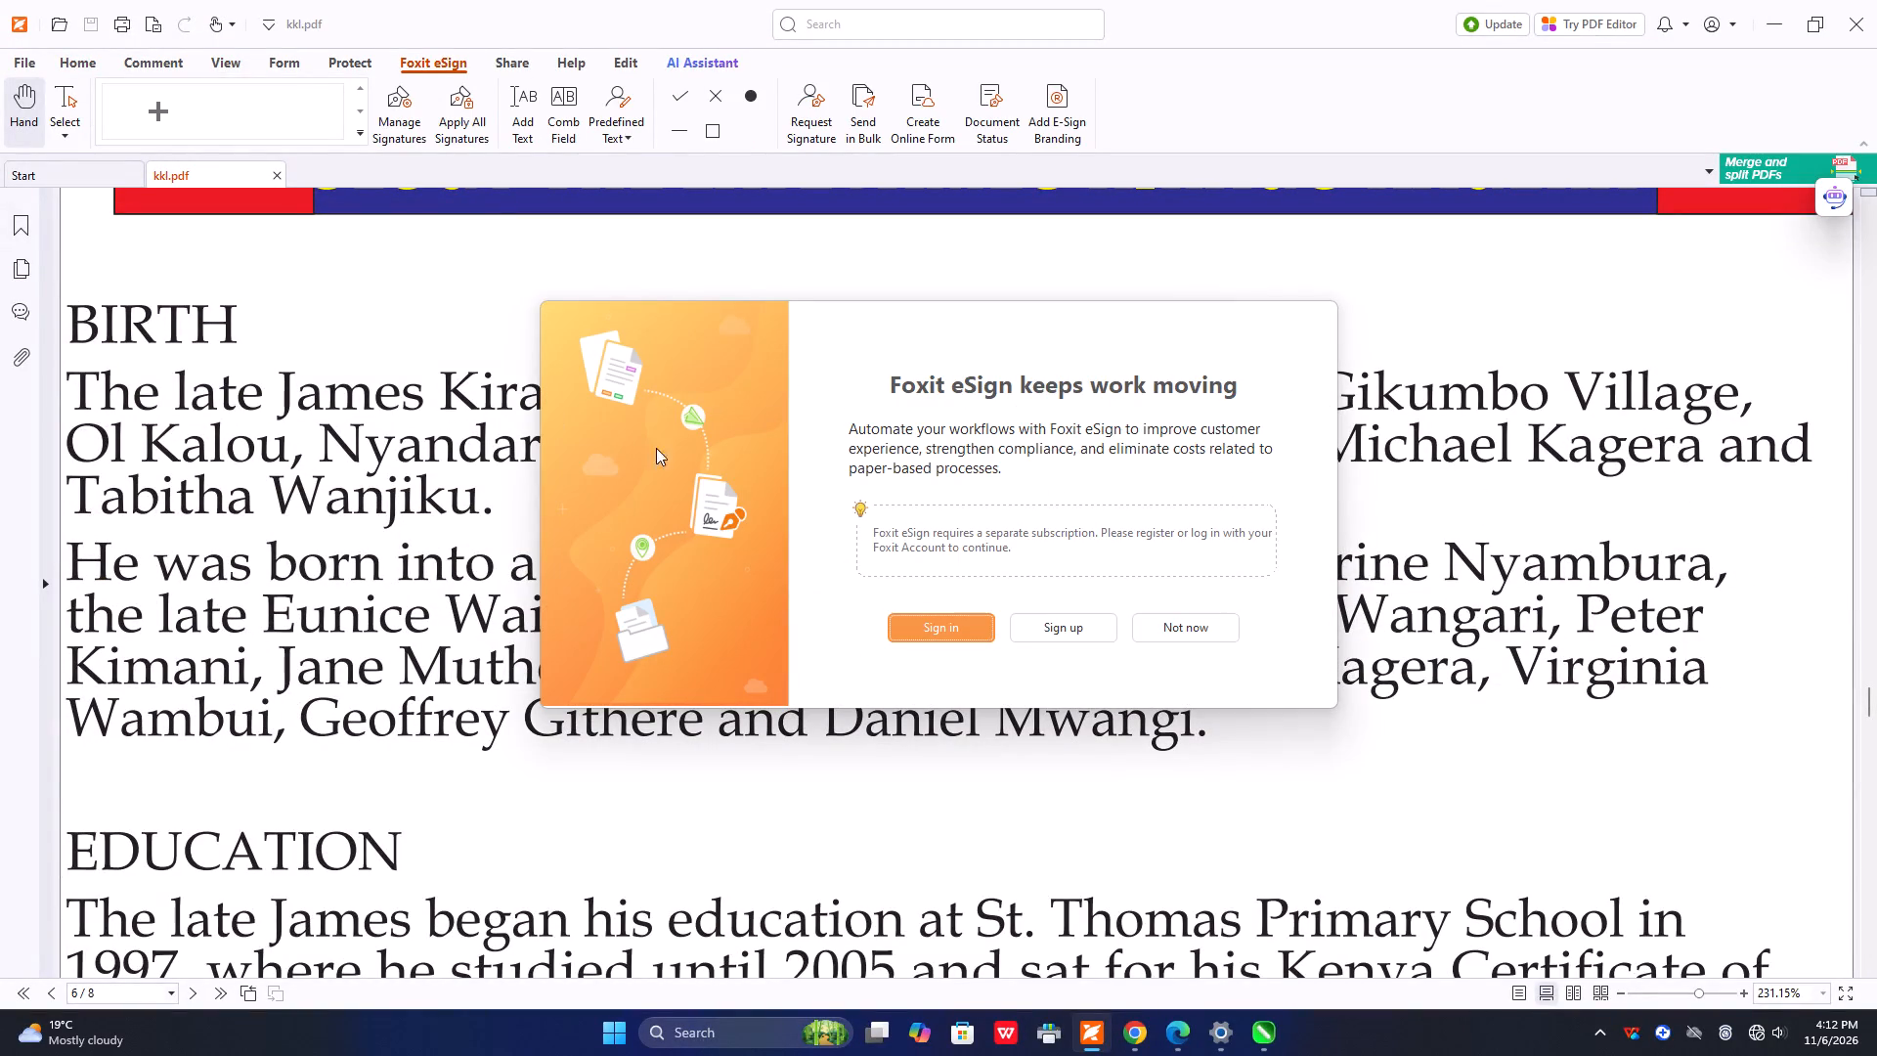
{"action": "scroll", "coordinate": [1053, 612], "scroll_direction": "down", "scroll_amount": 2}
{"action": "left_click", "coordinate": [1527, 283]}
{"action": "left_click", "coordinate": [1165, 631]}
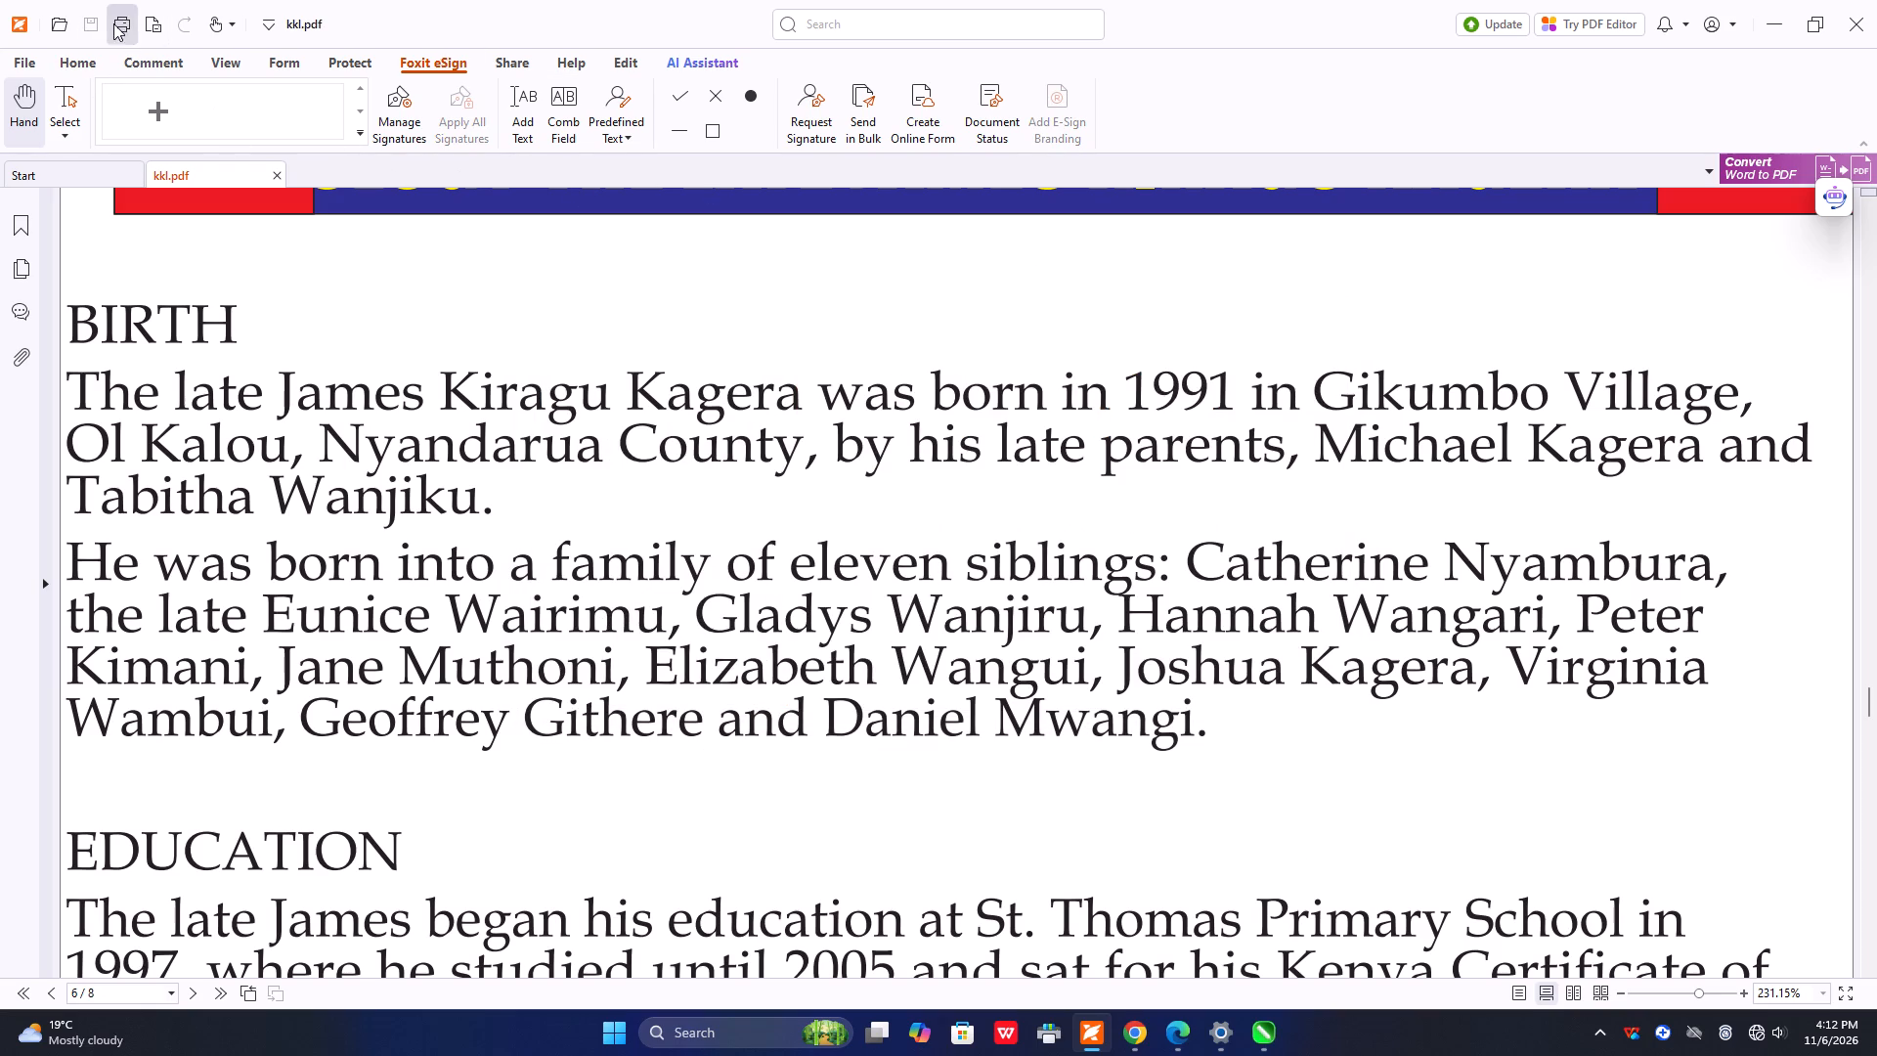
Open the print settings for kkl.pdf.
{"action": "left_click", "coordinate": [123, 23]}
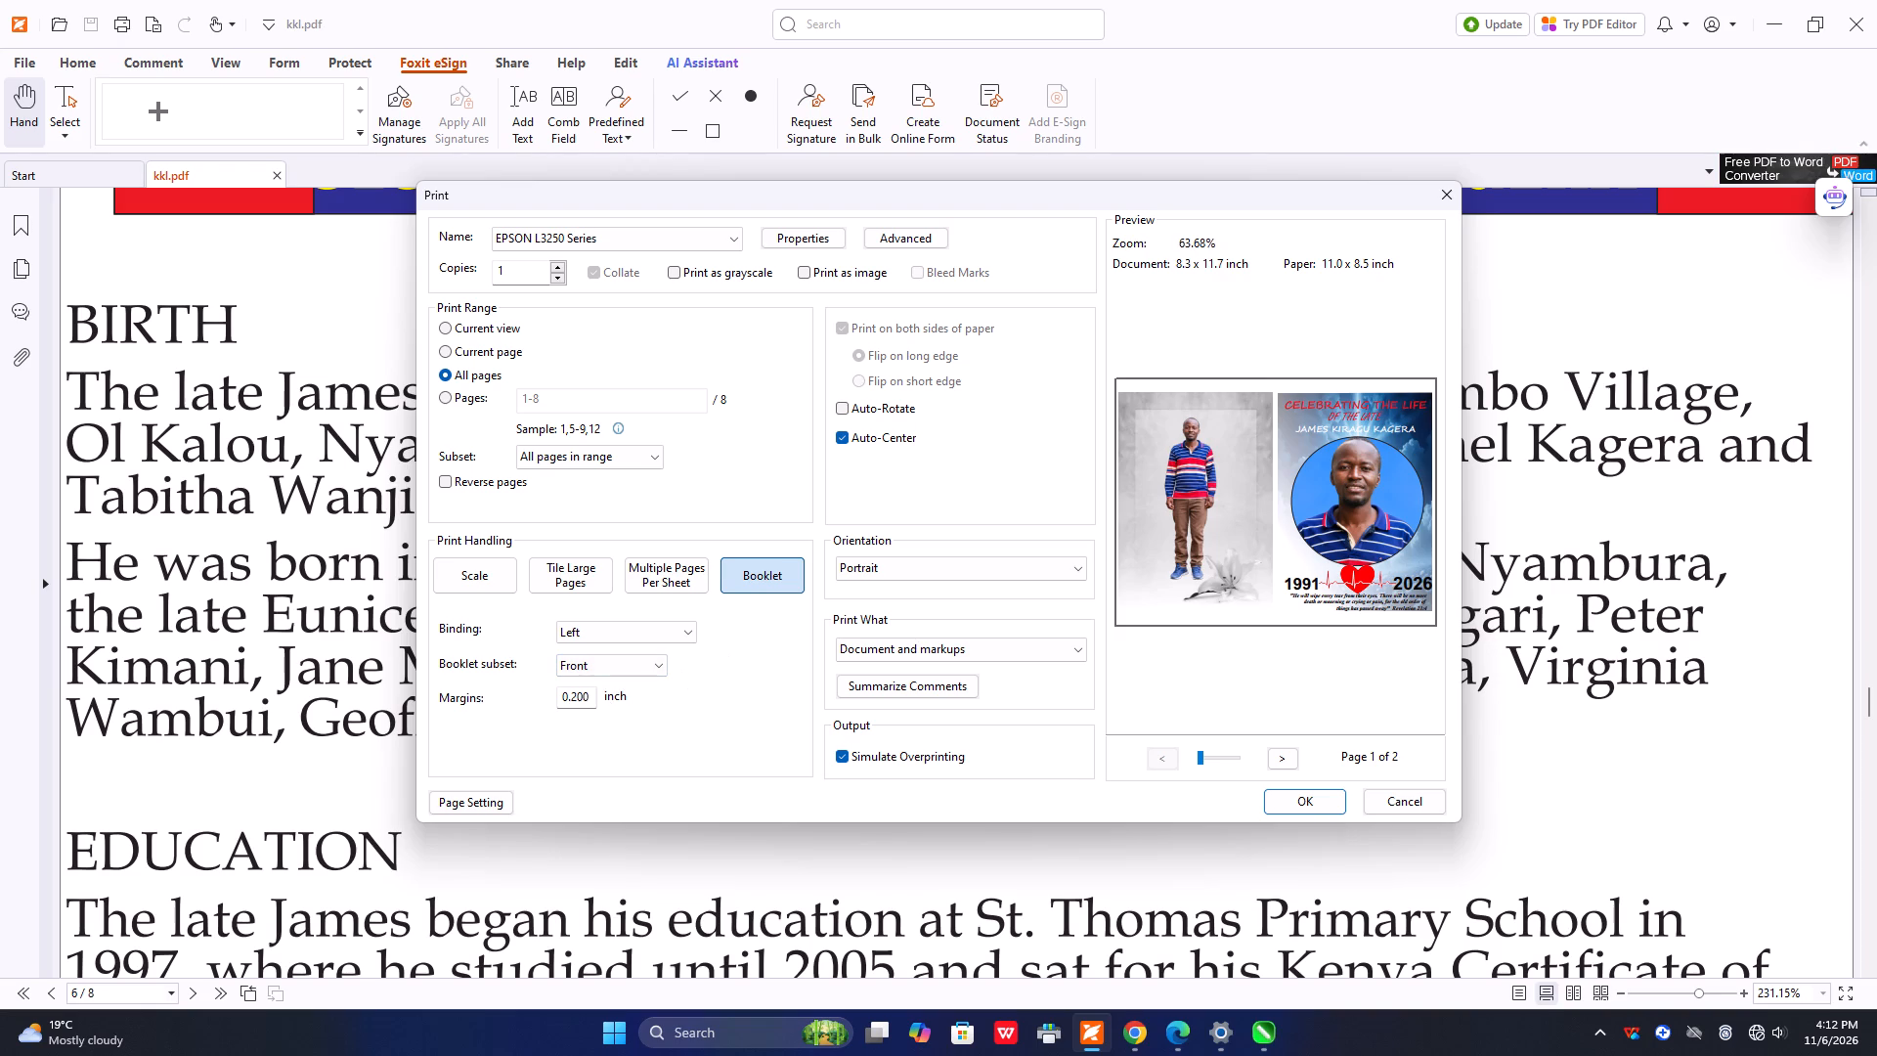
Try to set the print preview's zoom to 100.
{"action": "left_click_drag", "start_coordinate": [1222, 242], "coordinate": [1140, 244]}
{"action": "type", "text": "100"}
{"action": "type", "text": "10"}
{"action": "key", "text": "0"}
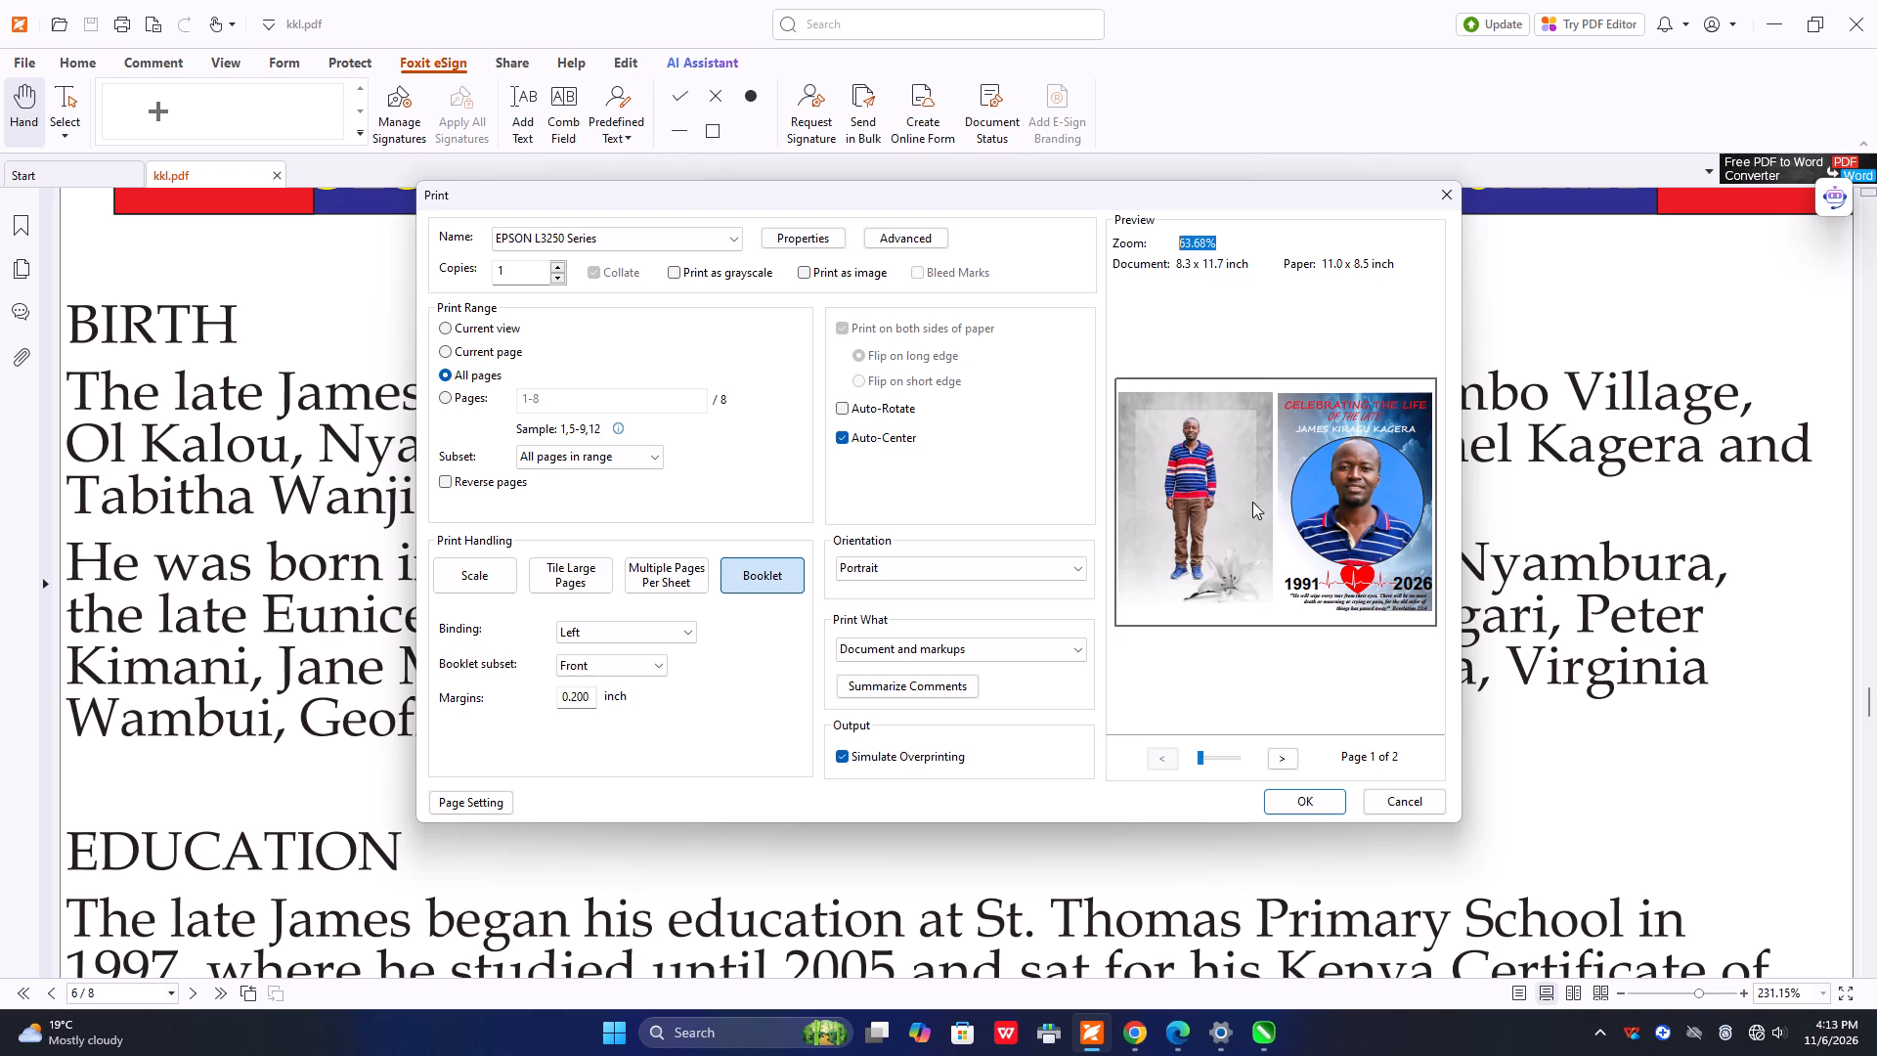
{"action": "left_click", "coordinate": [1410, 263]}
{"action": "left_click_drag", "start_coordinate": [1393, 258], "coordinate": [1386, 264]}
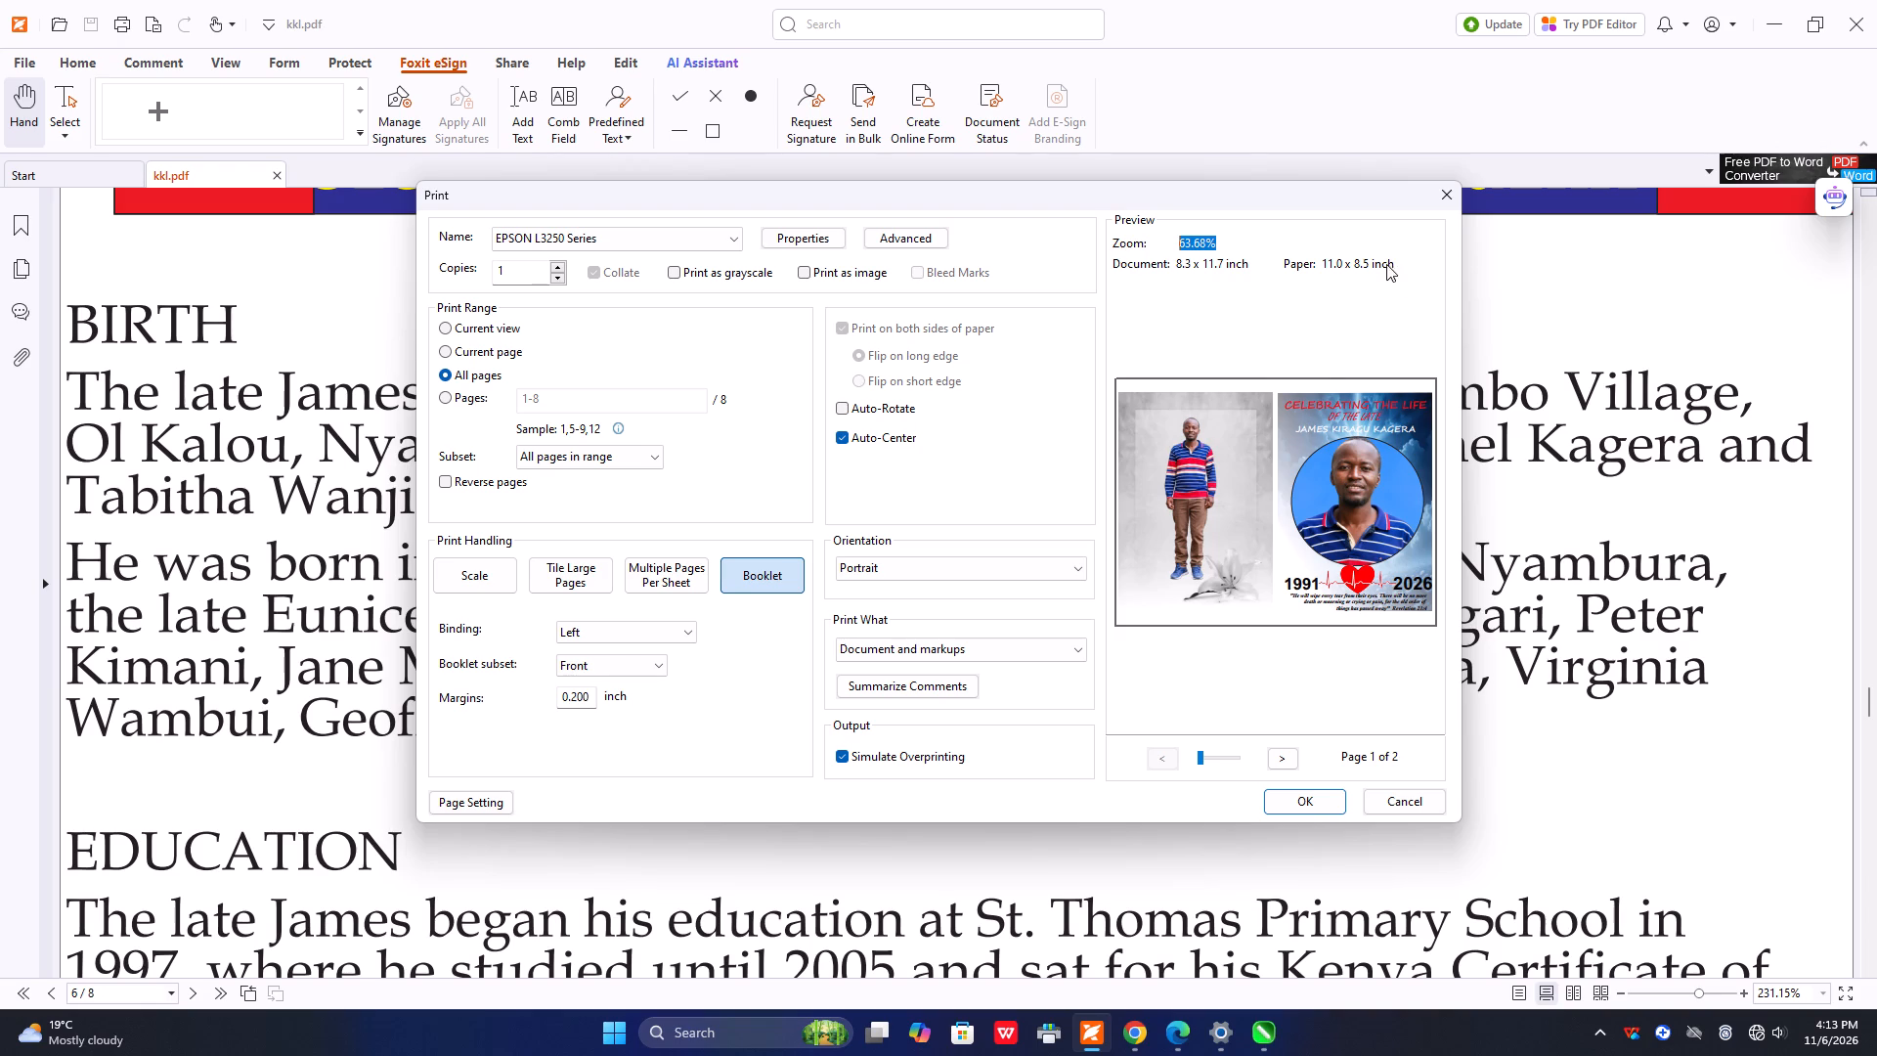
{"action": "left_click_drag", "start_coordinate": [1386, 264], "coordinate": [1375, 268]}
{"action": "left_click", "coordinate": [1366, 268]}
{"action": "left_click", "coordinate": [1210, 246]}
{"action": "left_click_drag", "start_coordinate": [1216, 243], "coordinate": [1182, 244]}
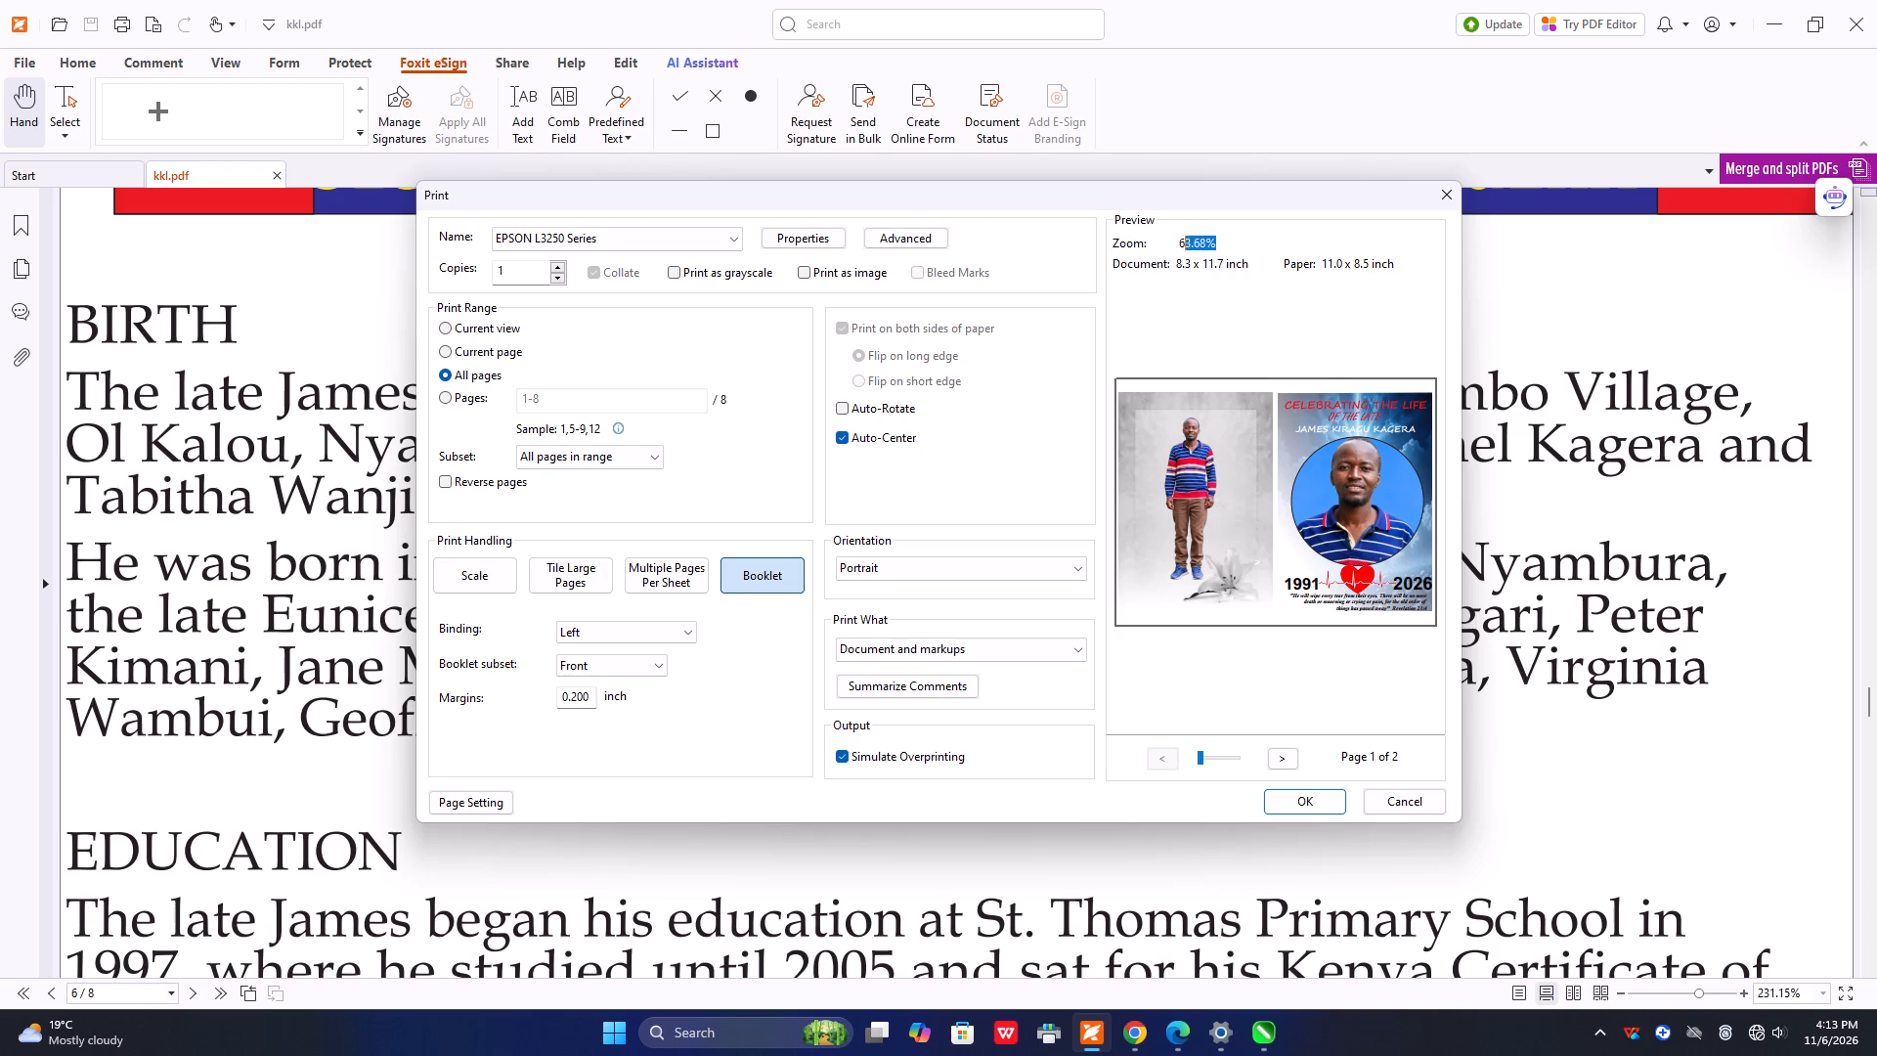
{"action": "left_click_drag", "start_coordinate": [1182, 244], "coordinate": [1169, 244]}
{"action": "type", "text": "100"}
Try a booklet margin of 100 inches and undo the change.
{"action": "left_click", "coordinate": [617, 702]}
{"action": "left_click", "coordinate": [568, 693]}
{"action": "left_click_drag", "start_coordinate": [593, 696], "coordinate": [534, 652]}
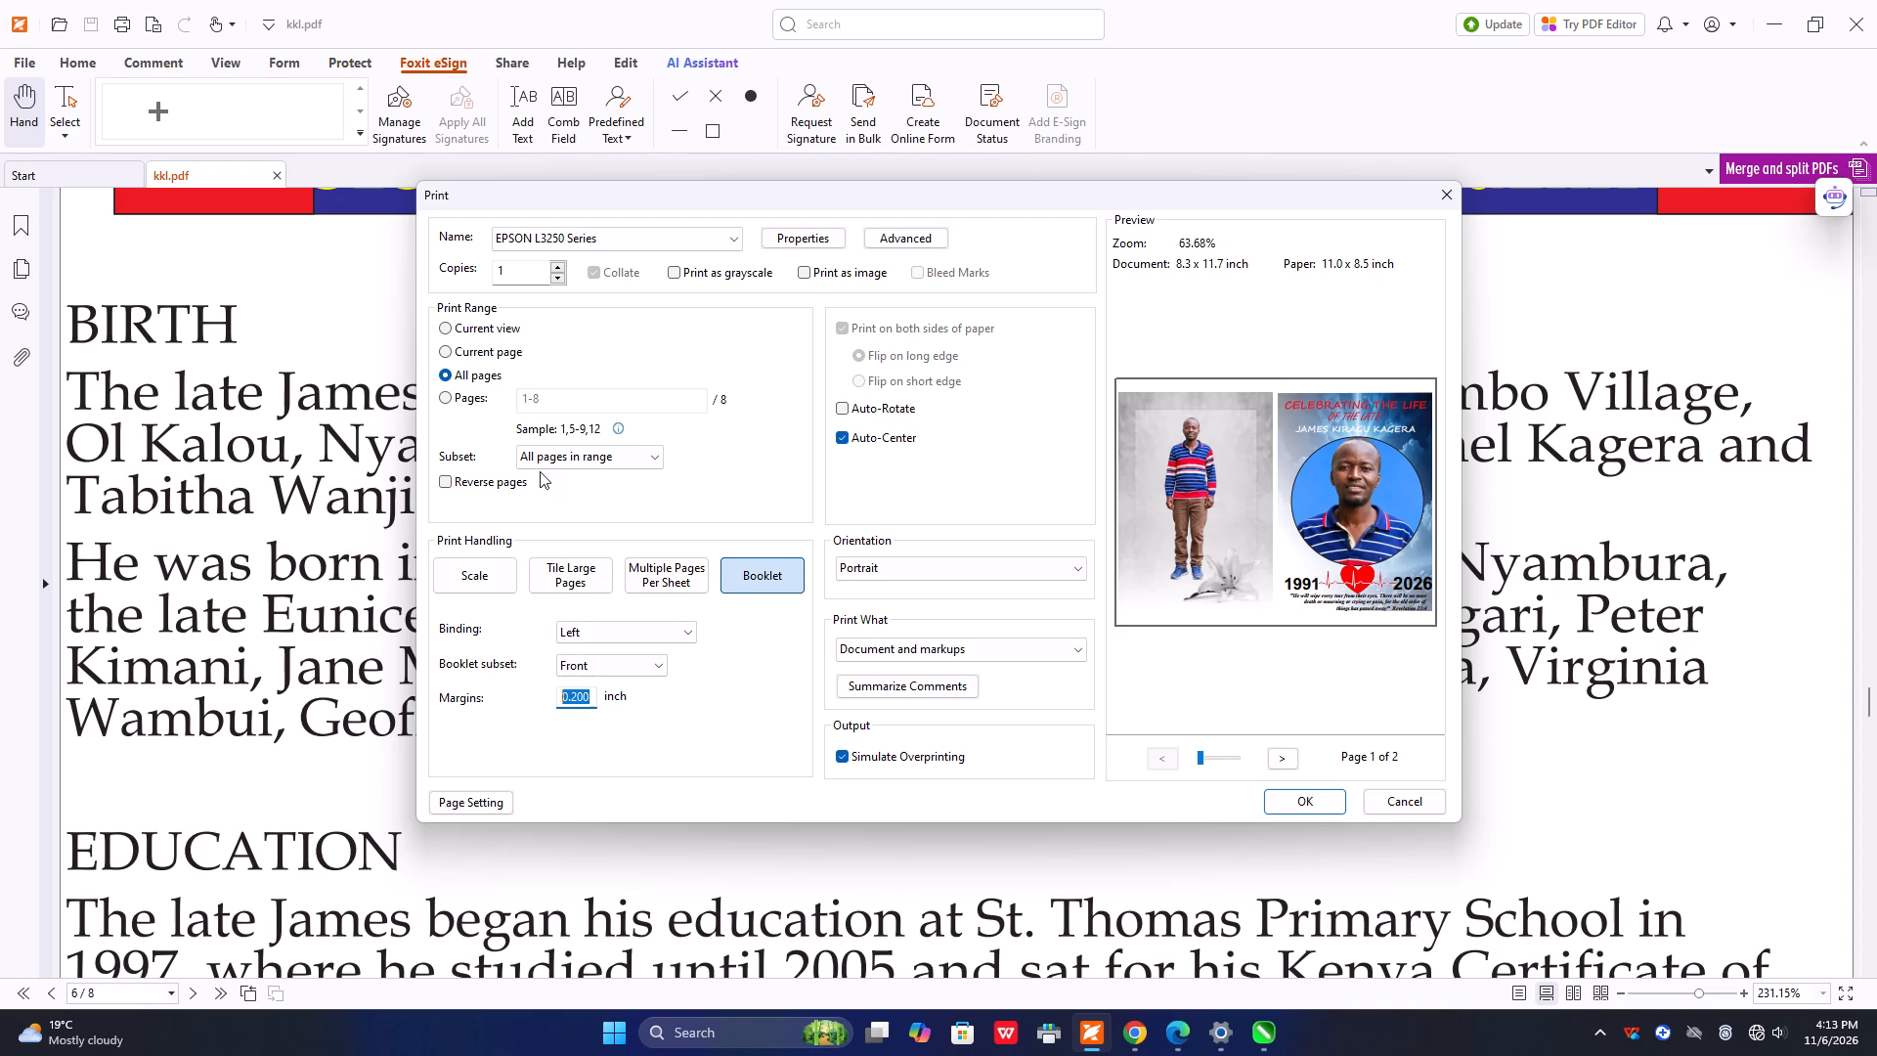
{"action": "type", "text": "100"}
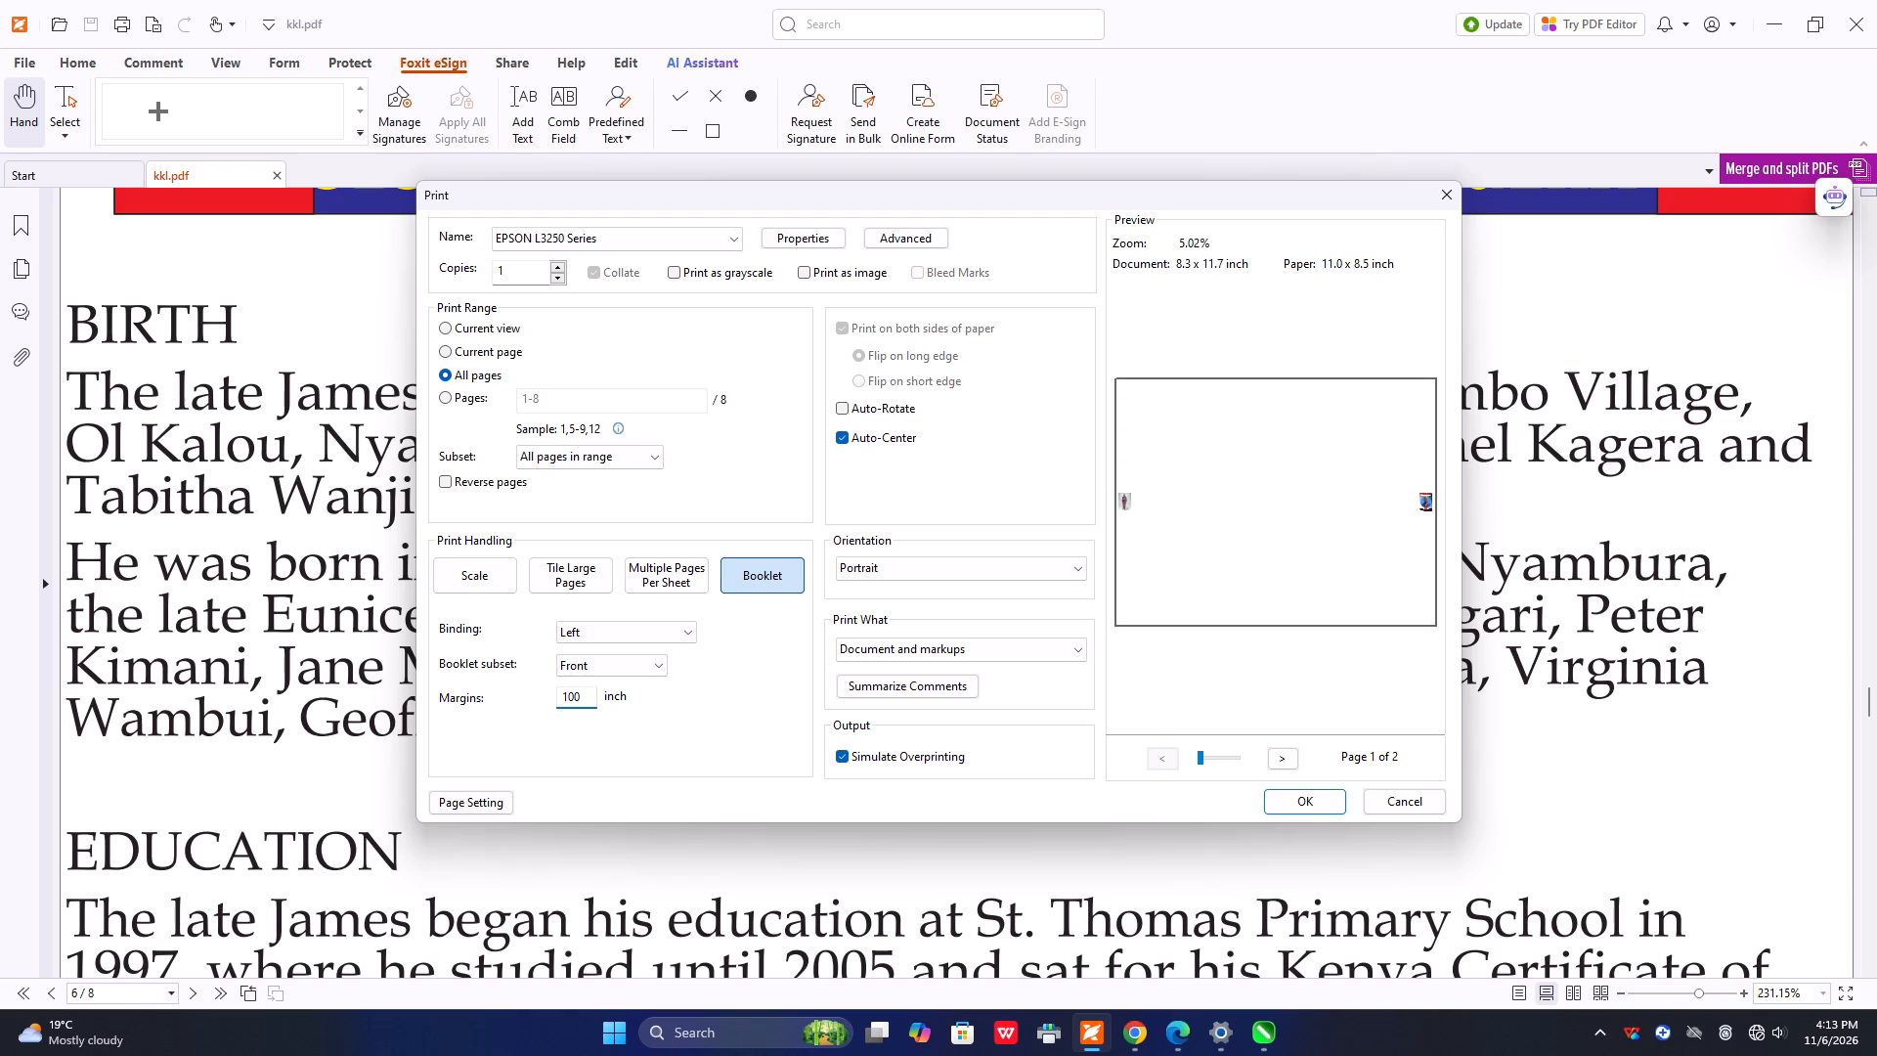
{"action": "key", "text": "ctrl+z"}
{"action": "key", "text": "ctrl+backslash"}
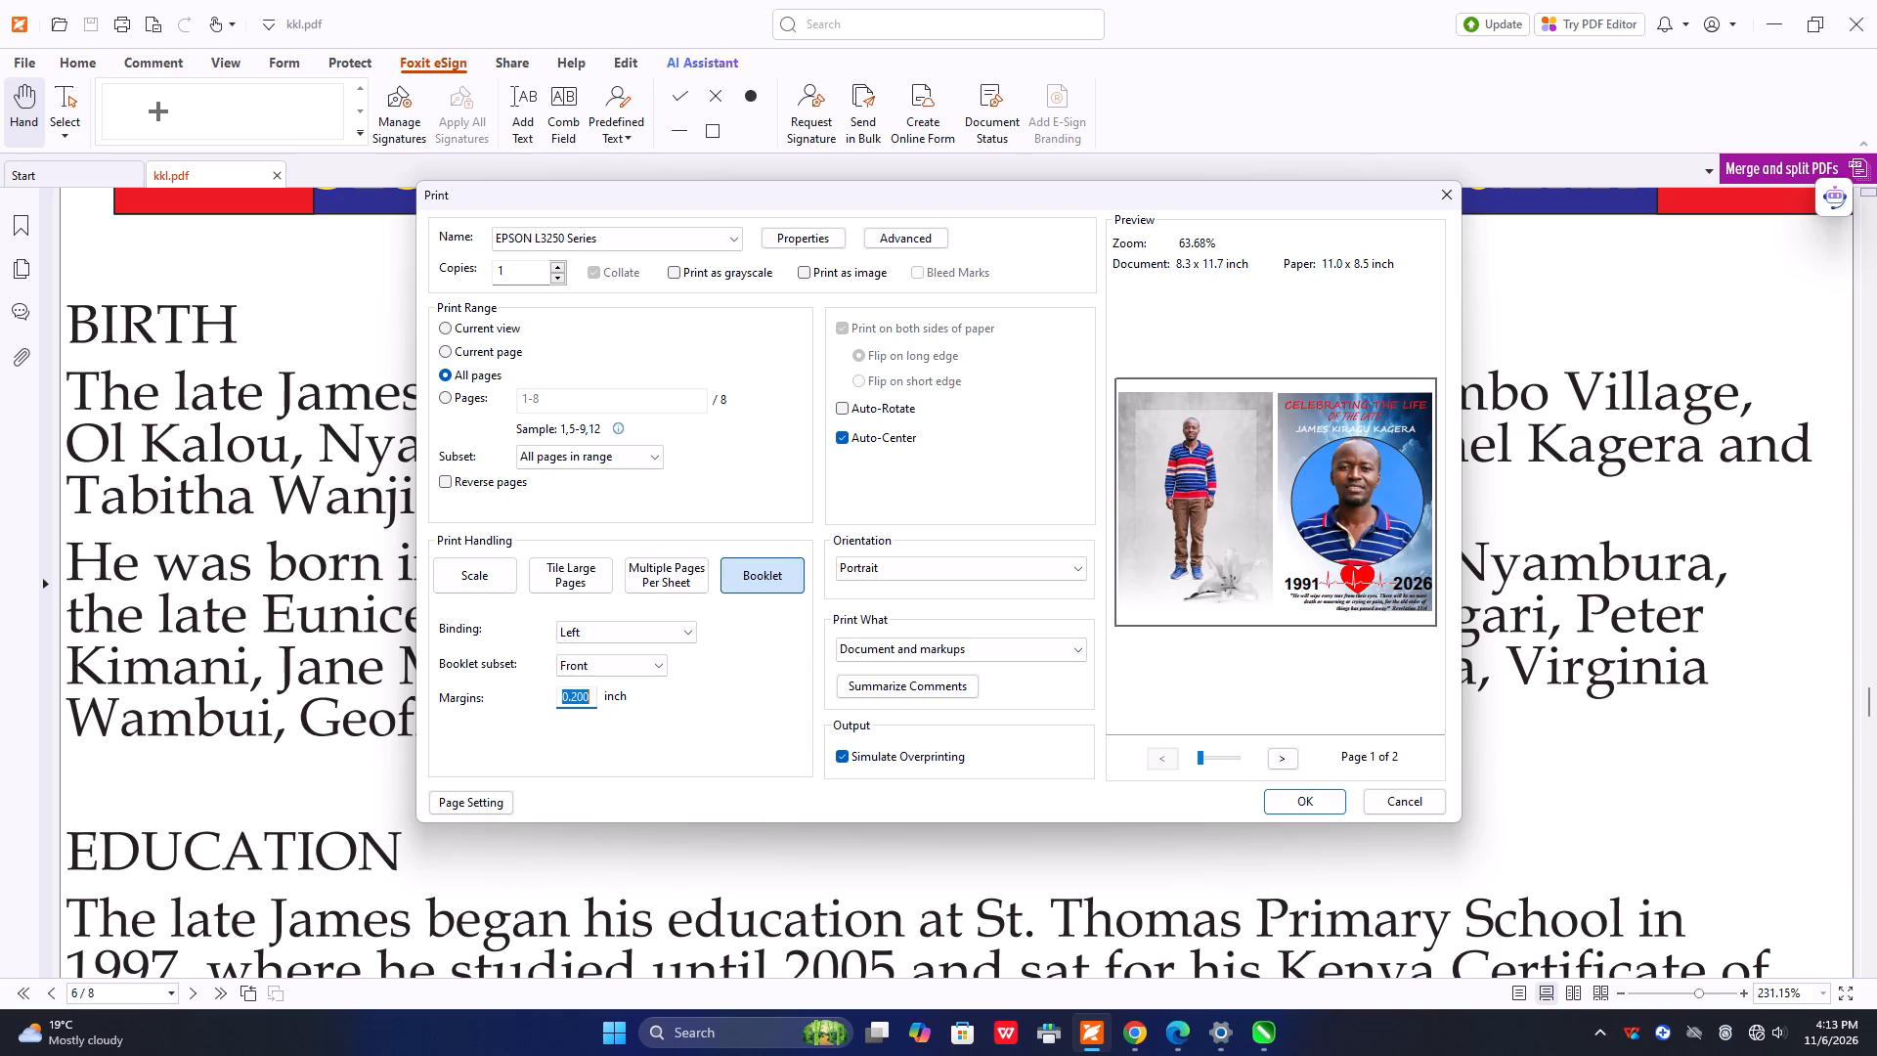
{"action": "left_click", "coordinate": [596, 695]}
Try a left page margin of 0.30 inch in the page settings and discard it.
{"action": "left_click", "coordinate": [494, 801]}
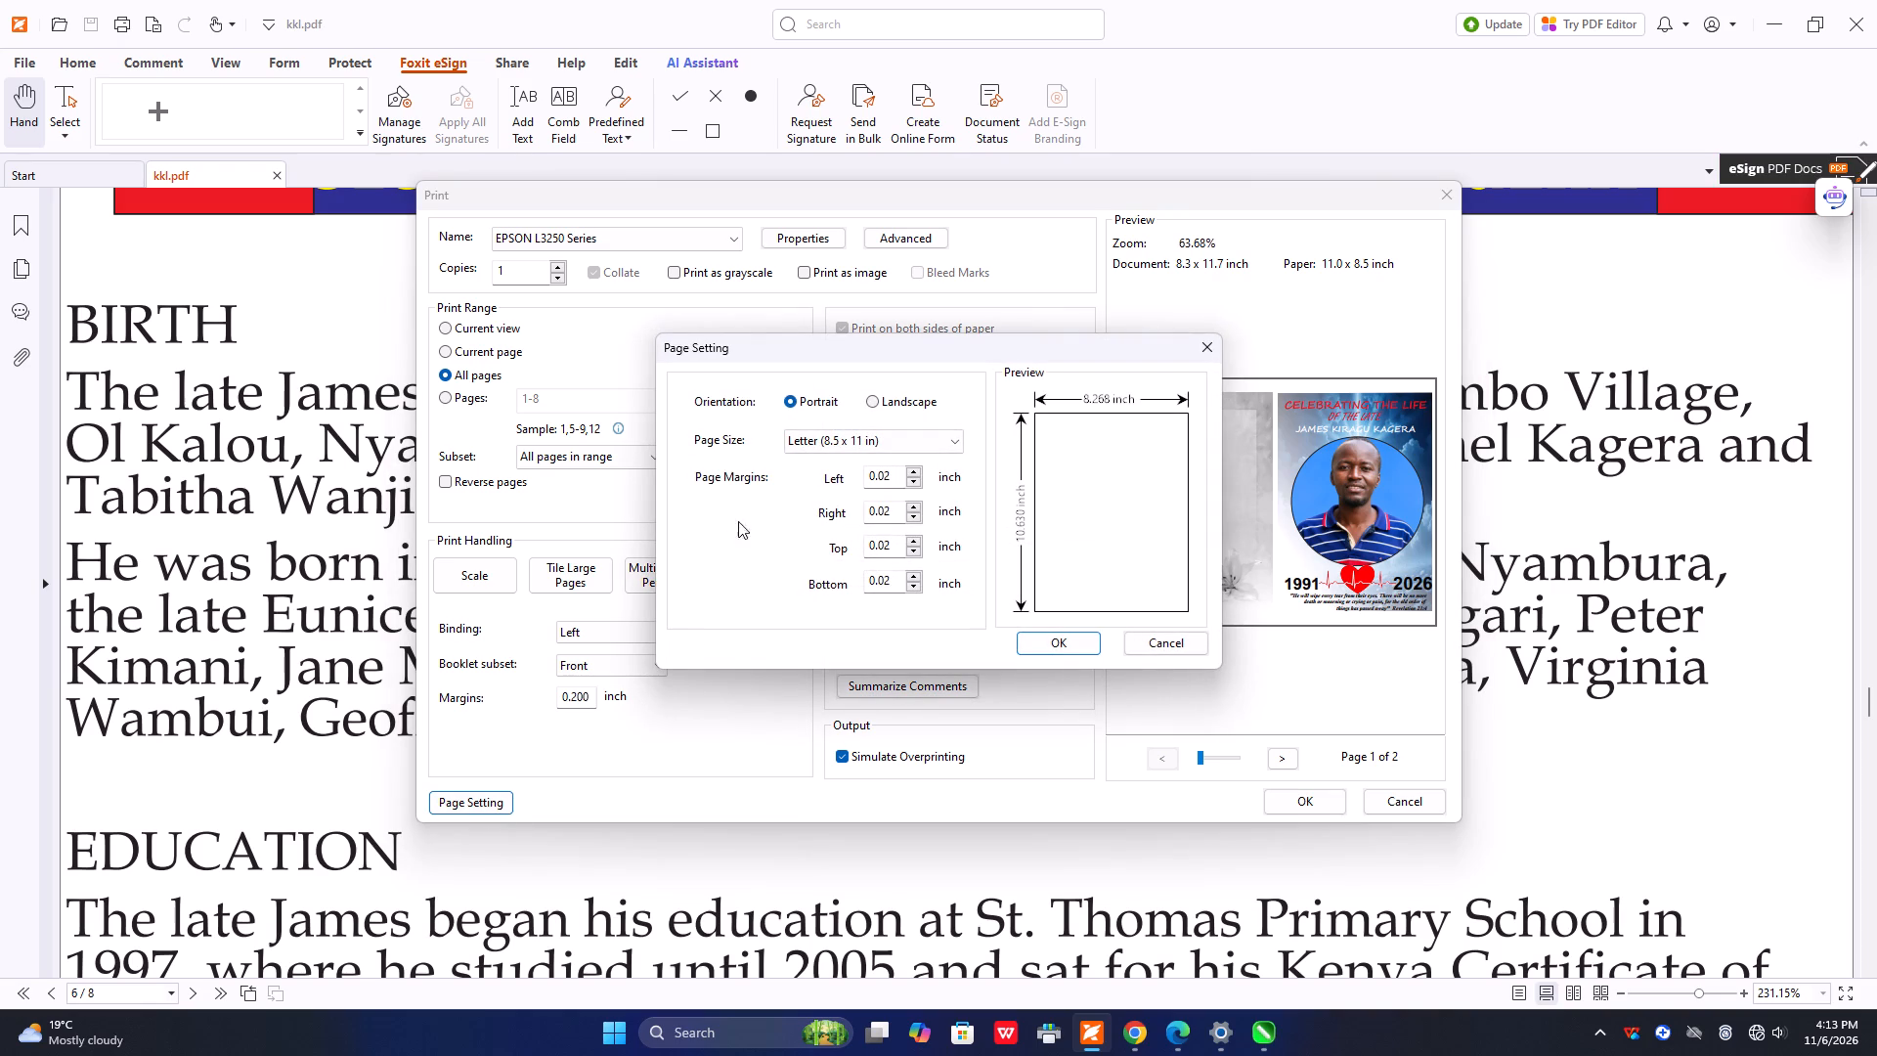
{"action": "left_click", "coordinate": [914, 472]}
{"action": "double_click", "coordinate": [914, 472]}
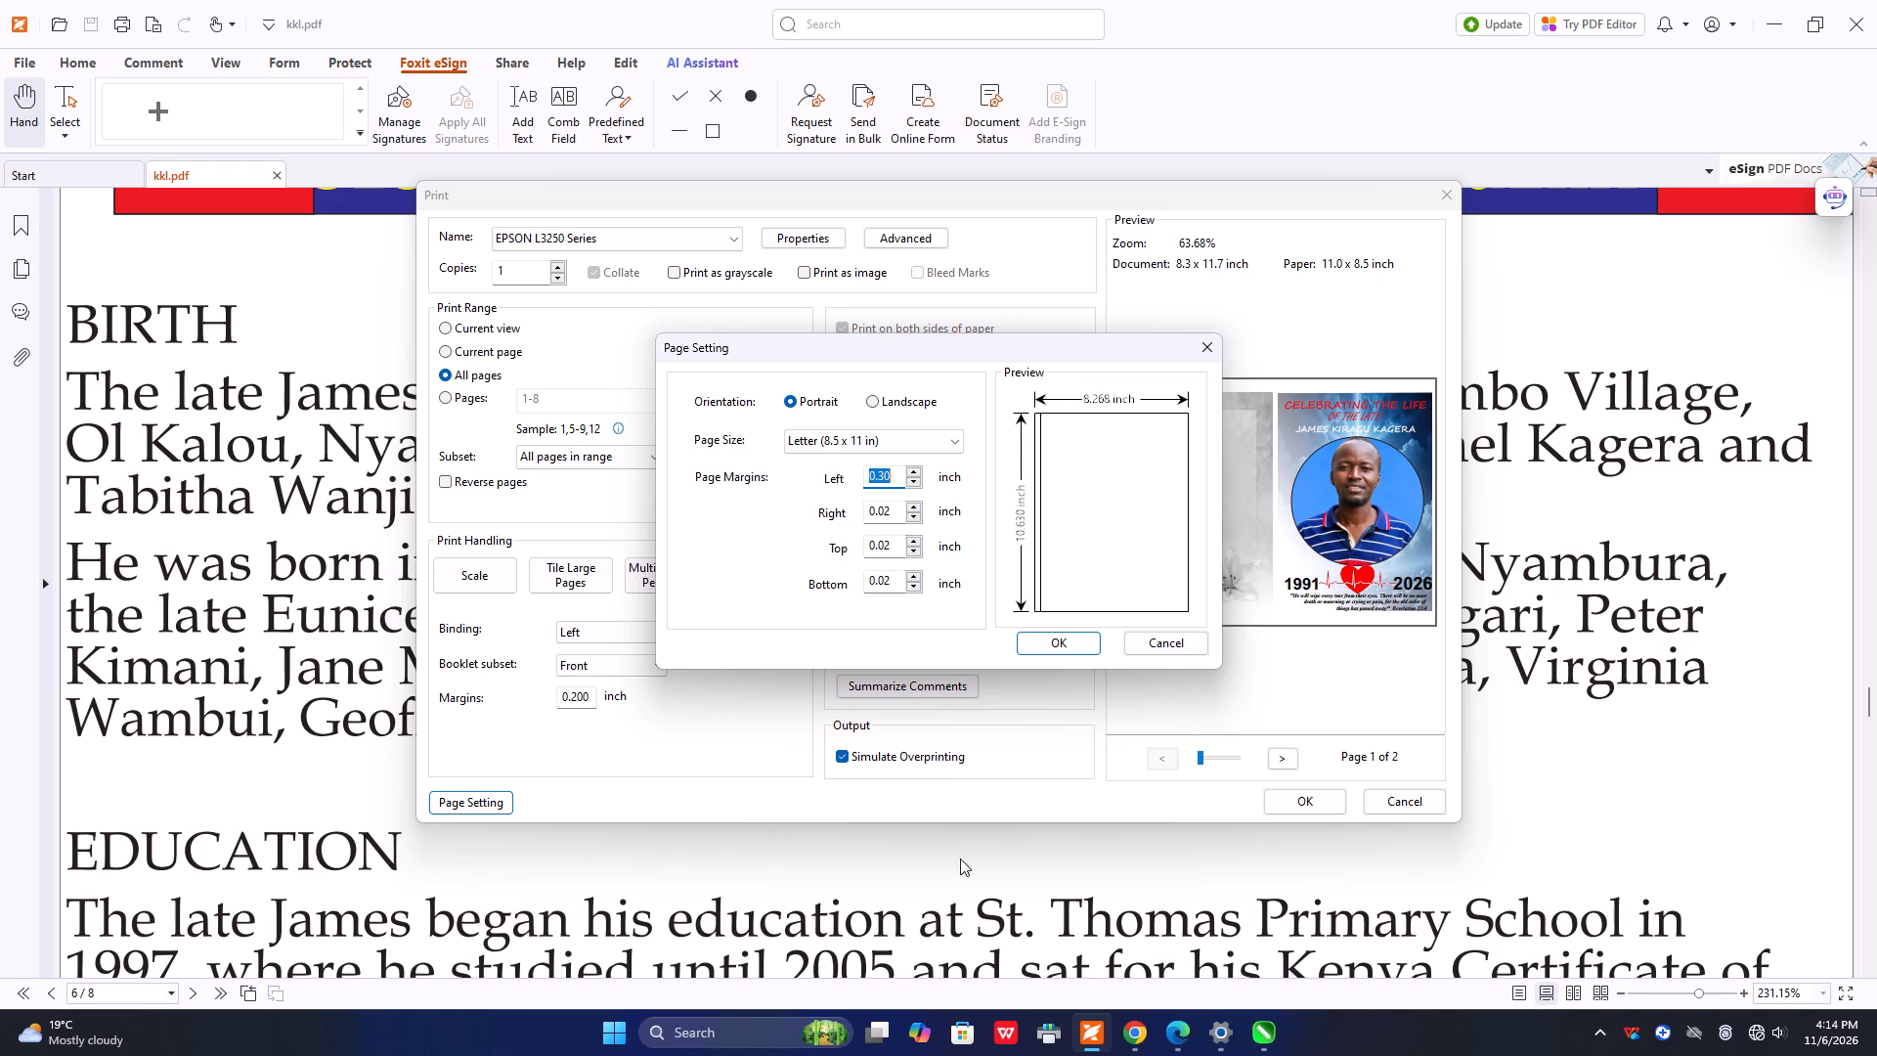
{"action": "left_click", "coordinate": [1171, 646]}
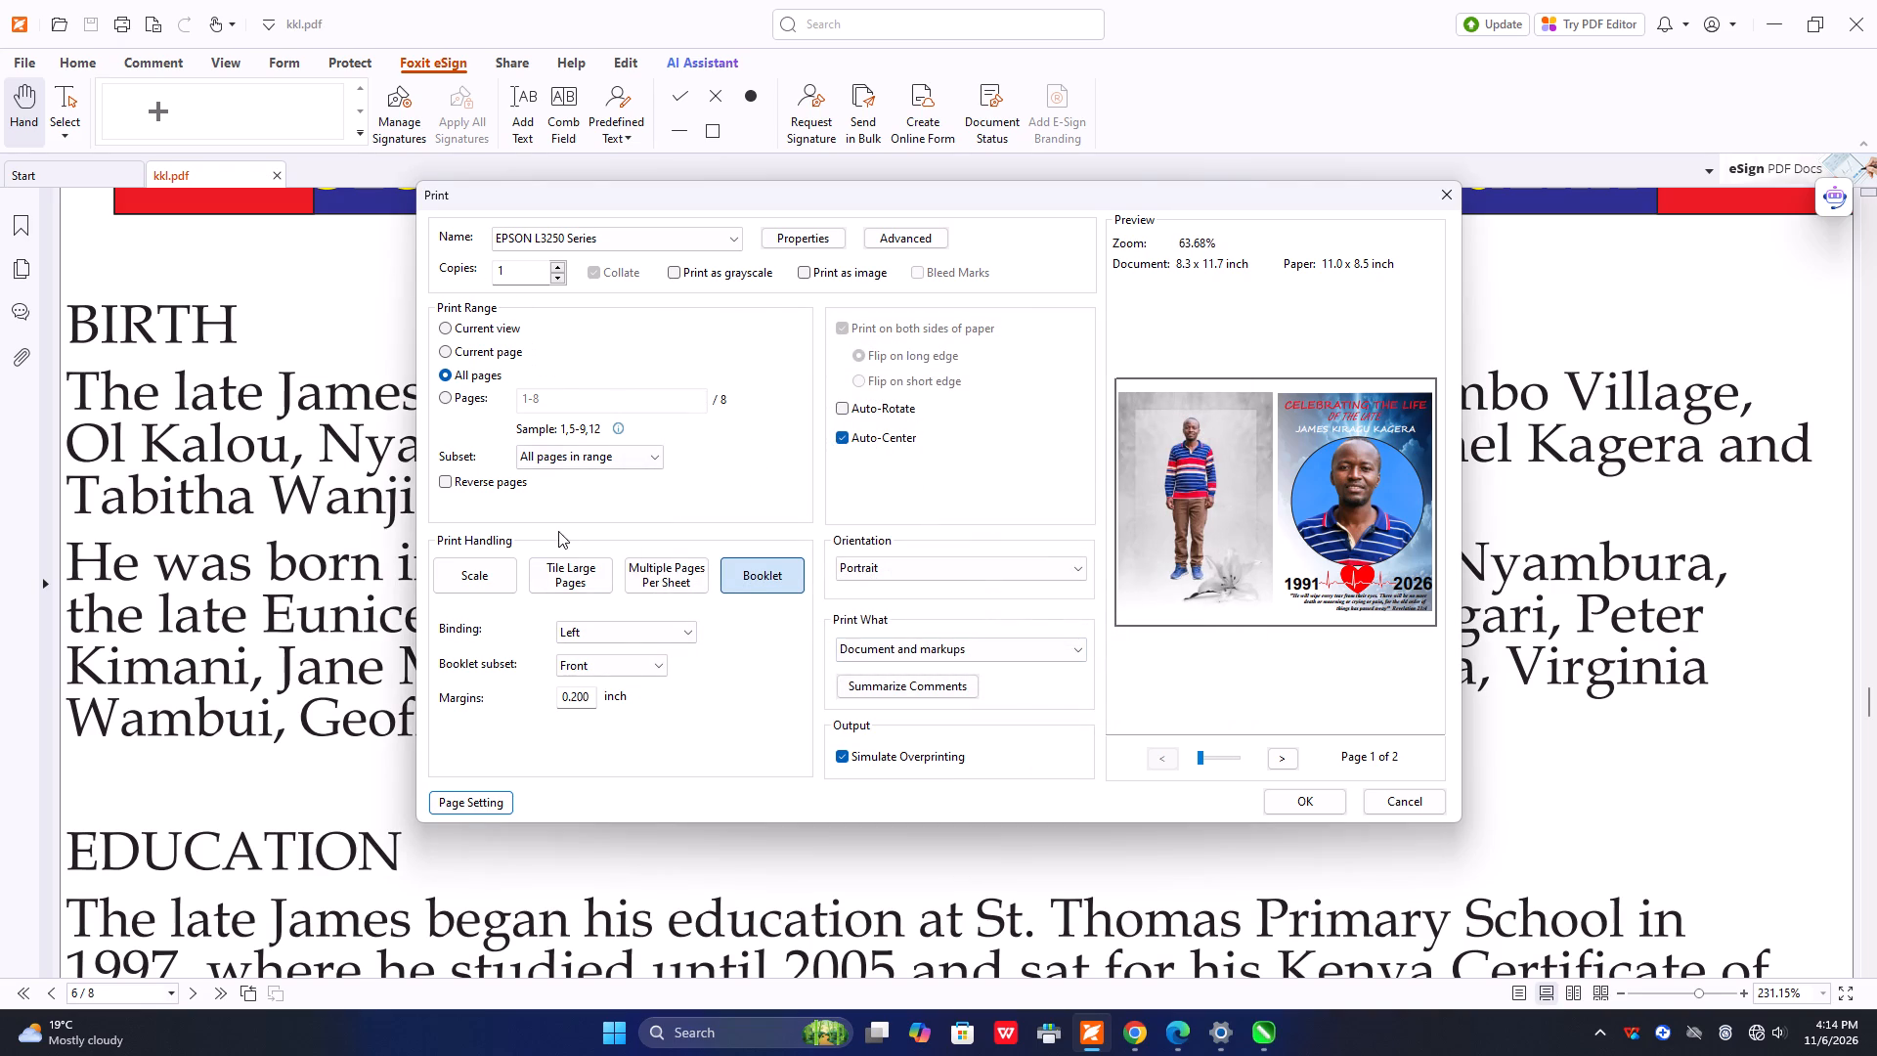
Set the booklet subset to Back and print the back sides of kkl.pdf on the EPSON L3250.
{"action": "left_click", "coordinate": [645, 659]}
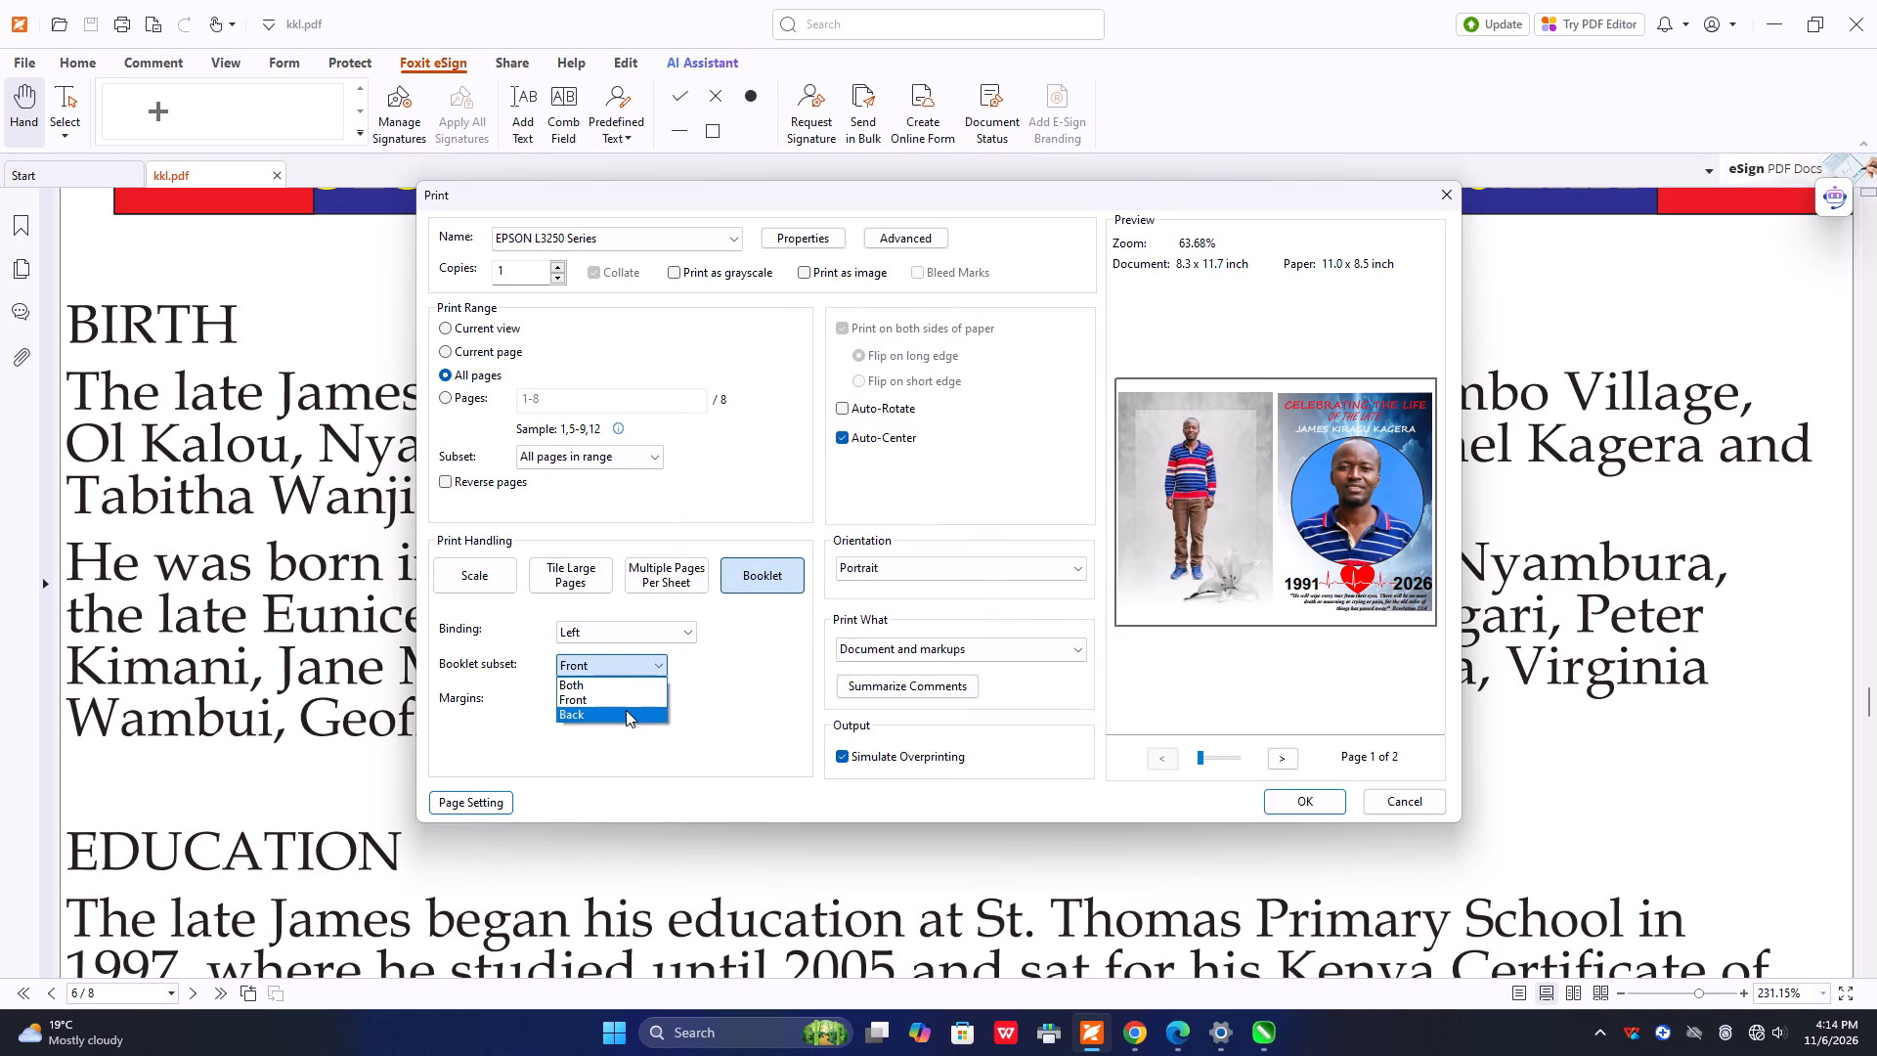
{"action": "left_click", "coordinate": [626, 710]}
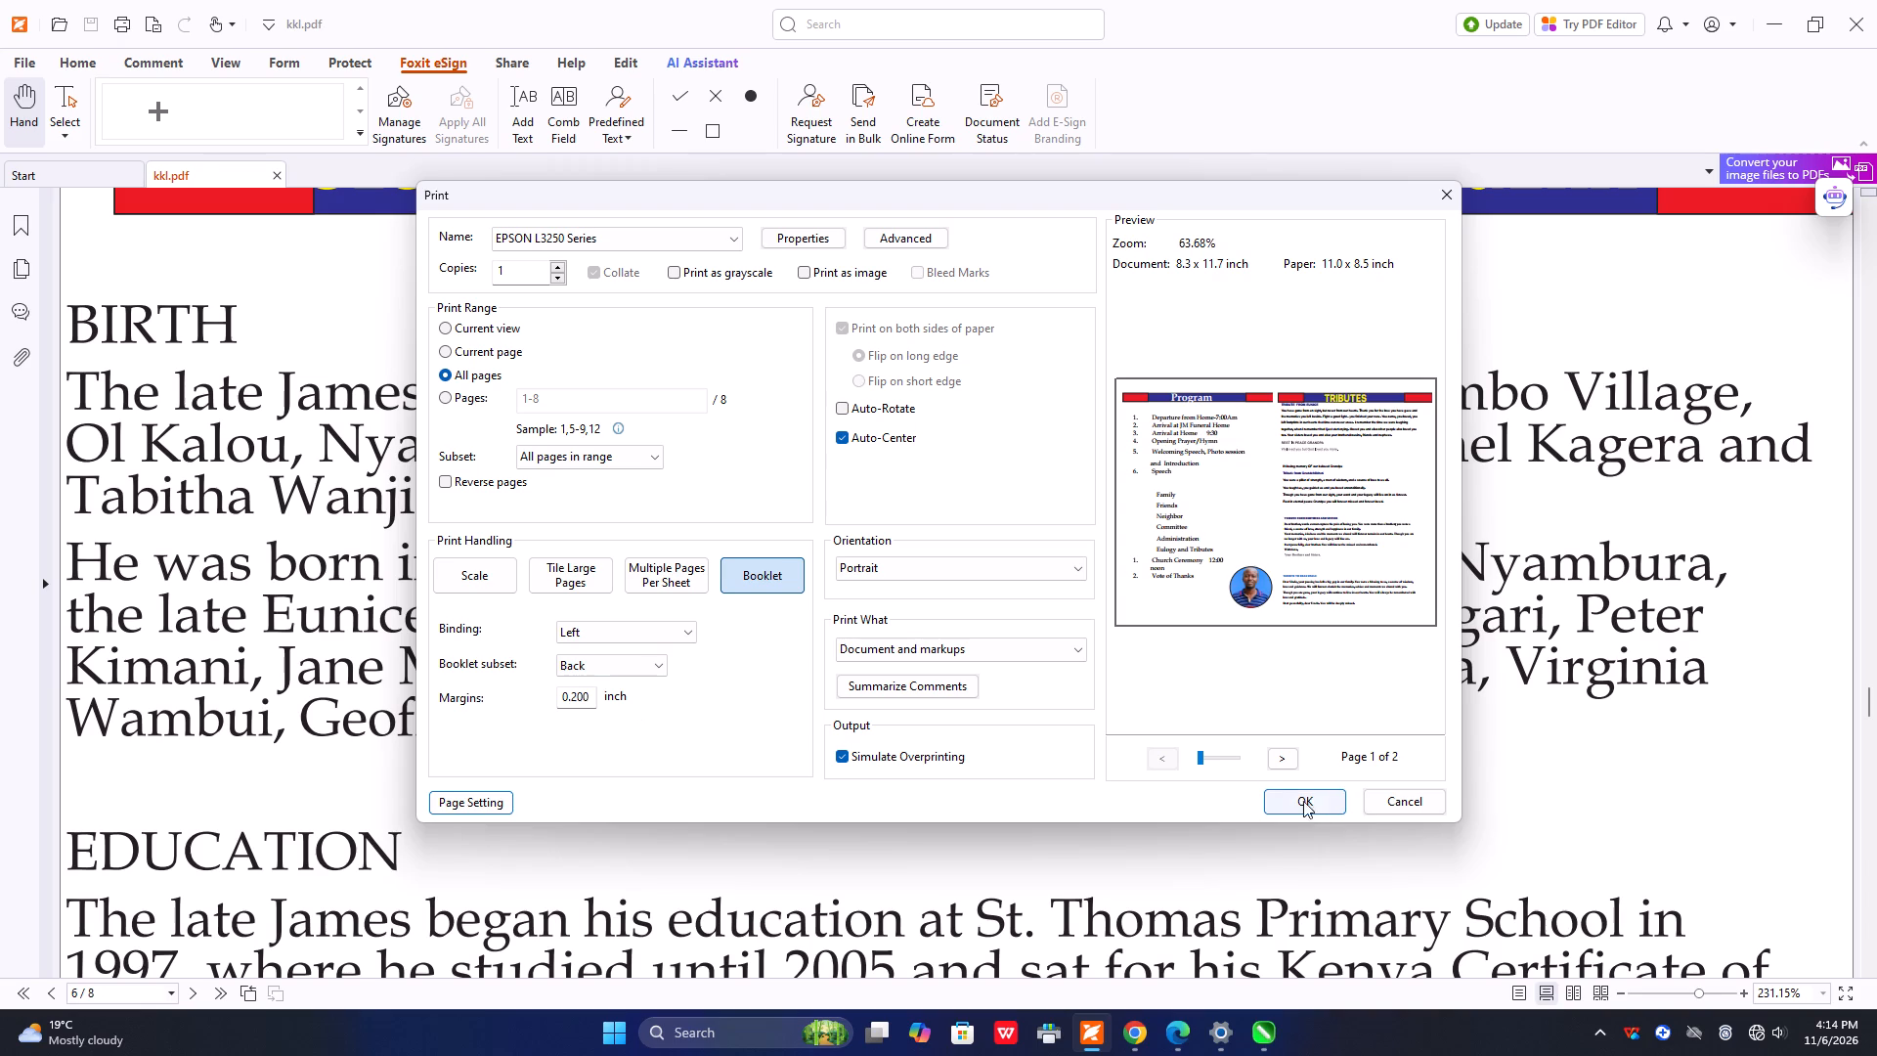
{"action": "left_click", "coordinate": [1297, 797]}
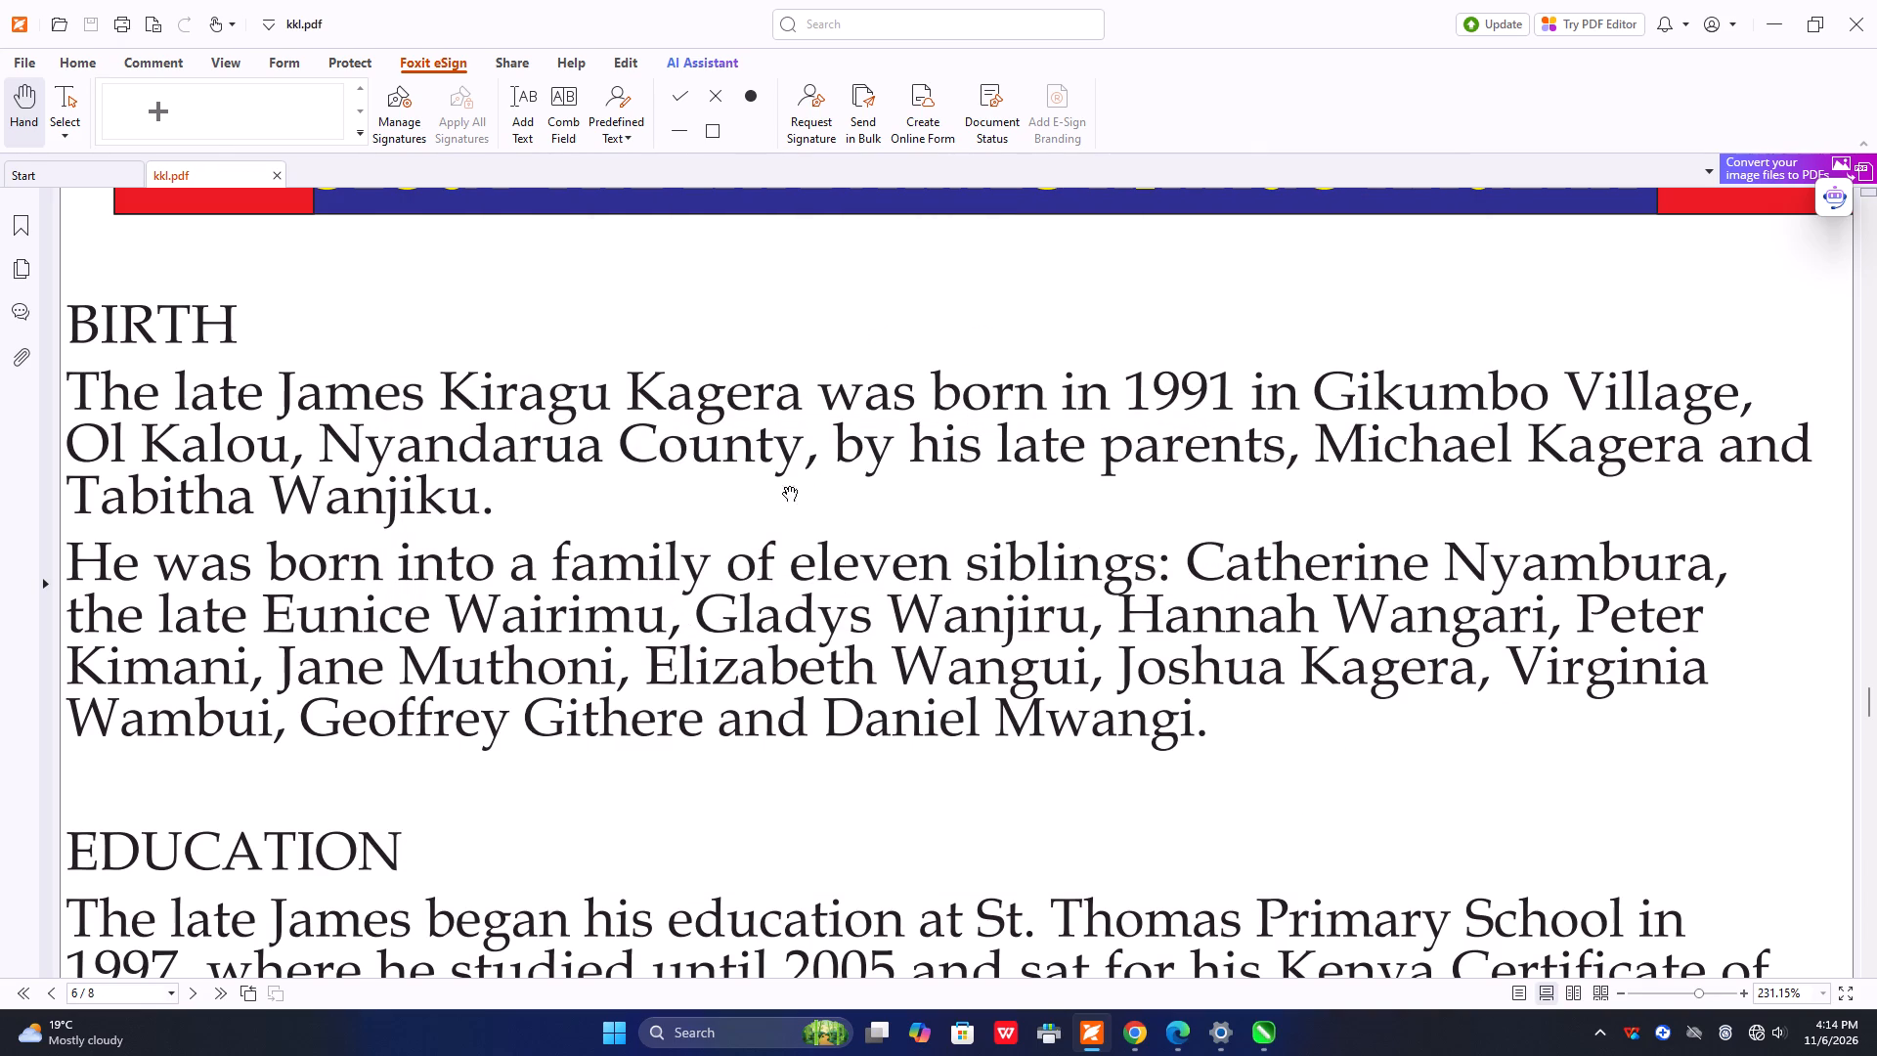
Reopen the print settings for kkl.pdf.
{"action": "left_click", "coordinate": [131, 18]}
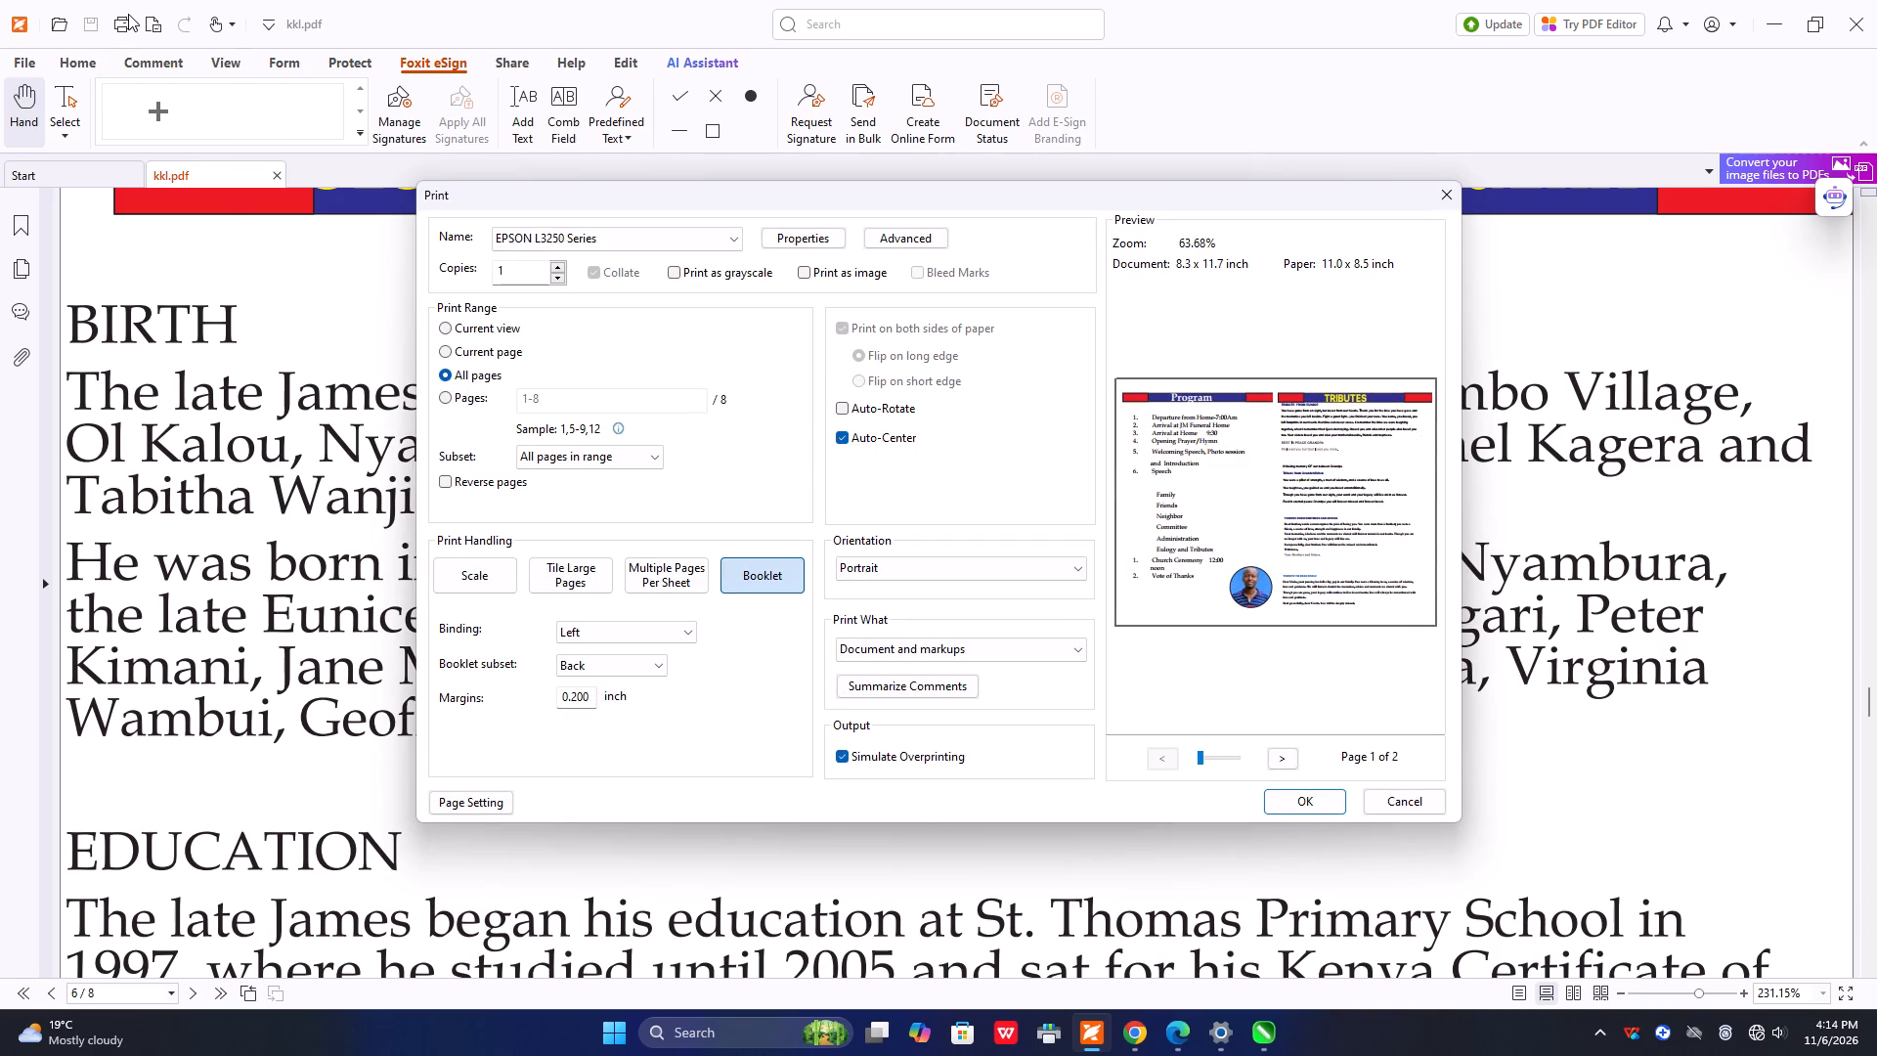
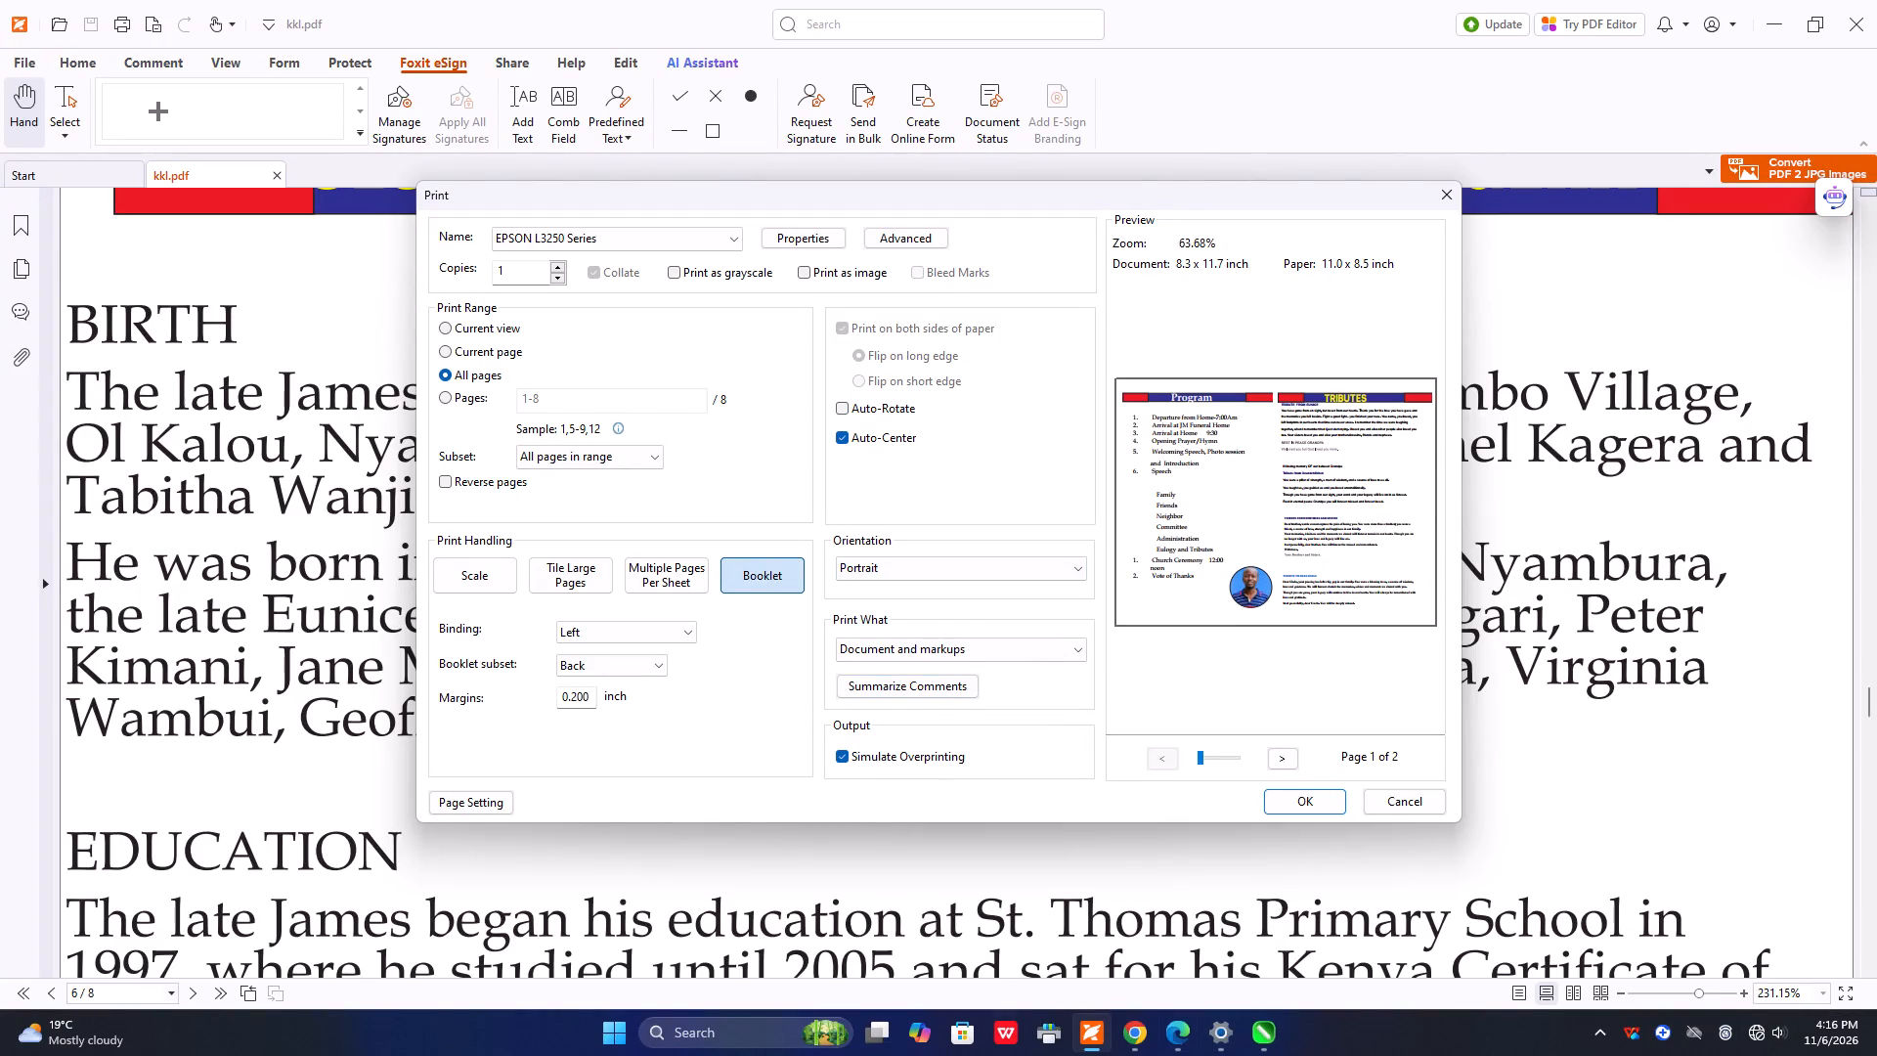
Set the print page size to A4 (8.2 x 11.7 in; 210 x 297 mm) in the page settings.
{"action": "left_click", "coordinate": [476, 802]}
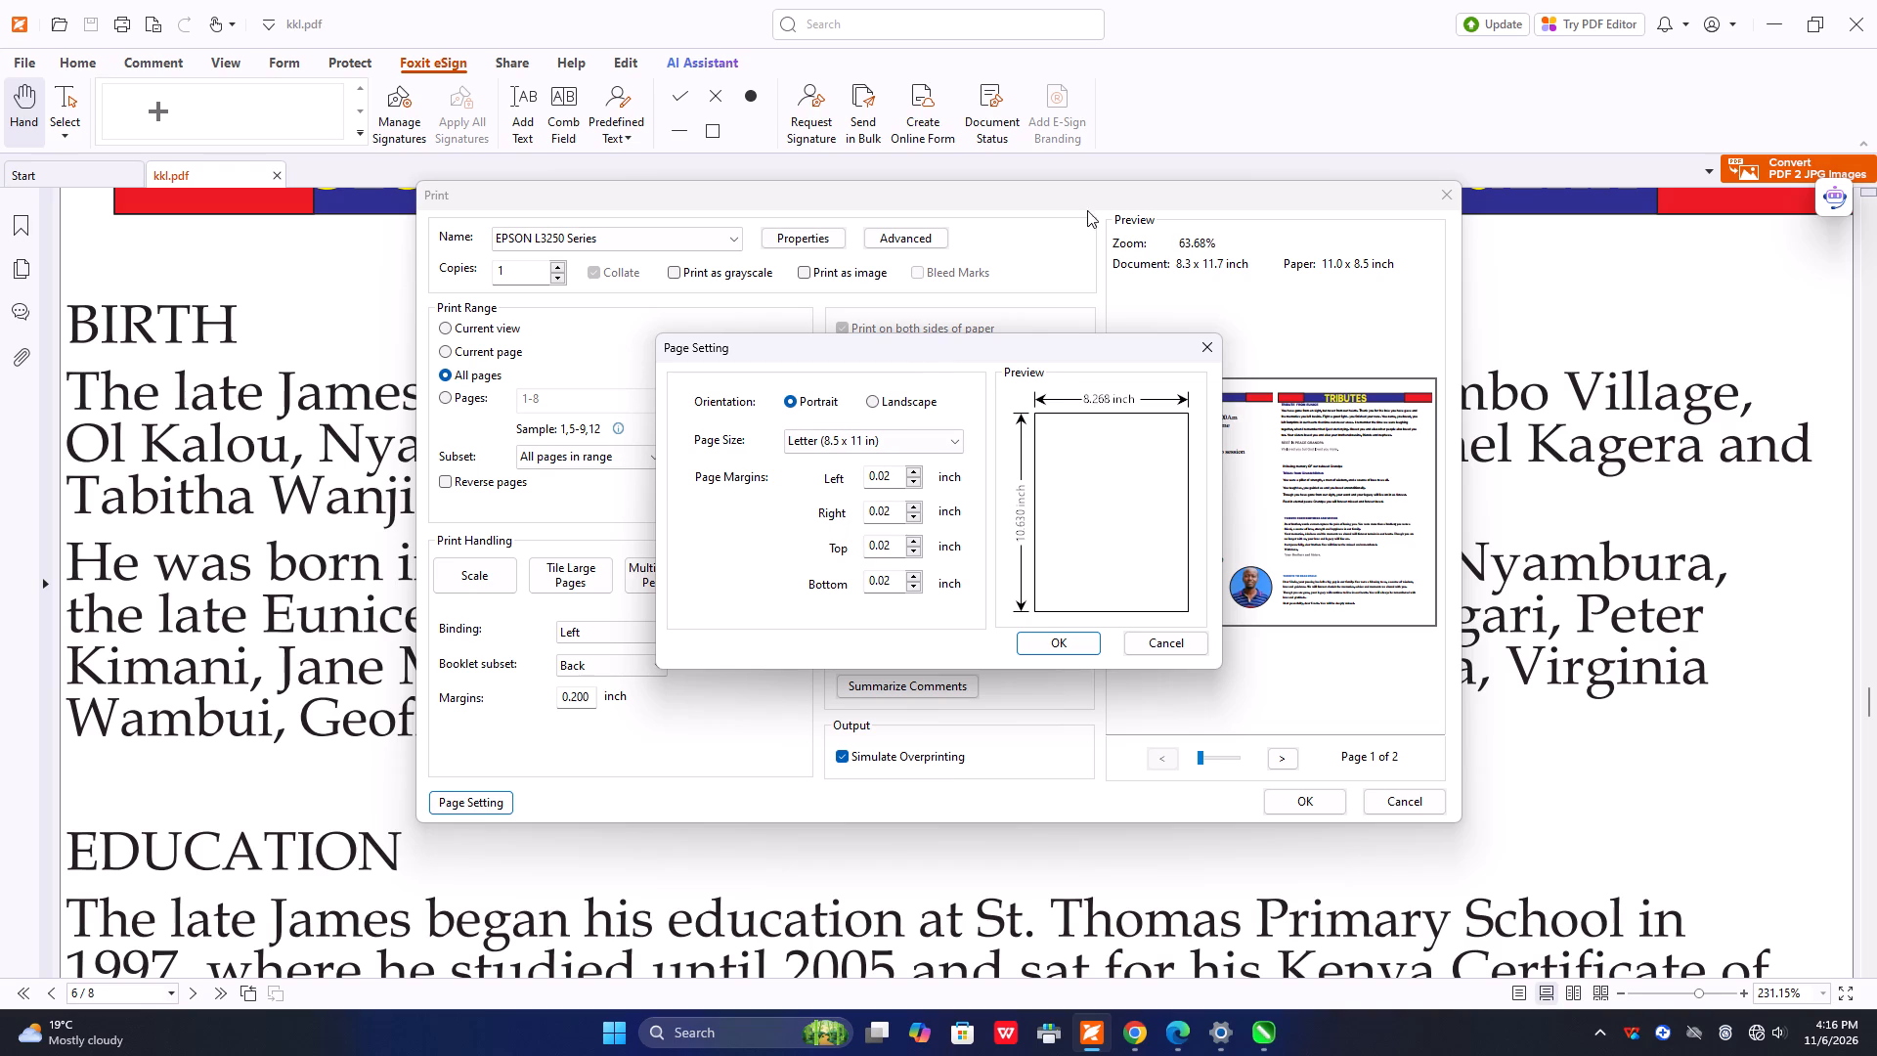
{"action": "left_click", "coordinate": [948, 437]}
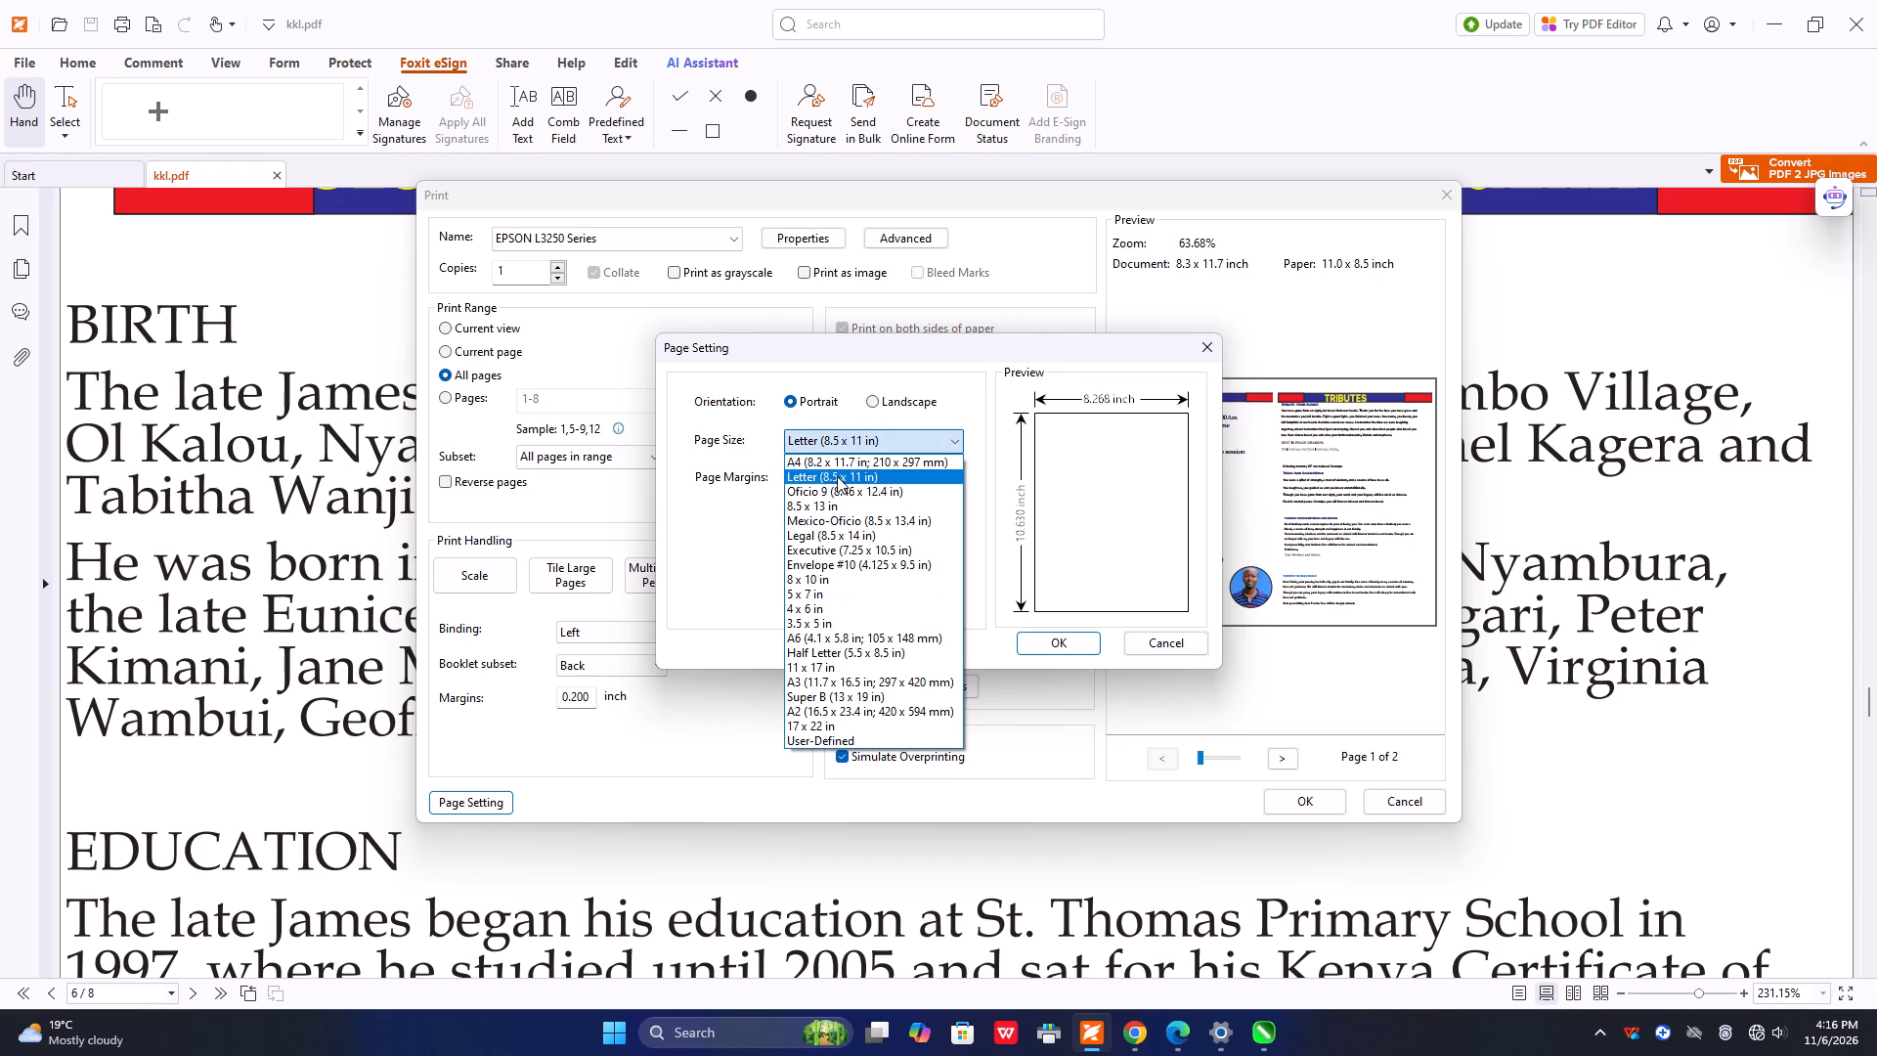
{"action": "left_click", "coordinate": [818, 462]}
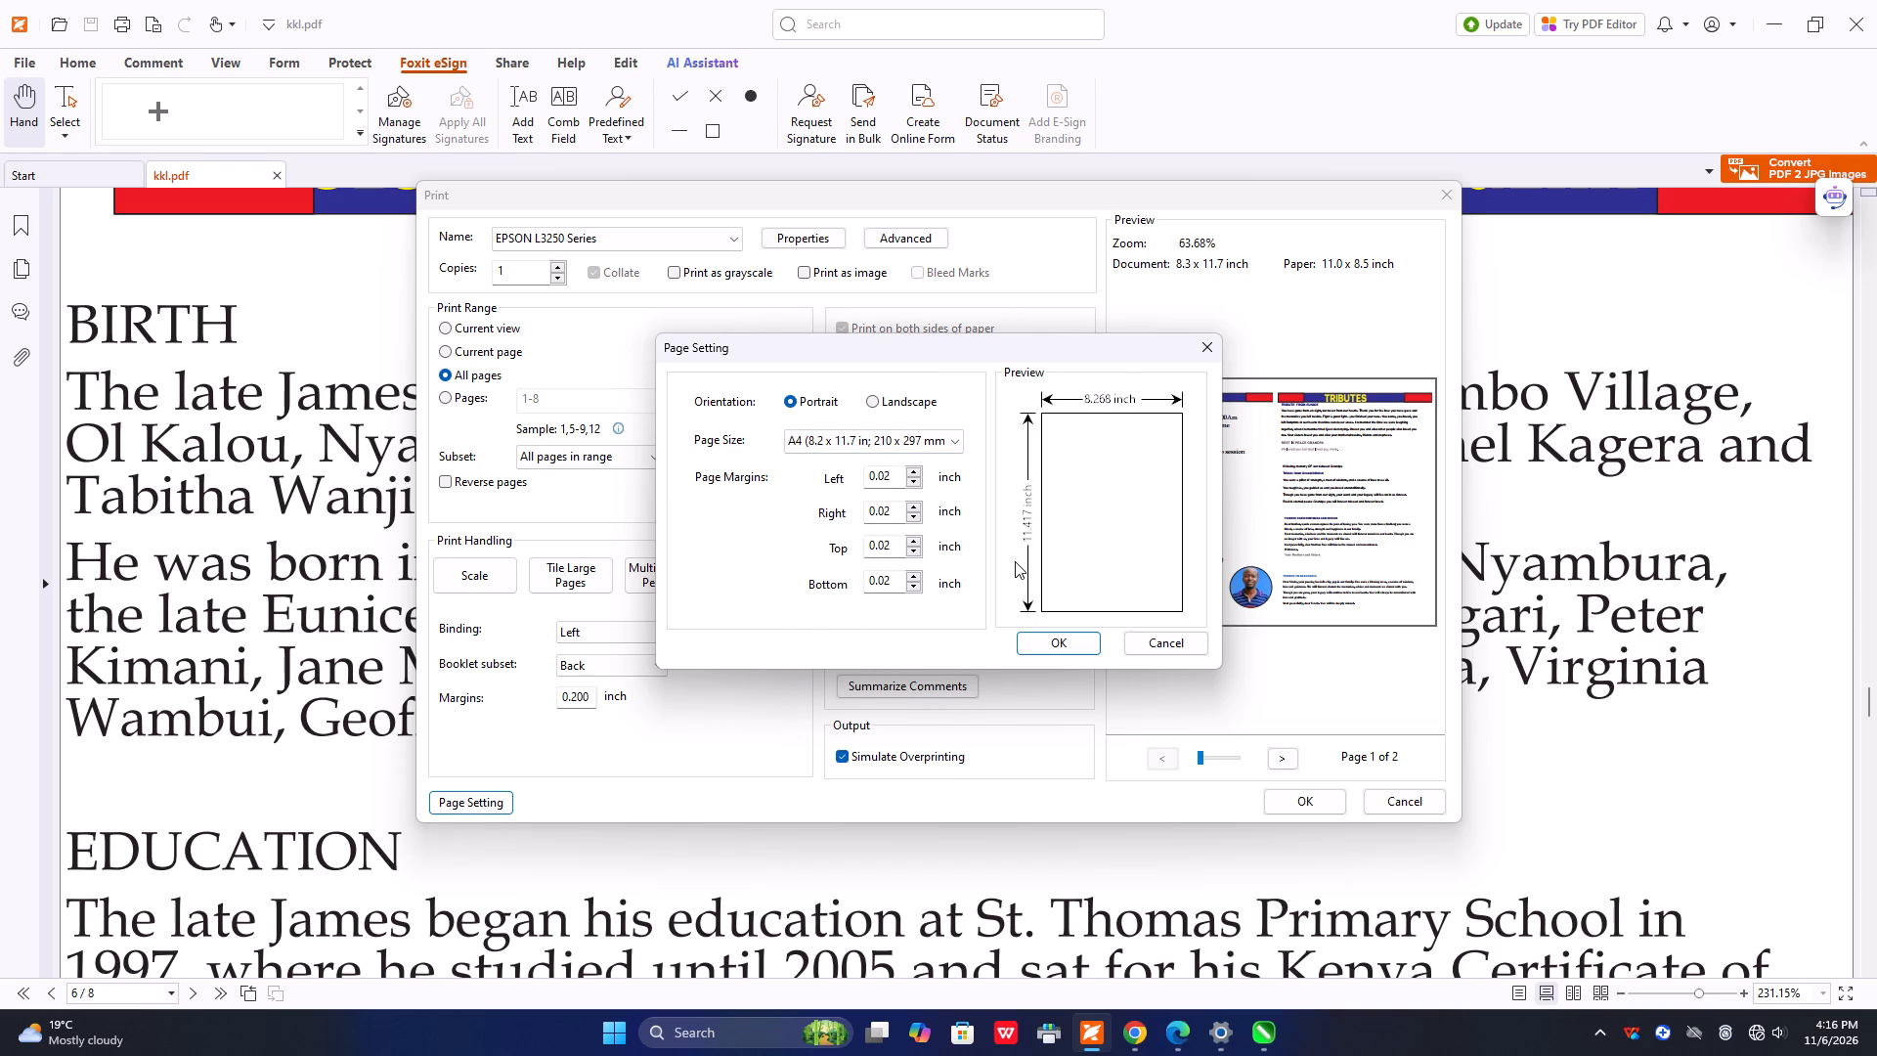
{"action": "left_click", "coordinate": [1041, 637]}
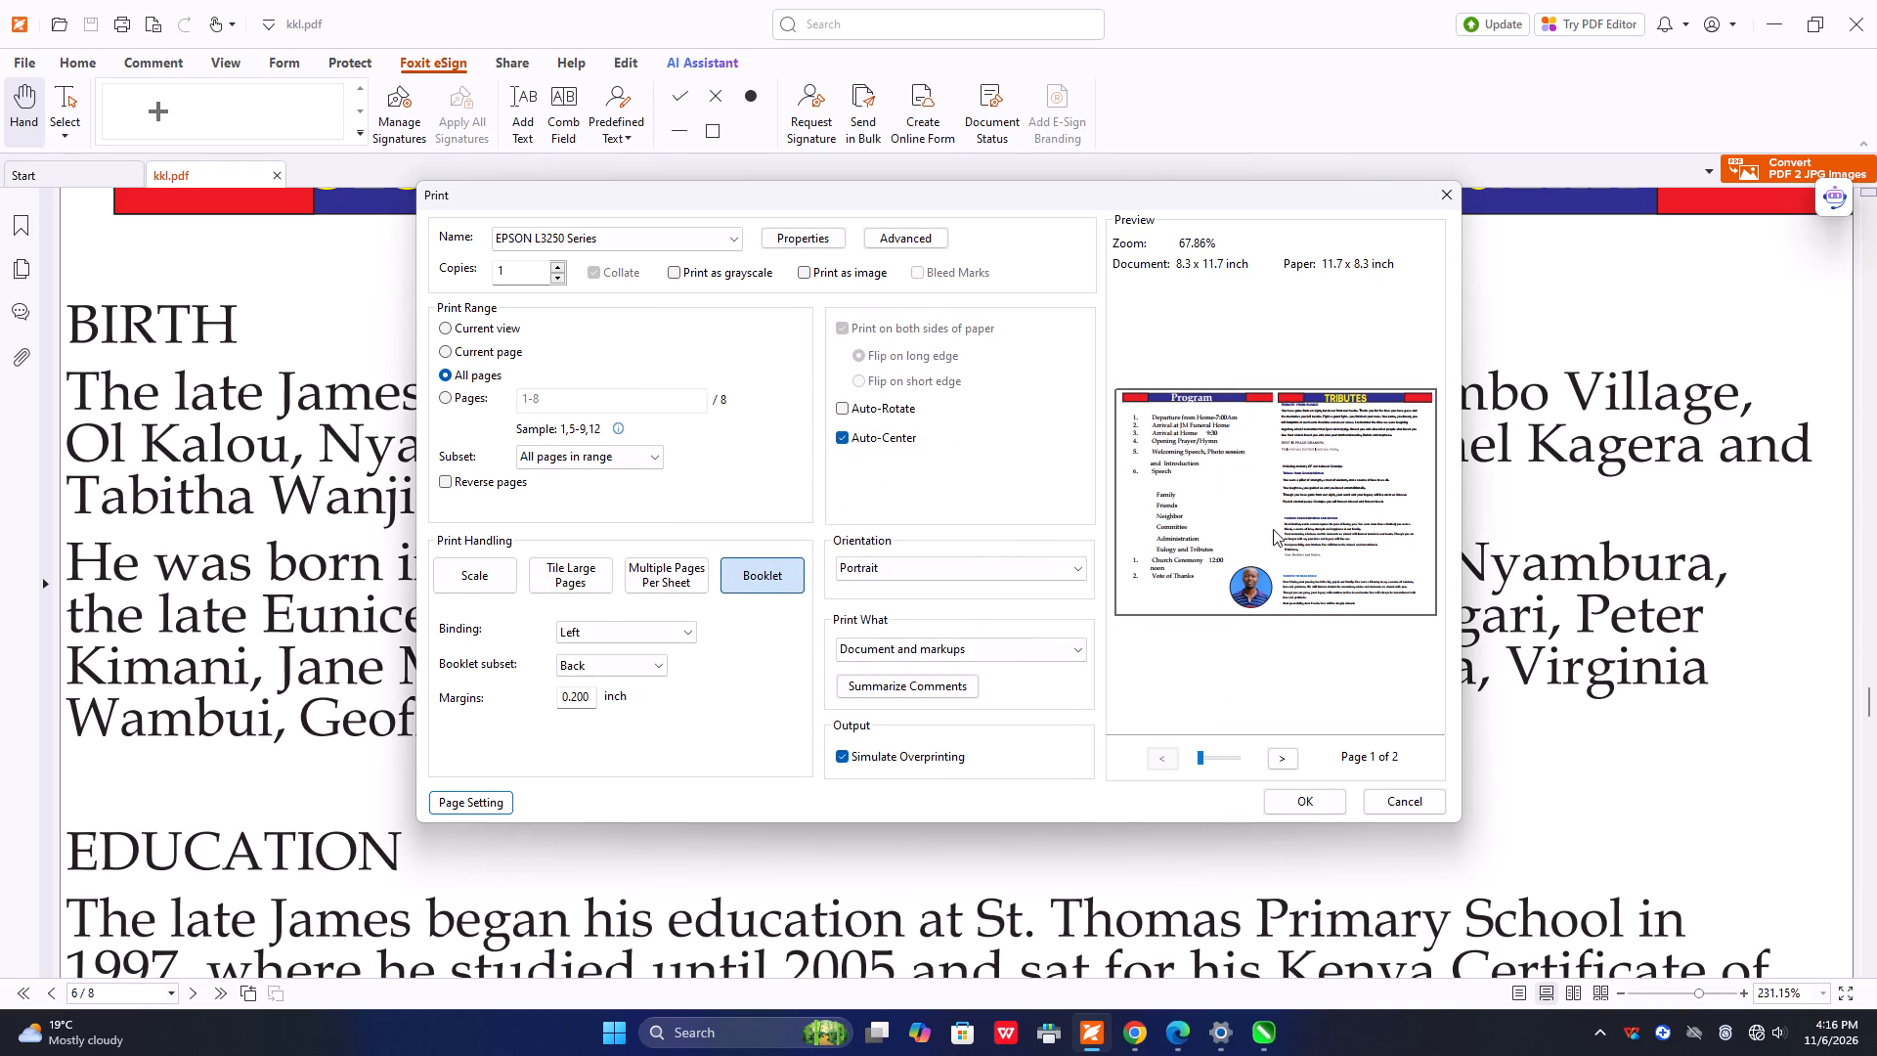
Review the EPSON L3250 Series printer properties, including document size, paper type, quality and 2-sided printing, and accept them.
{"action": "left_click", "coordinate": [806, 233]}
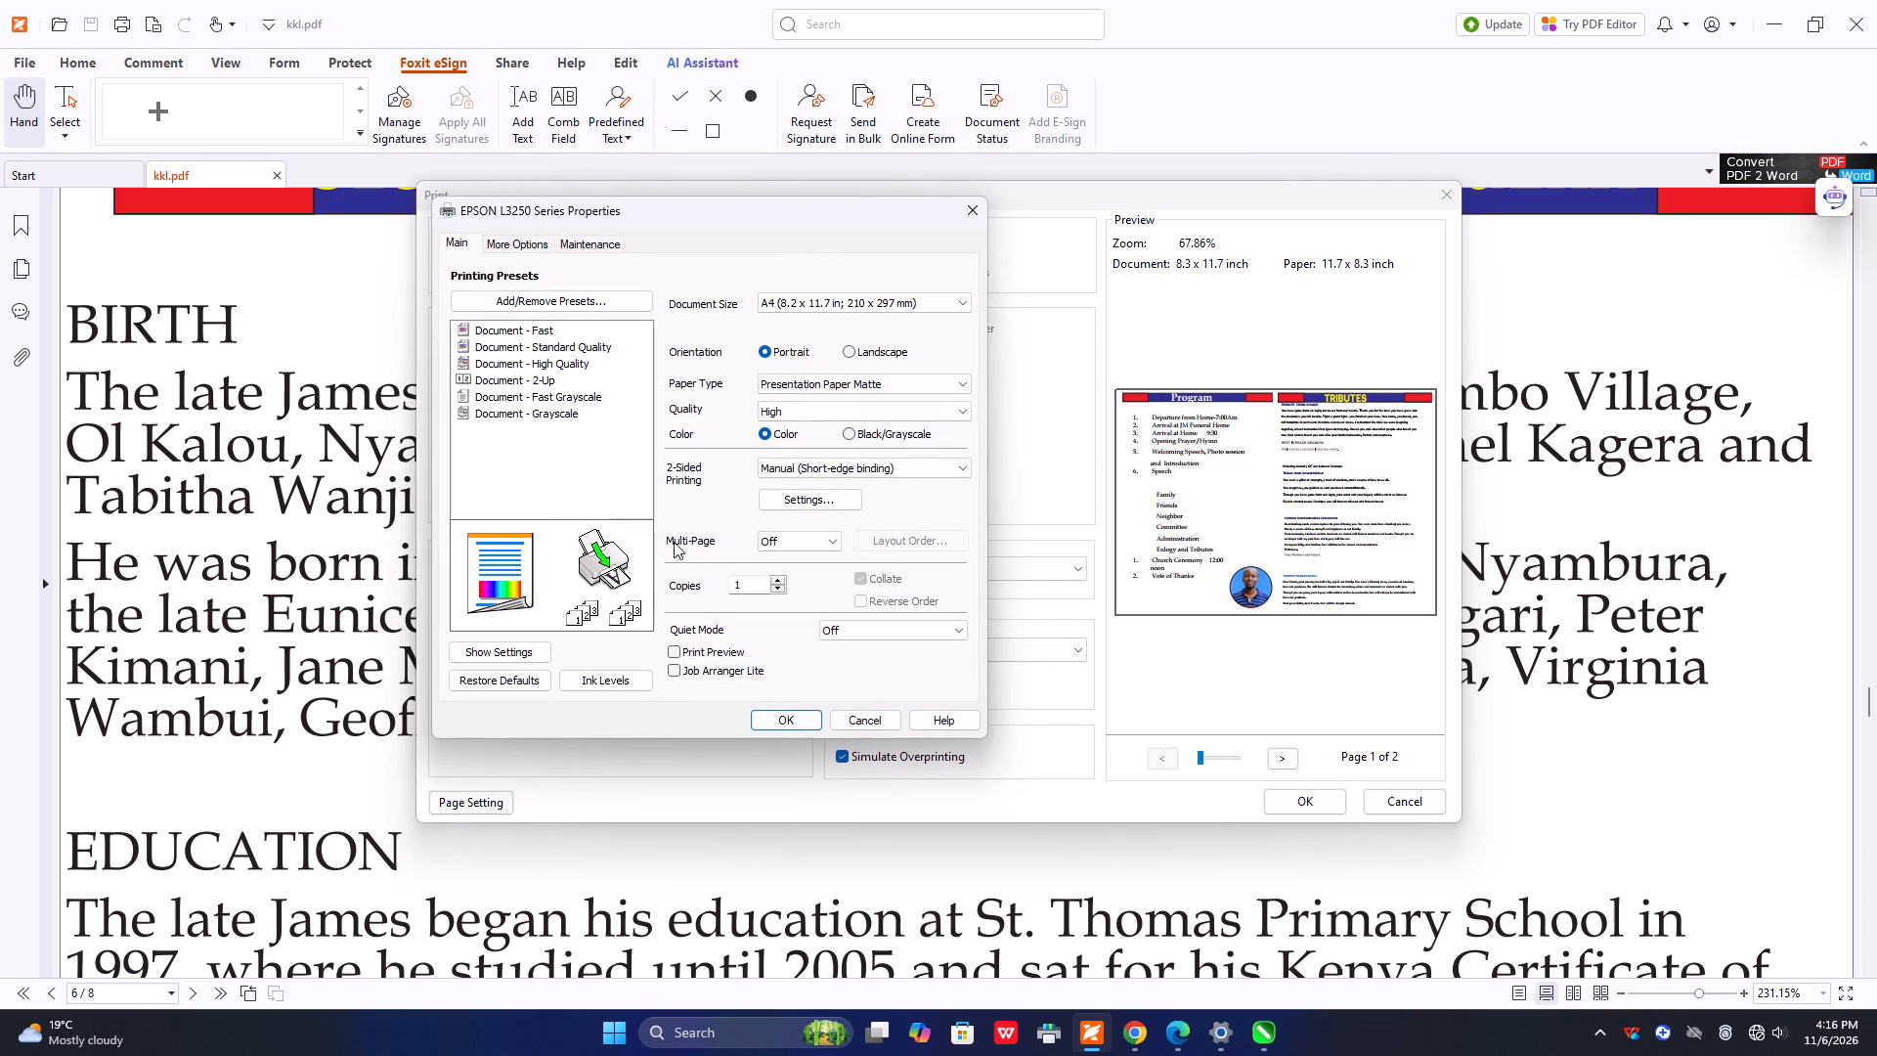
{"action": "left_click", "coordinate": [733, 851]}
{"action": "left_click", "coordinate": [792, 717]}
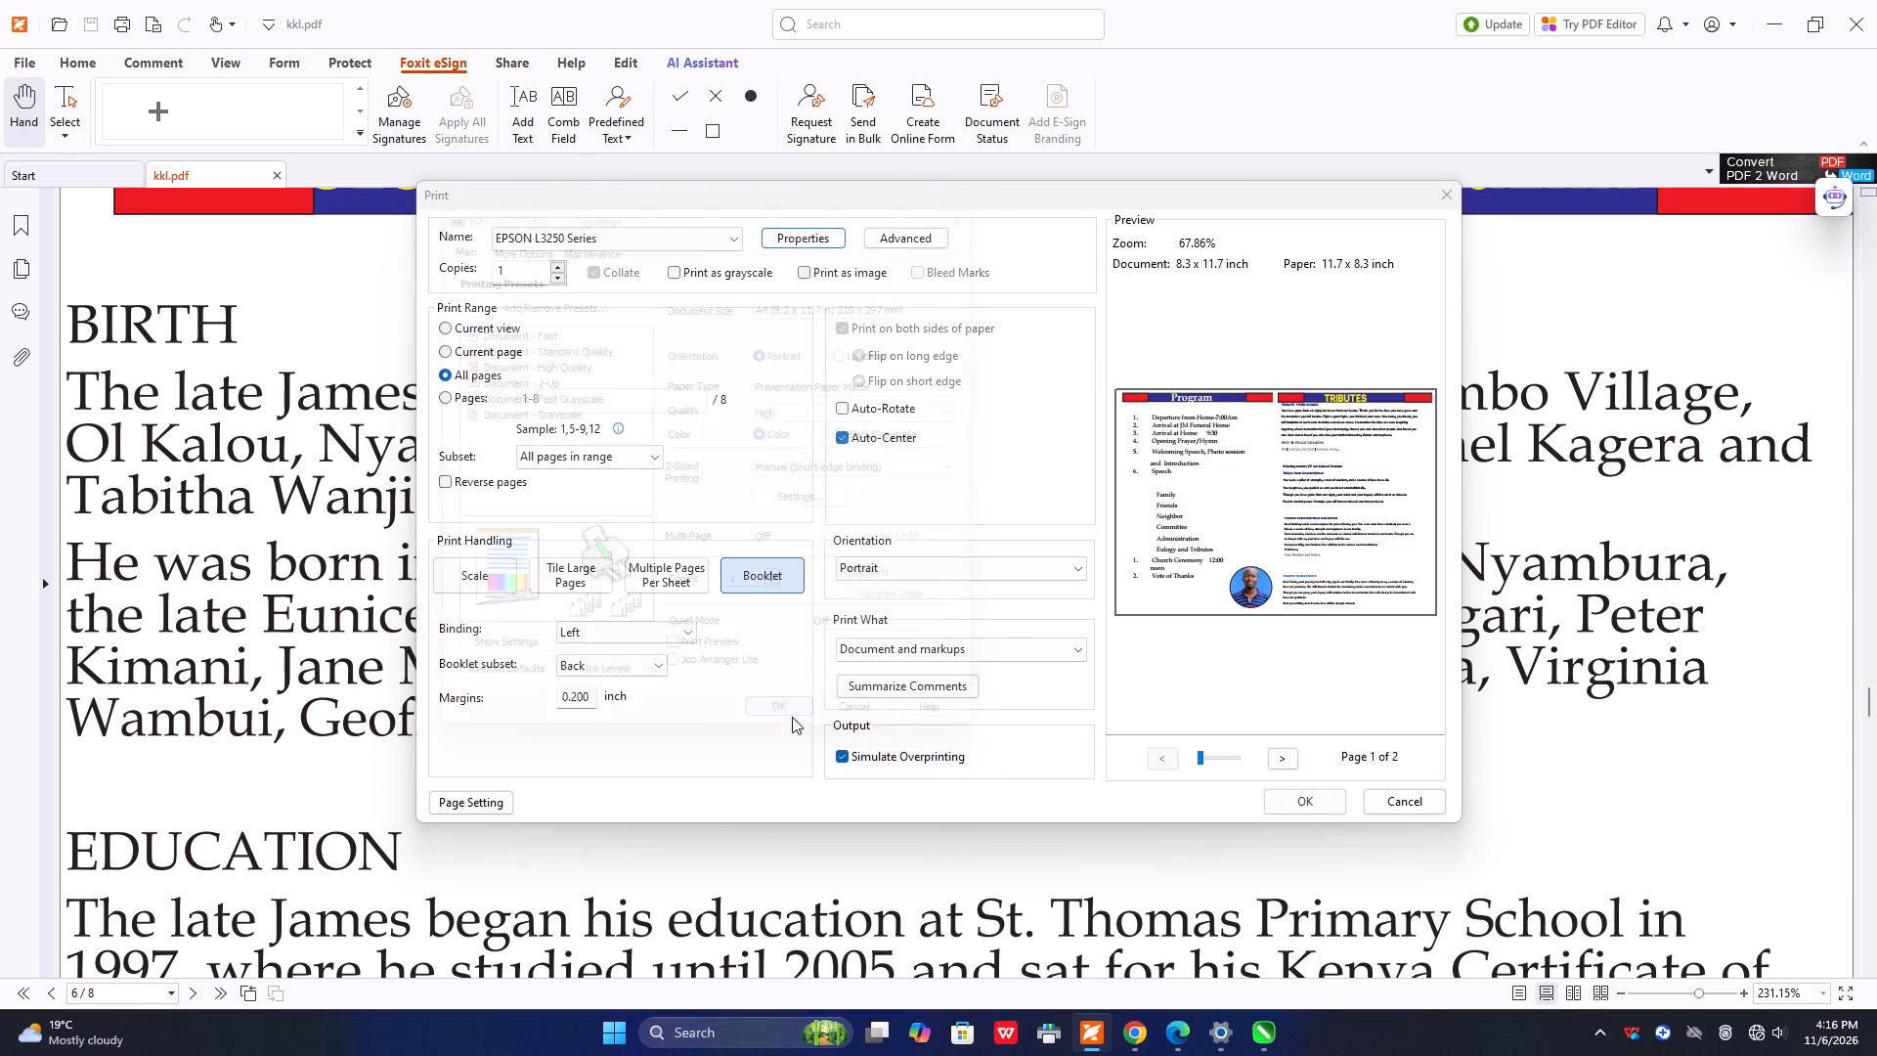
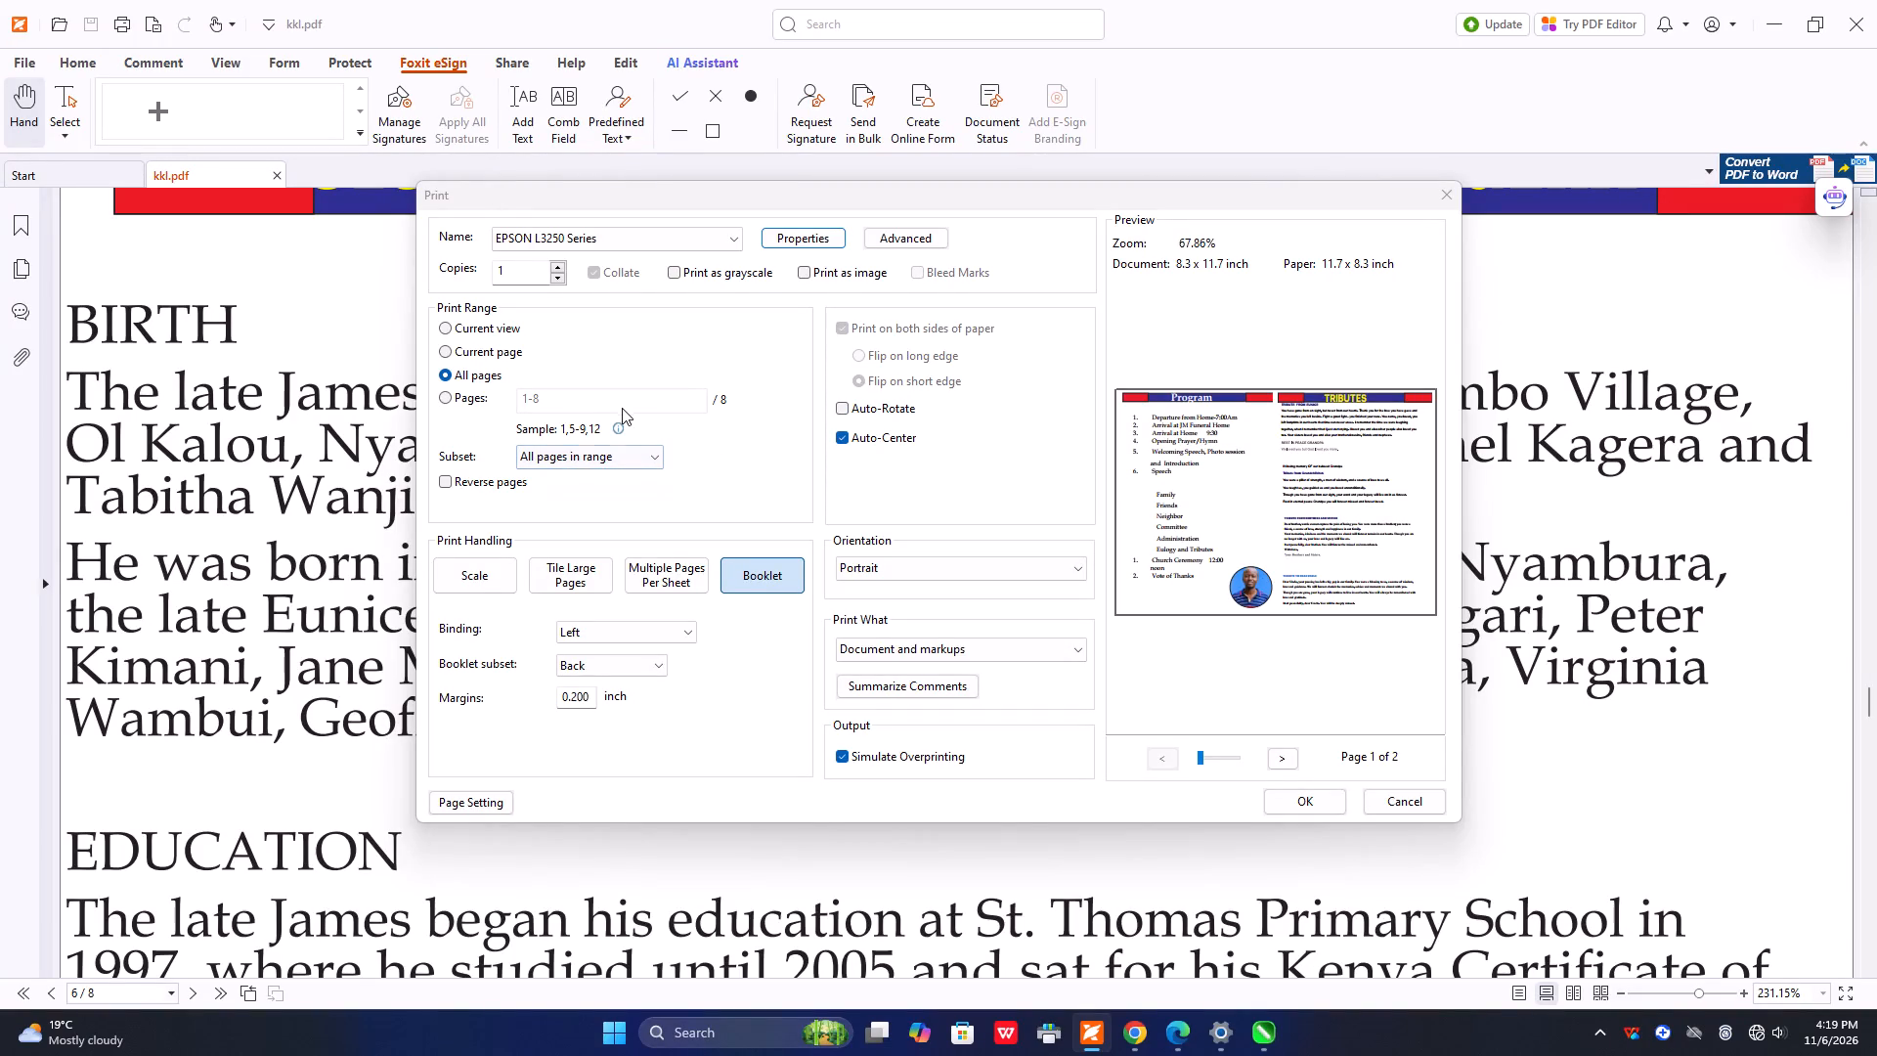
Switch the print range from all pages to the specified page range 1-8.
{"action": "left_click", "coordinate": [442, 399]}
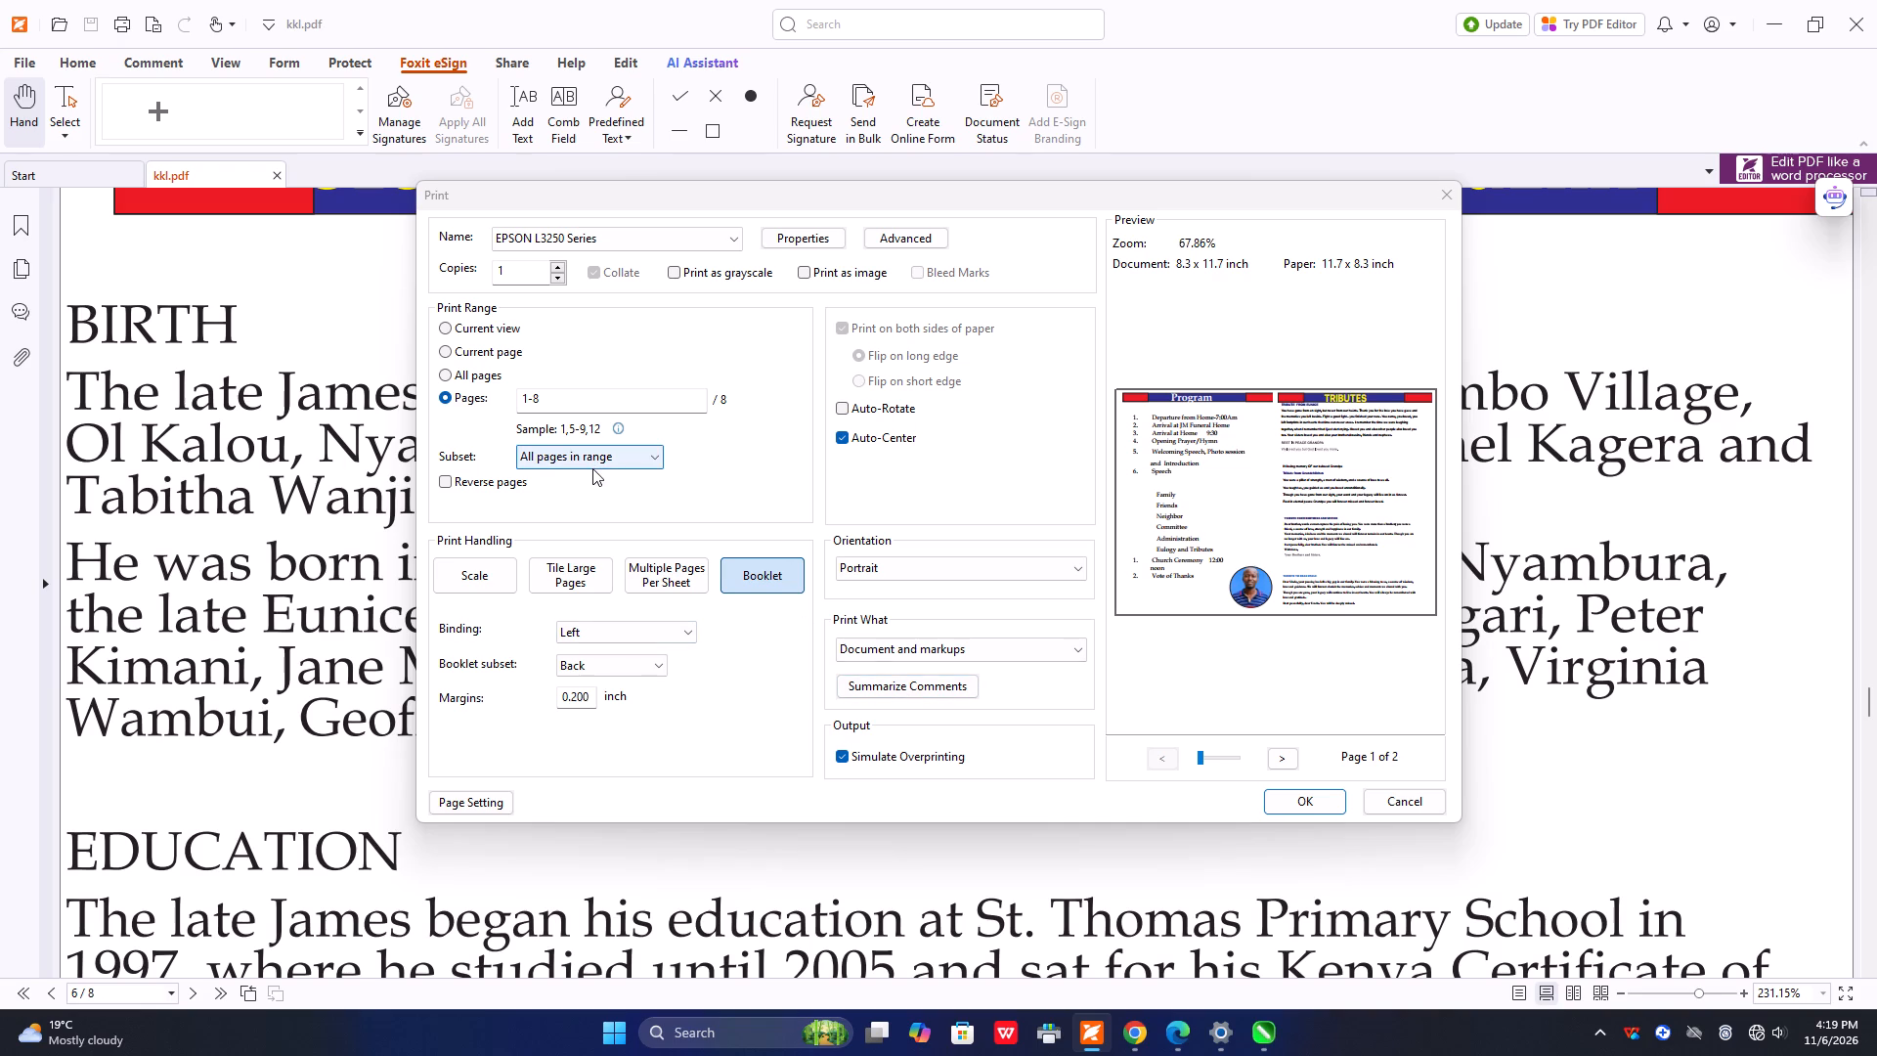
{"action": "scroll", "coordinate": [595, 482], "scroll_direction": "down", "scroll_amount": 1}
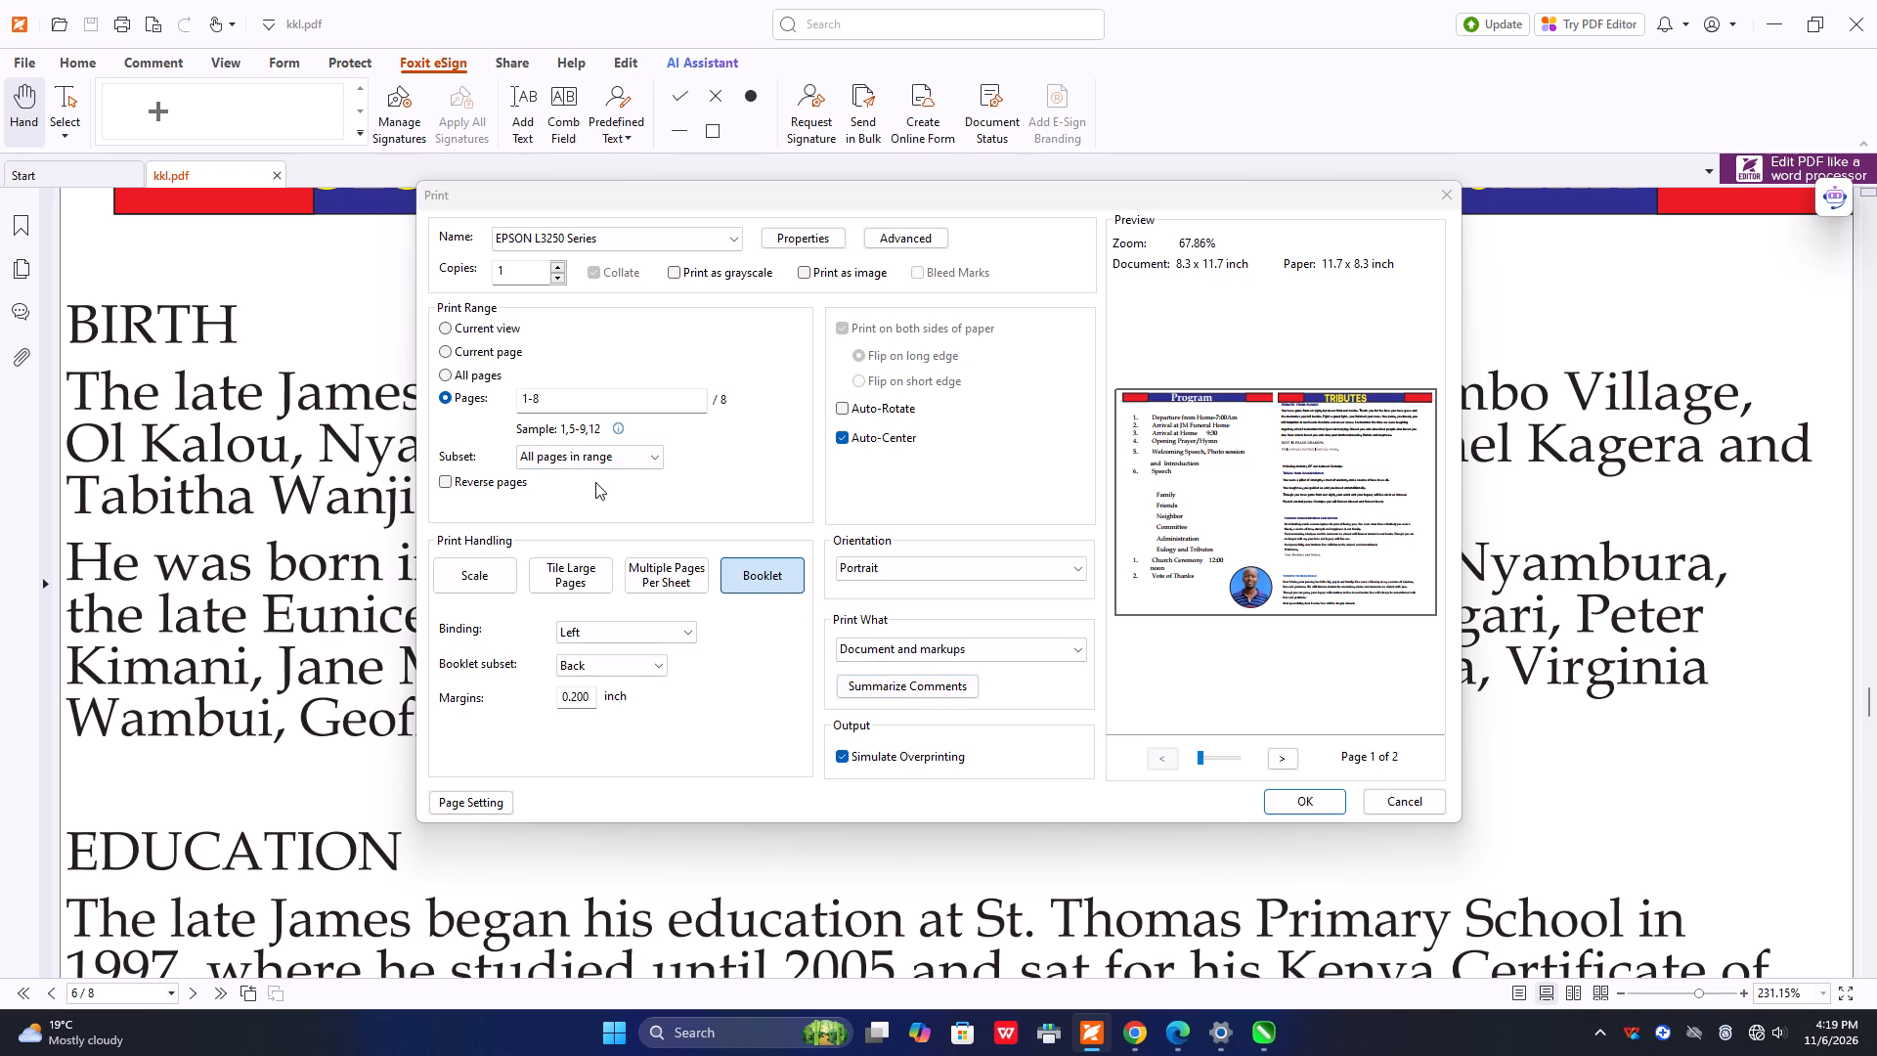
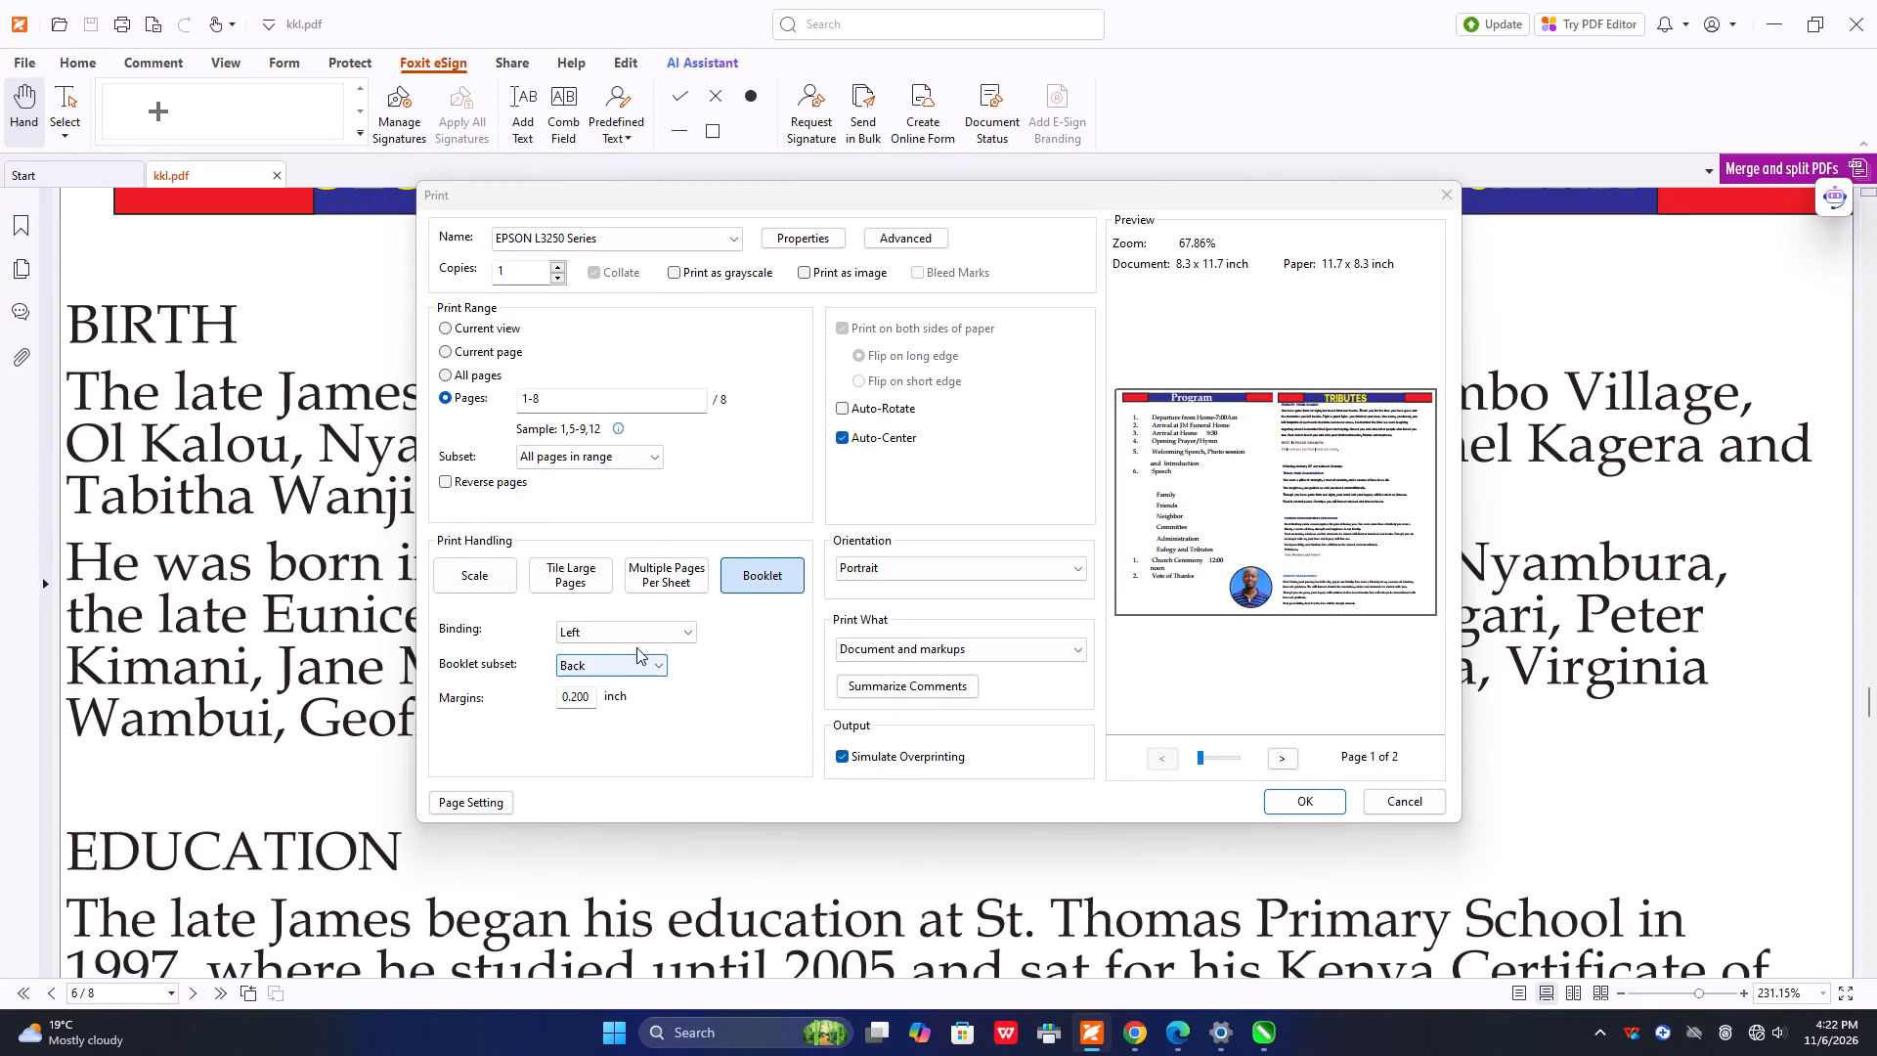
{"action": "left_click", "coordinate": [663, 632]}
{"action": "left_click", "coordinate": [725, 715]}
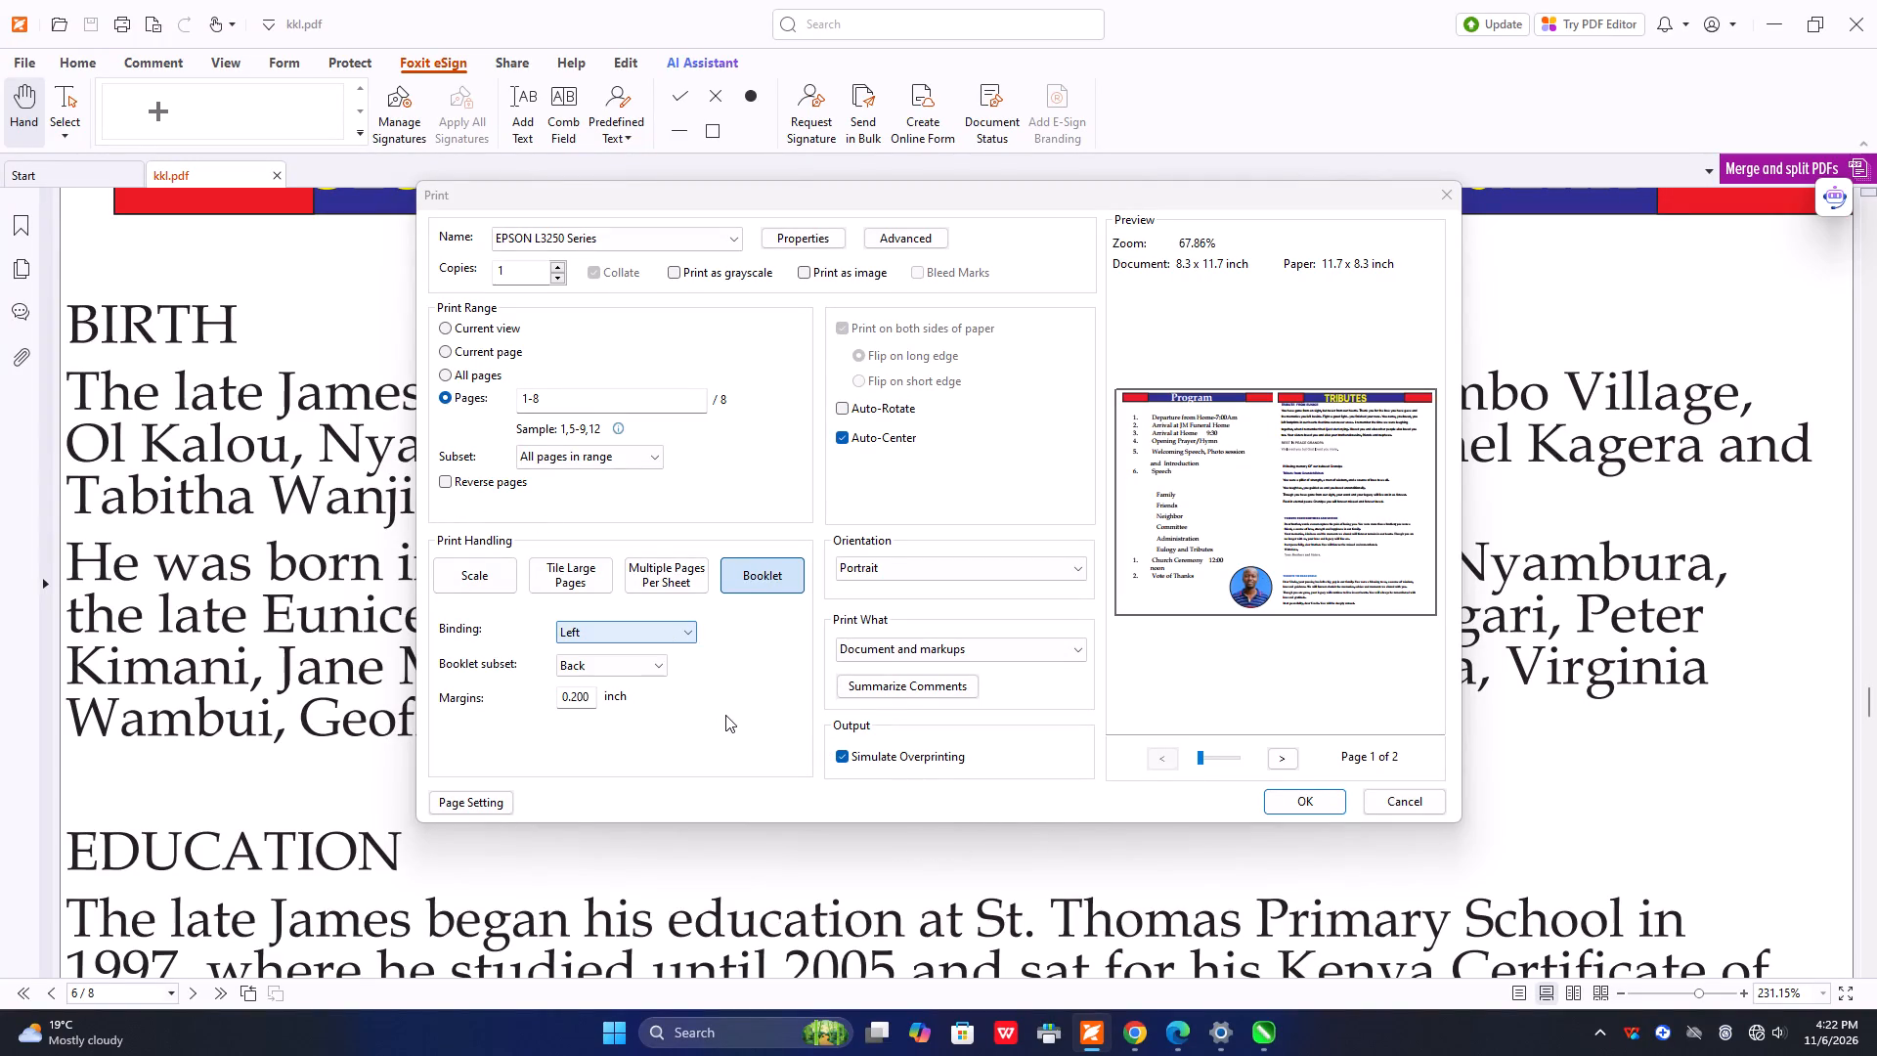
Limit the booklet's back-side print to odd pages only within the page range 1-4, and print it.
{"action": "left_click", "coordinate": [620, 461]}
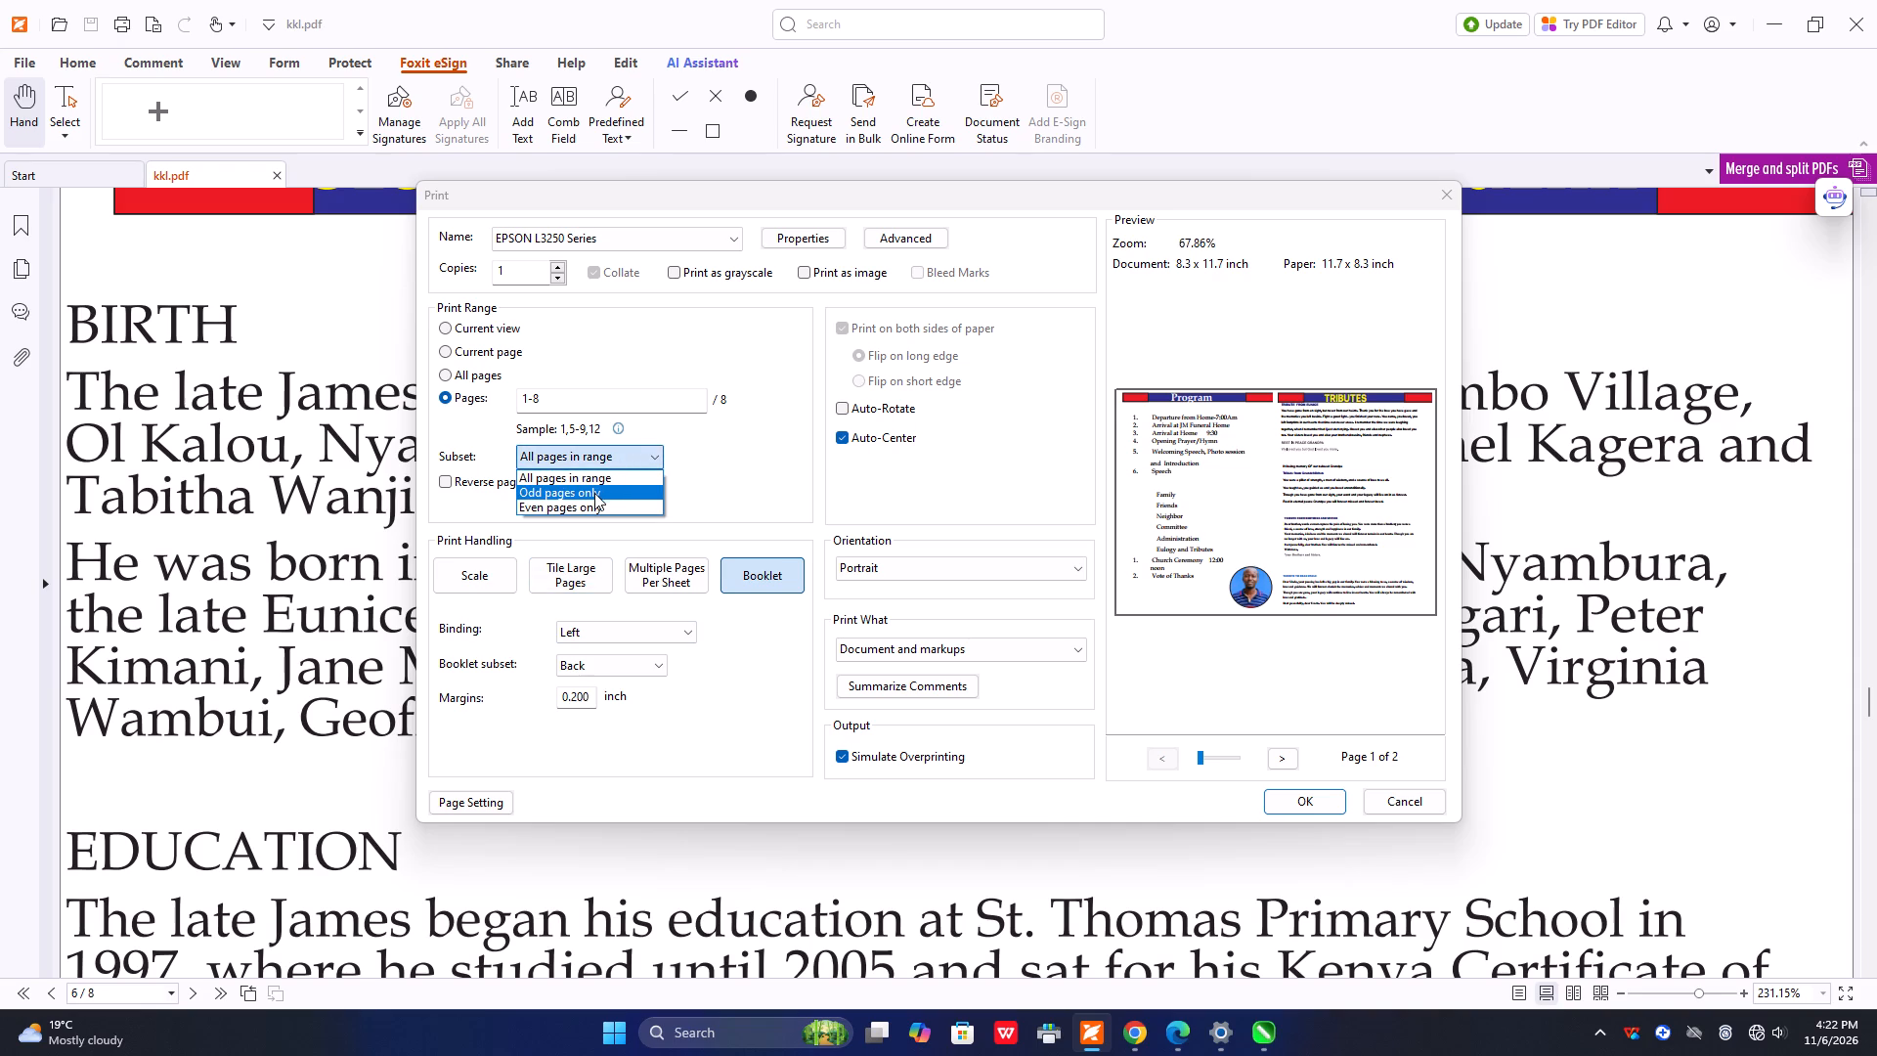
{"action": "left_click", "coordinate": [594, 494]}
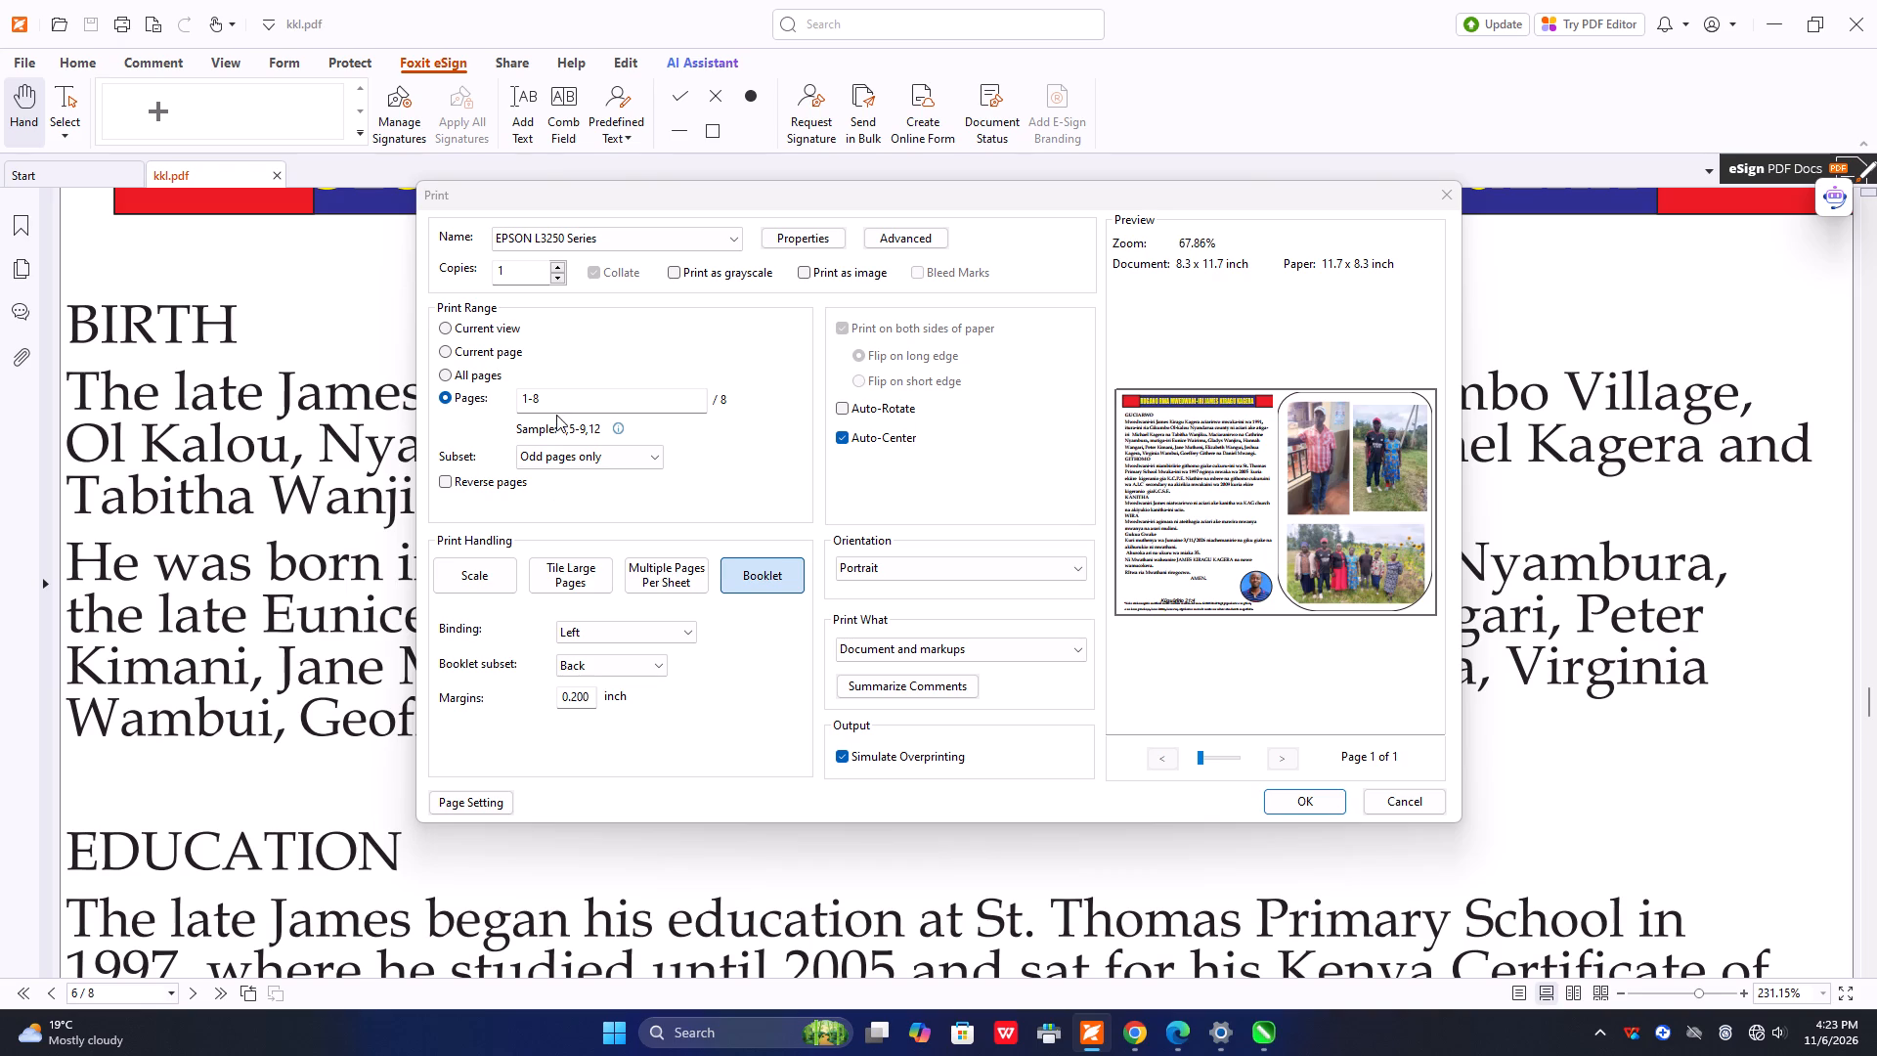
{"action": "left_click_drag", "start_coordinate": [566, 405], "coordinate": [497, 404]}
{"action": "key", "text": "1"}
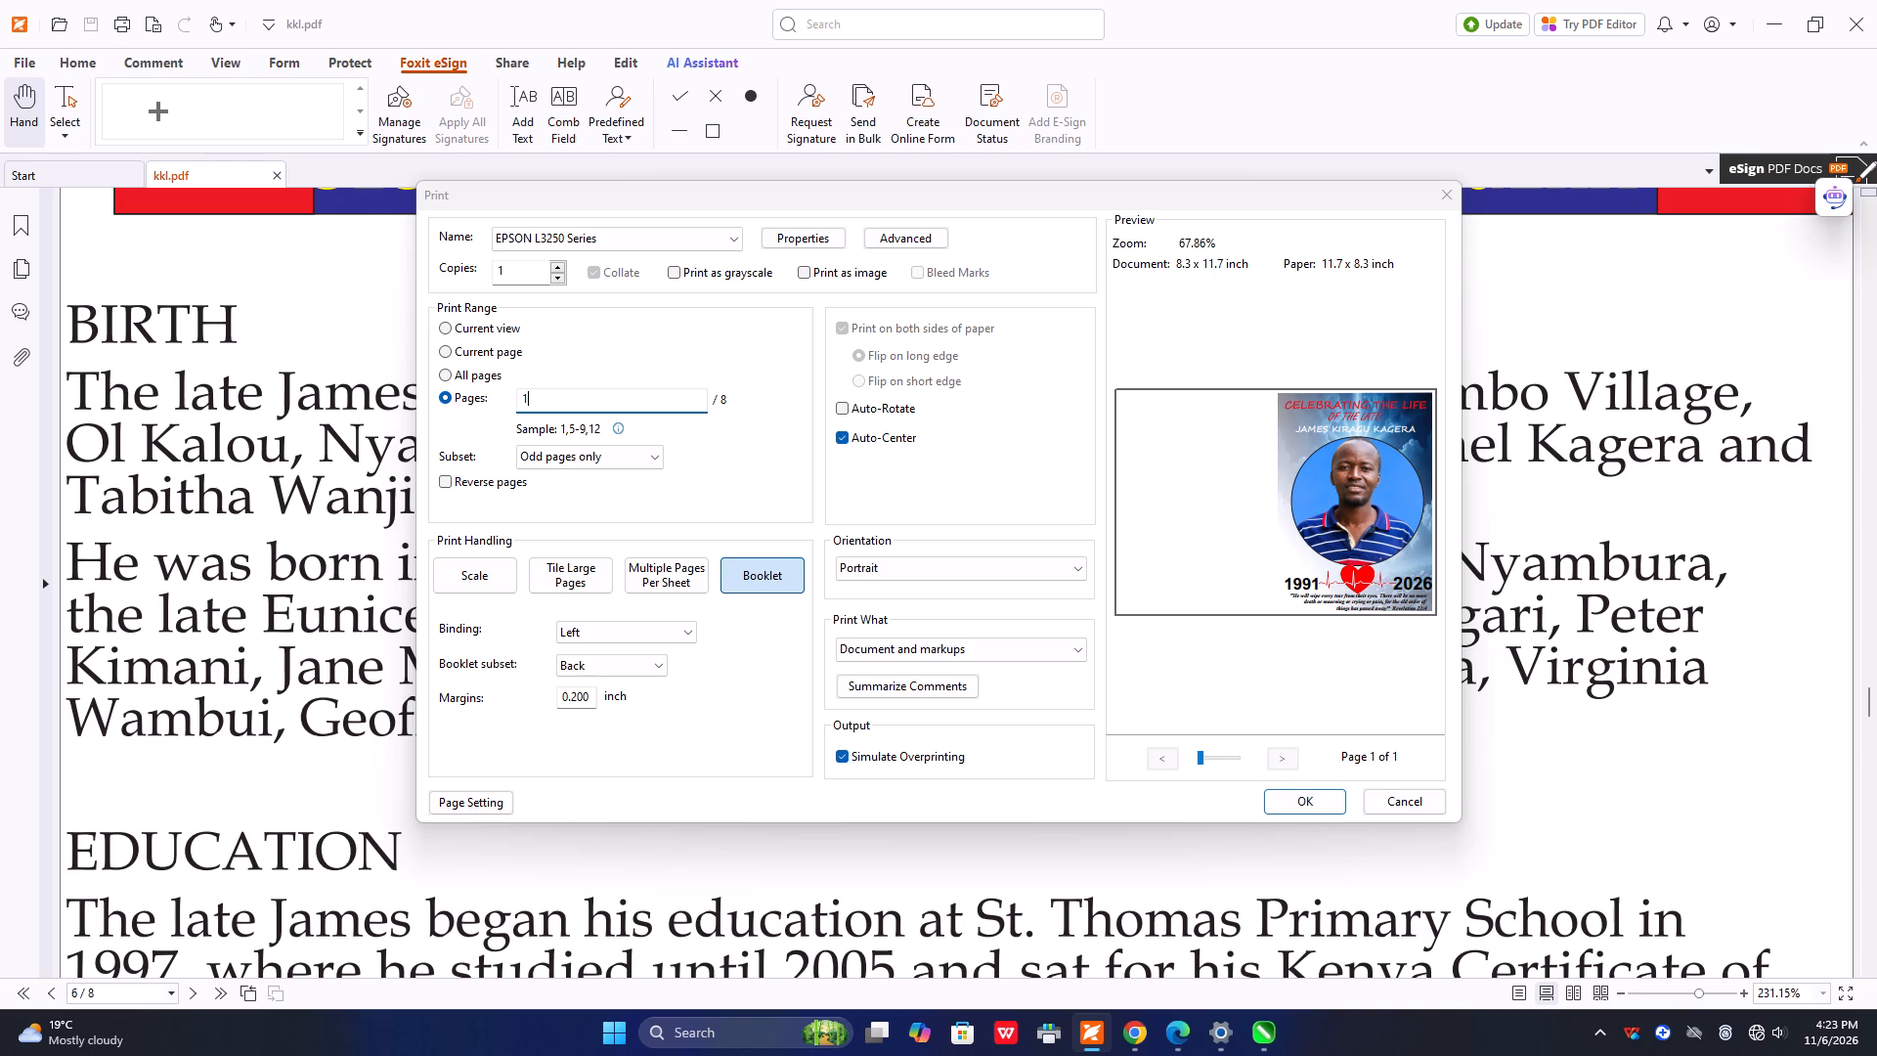
{"action": "key", "text": "minus"}
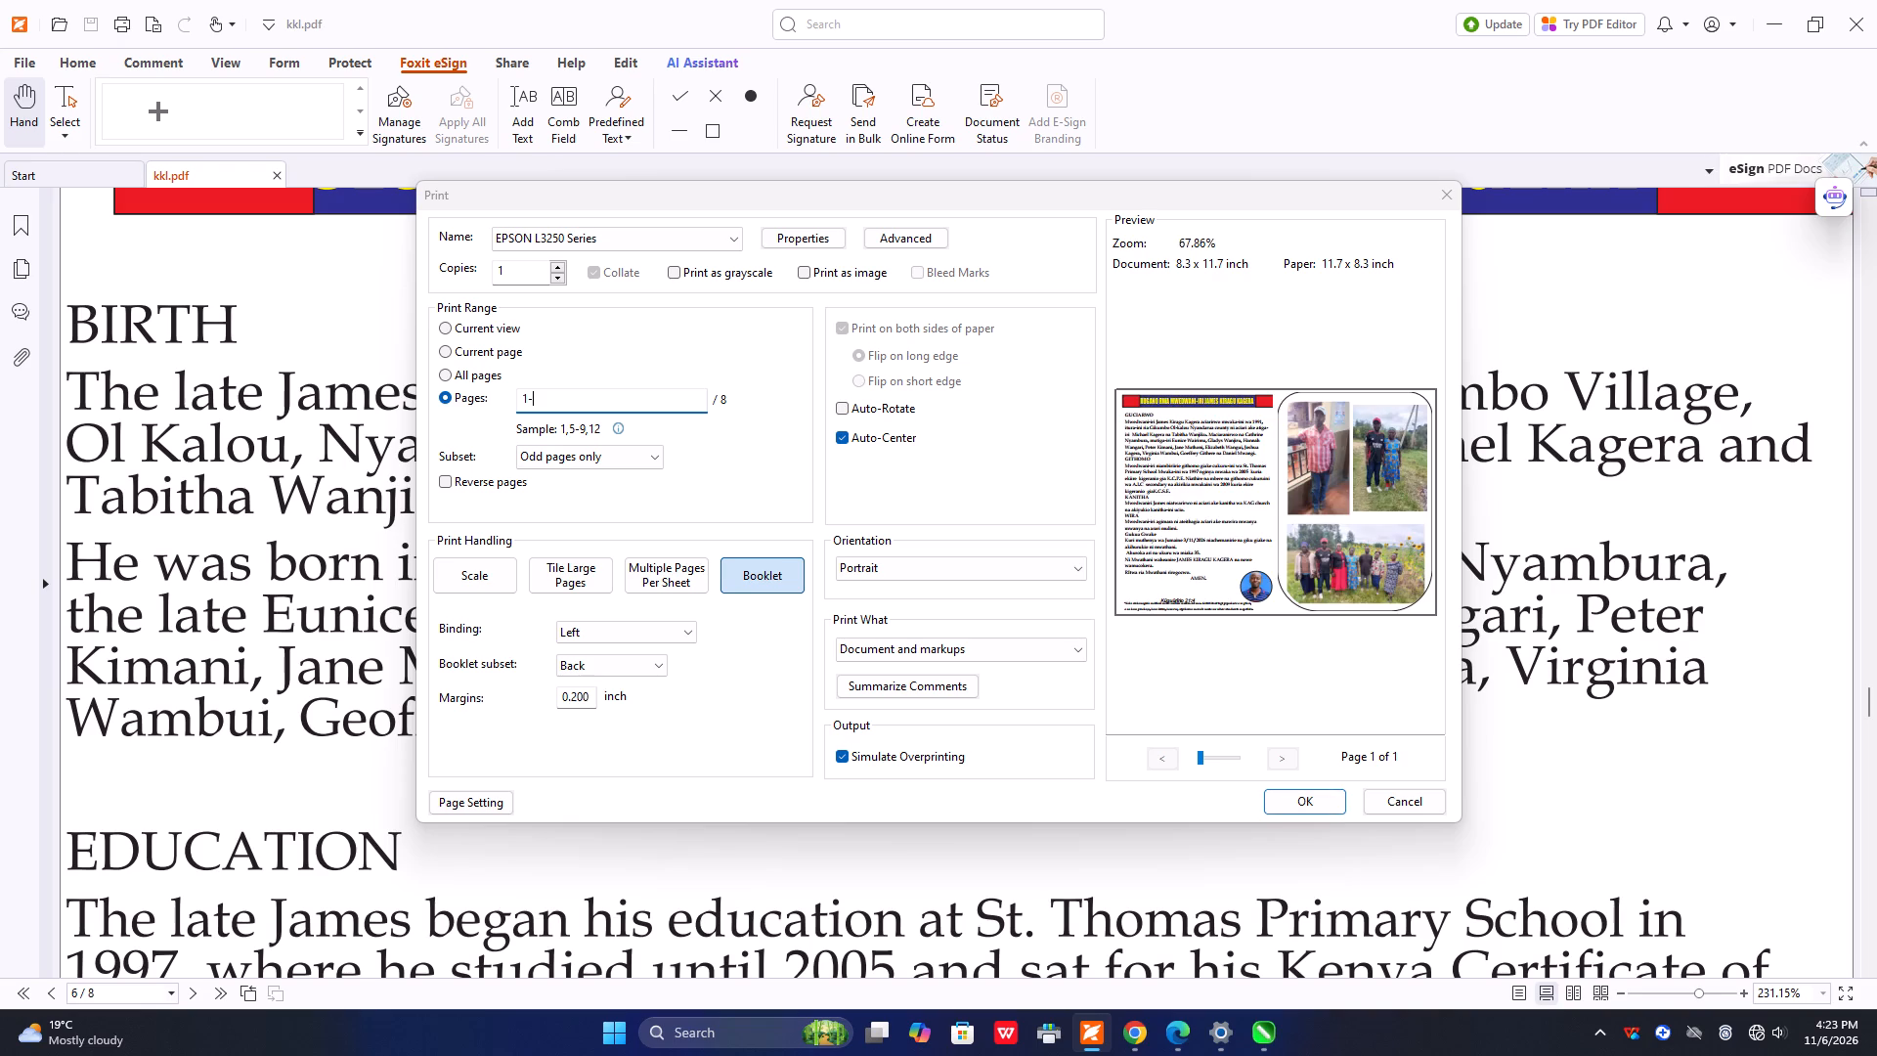
{"action": "key", "text": "4"}
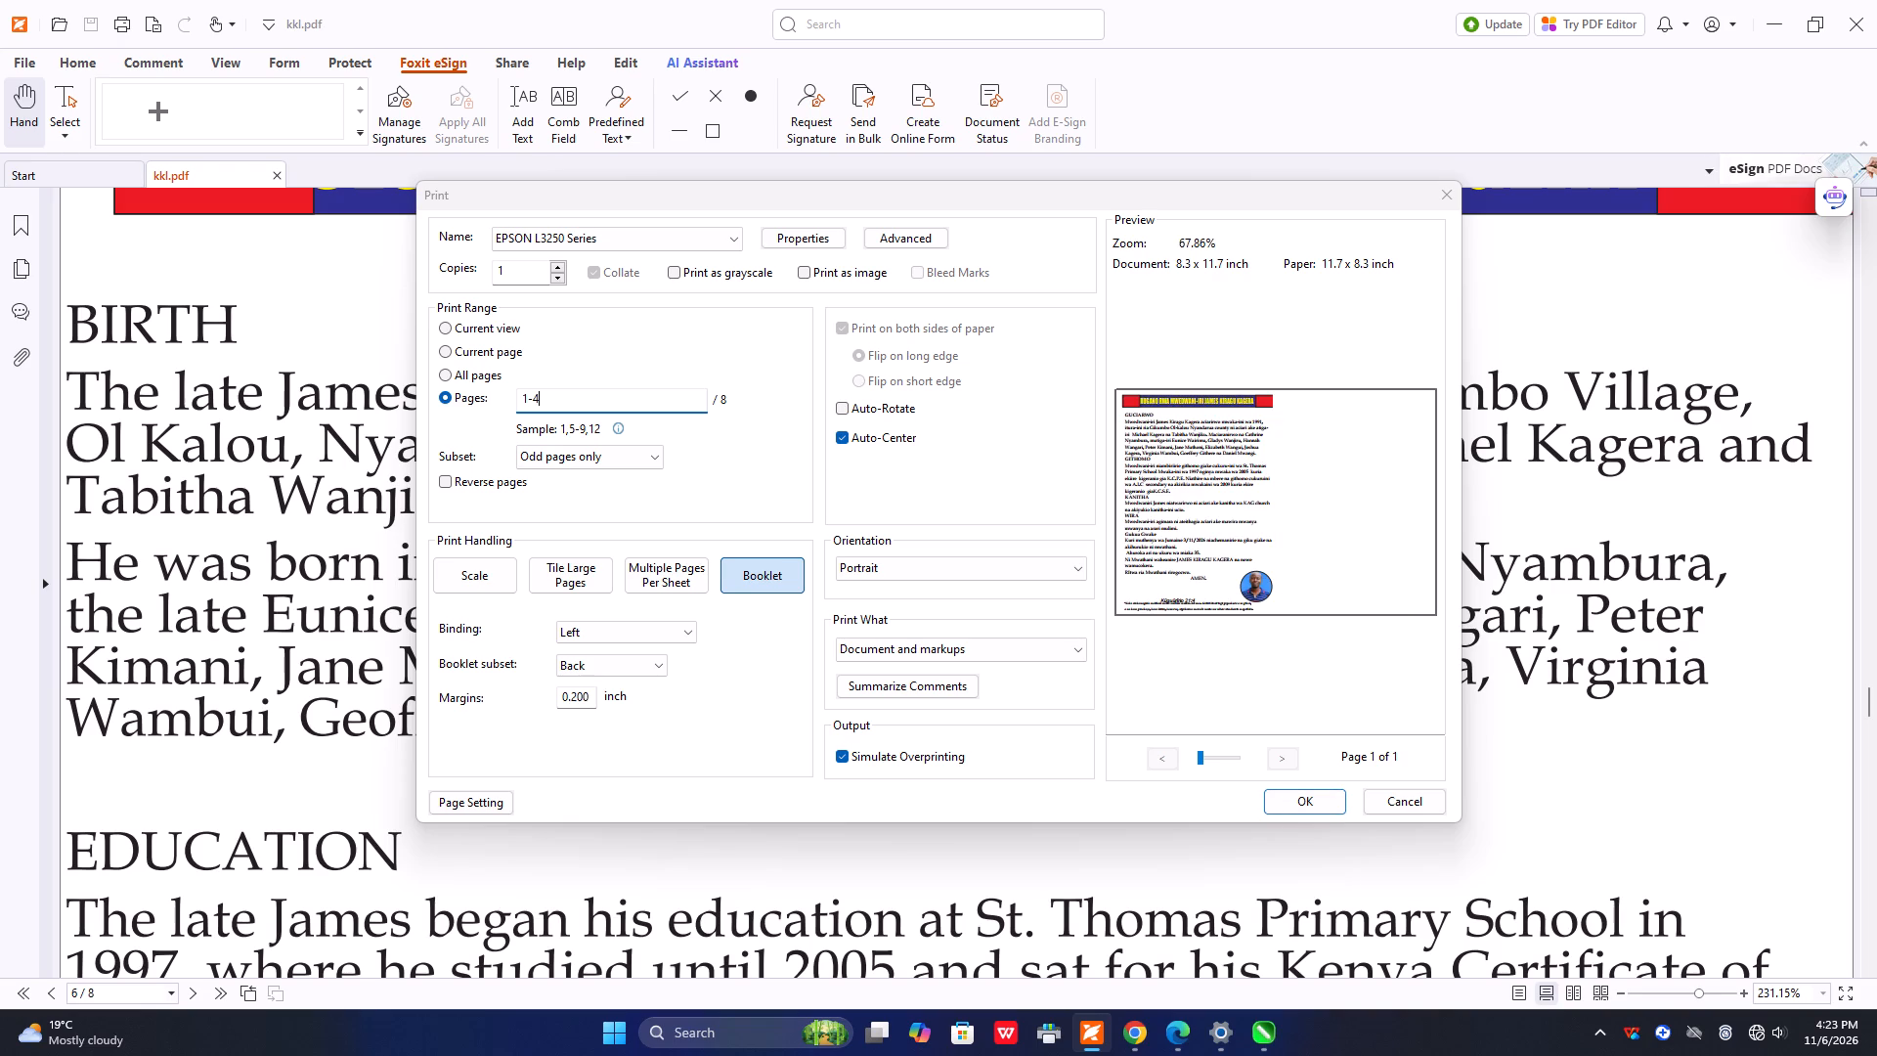
{"action": "key", "text": "Return"}
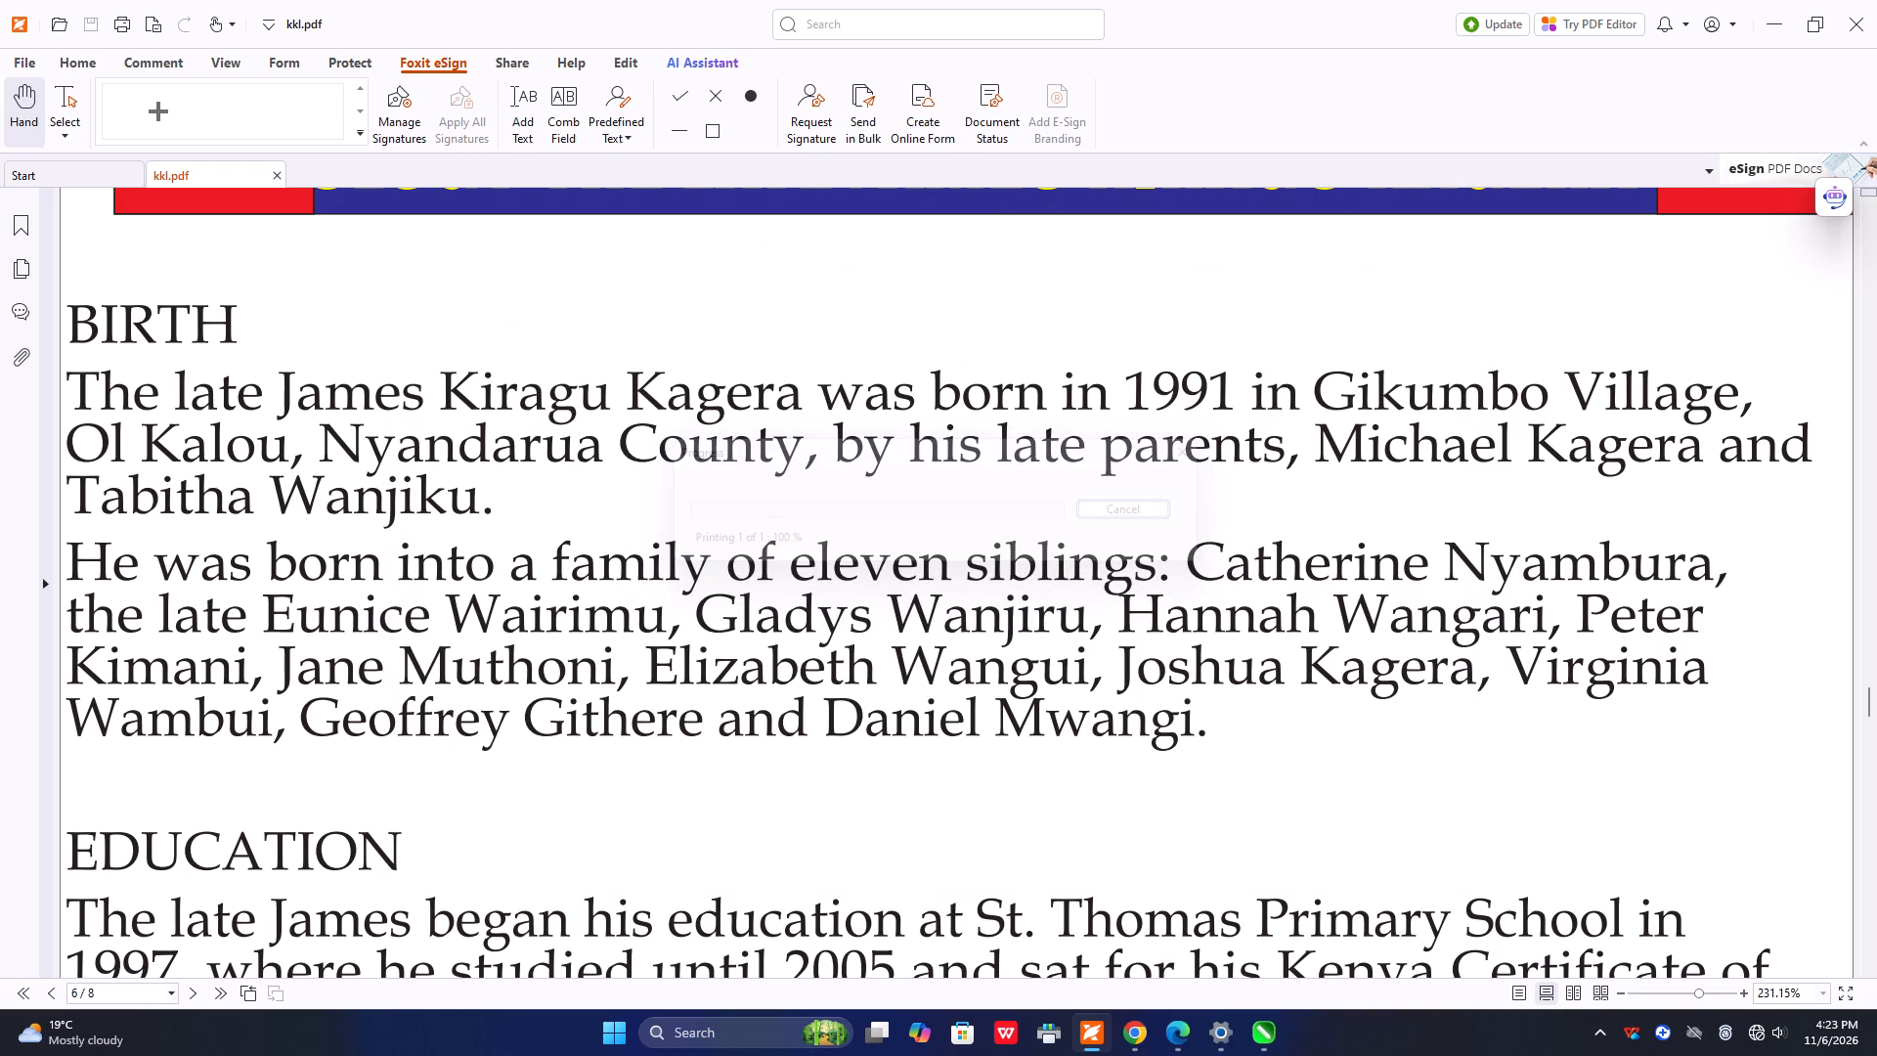
Reopen the print settings for kkl.pdf and try to activate the page range entry.
{"action": "scroll", "coordinate": [499, 425], "scroll_direction": "down", "scroll_amount": 6}
{"action": "scroll", "coordinate": [492, 428], "scroll_direction": "down", "scroll_amount": 18}
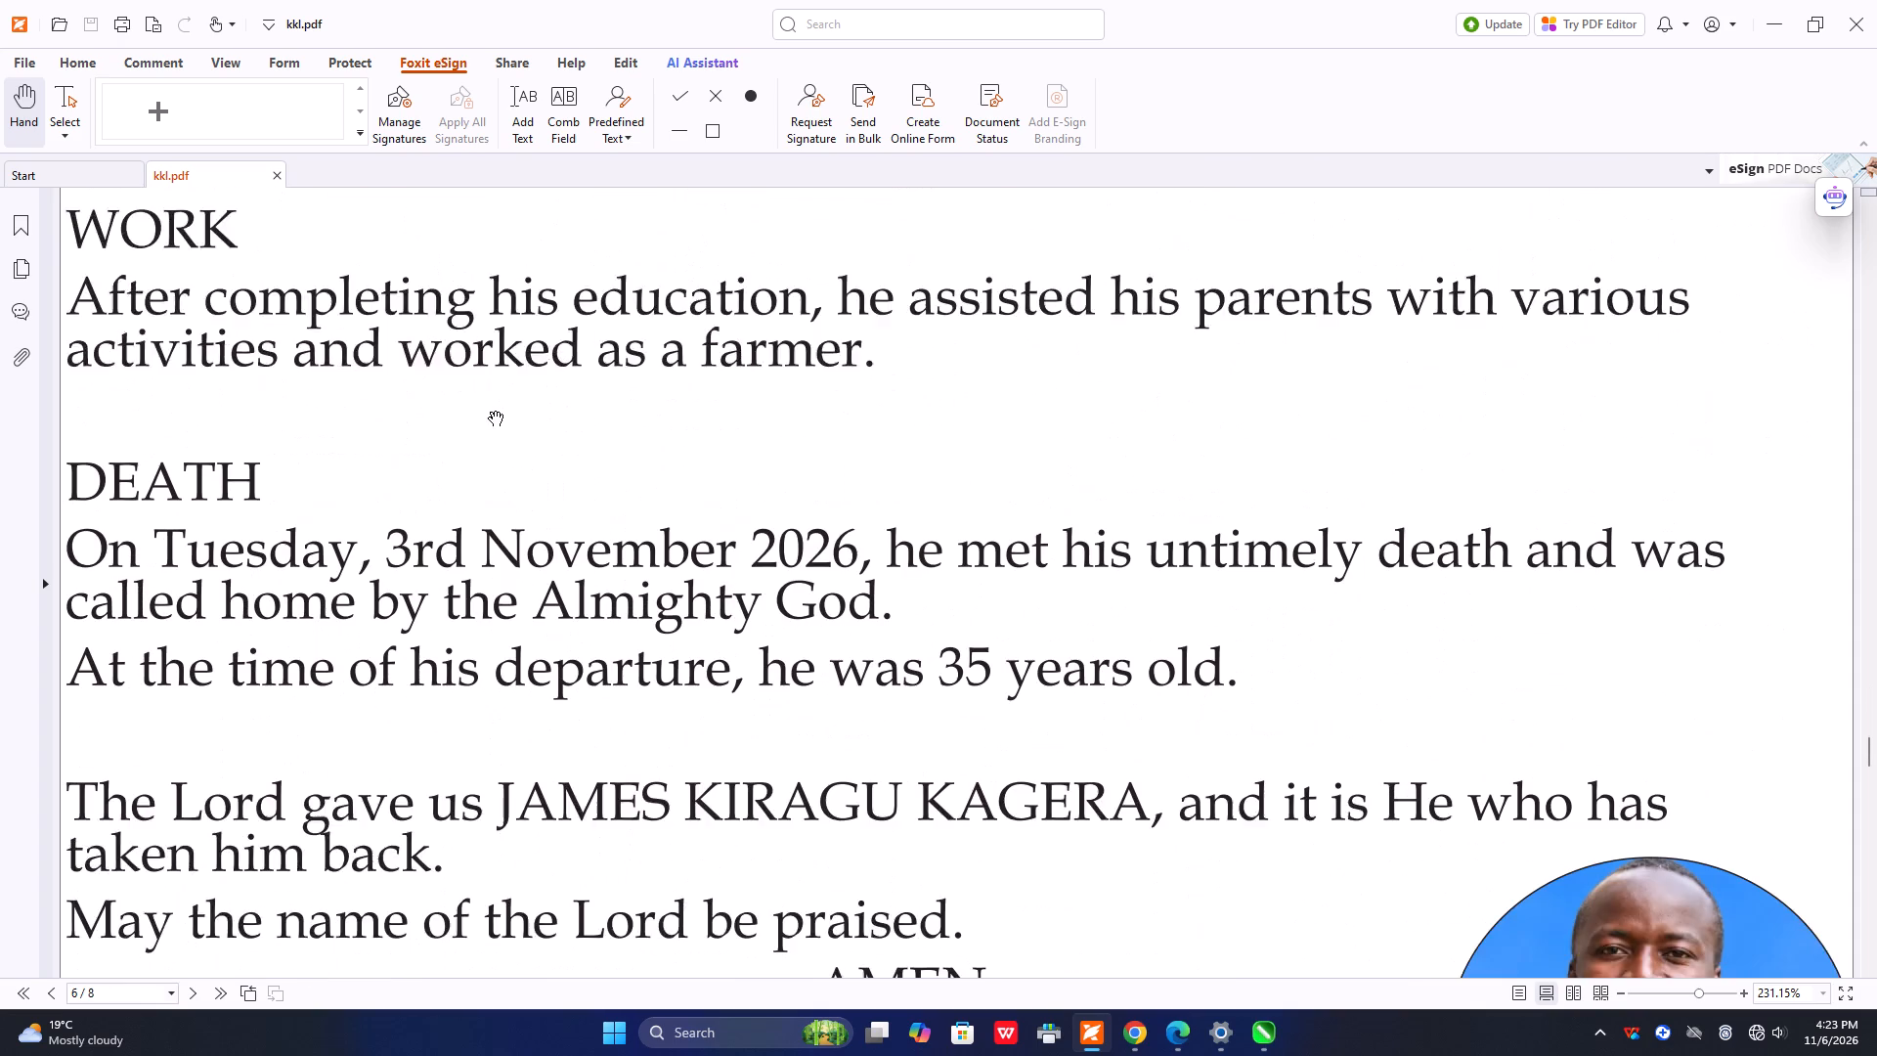
{"action": "scroll", "coordinate": [495, 412], "scroll_direction": "down", "scroll_amount": 3}
{"action": "left_click", "coordinate": [119, 22]}
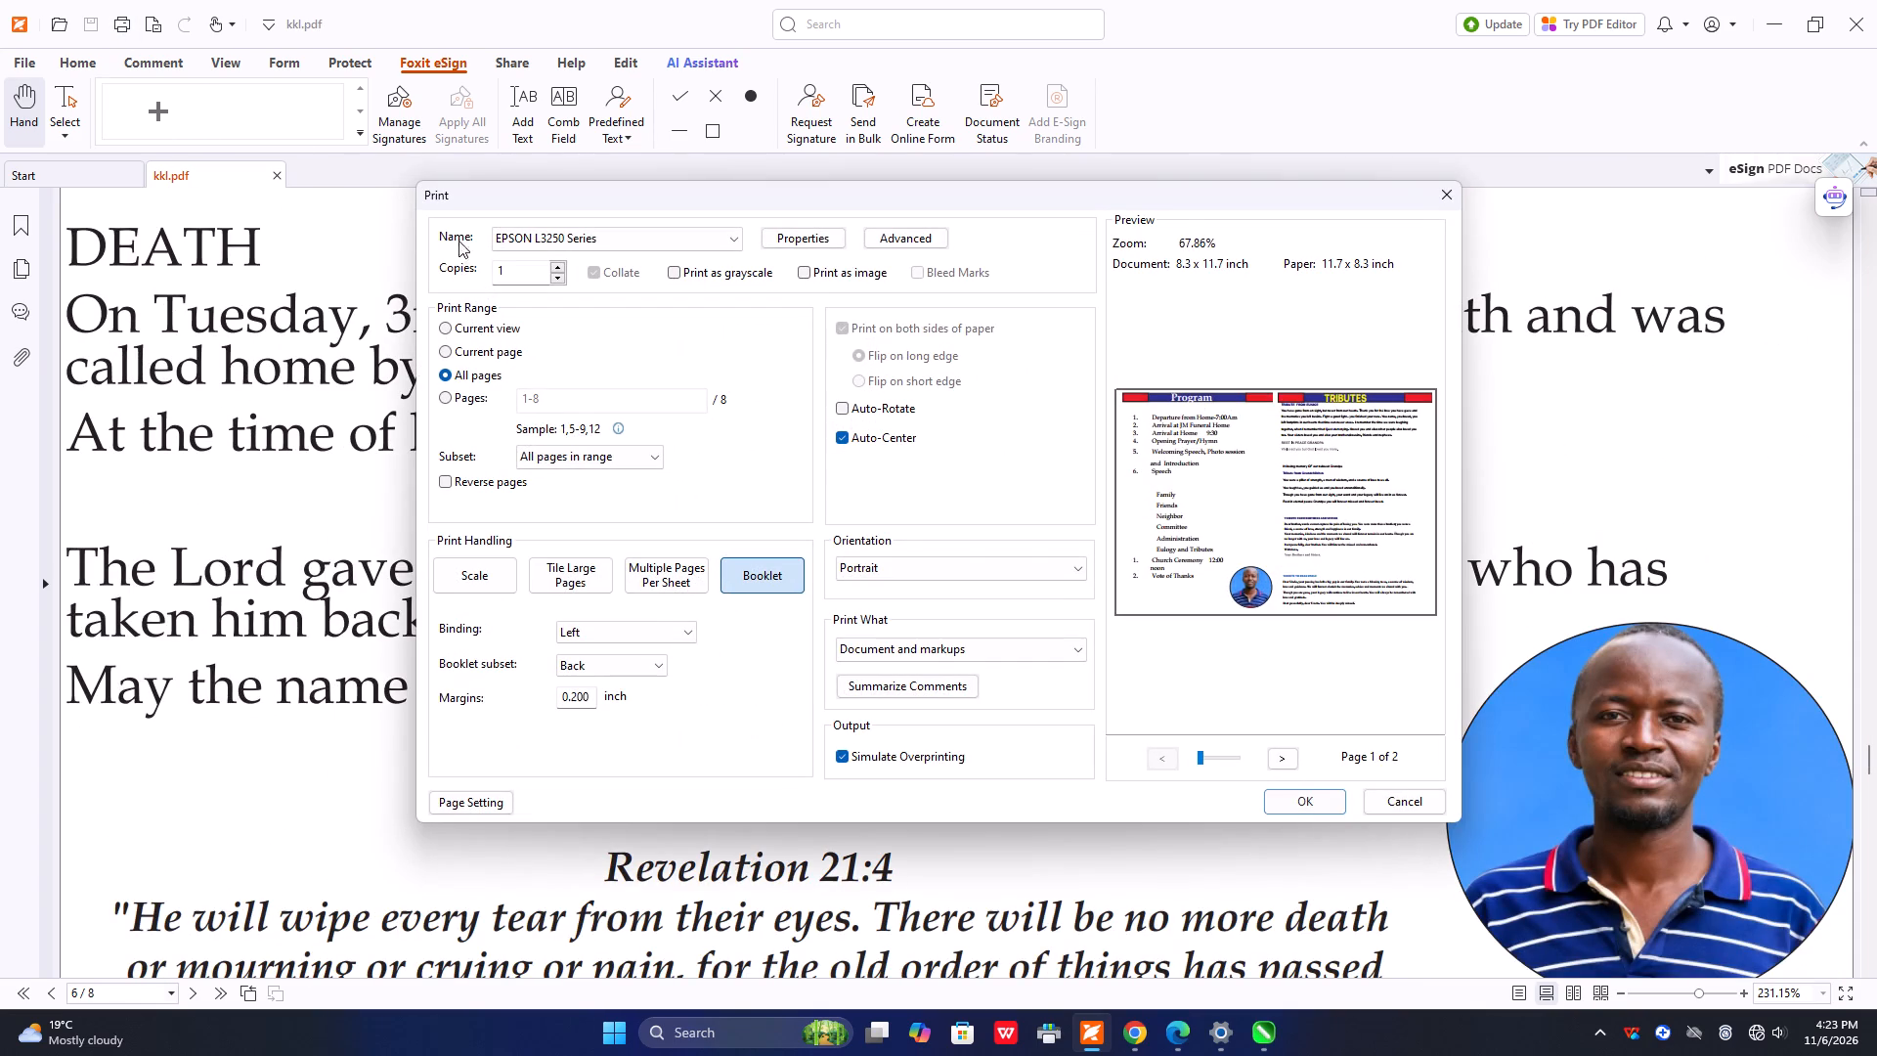
{"action": "left_click", "coordinate": [540, 403]}
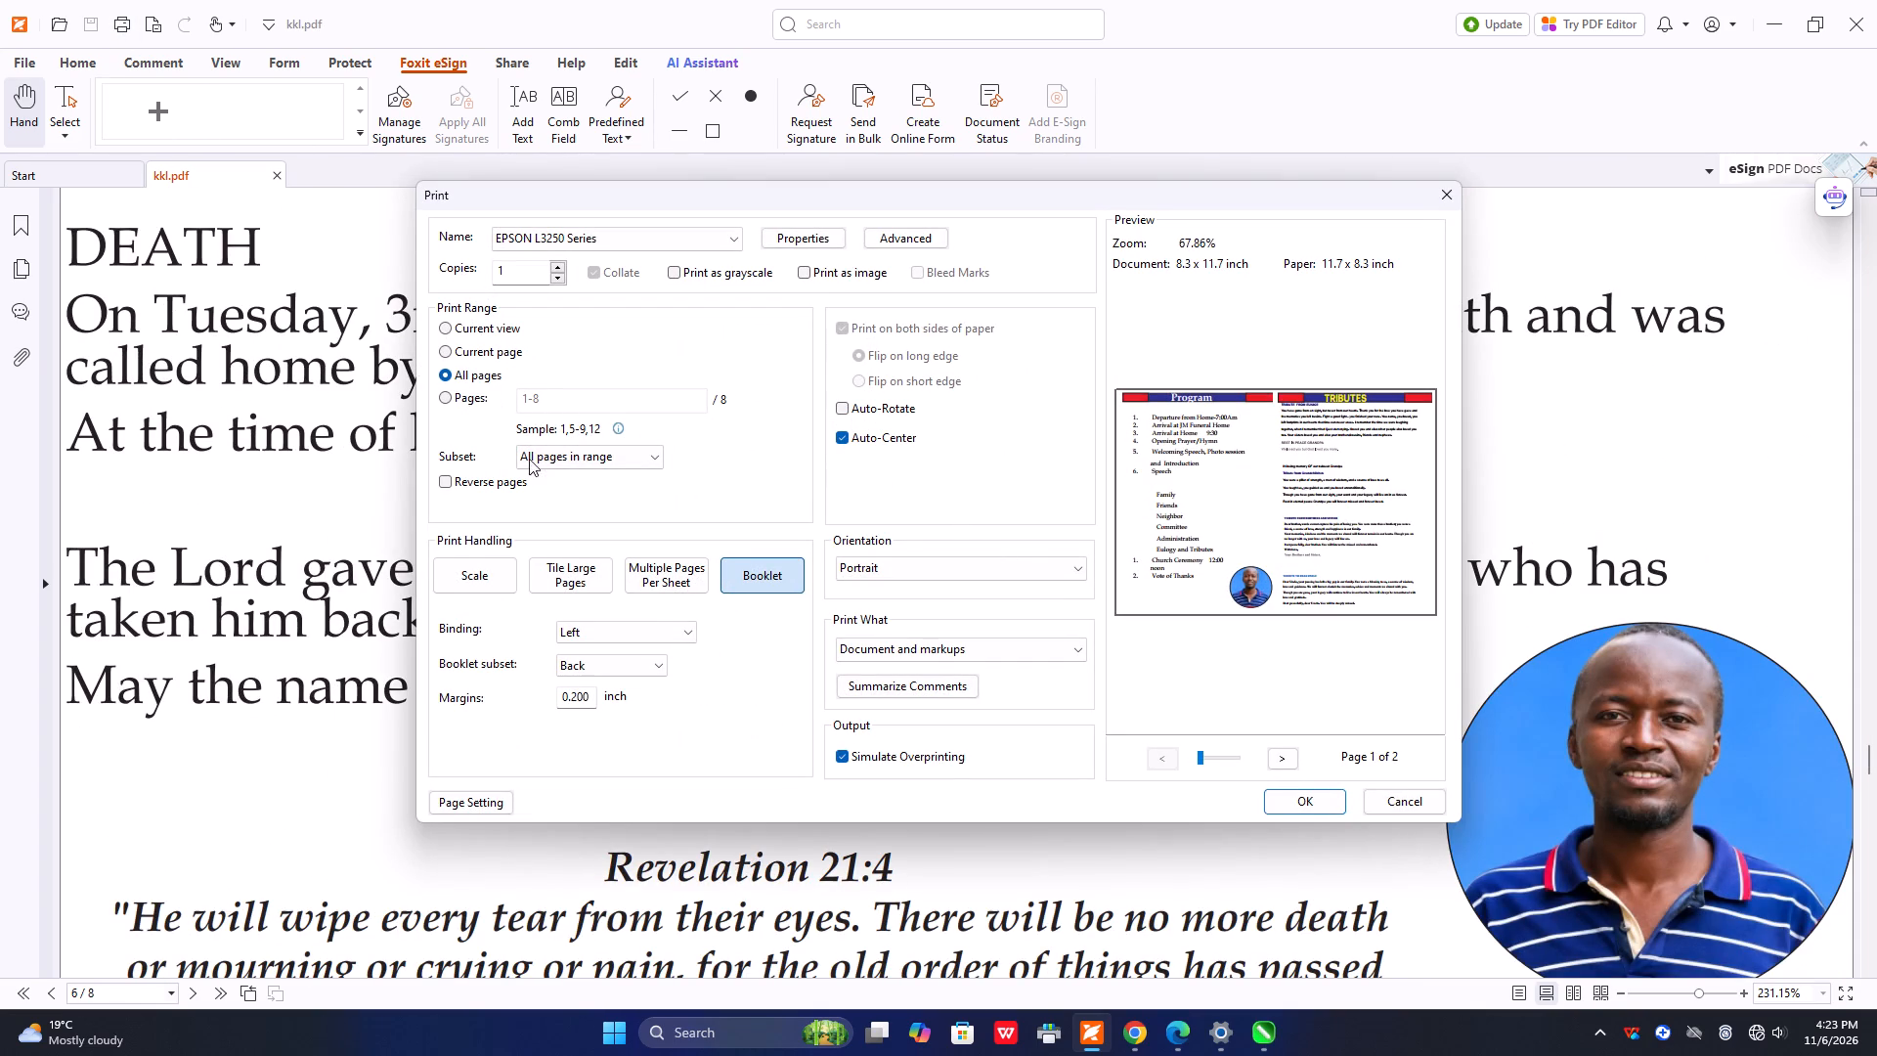
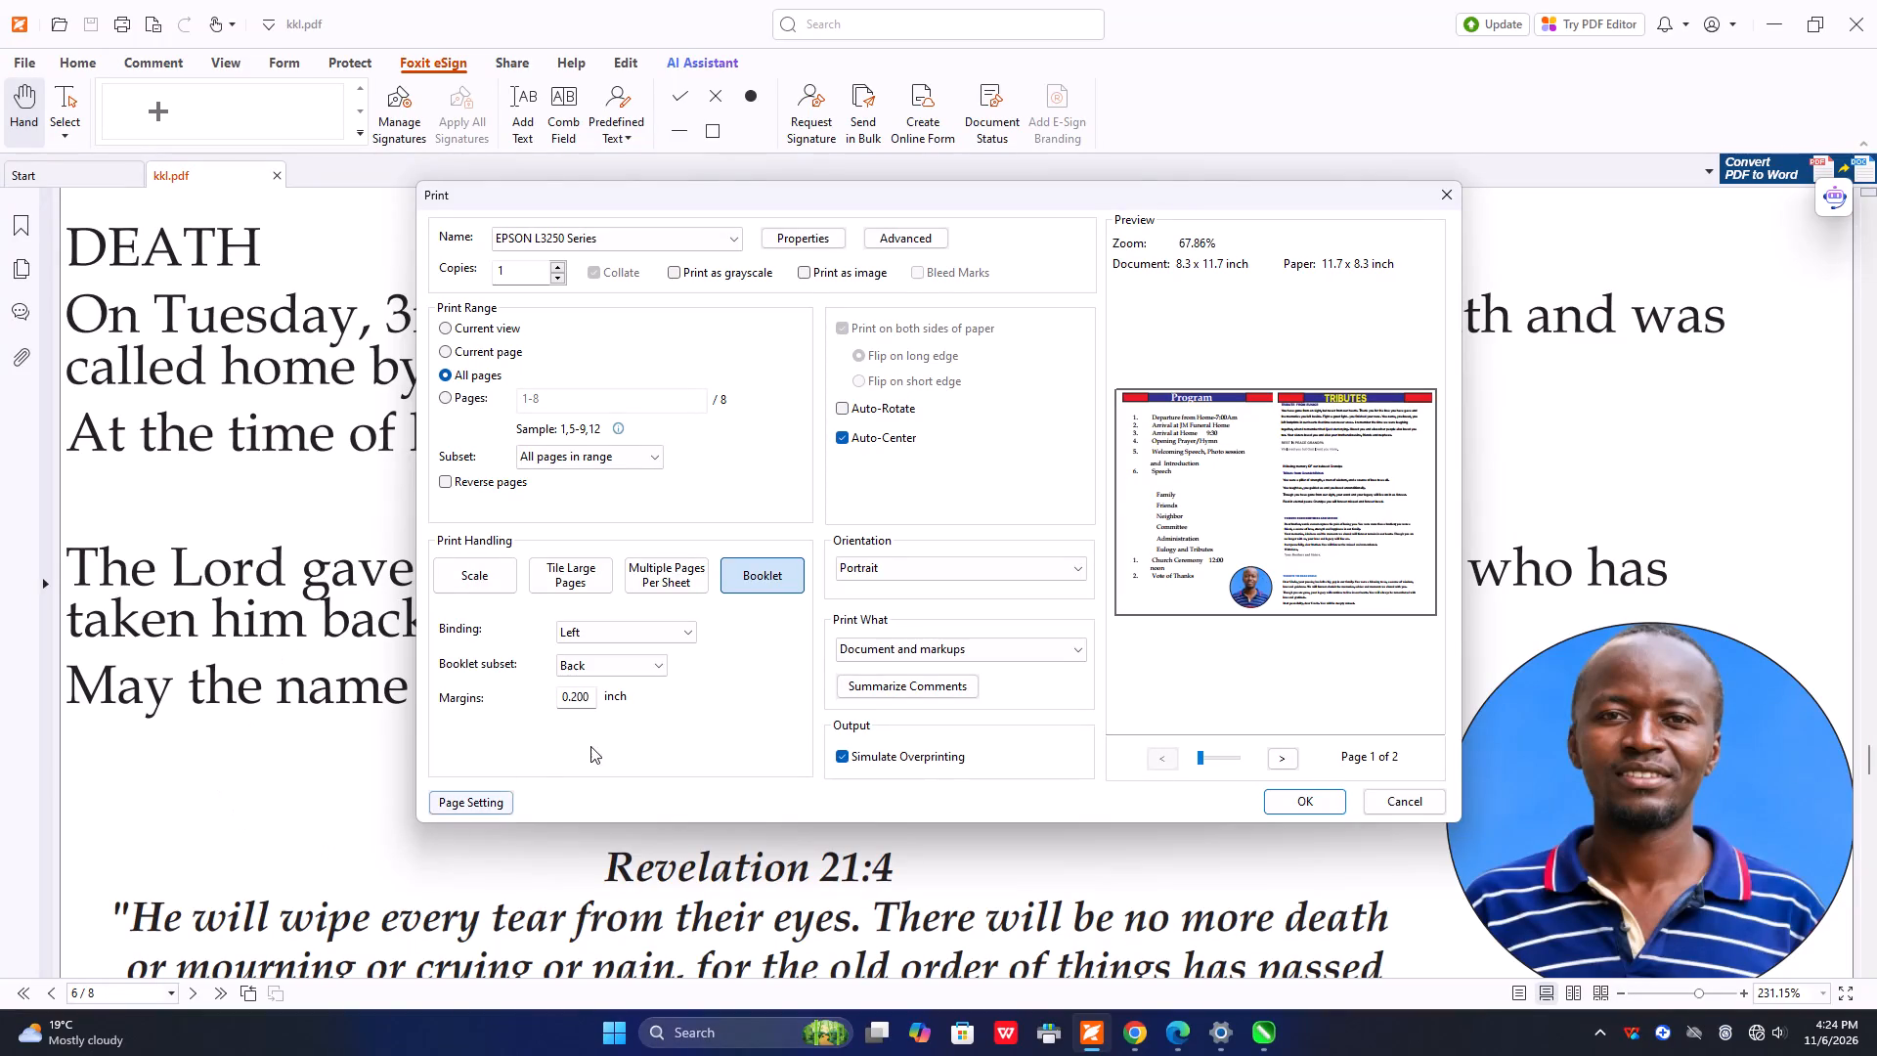
Preview the booklet's front side in the print settings and return the booklet subset to Back.
{"action": "left_click", "coordinate": [657, 667]}
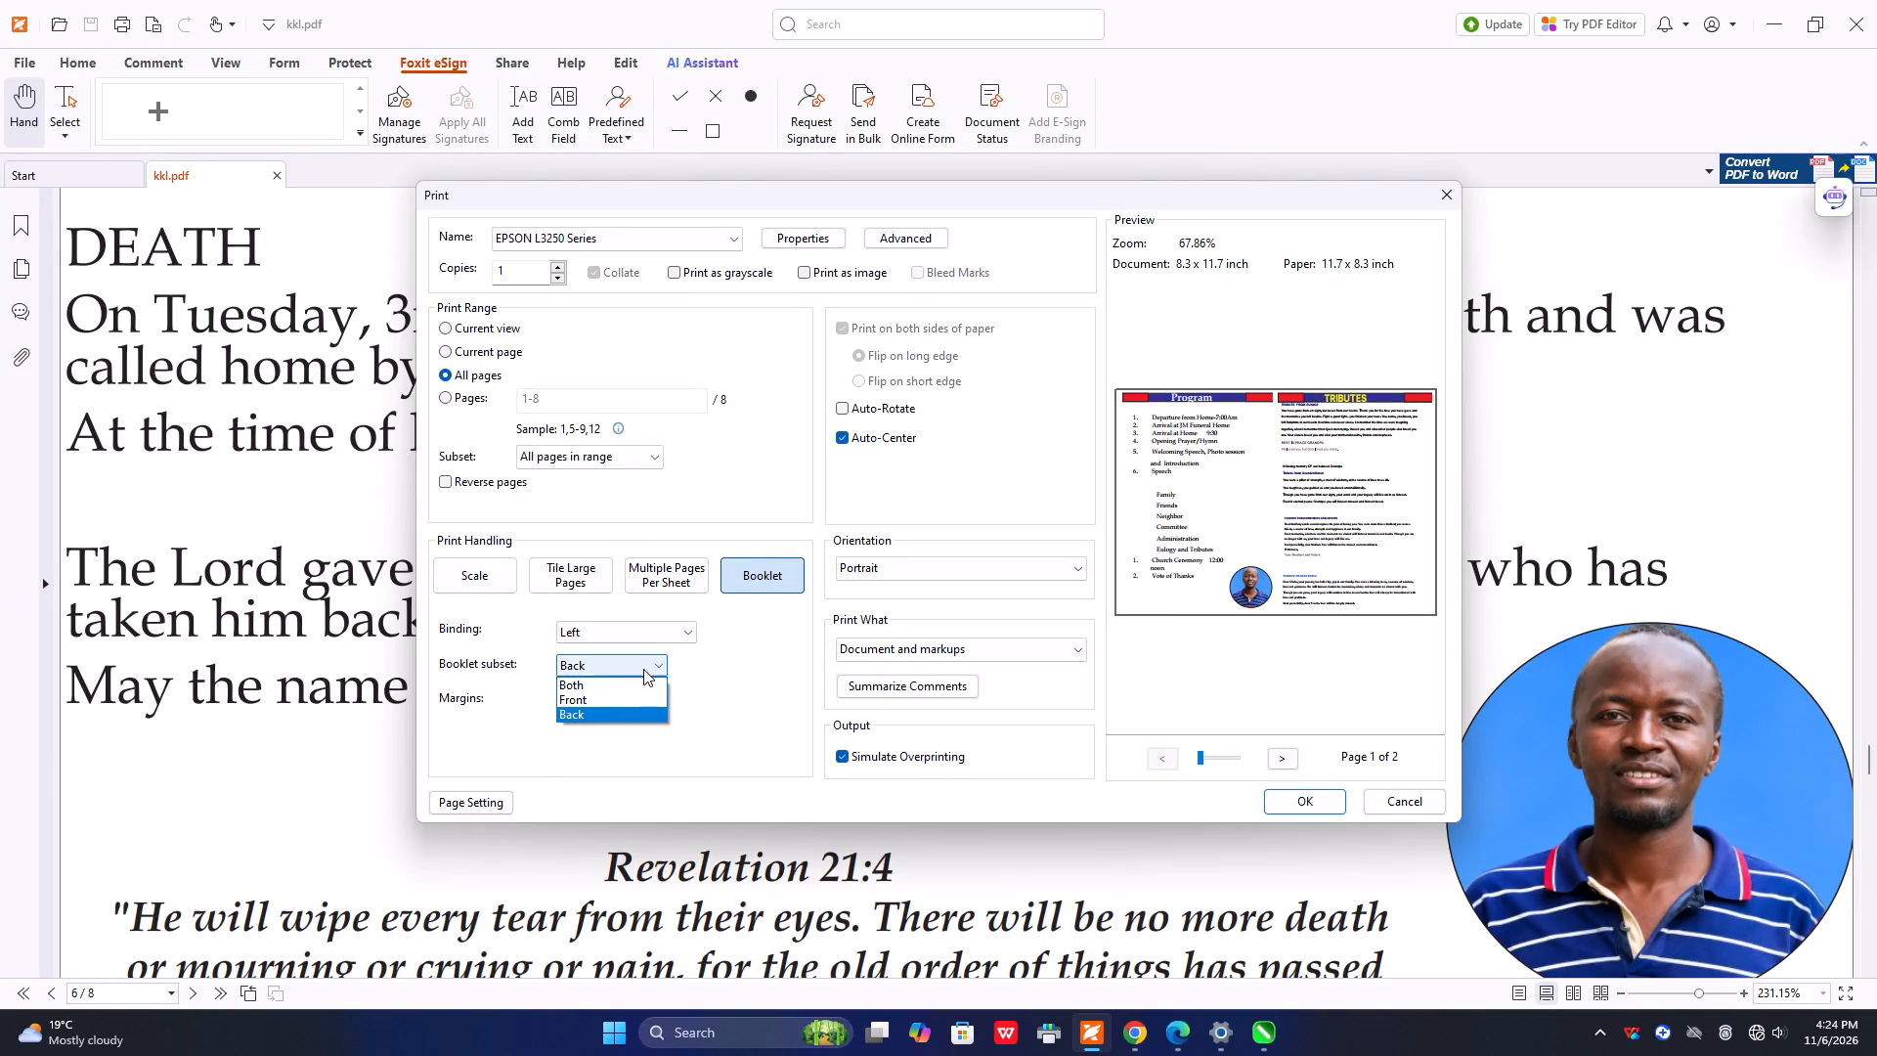
{"action": "left_click", "coordinate": [592, 694]}
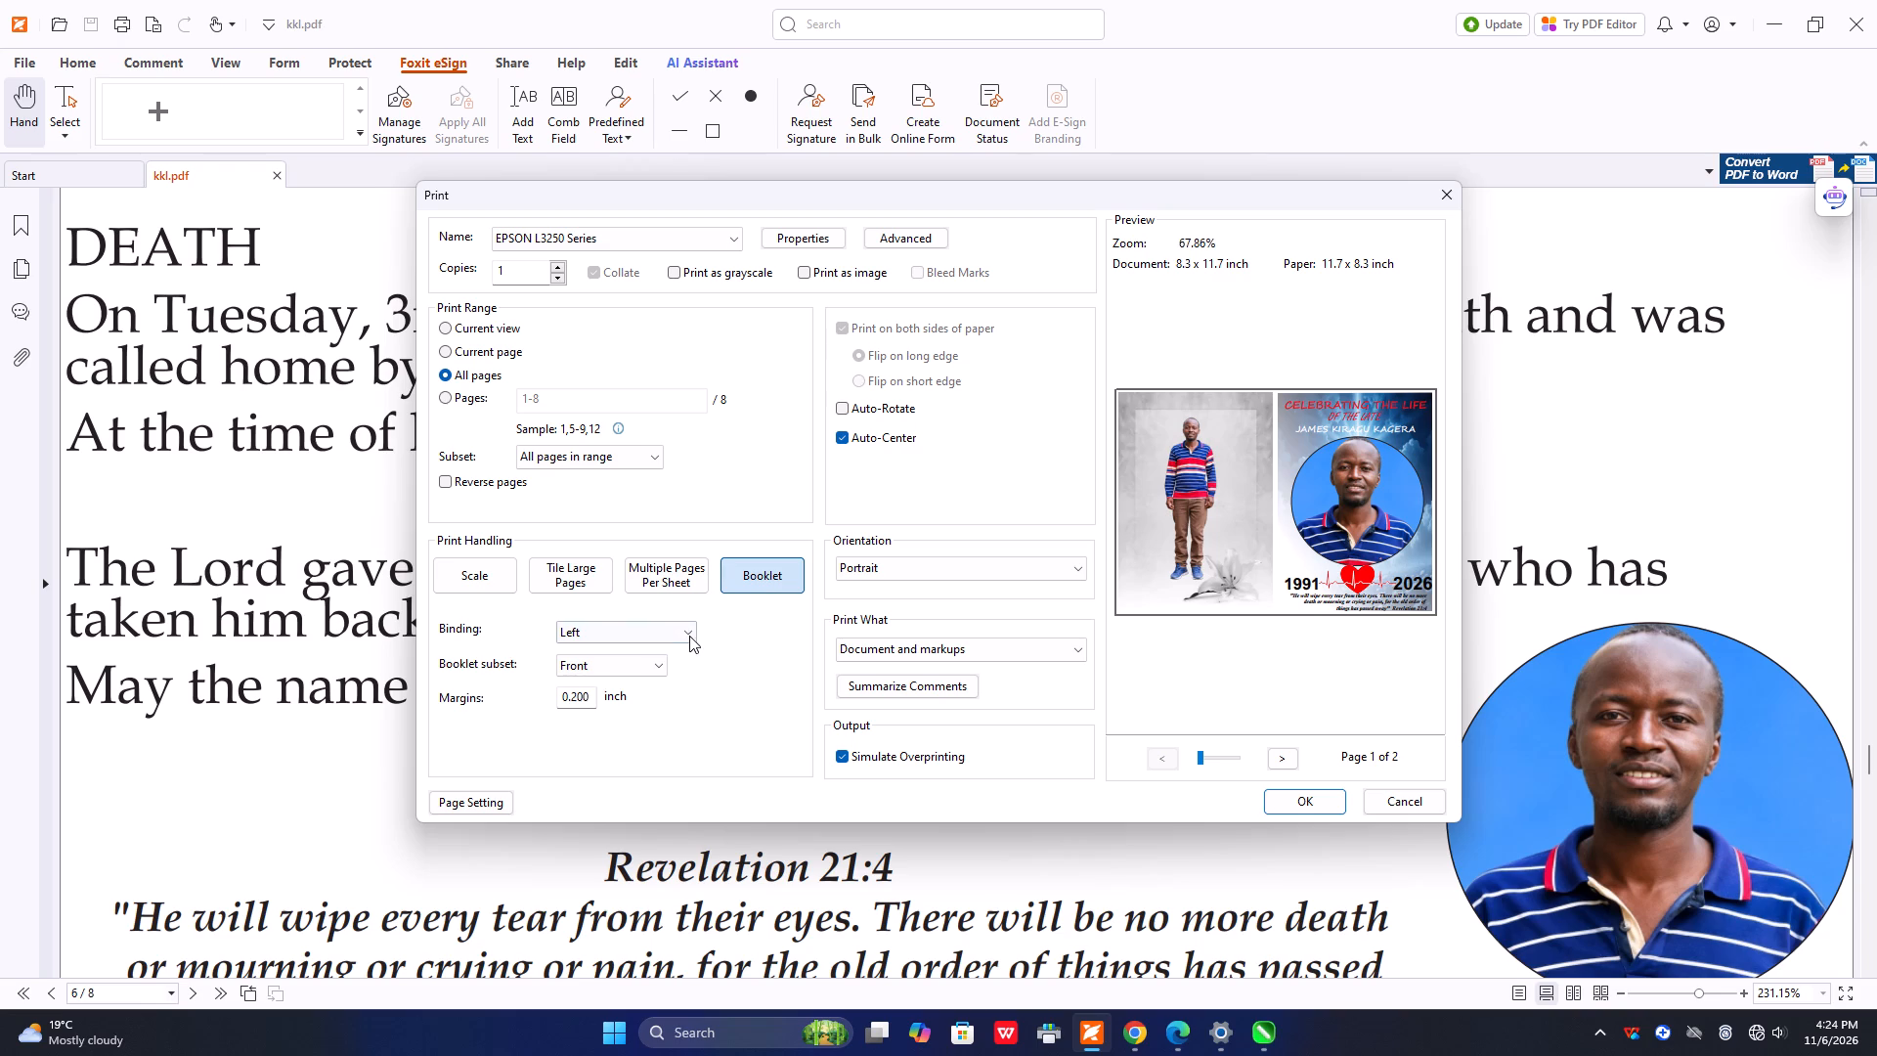
{"action": "left_click", "coordinate": [655, 660]}
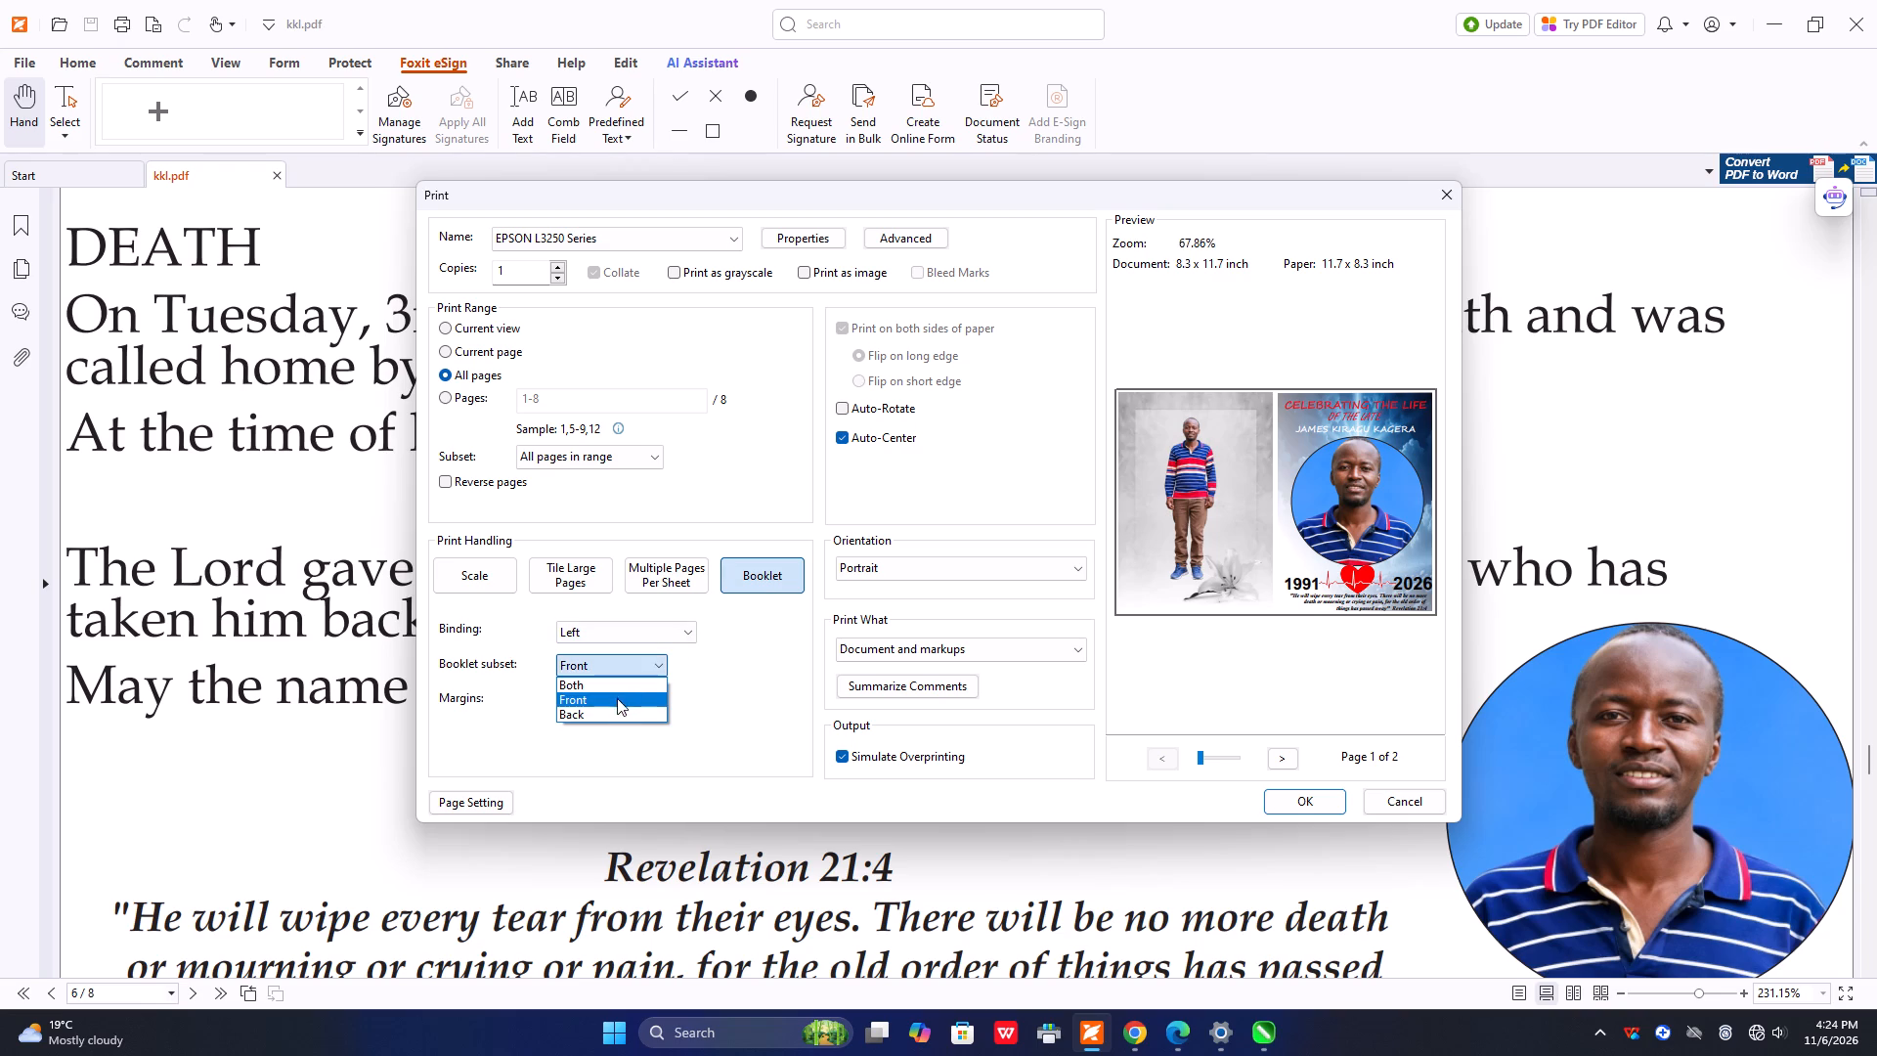
{"action": "left_click", "coordinate": [607, 709]}
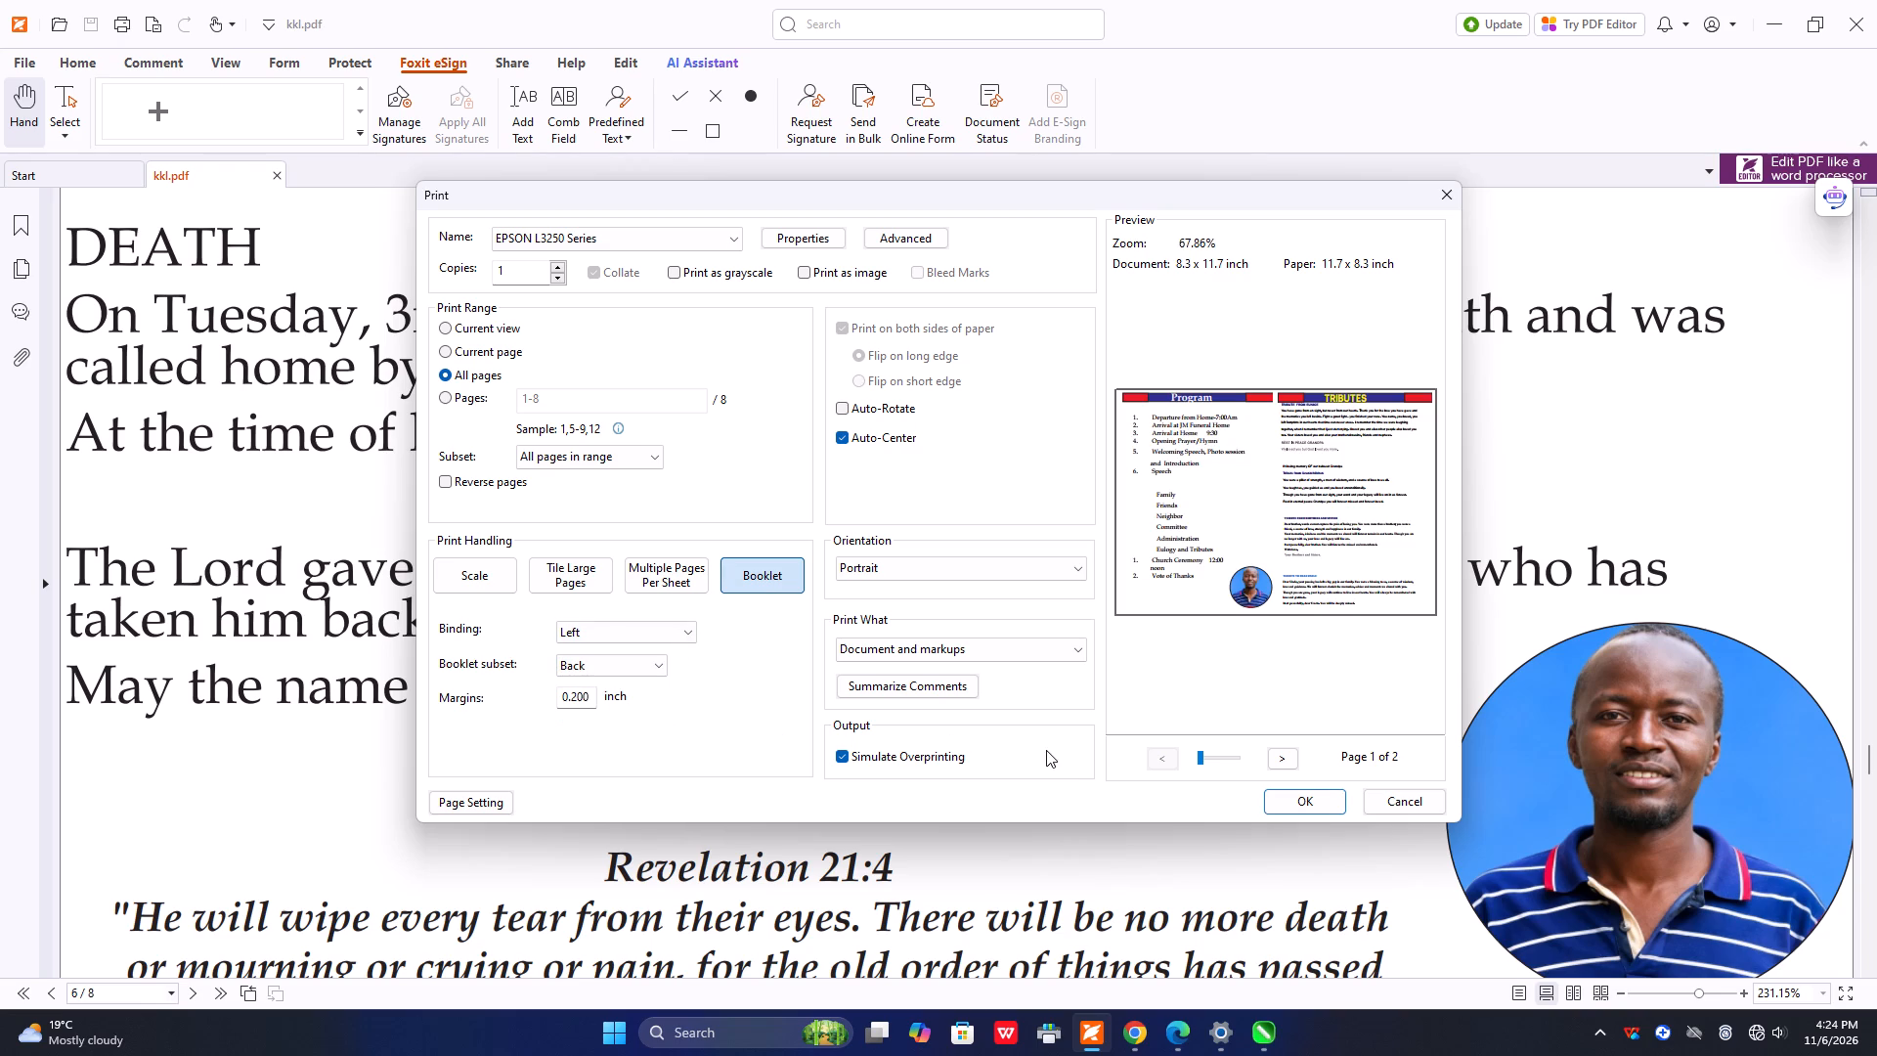
Set the EPSON L3250 paper type to Plain Paper / Bright White Paper in the printer properties.
{"action": "left_click", "coordinate": [816, 243]}
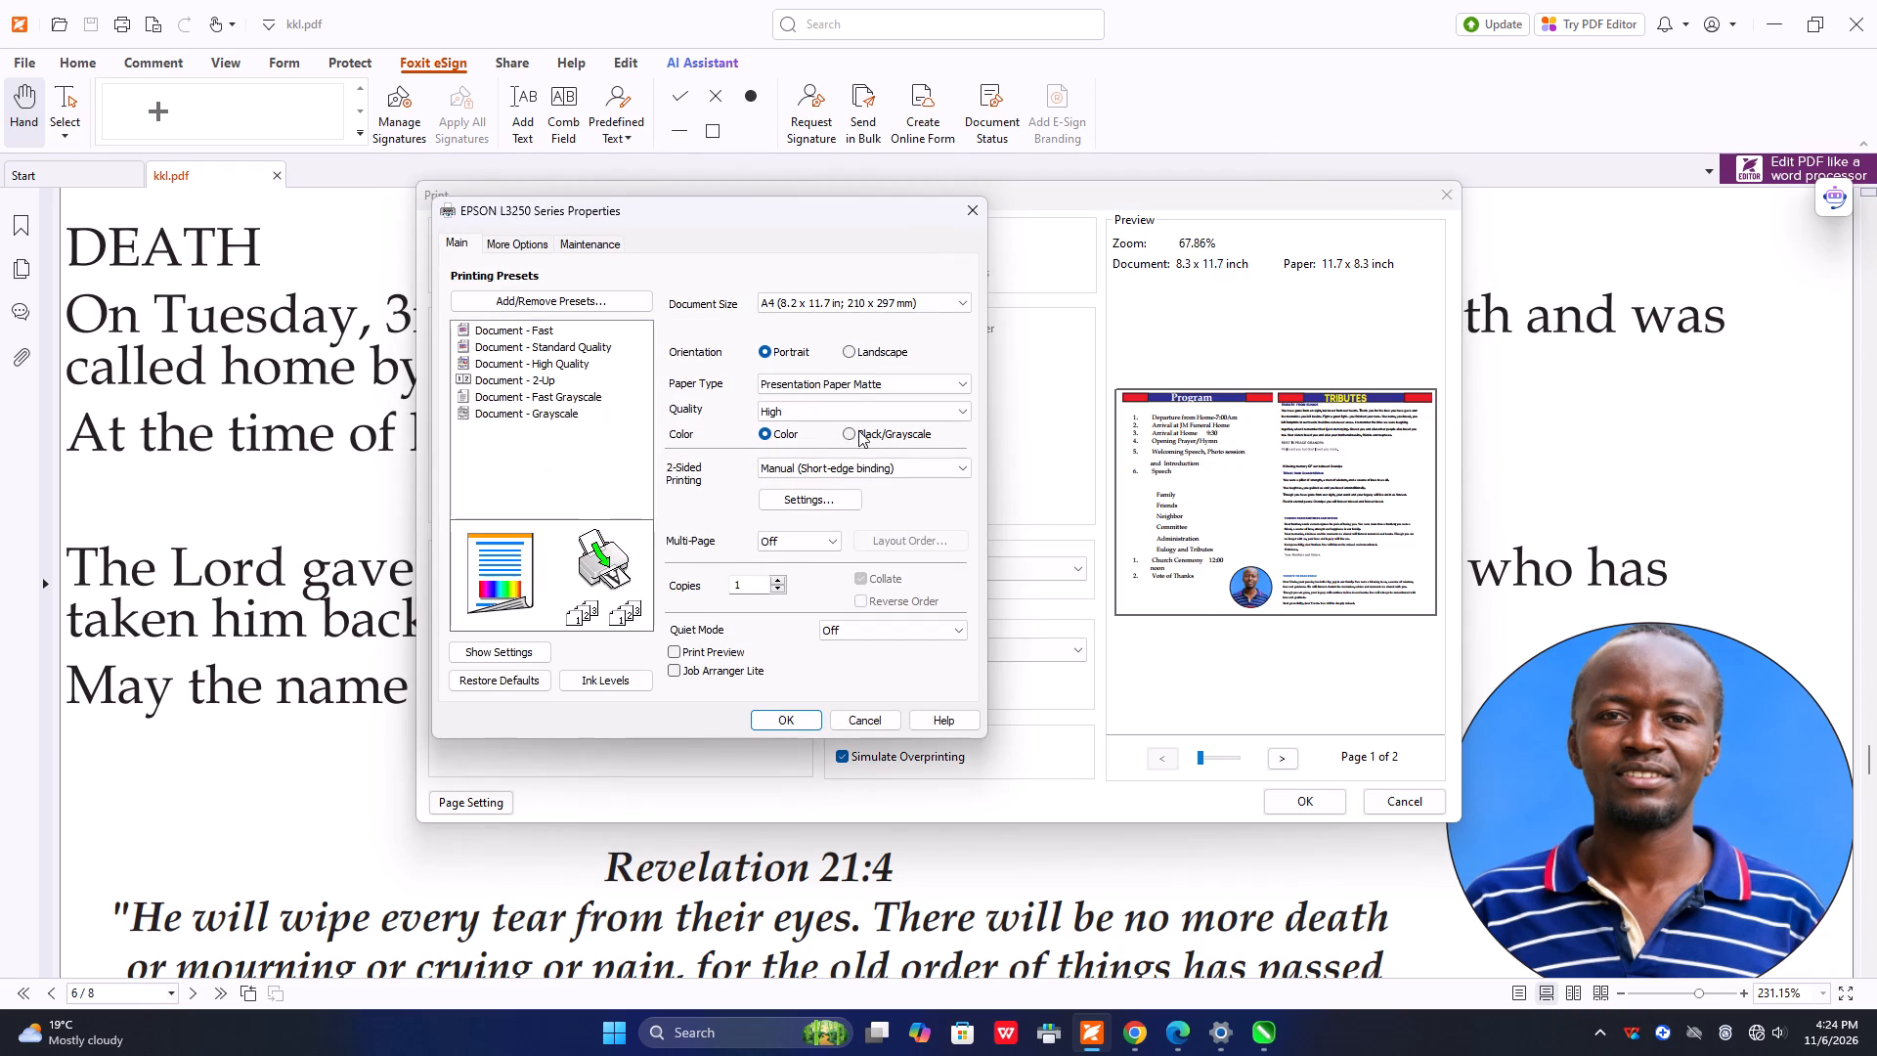
{"action": "left_click", "coordinate": [889, 391]}
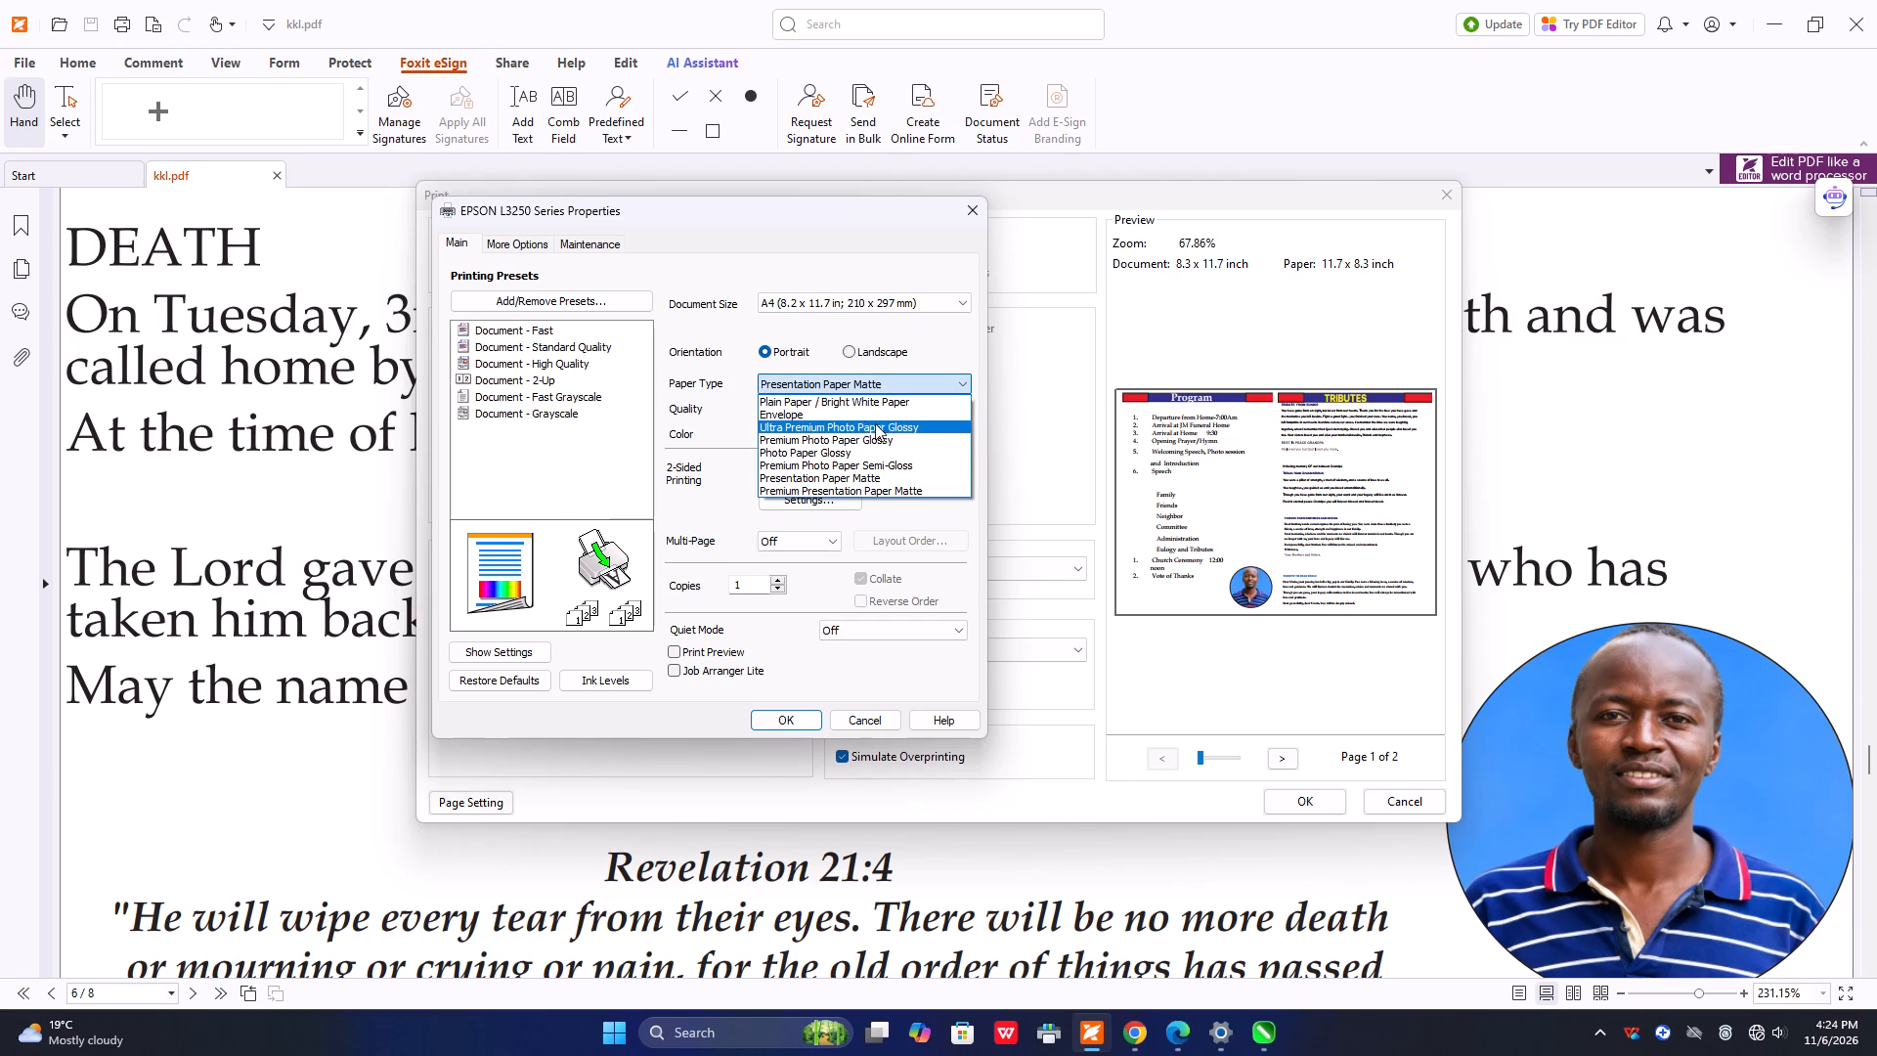
{"action": "left_click", "coordinate": [888, 399]}
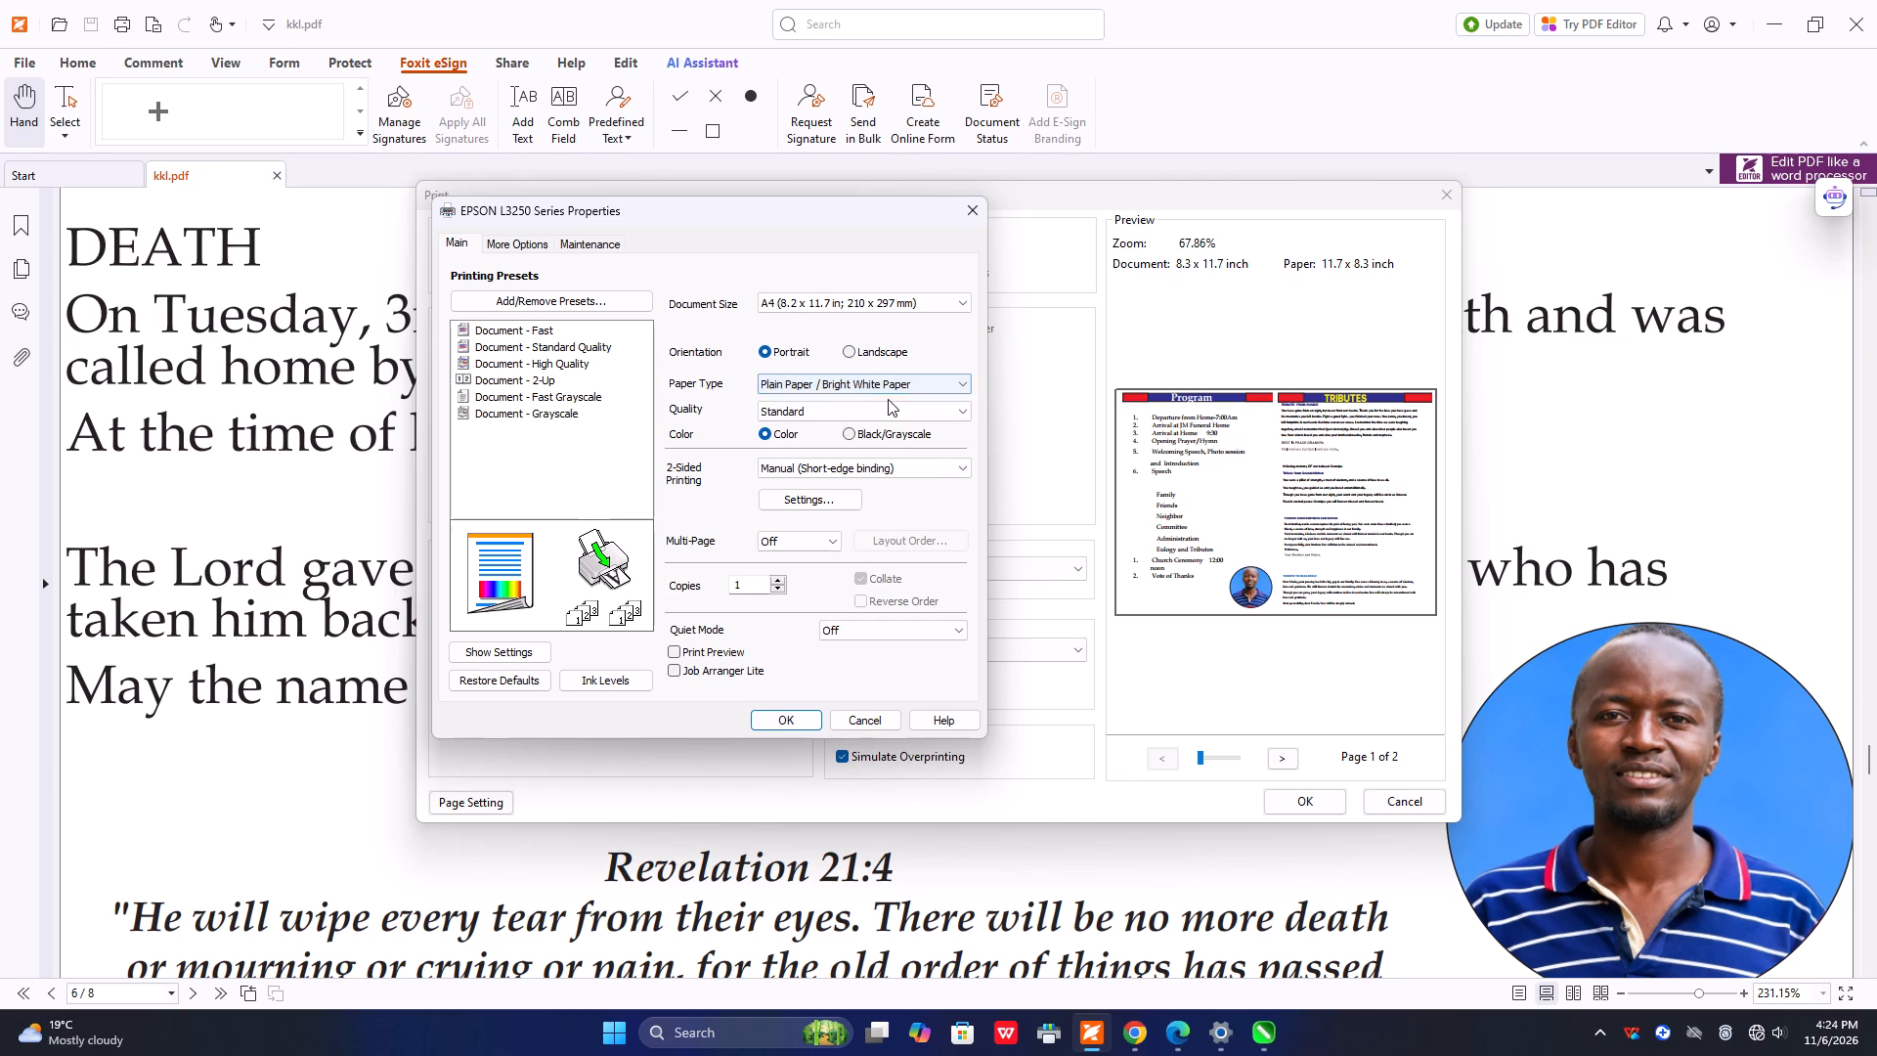
{"action": "left_click", "coordinate": [785, 722]}
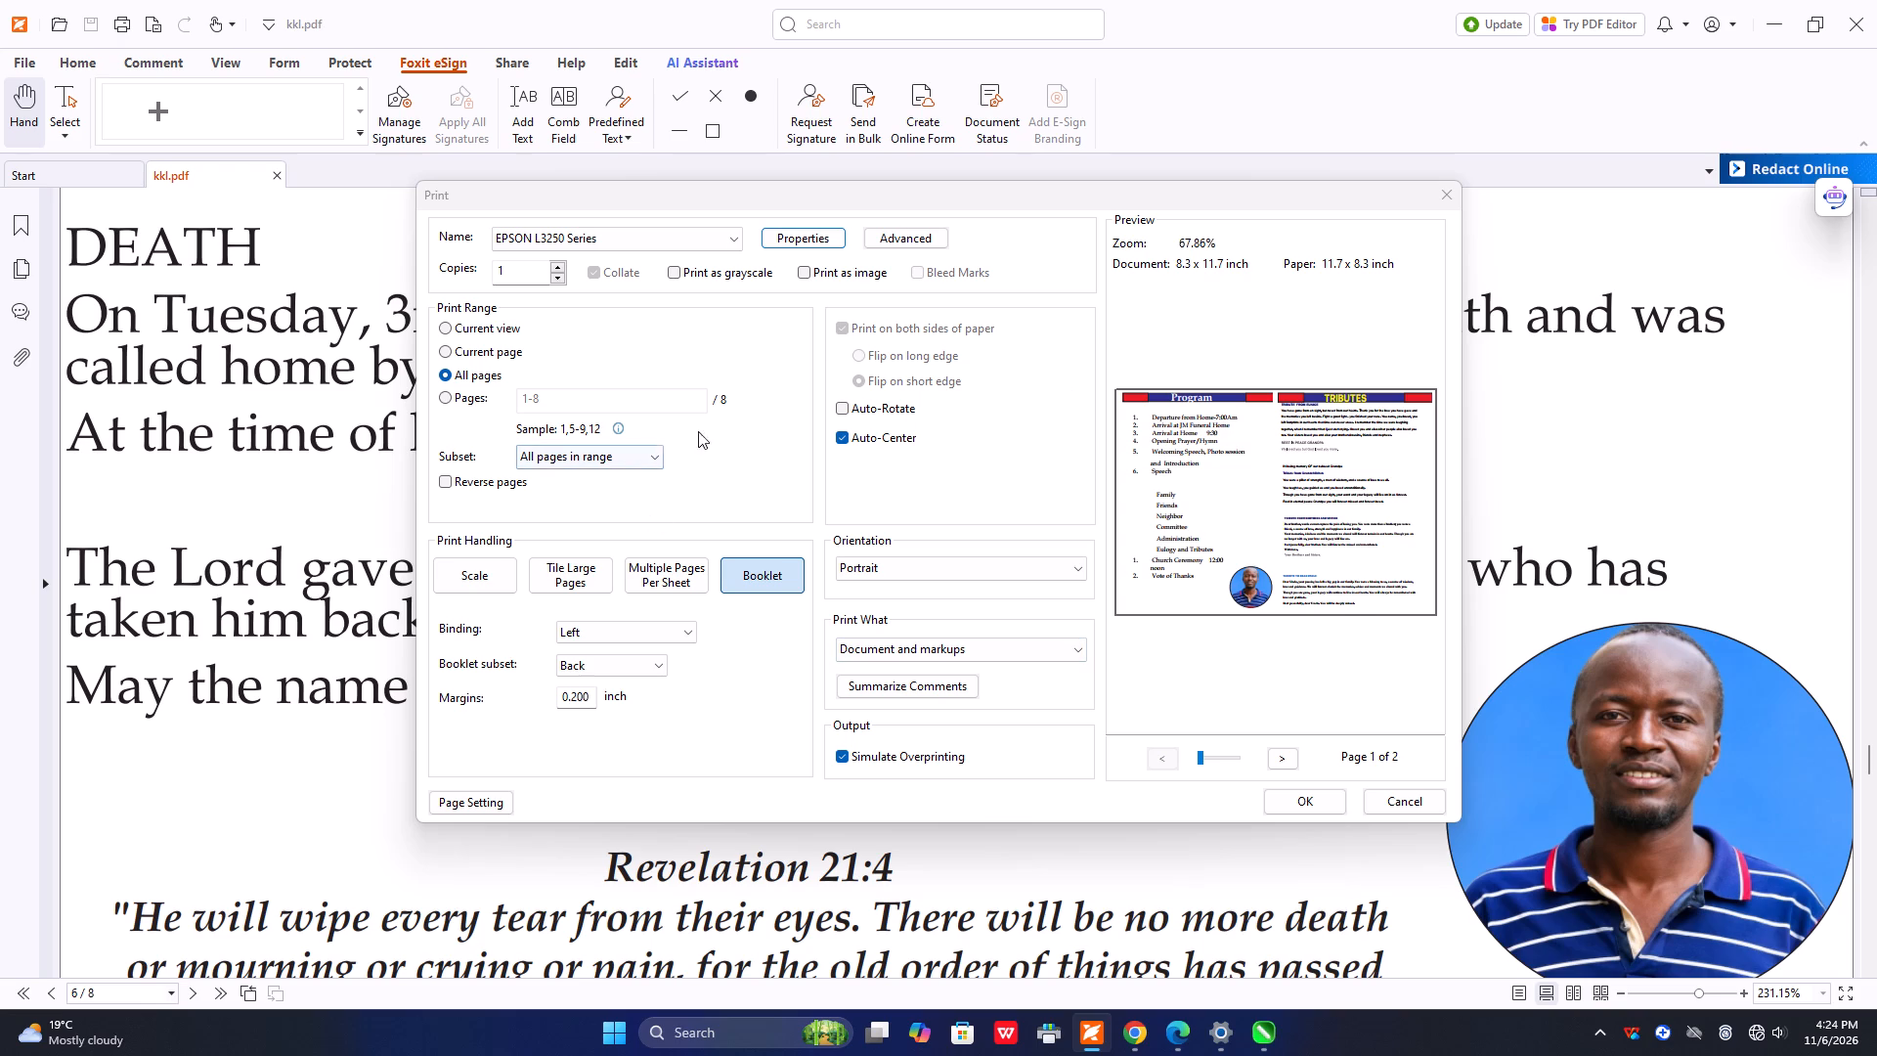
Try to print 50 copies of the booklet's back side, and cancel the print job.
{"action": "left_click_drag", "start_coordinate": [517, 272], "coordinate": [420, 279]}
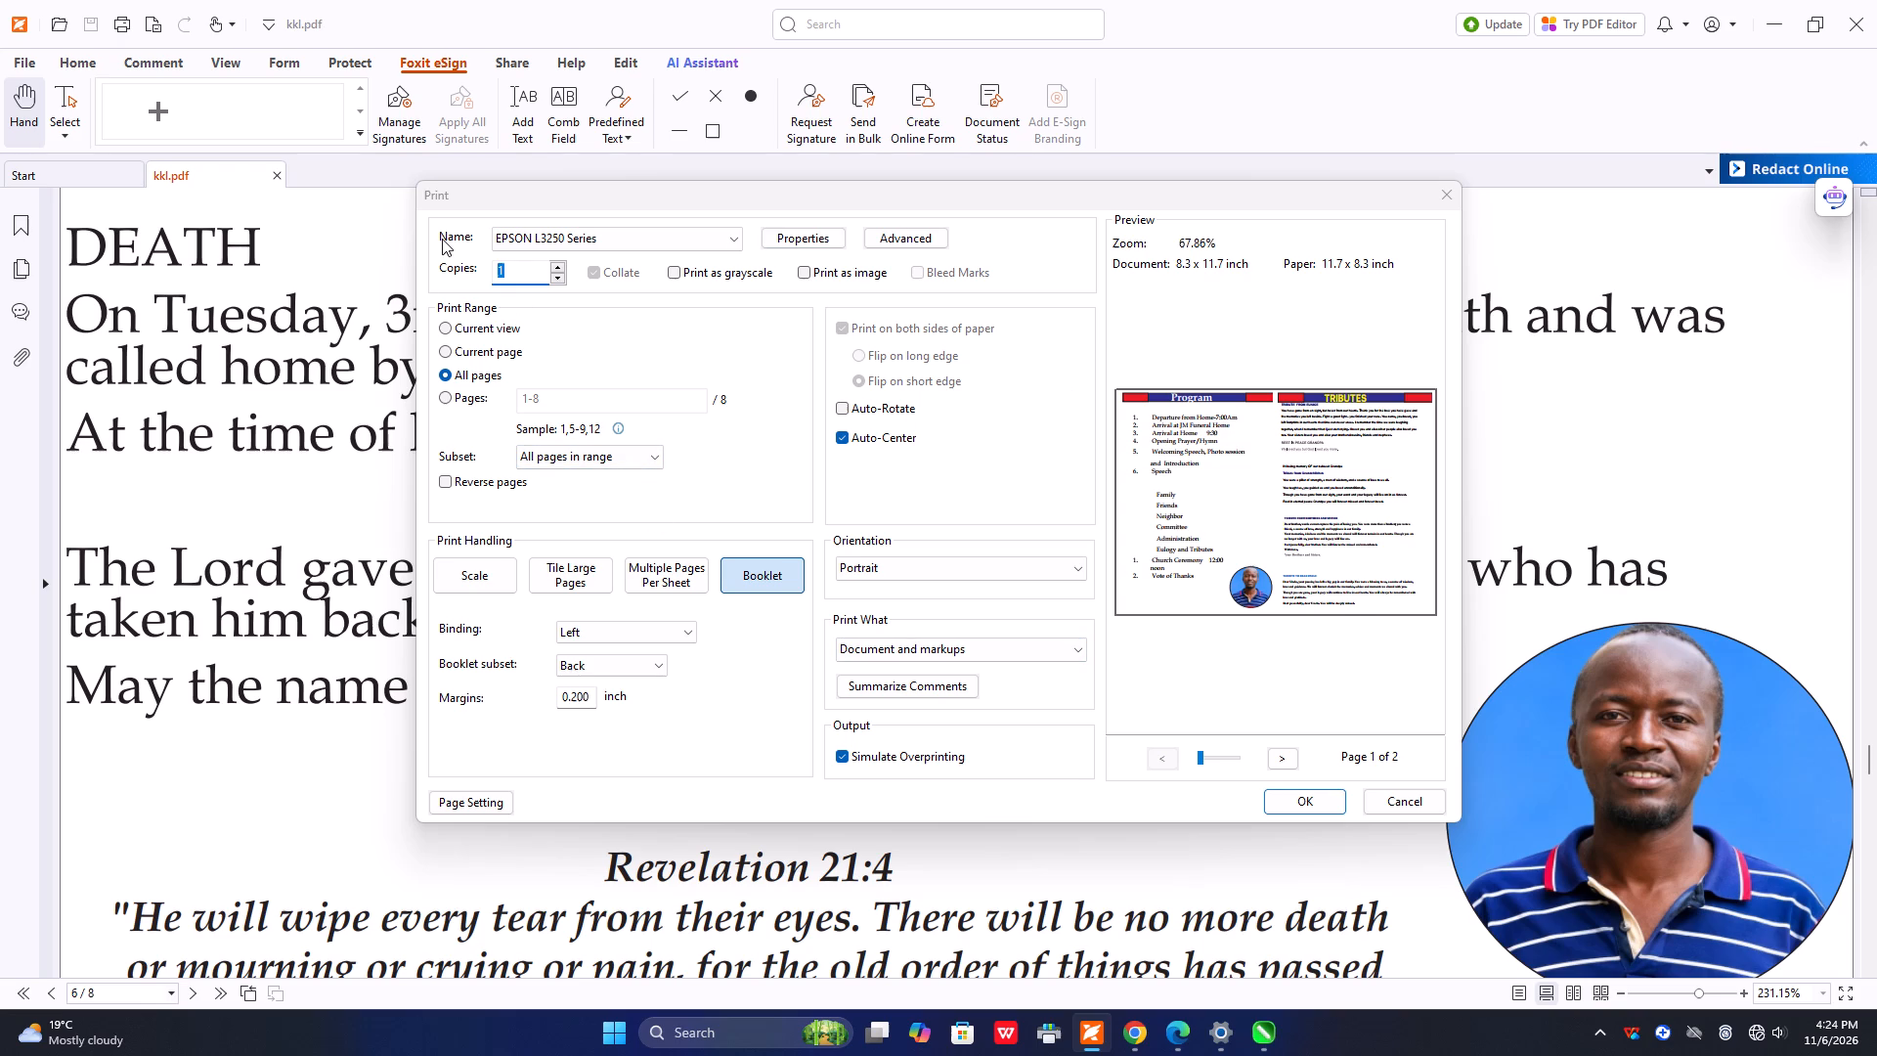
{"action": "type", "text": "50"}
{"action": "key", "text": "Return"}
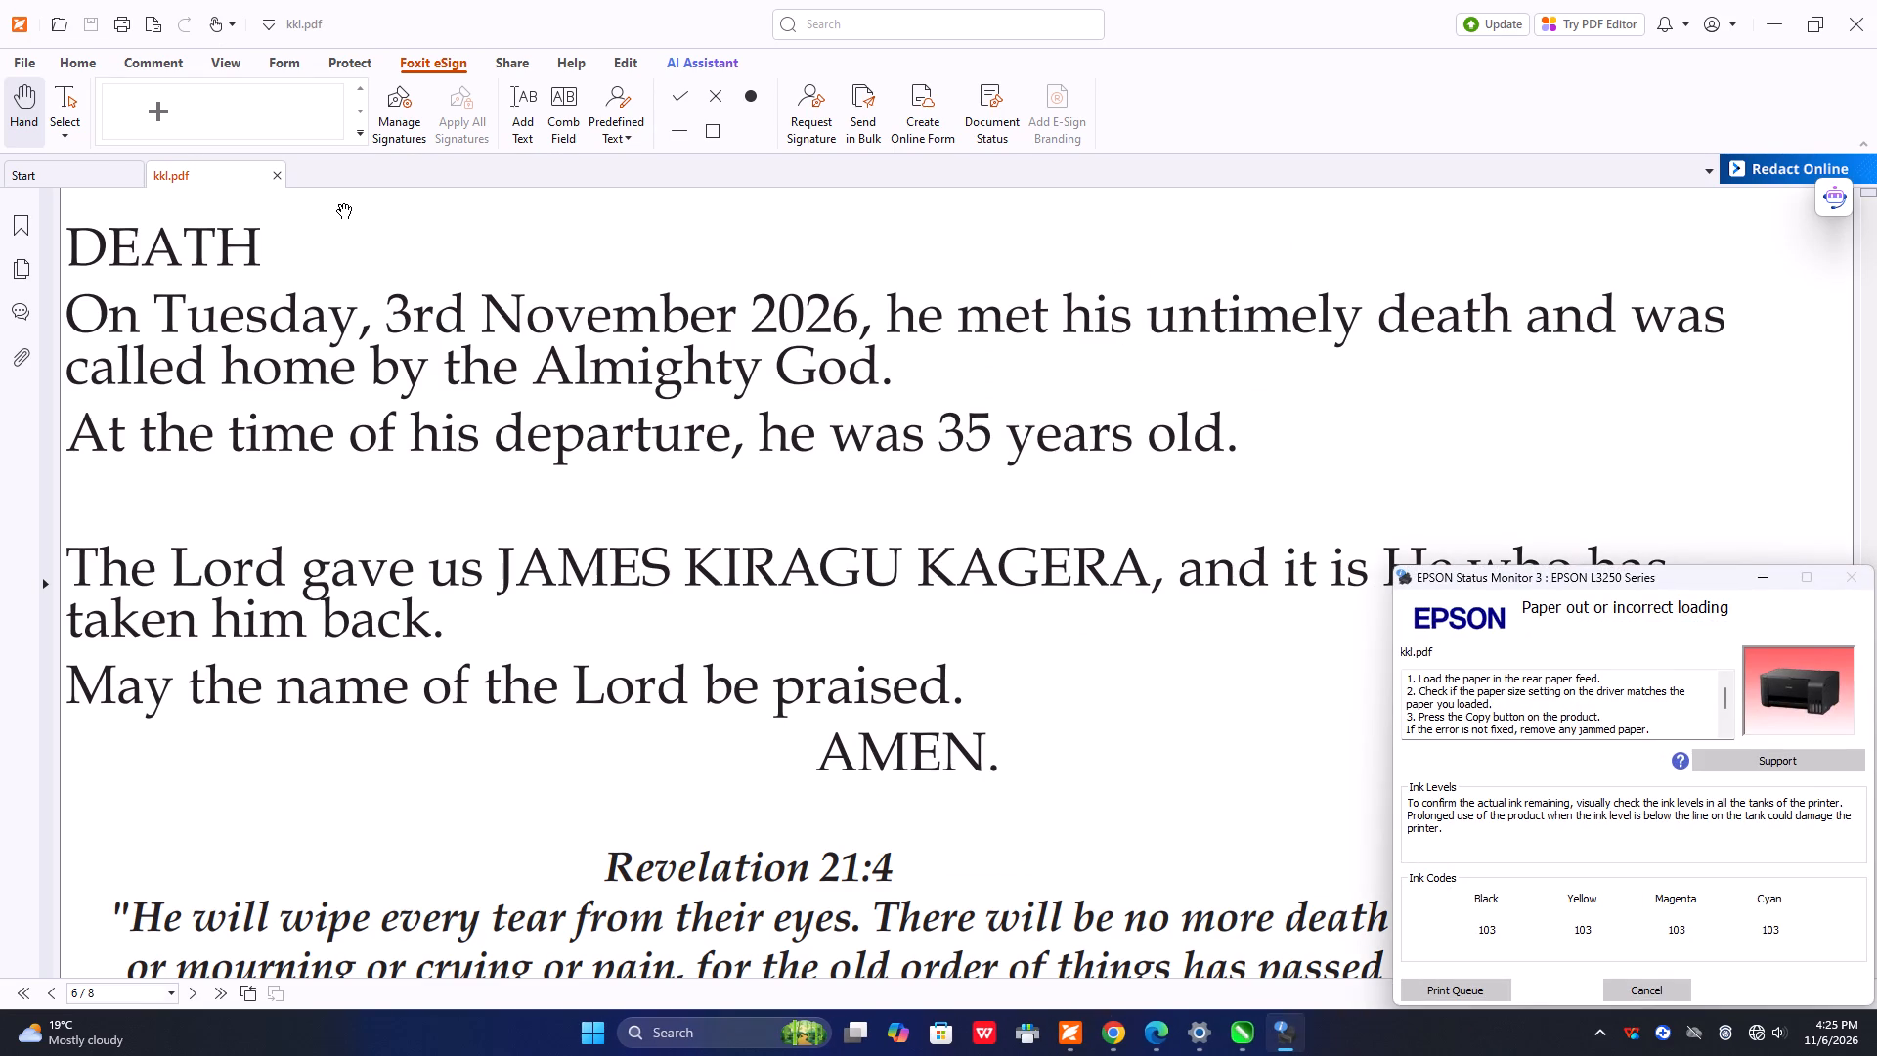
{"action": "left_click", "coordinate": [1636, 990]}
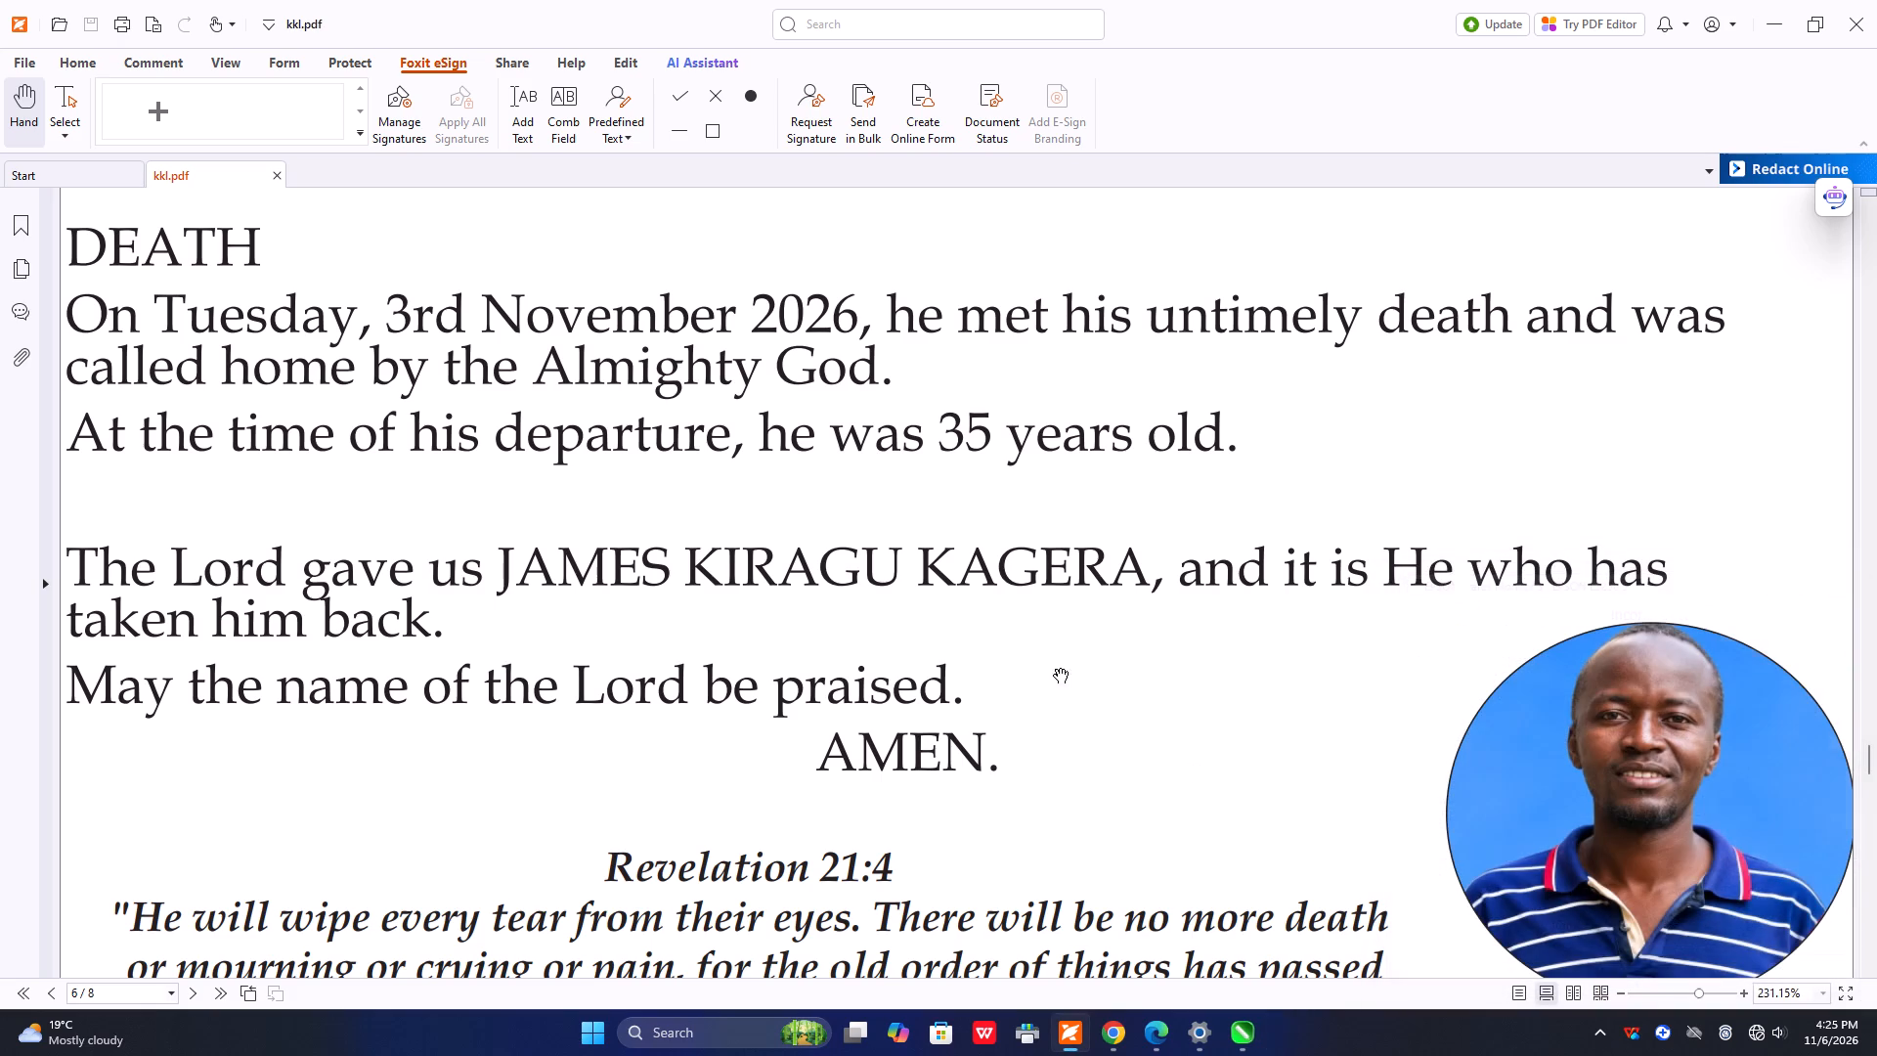
Reopen the print settings for kkl.pdf and set the back-side print to 50 copies.
{"action": "left_click", "coordinate": [130, 29]}
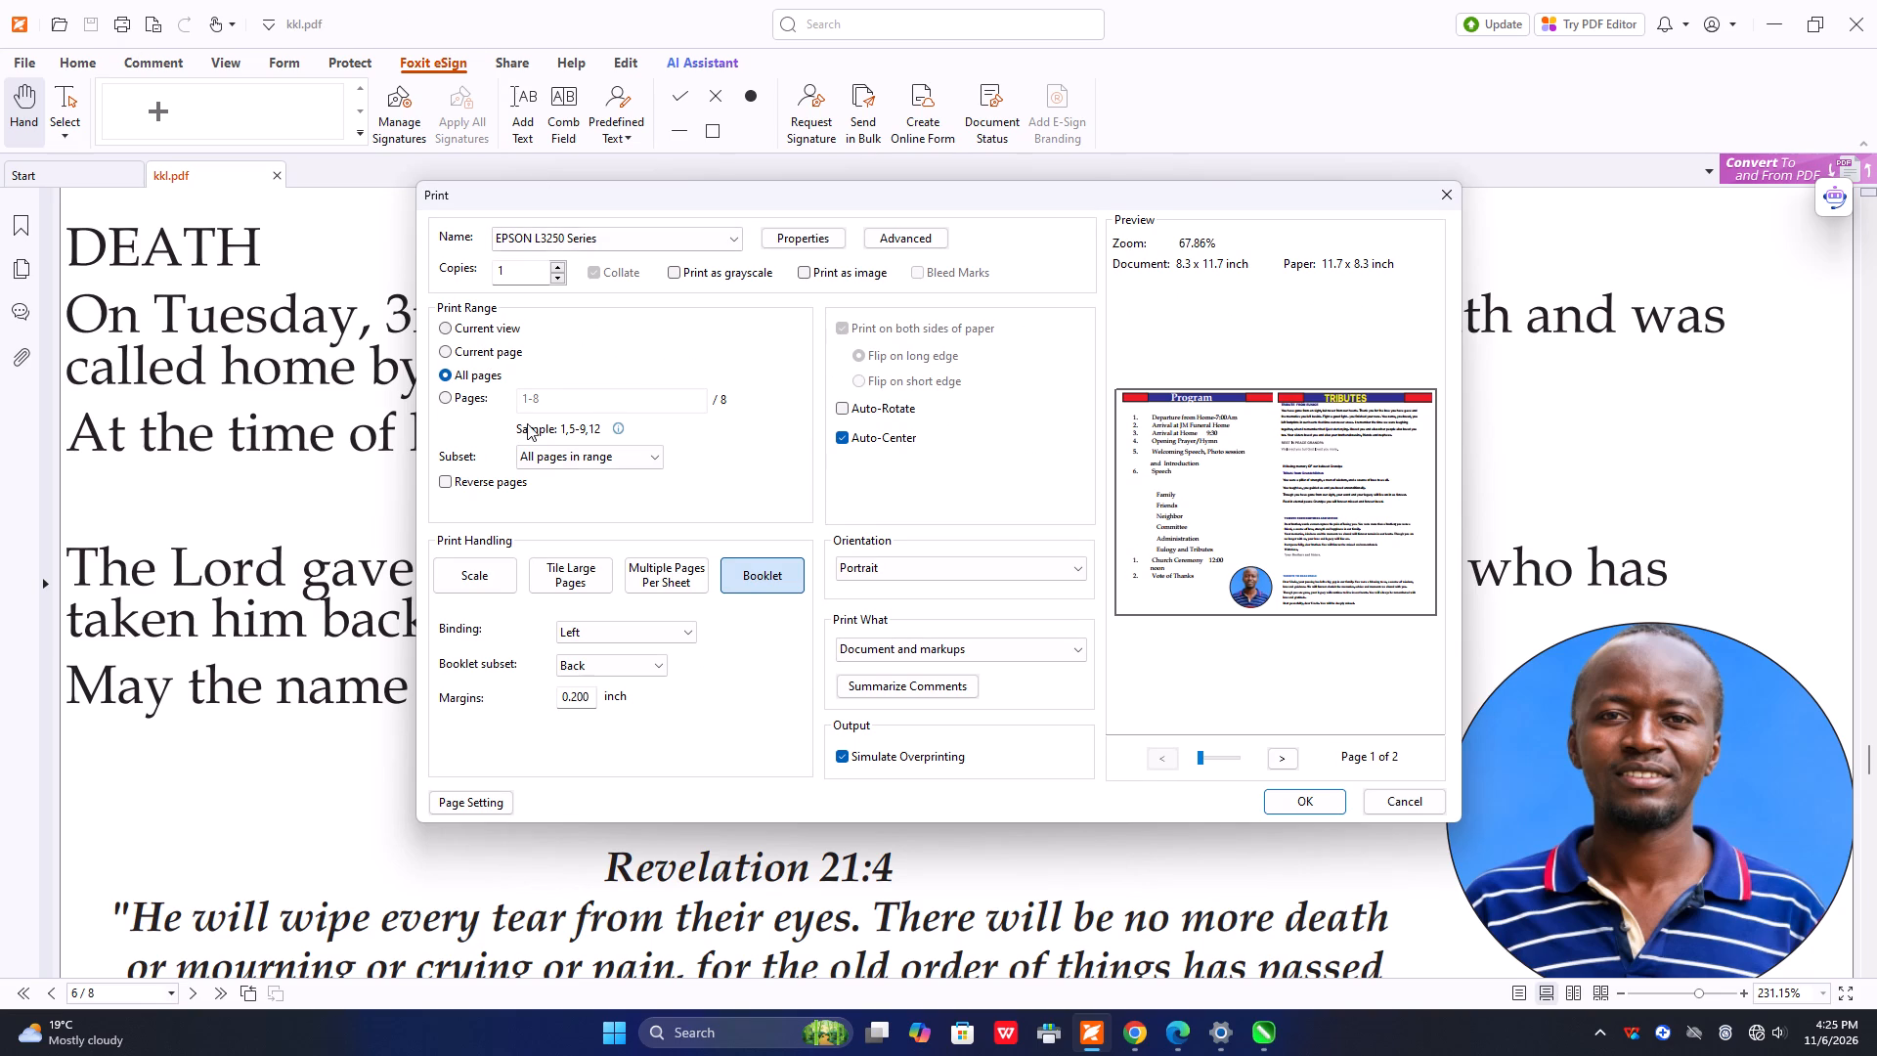
{"action": "left_click_drag", "start_coordinate": [516, 274], "coordinate": [449, 278]}
{"action": "type", "text": "50"}
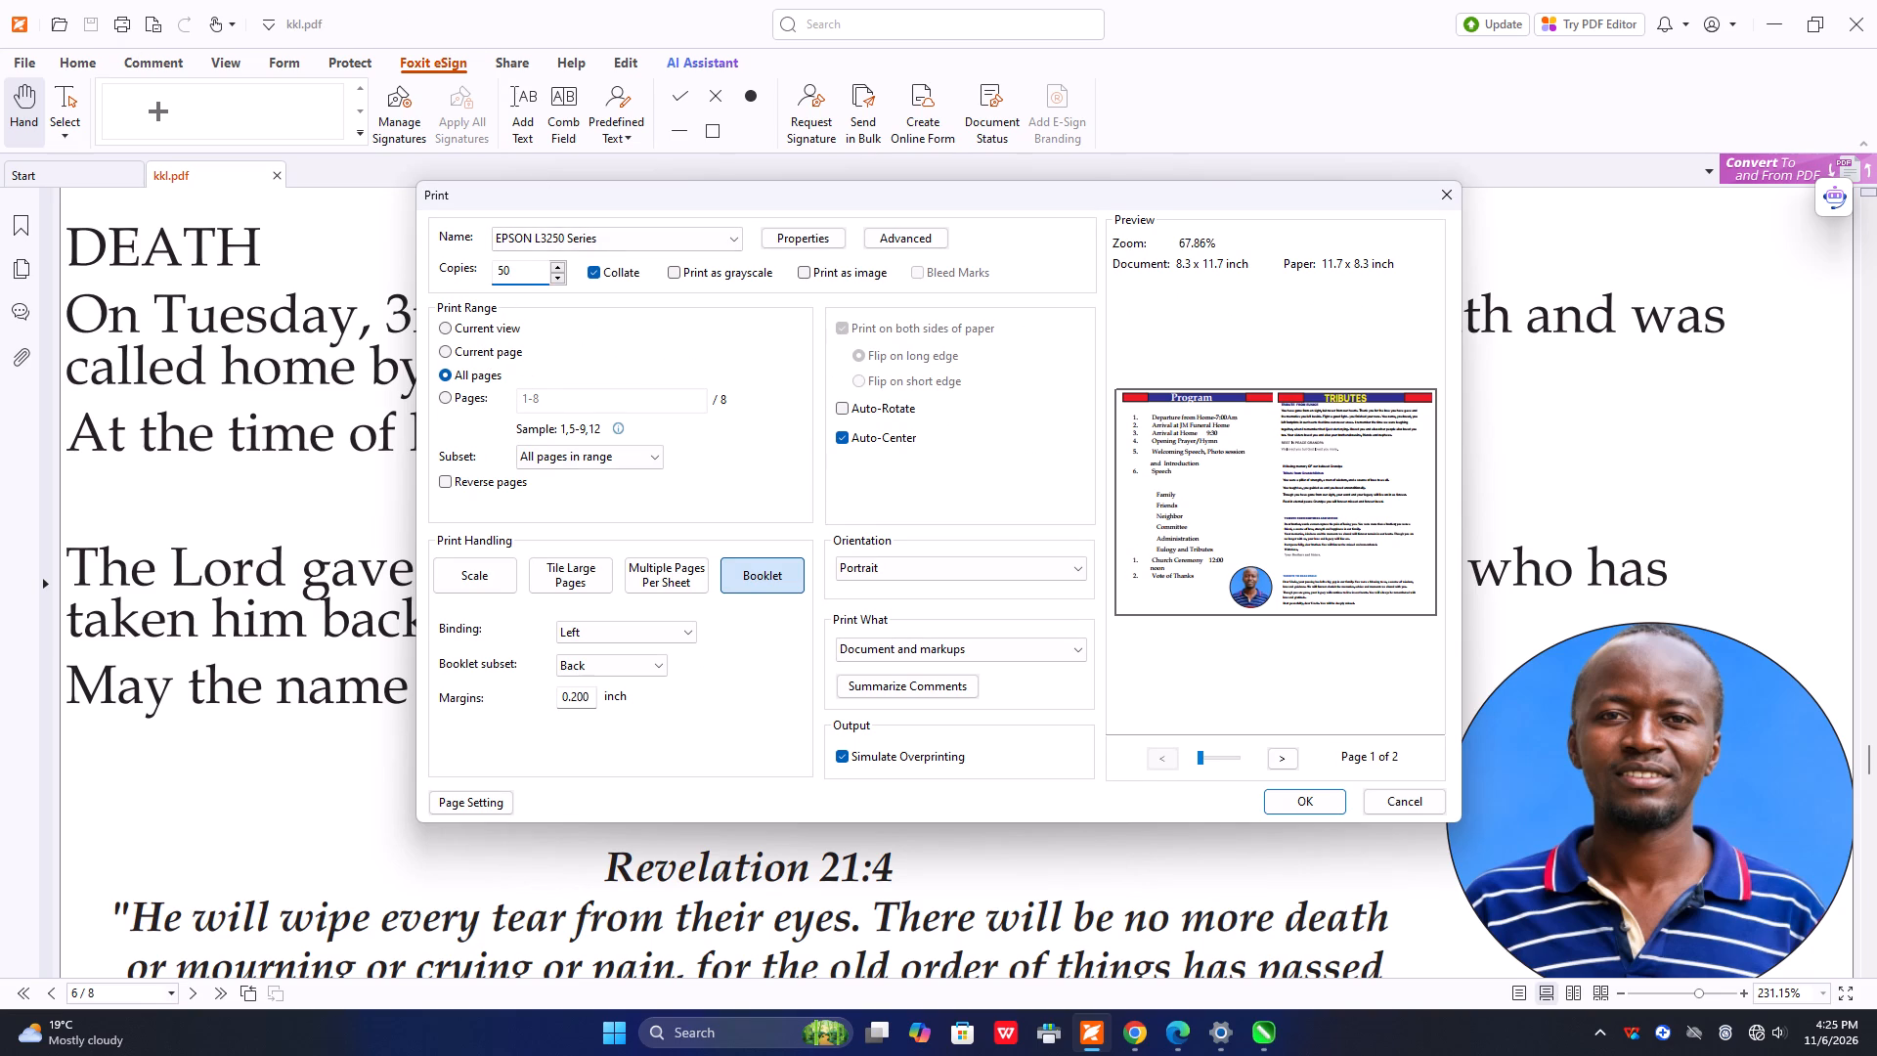
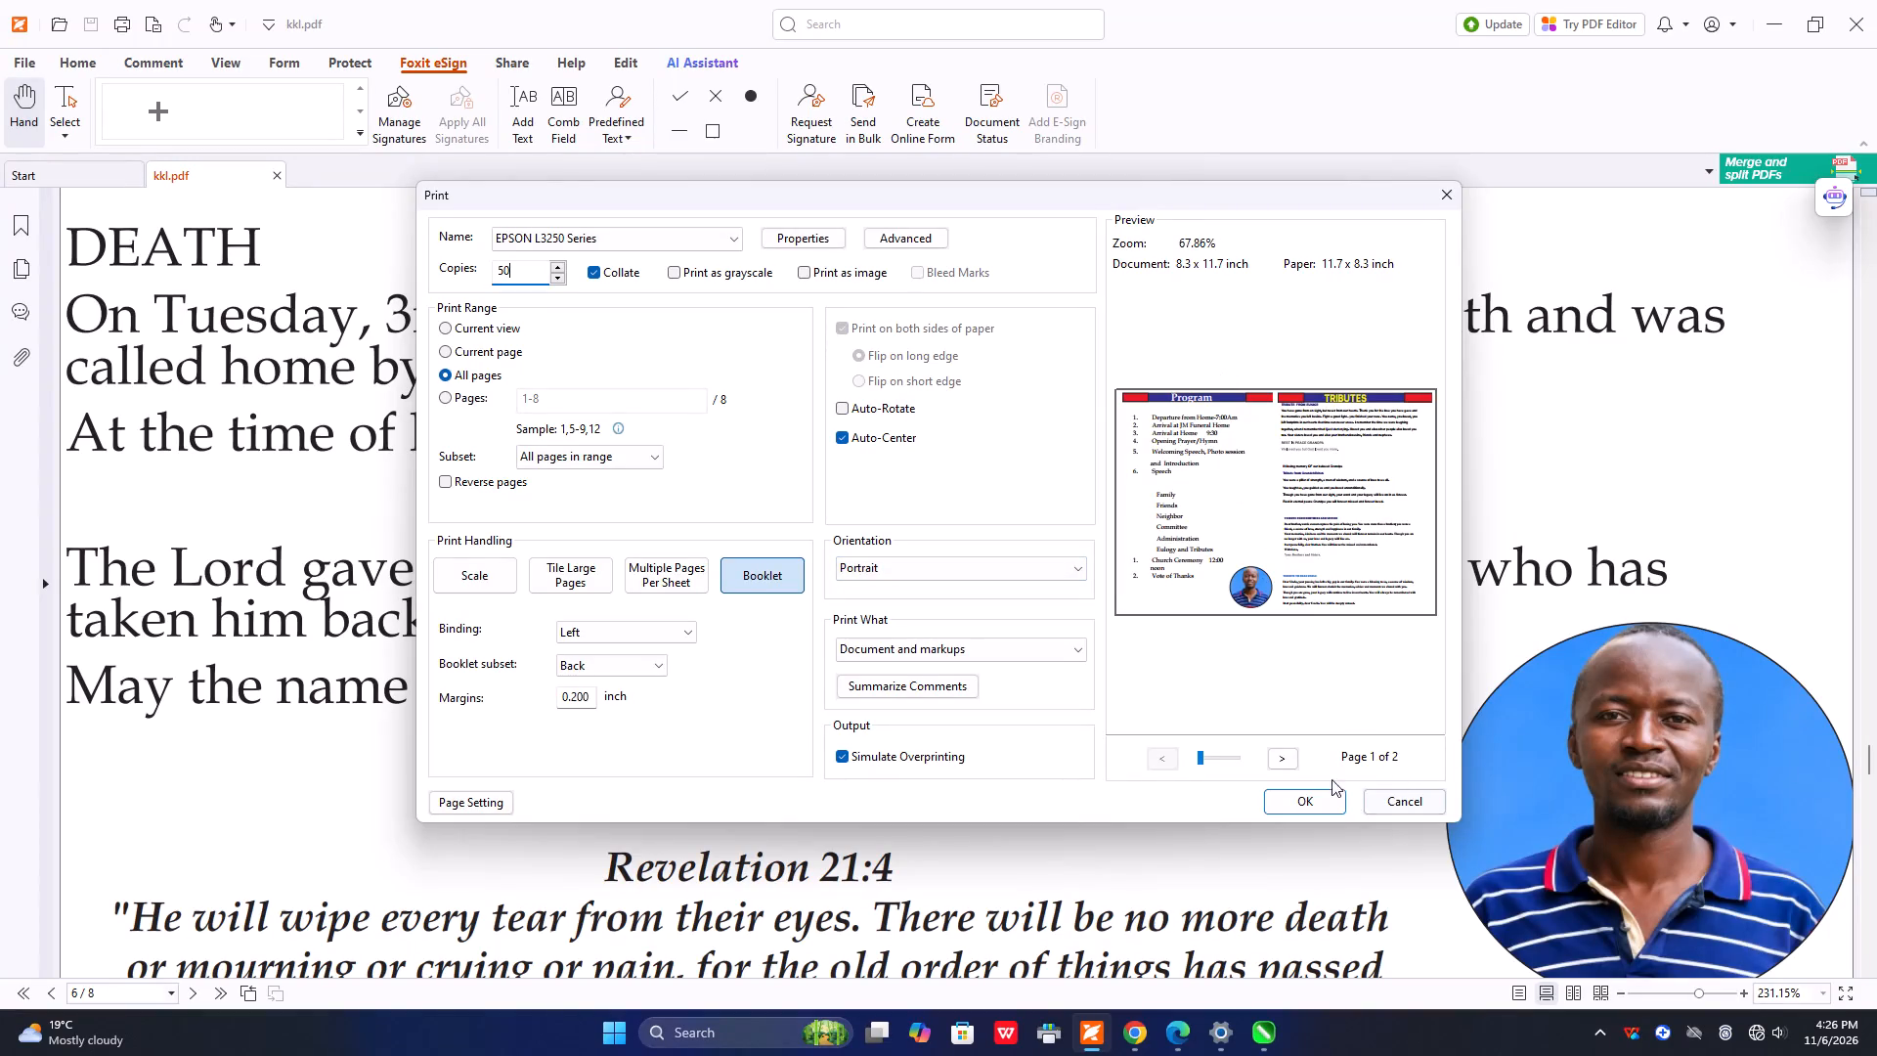
Send the 50-copy back-side booklet print of kkl.pdf to the EPSON L3250 printer.
{"action": "left_click", "coordinate": [1312, 803]}
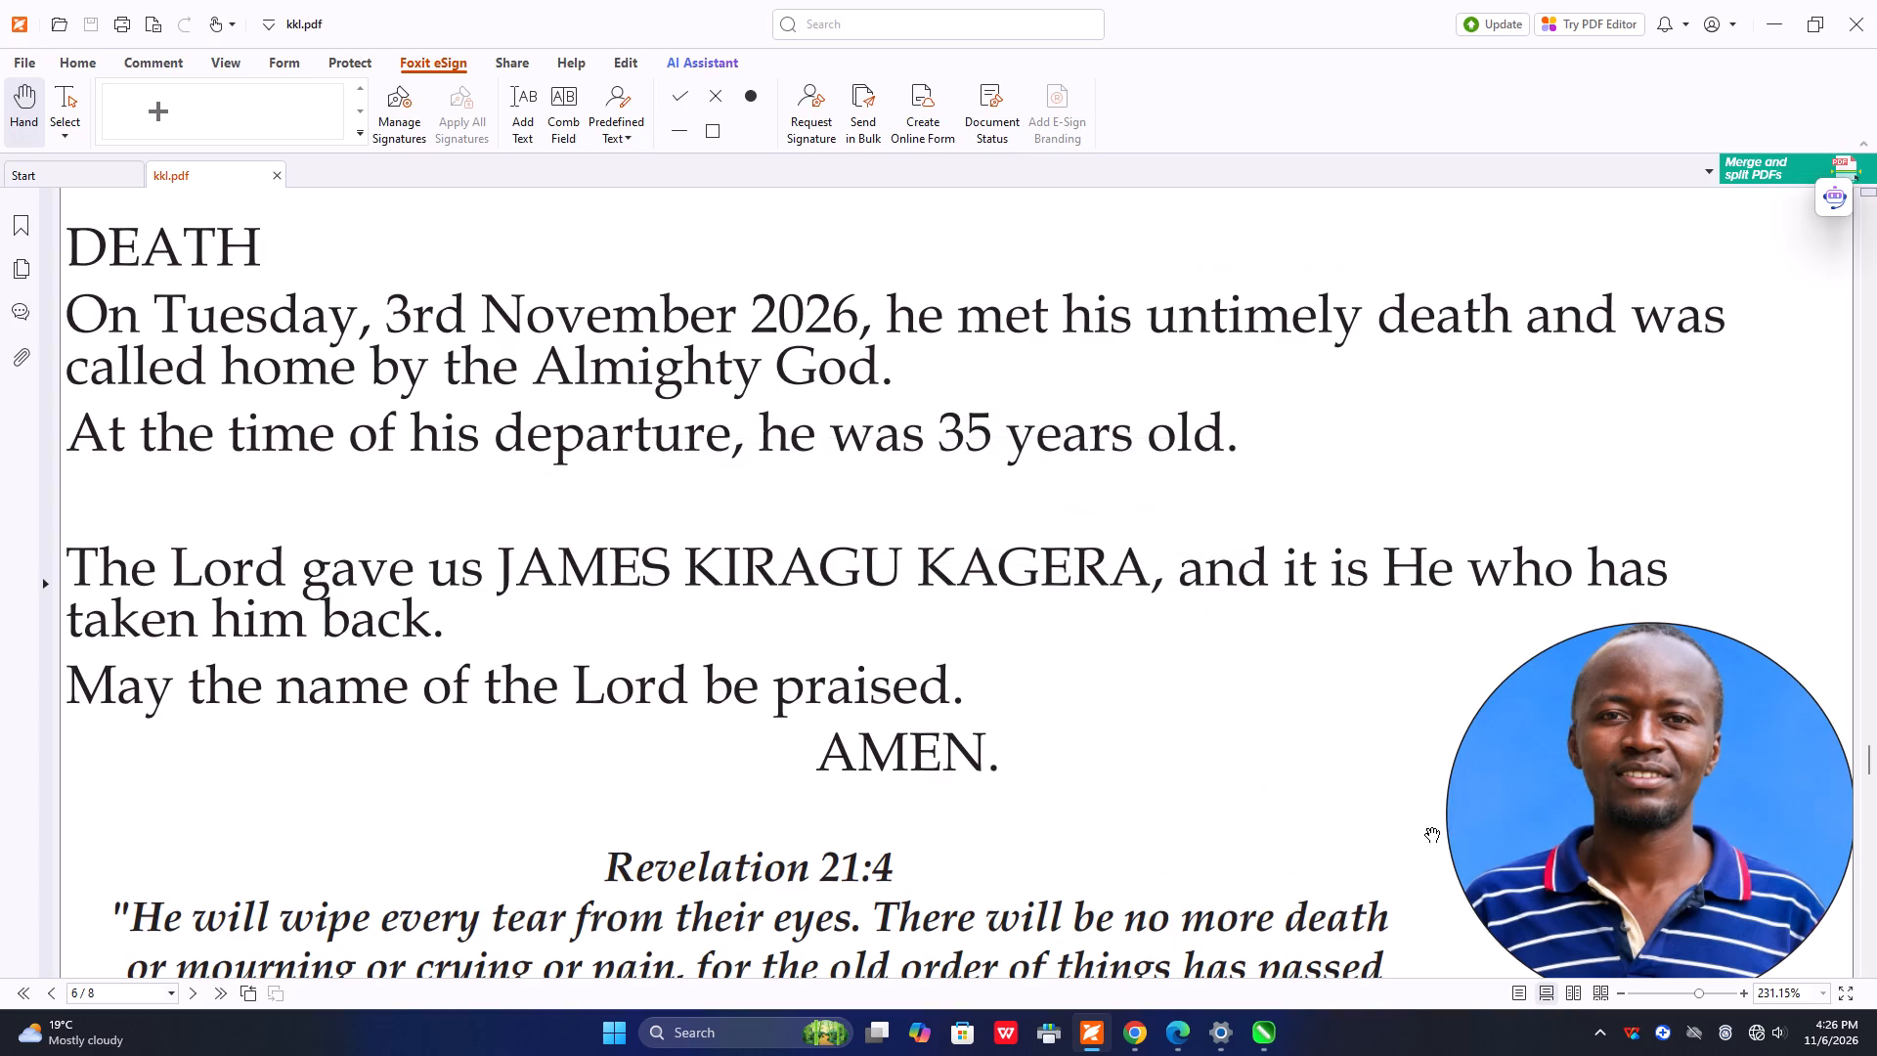